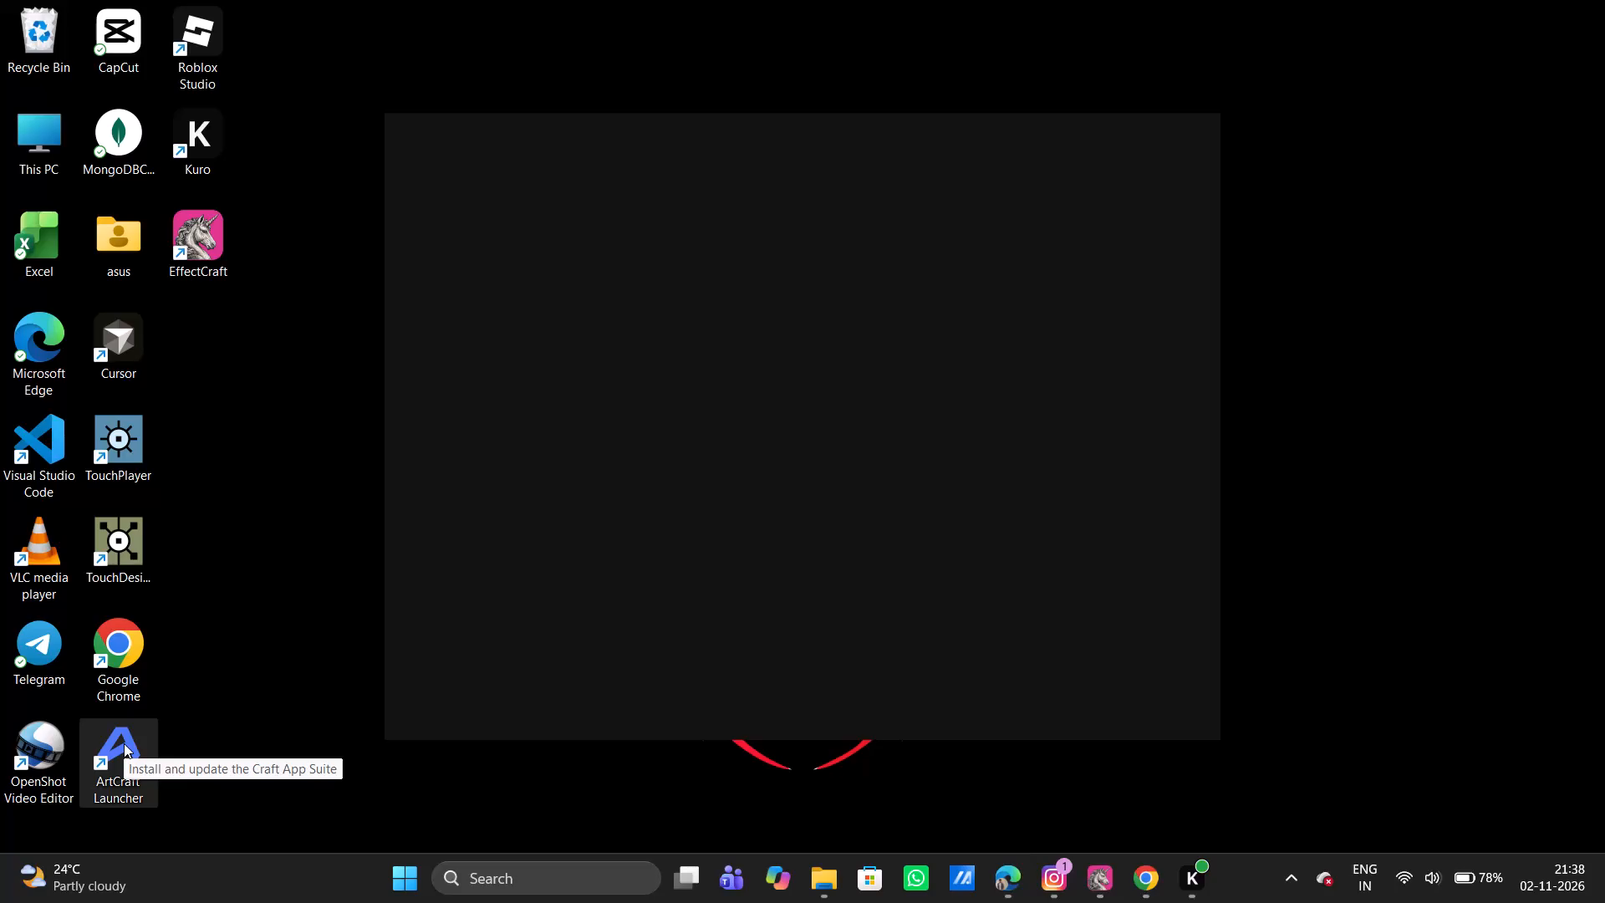
Start the ArtCraft Launcher, open FilmCraft from it and maximize the FilmCraft window.
double_click(124, 743)
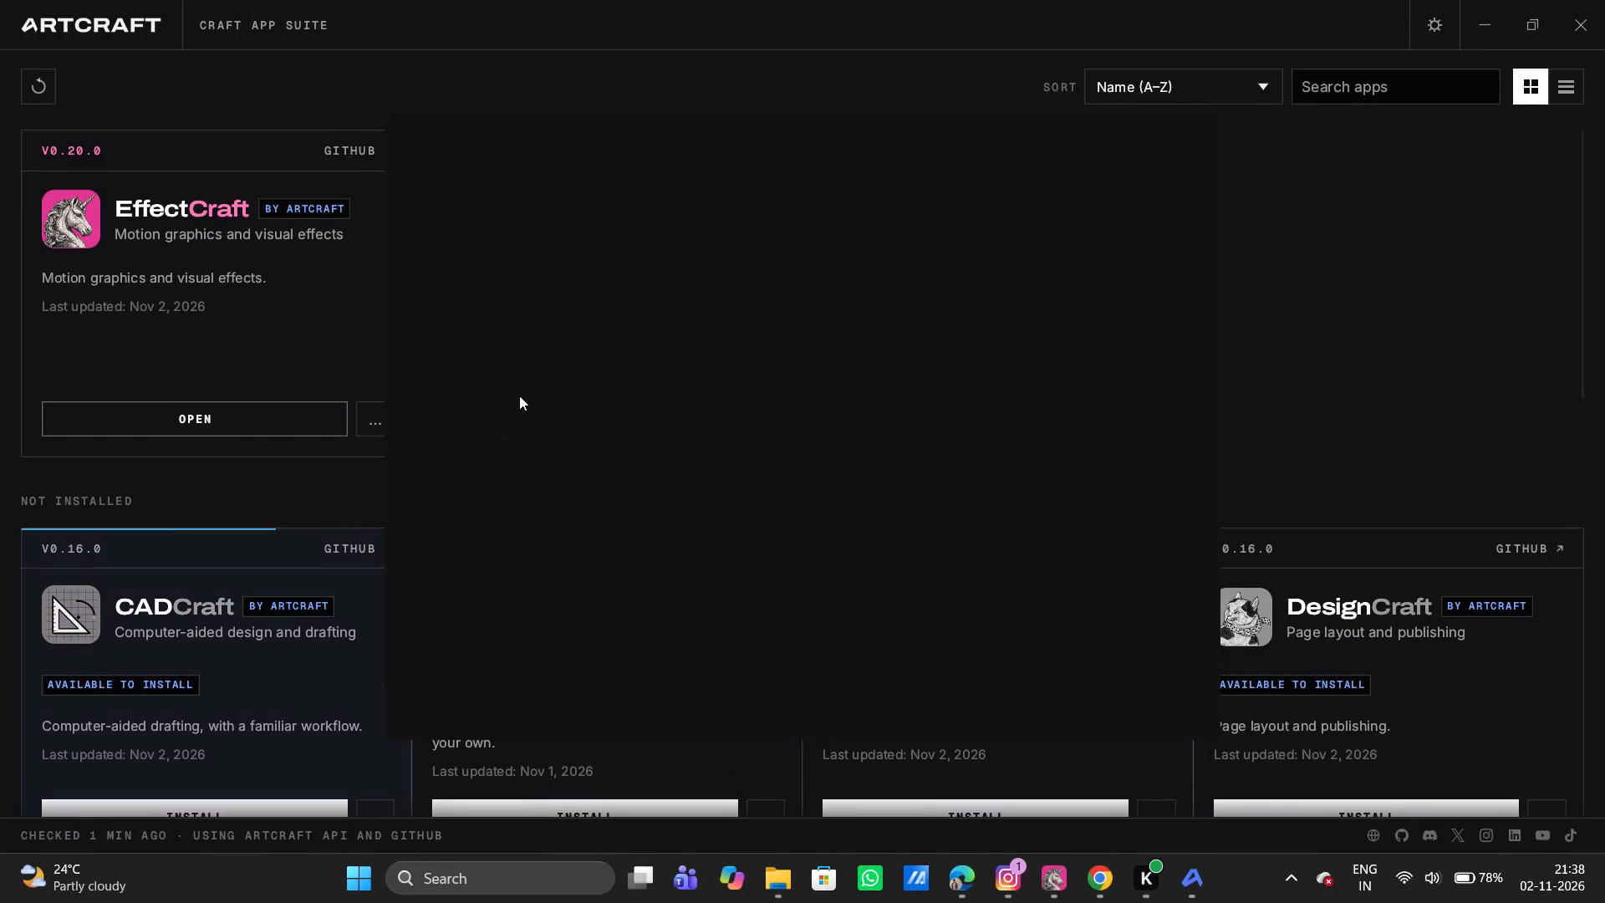
click(1286, 516)
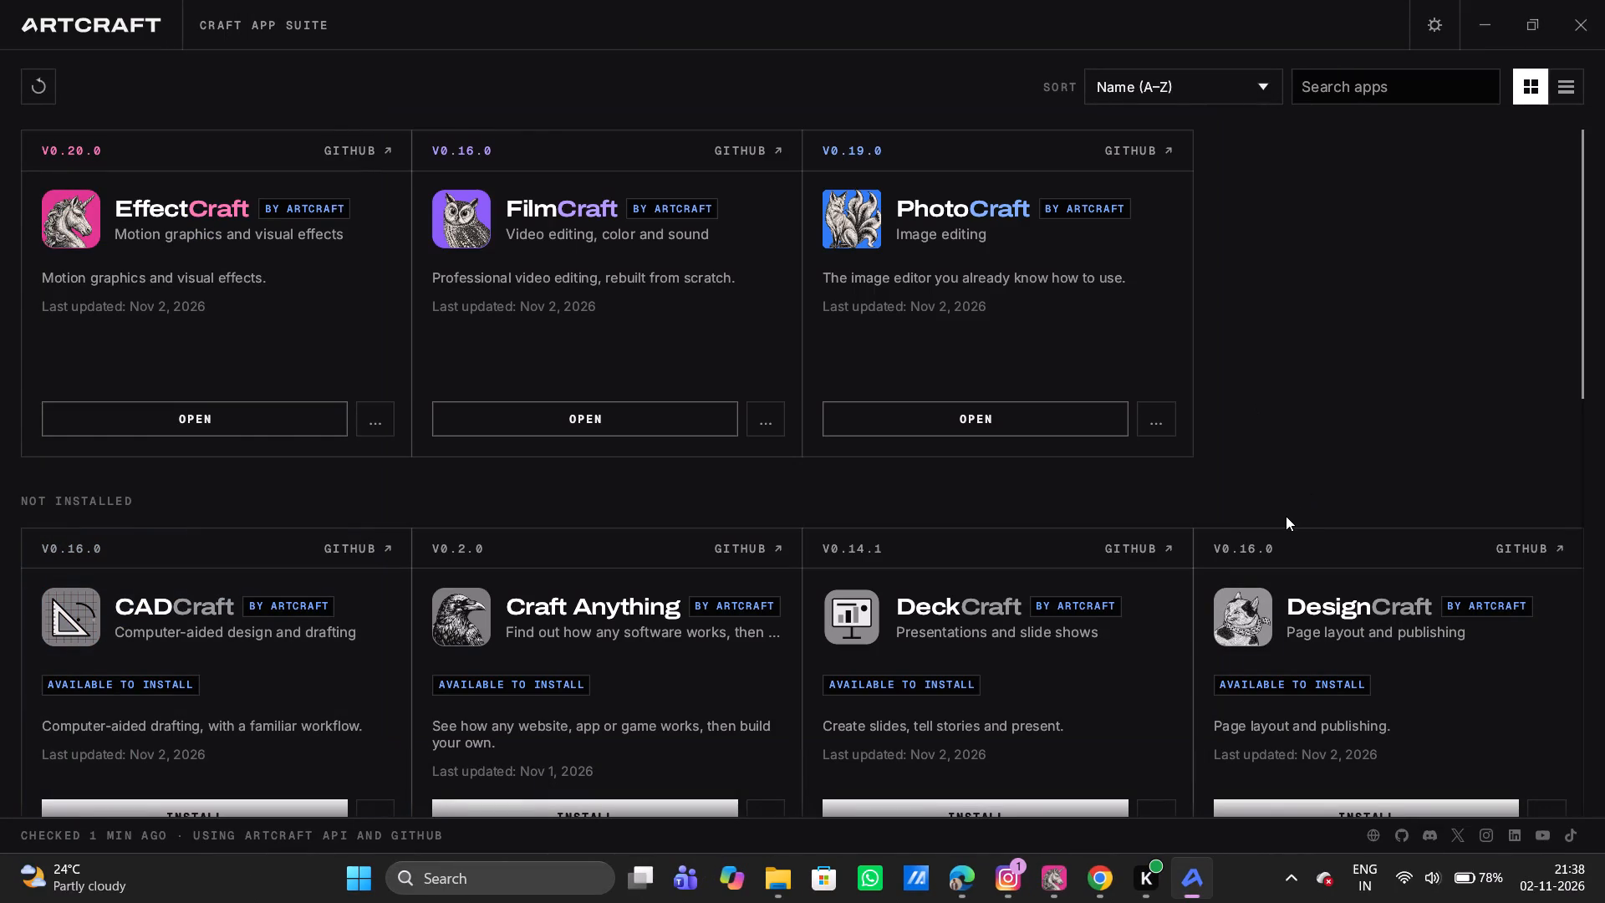
click(532, 407)
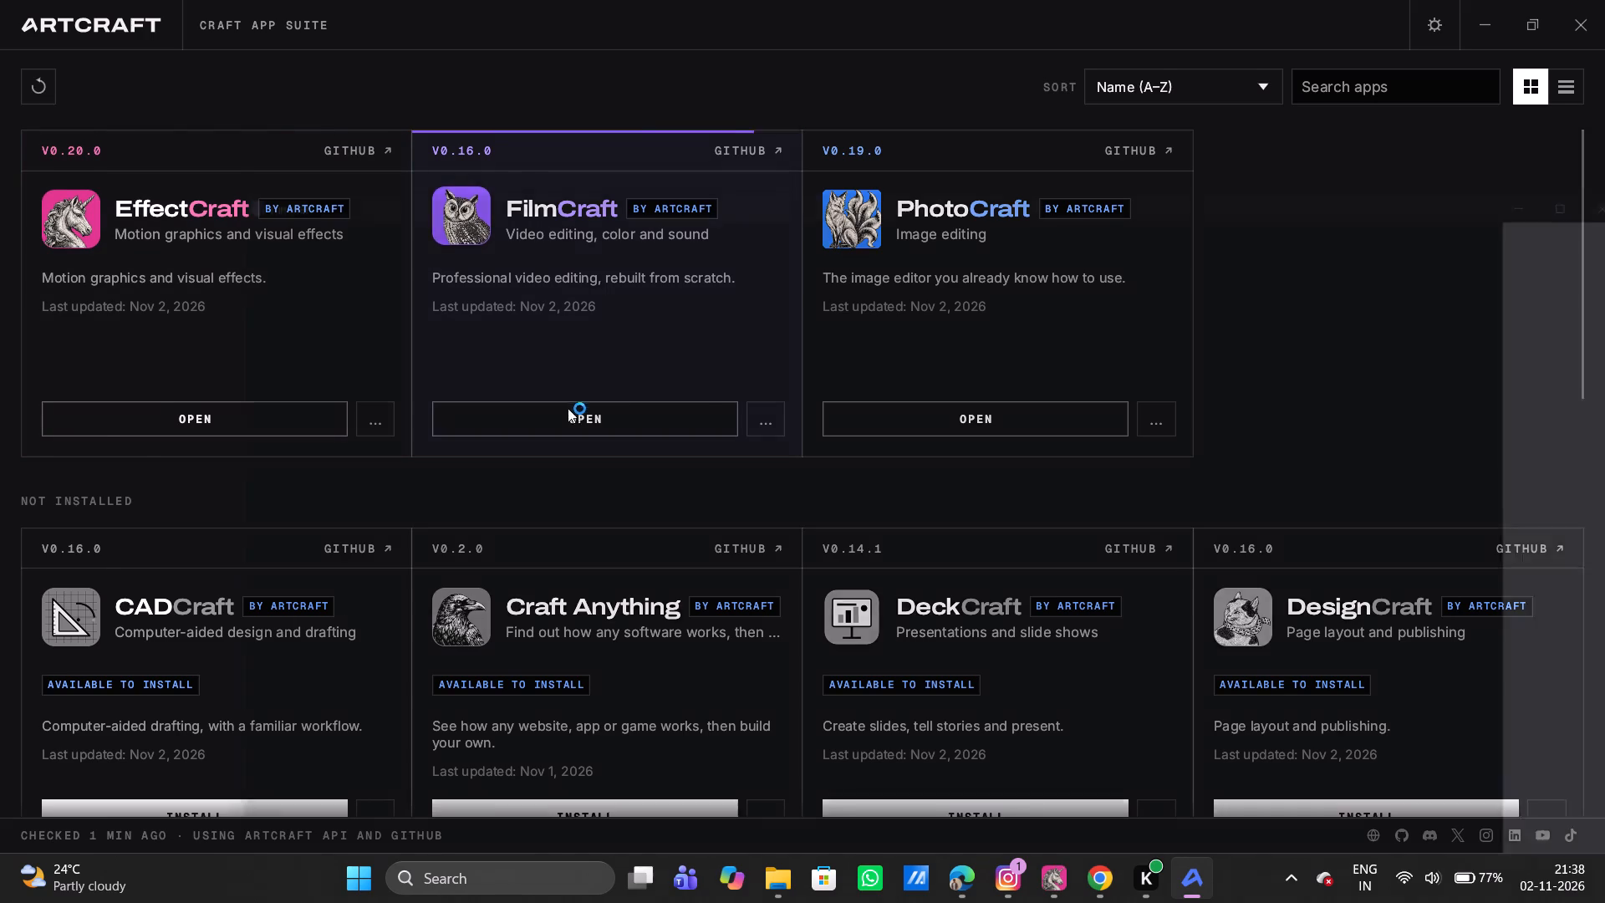
drag(1335, 143, 997, 55)
click(1337, 64)
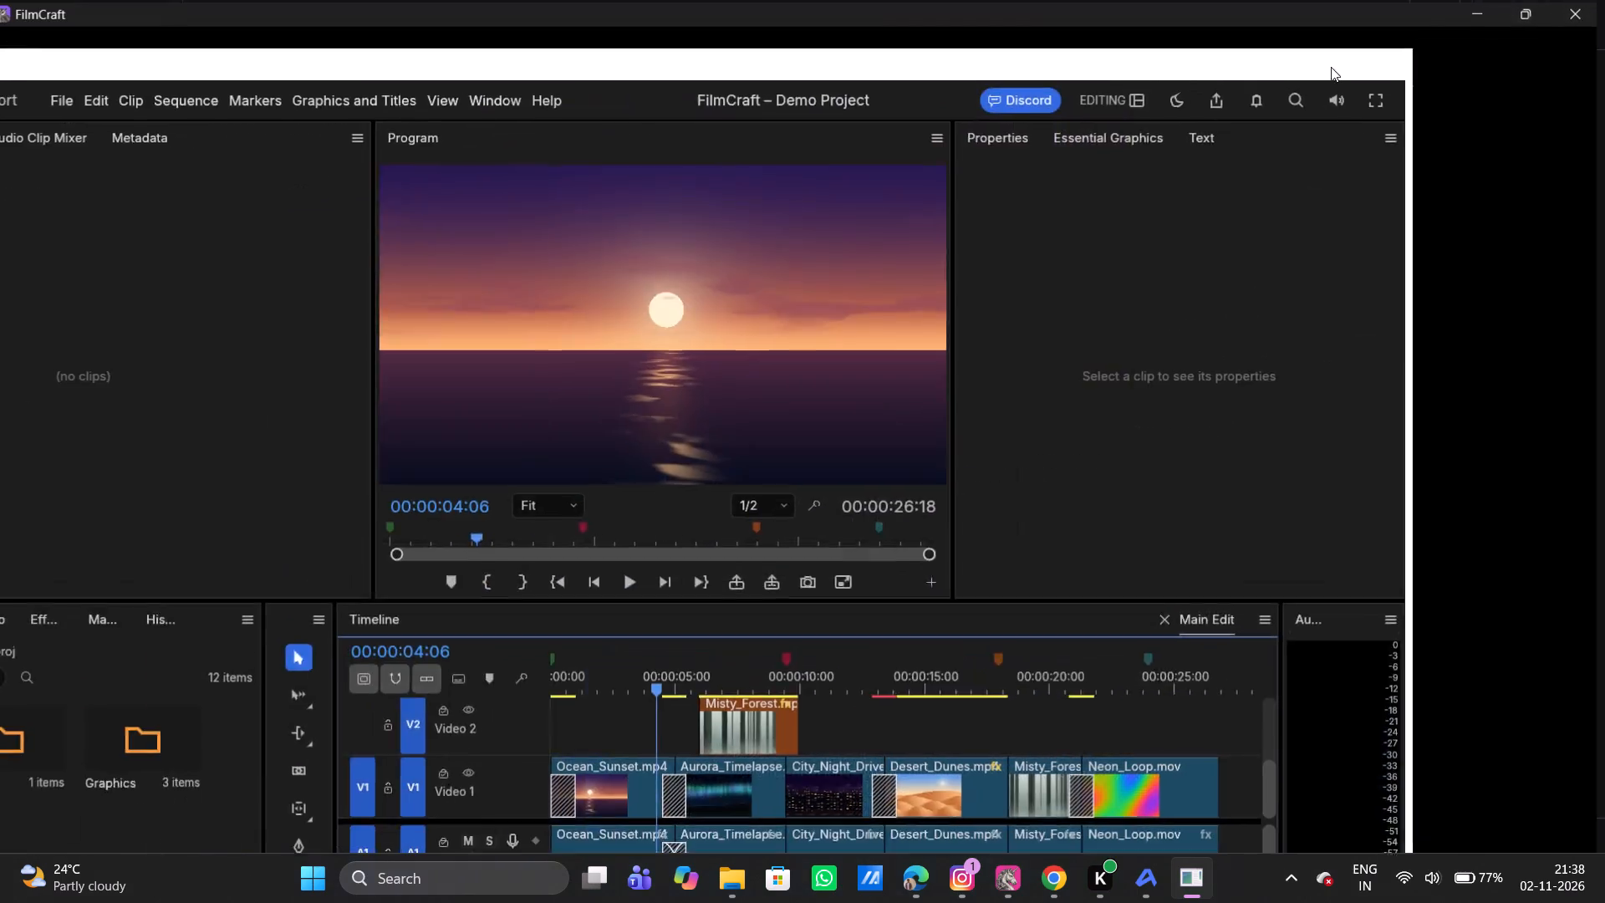
Delete all clips from the Main Edit timeline of the demo project.
click(812, 728)
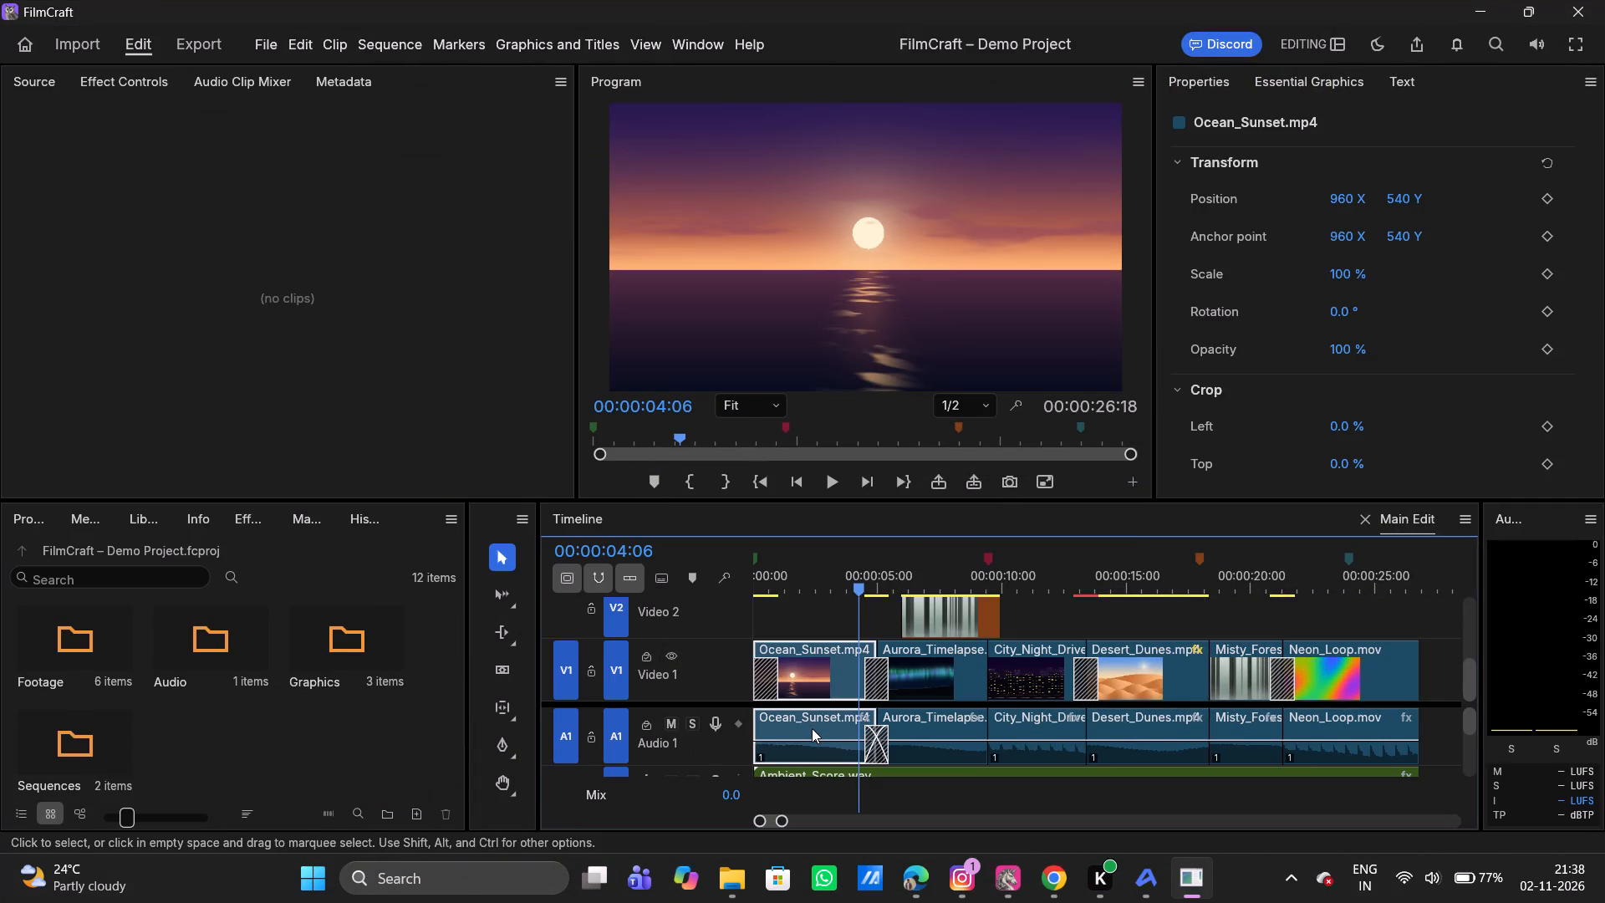
key(ctrl+a)
key(Delete)
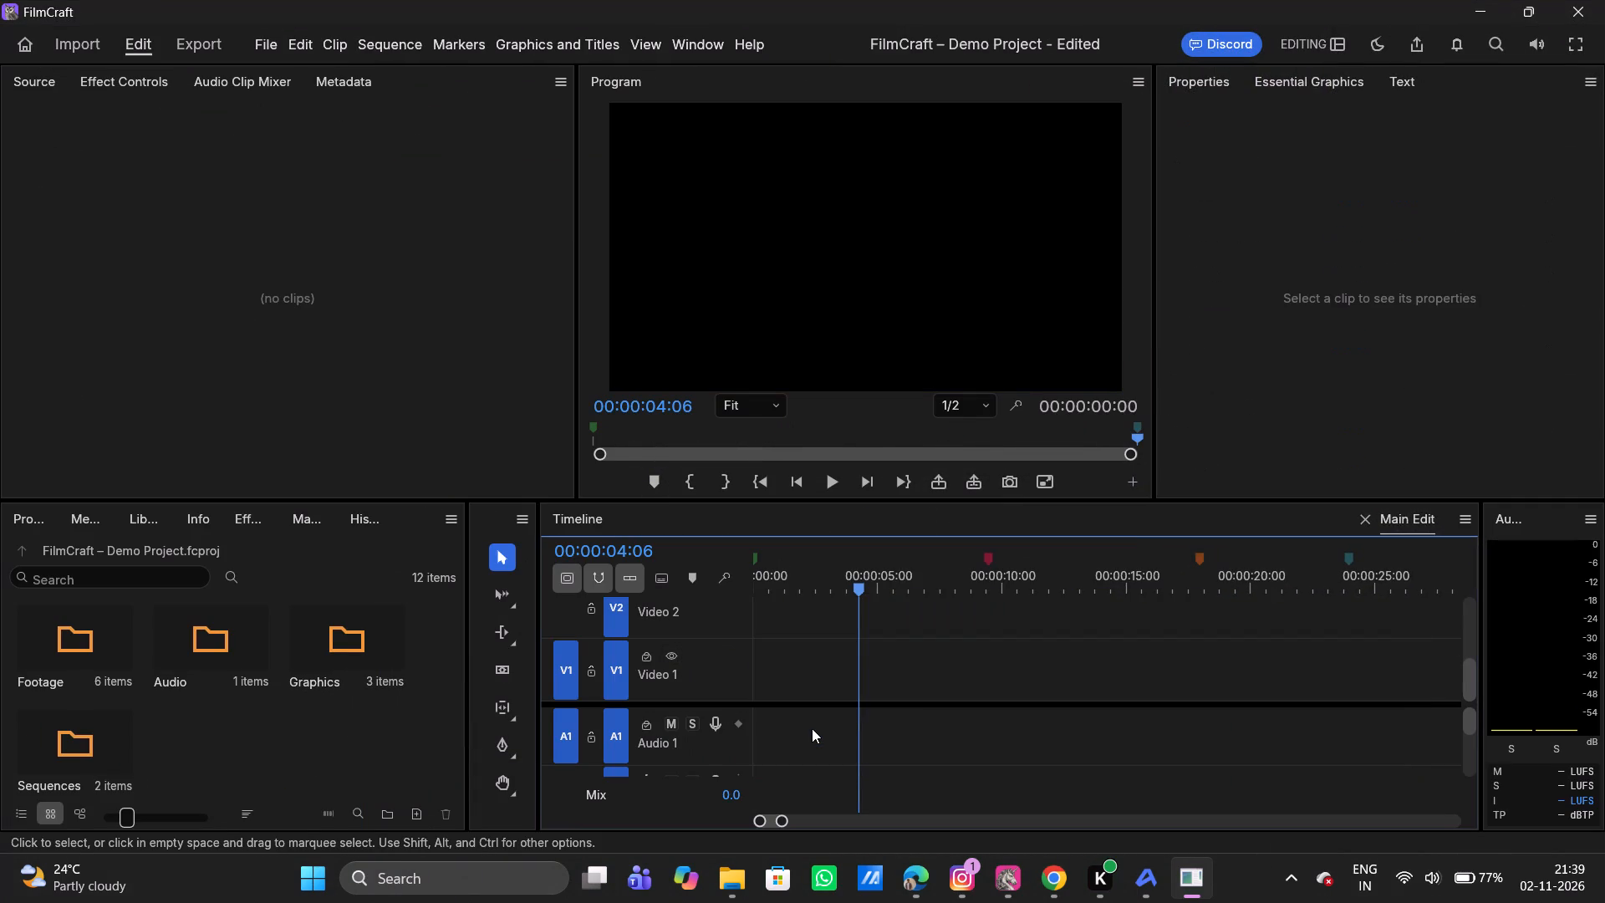
Import all five PNG images, 01 to 05, from the Begana folder inside Video Editing Practice into the project.
scroll(686, 670, down, 1)
scroll(206, 686, down, 1)
right_click(279, 236)
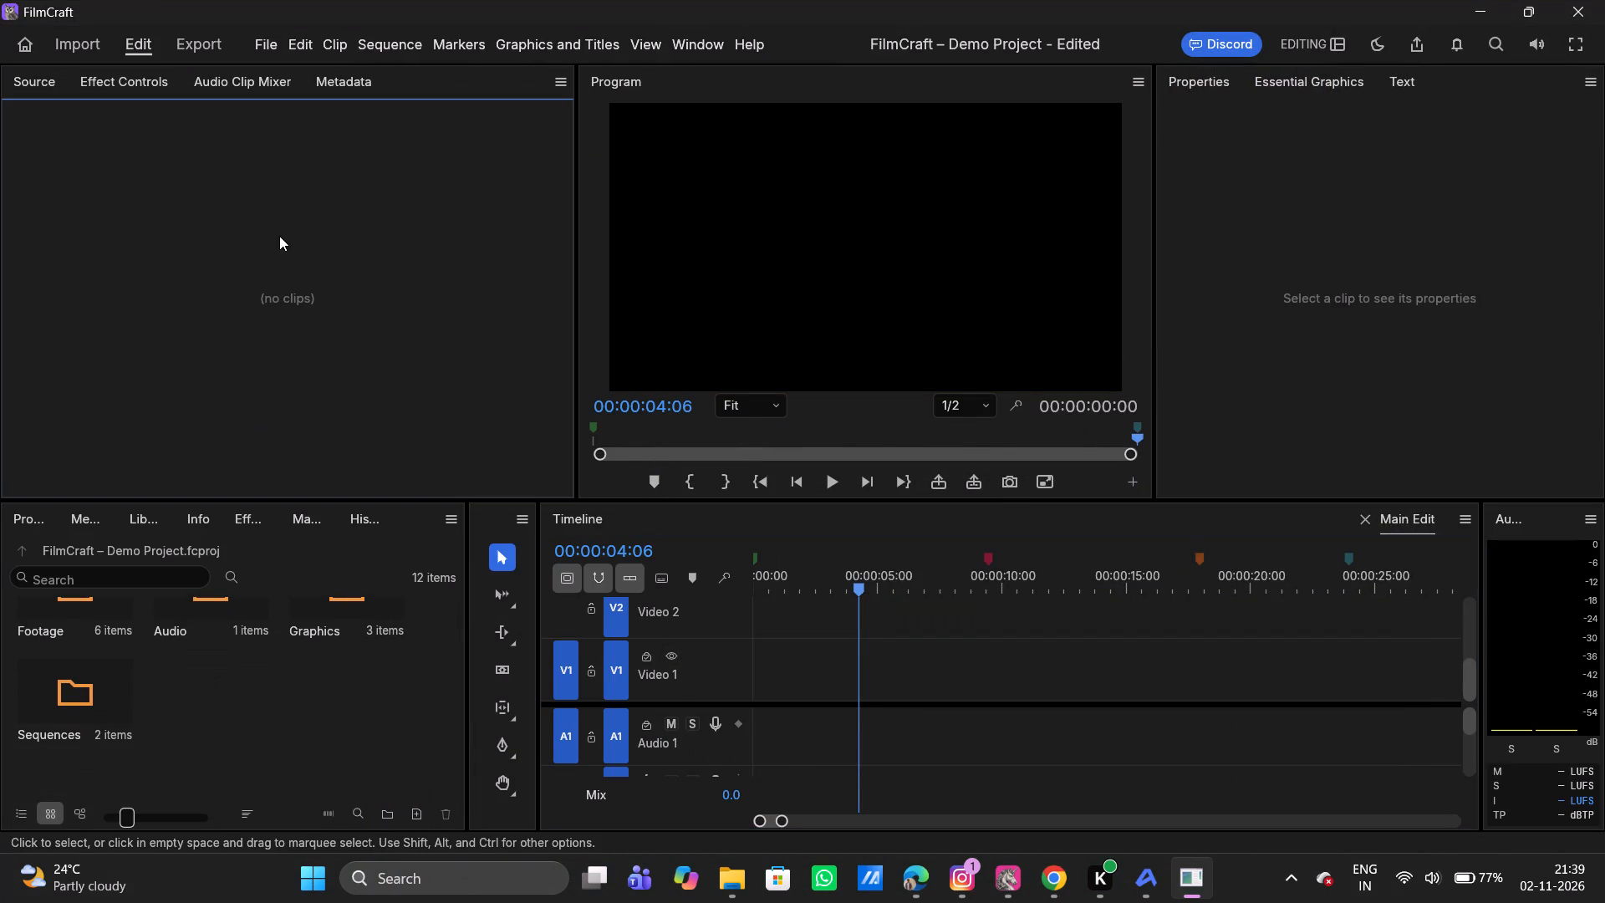
click(217, 688)
right_click(217, 688)
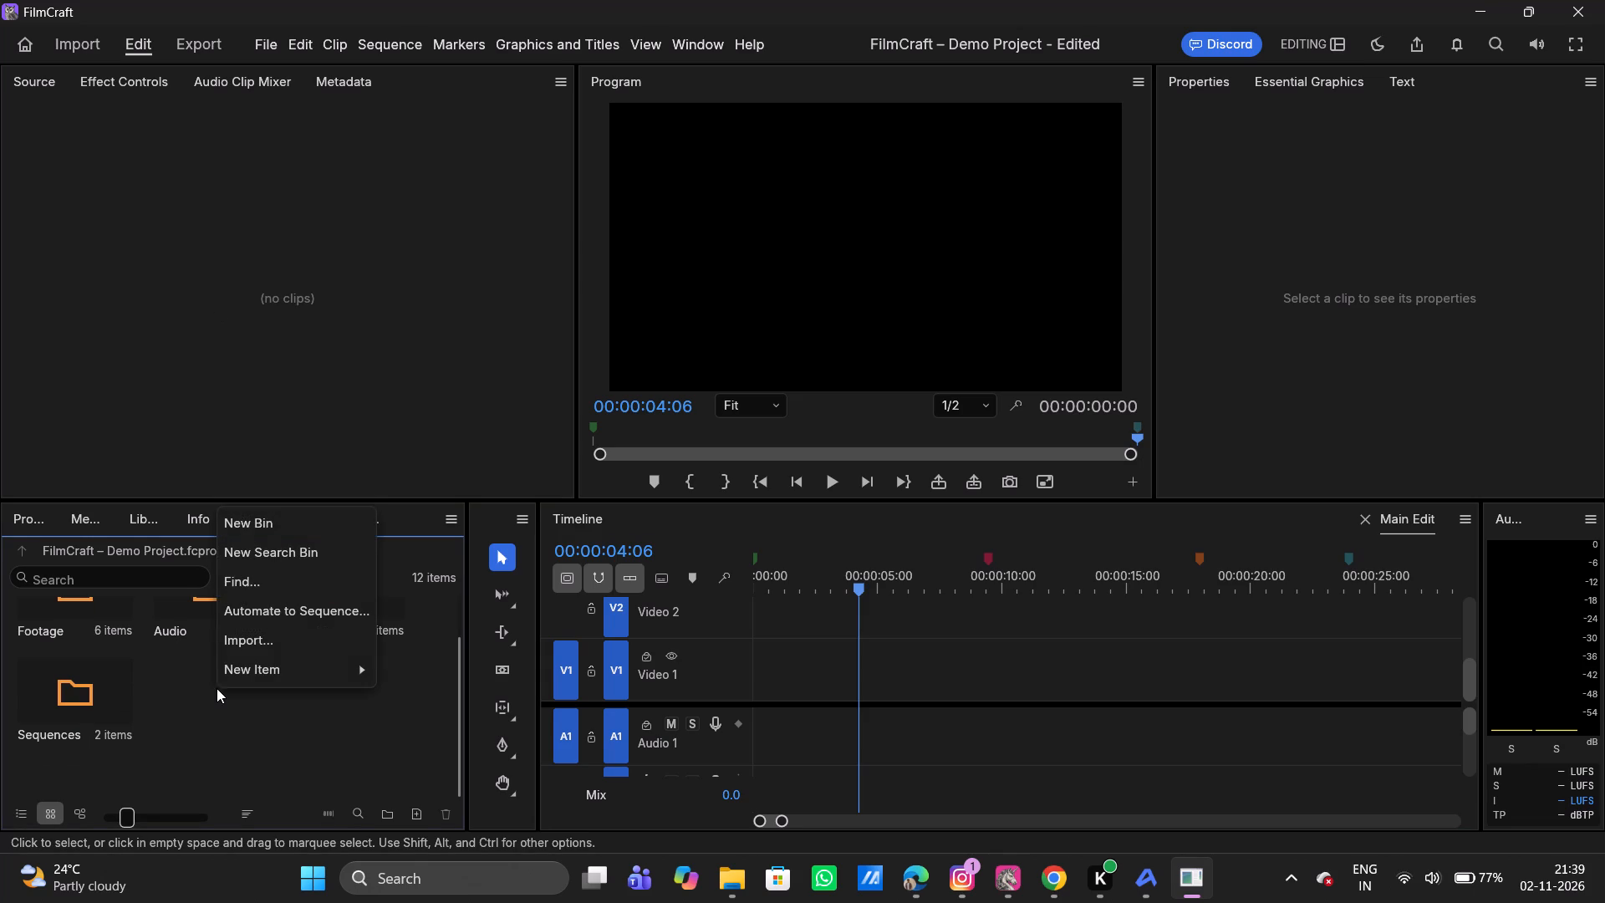
click(241, 641)
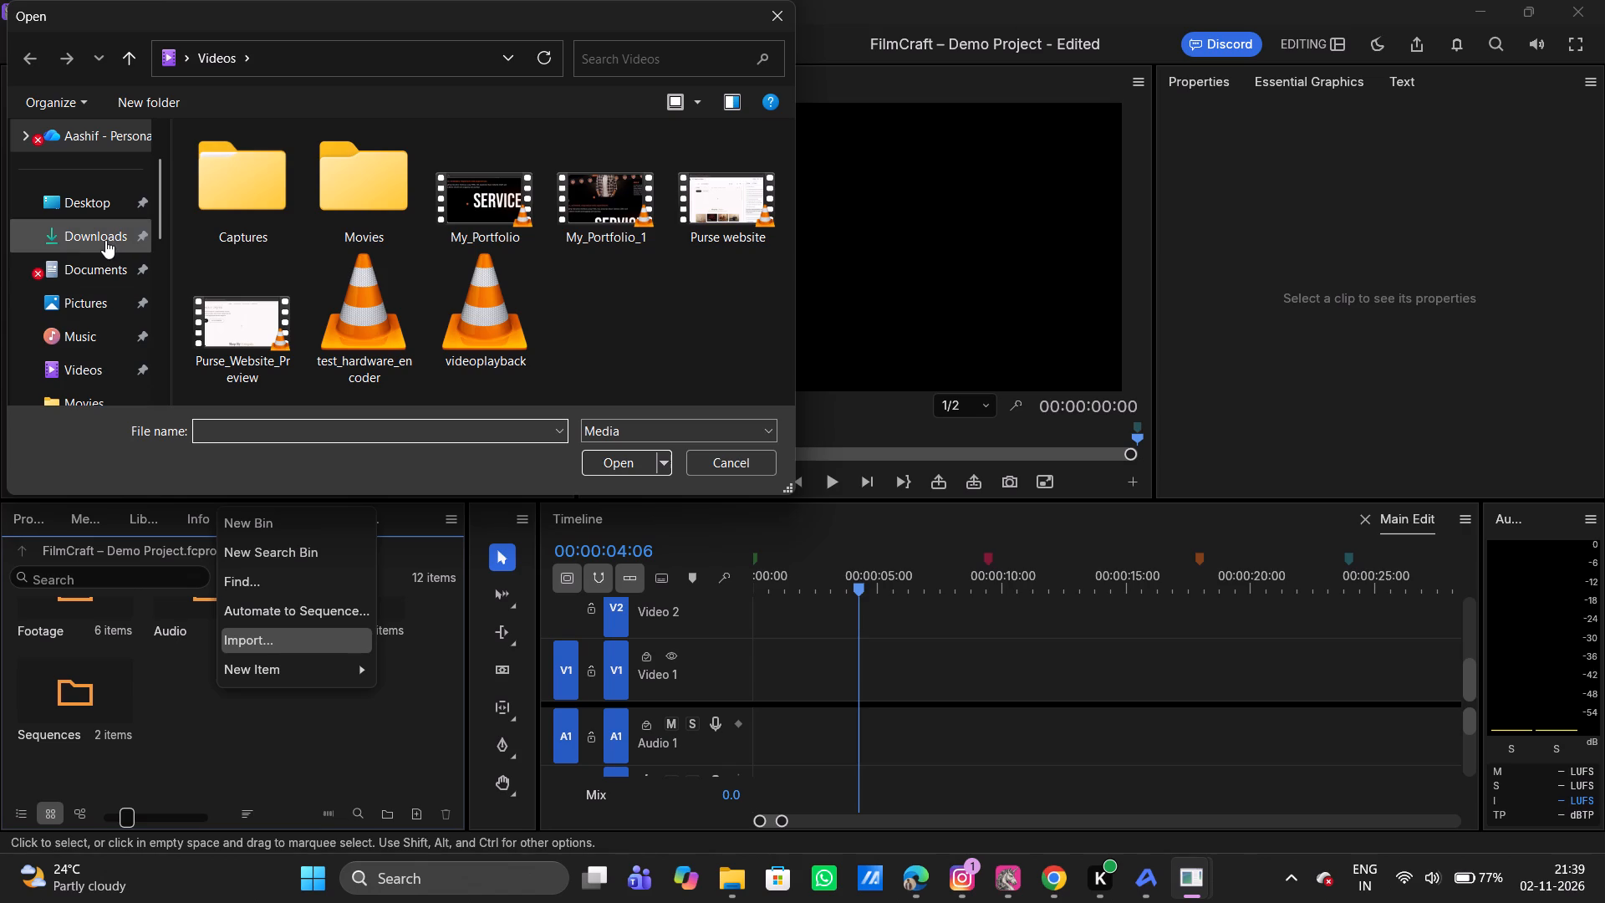
scroll(105, 240, down, 5)
click(94, 262)
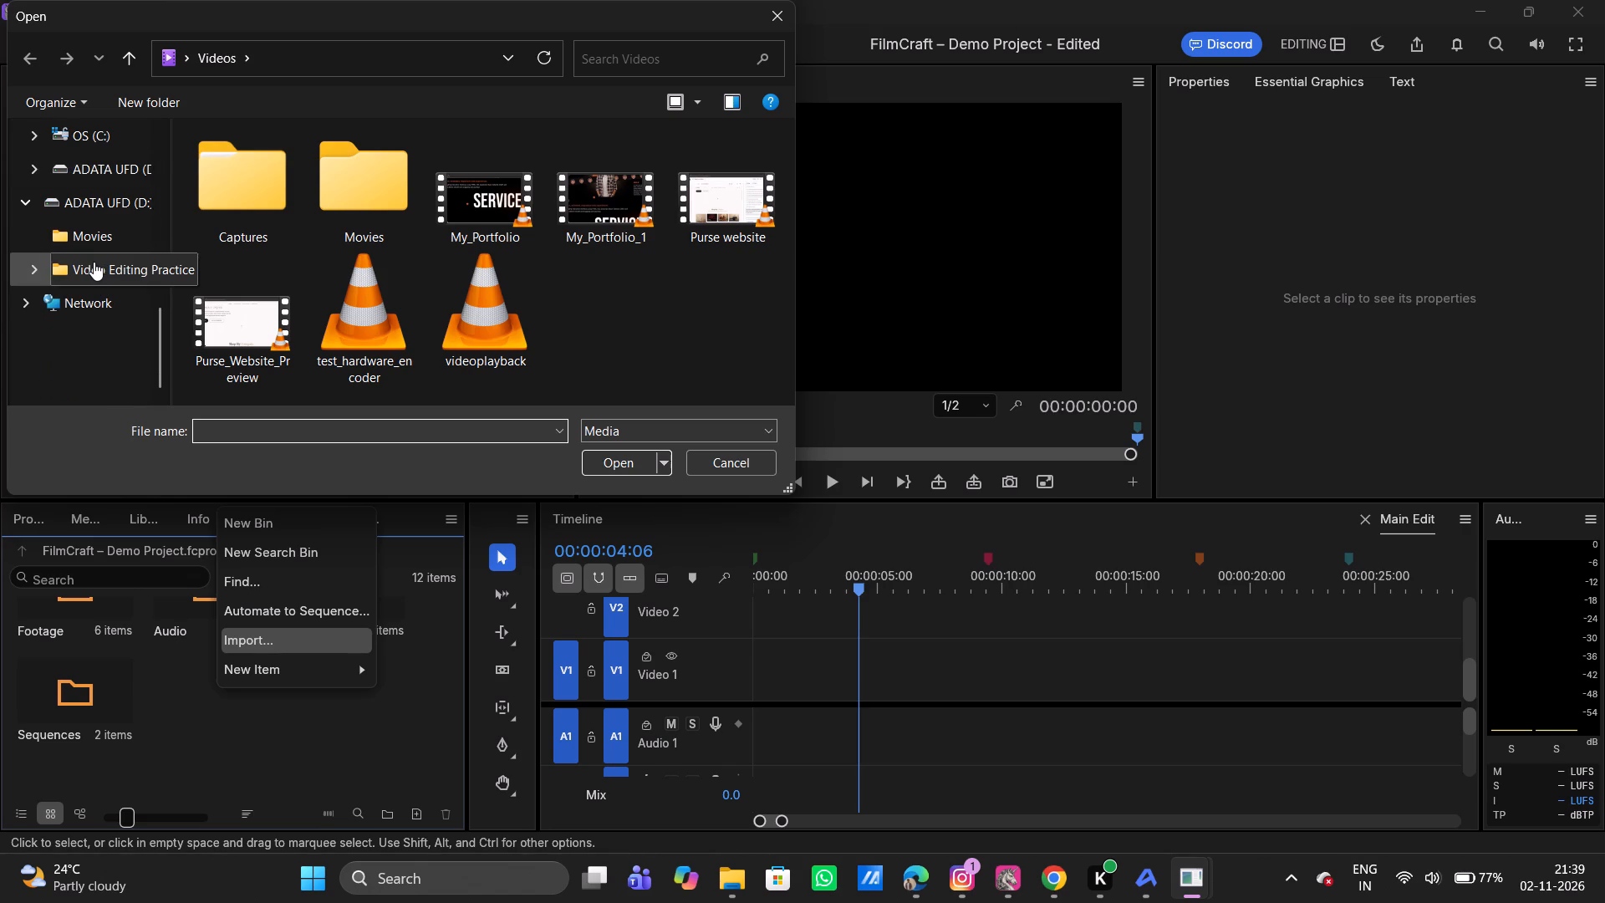
click(285, 170)
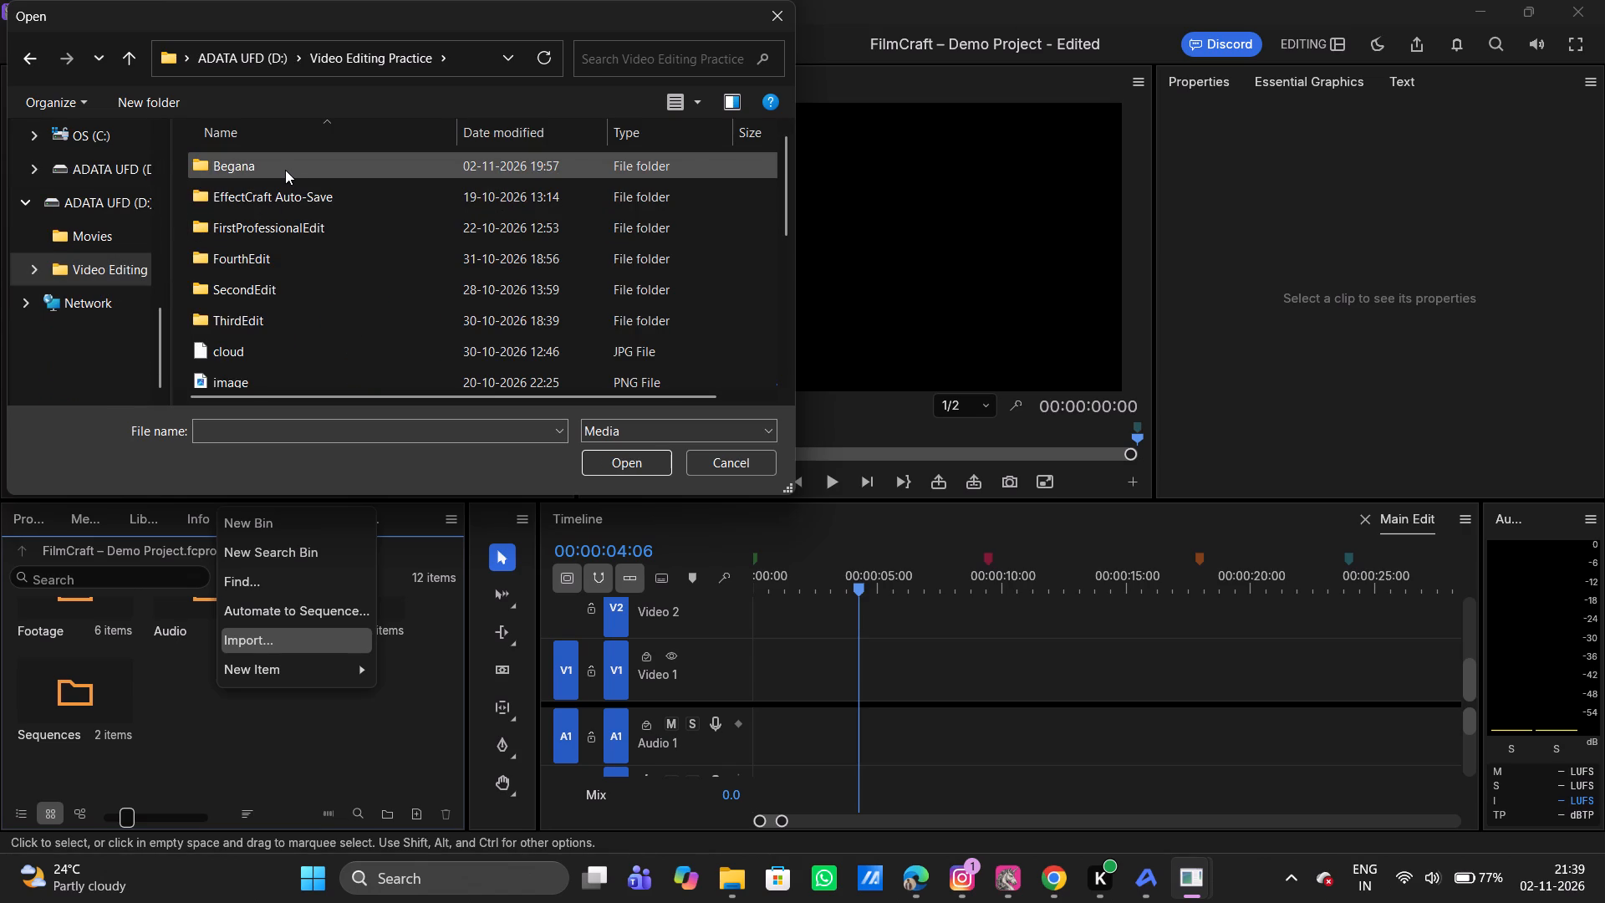
key(Return)
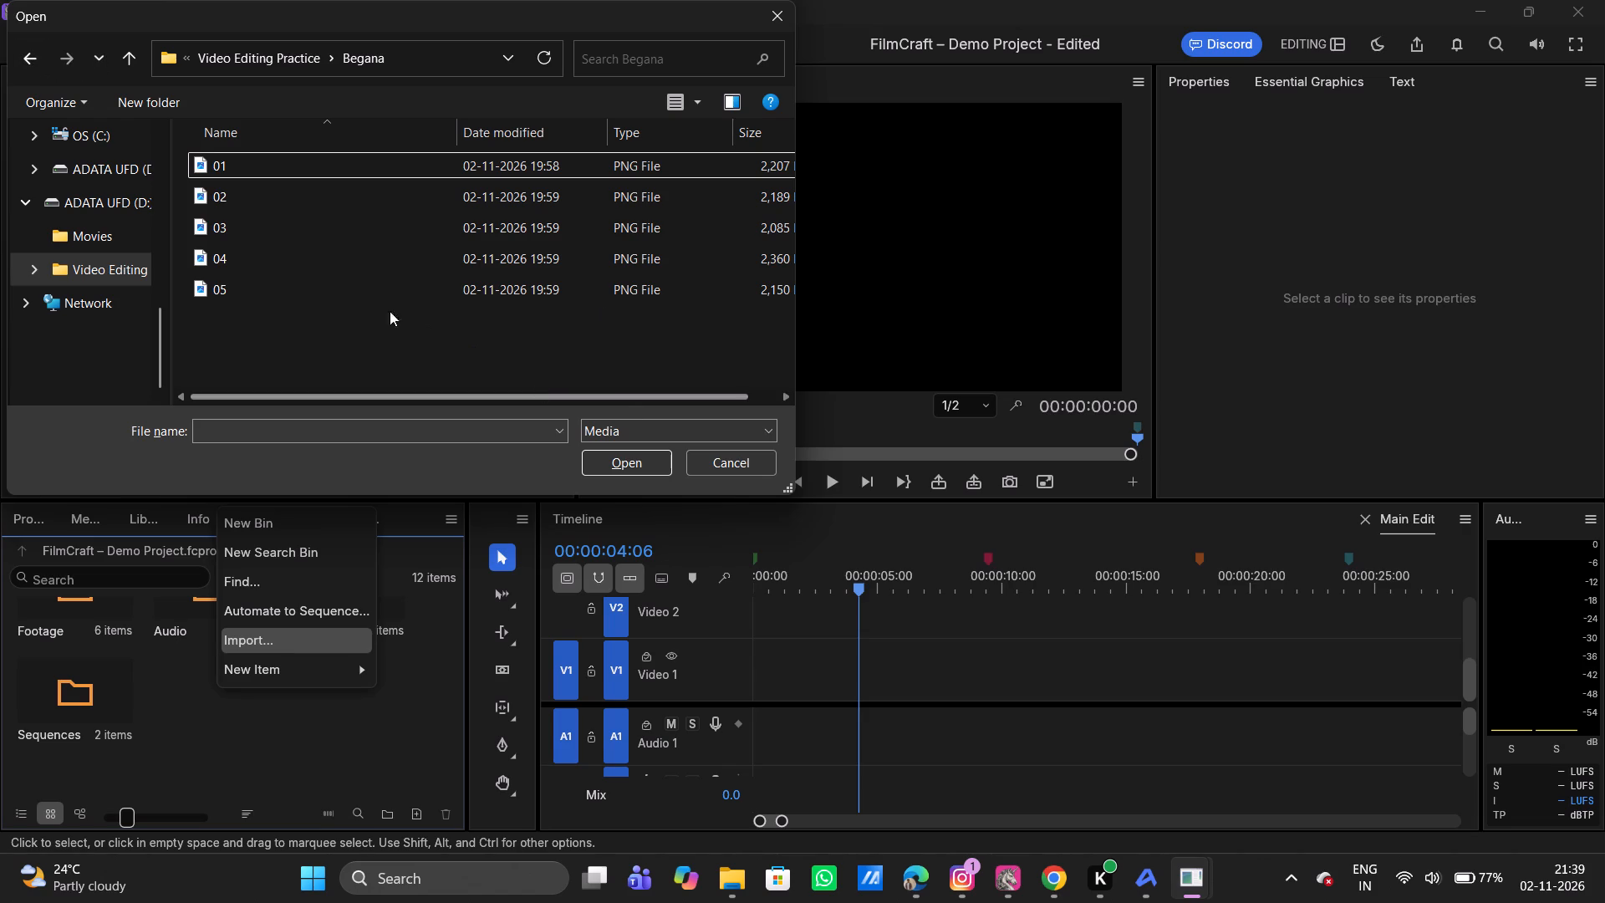
click(354, 342)
key(ctrl+a)
key(Return)
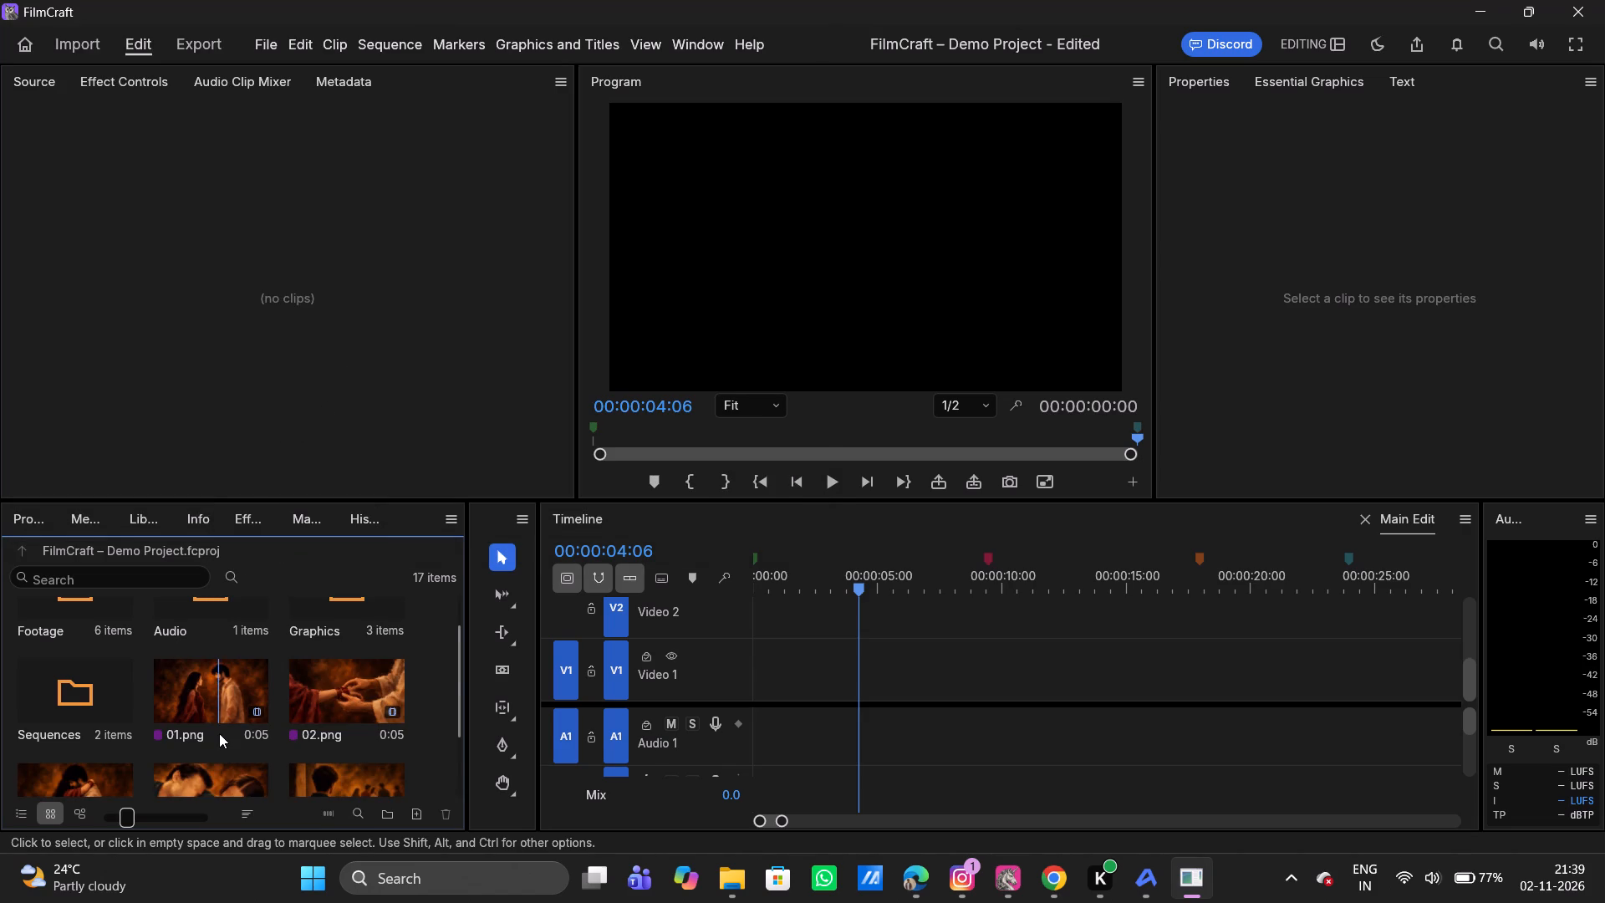
Place 01.png on the Video 1 track at the start of the Main Edit sequence.
scroll(219, 733, down, 1)
scroll(216, 709, up, 1)
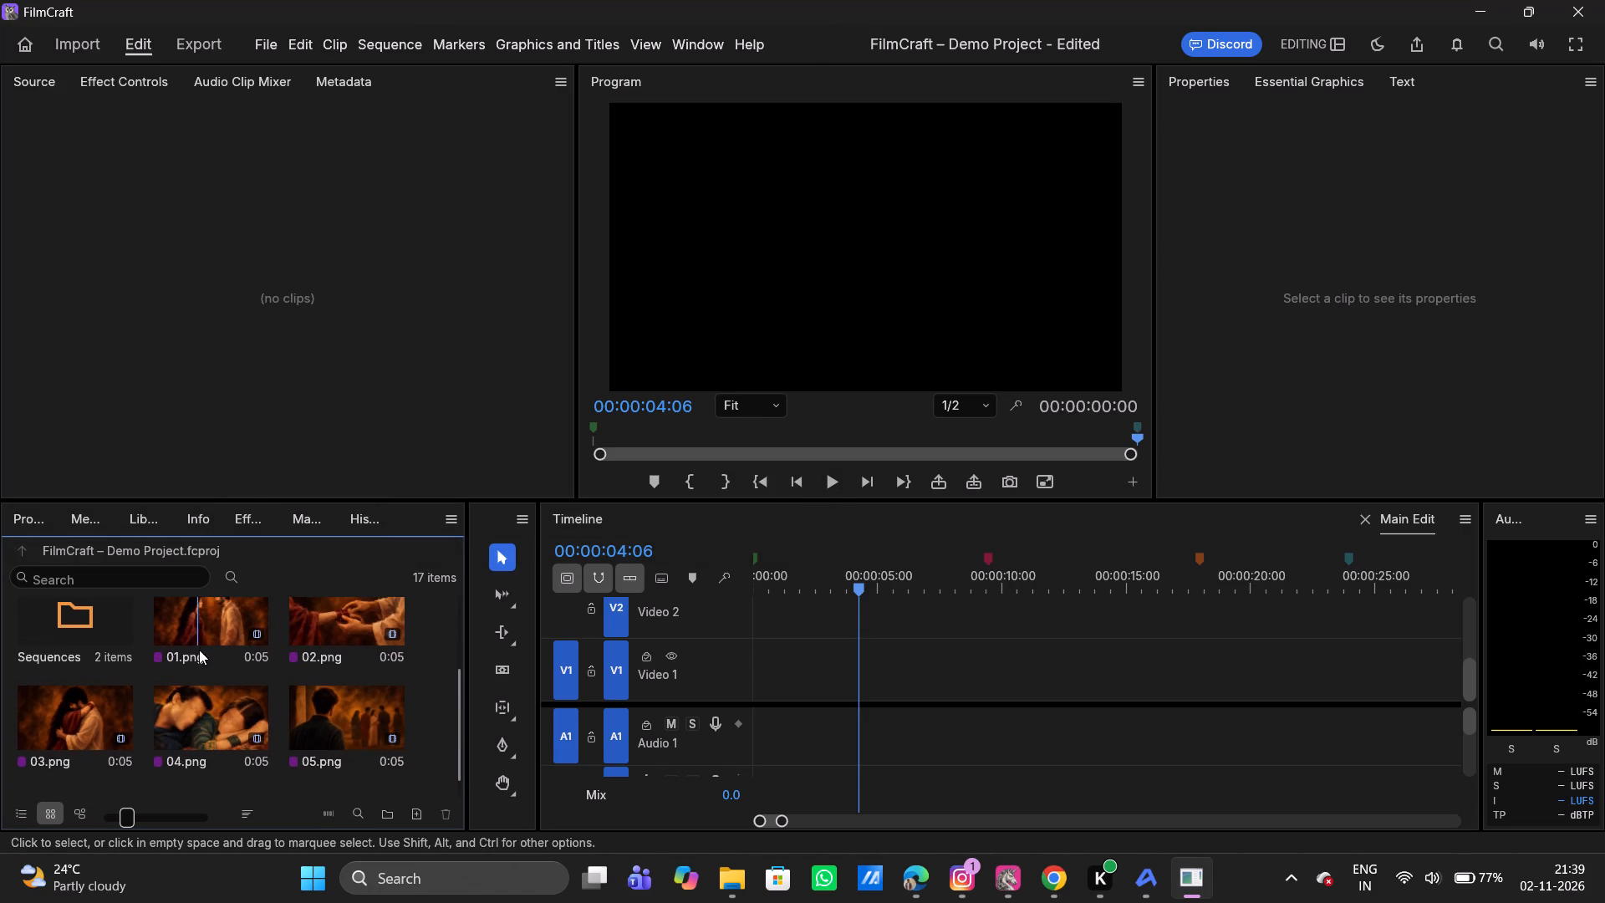
drag(202, 620, 818, 693)
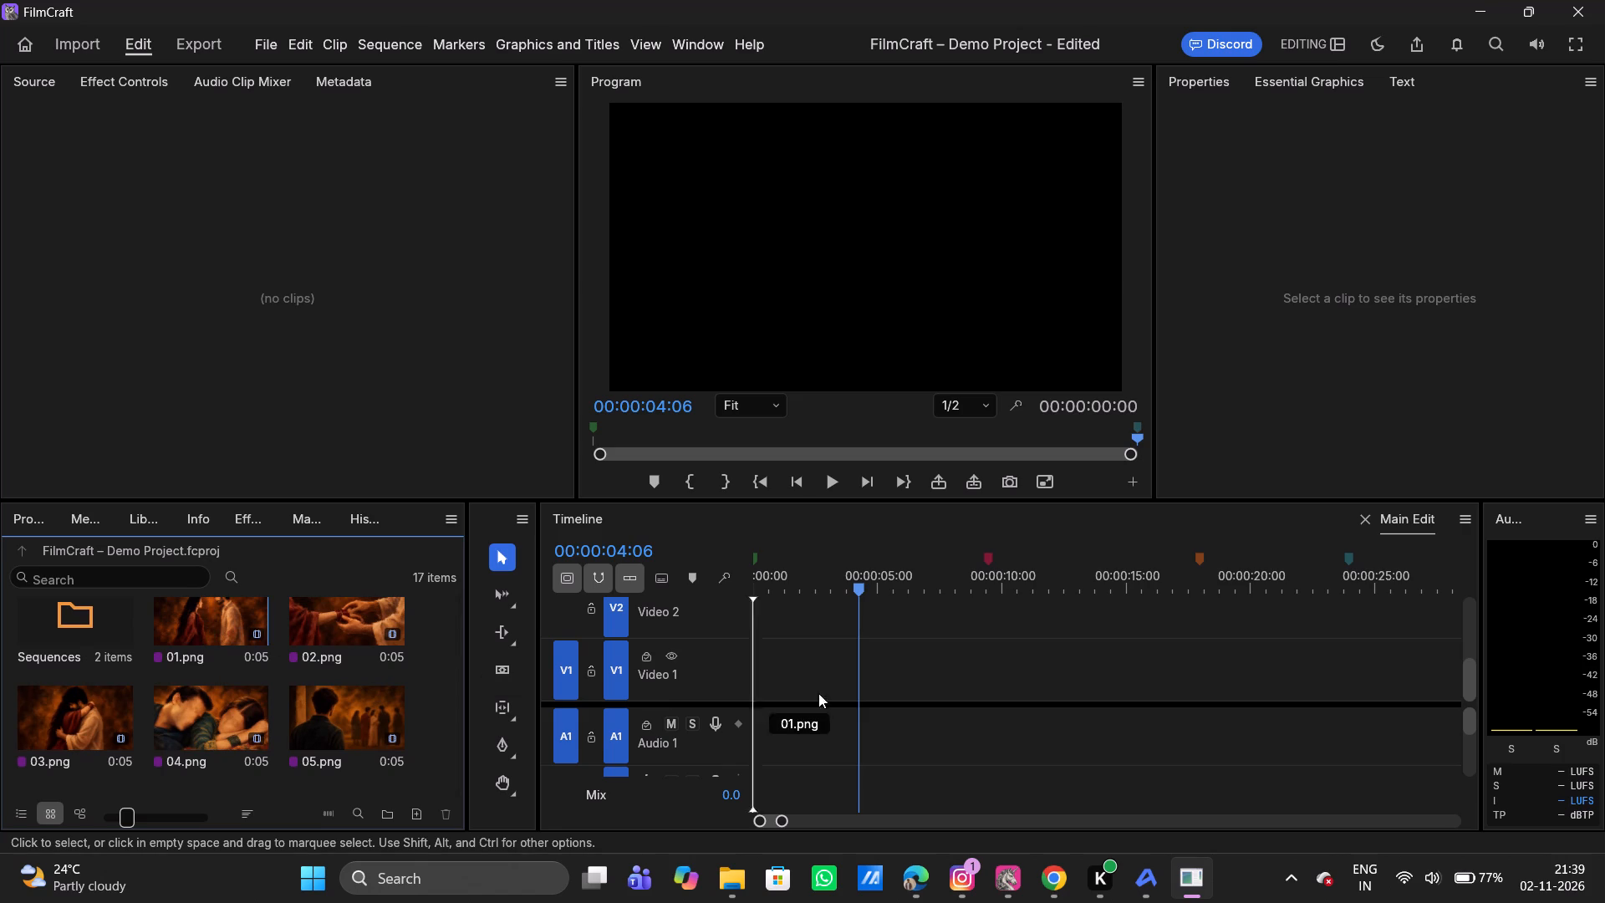
drag(818, 693, 759, 681)
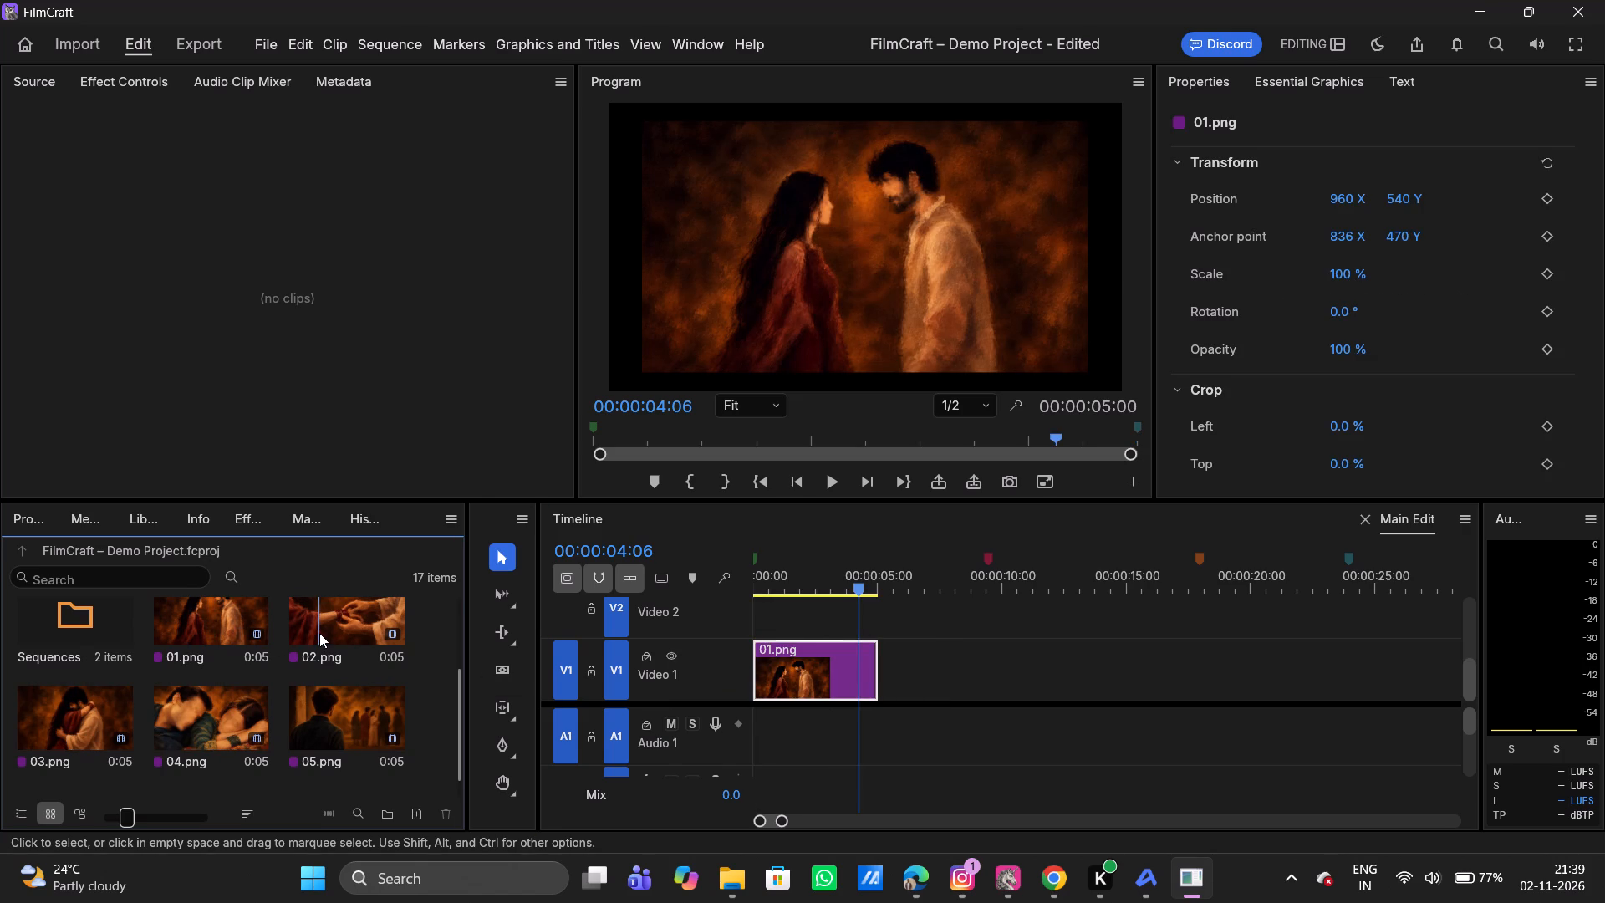
Place 02.png on the Video 2 track at the sequence start, directly above 01.png.
drag(319, 633, 886, 660)
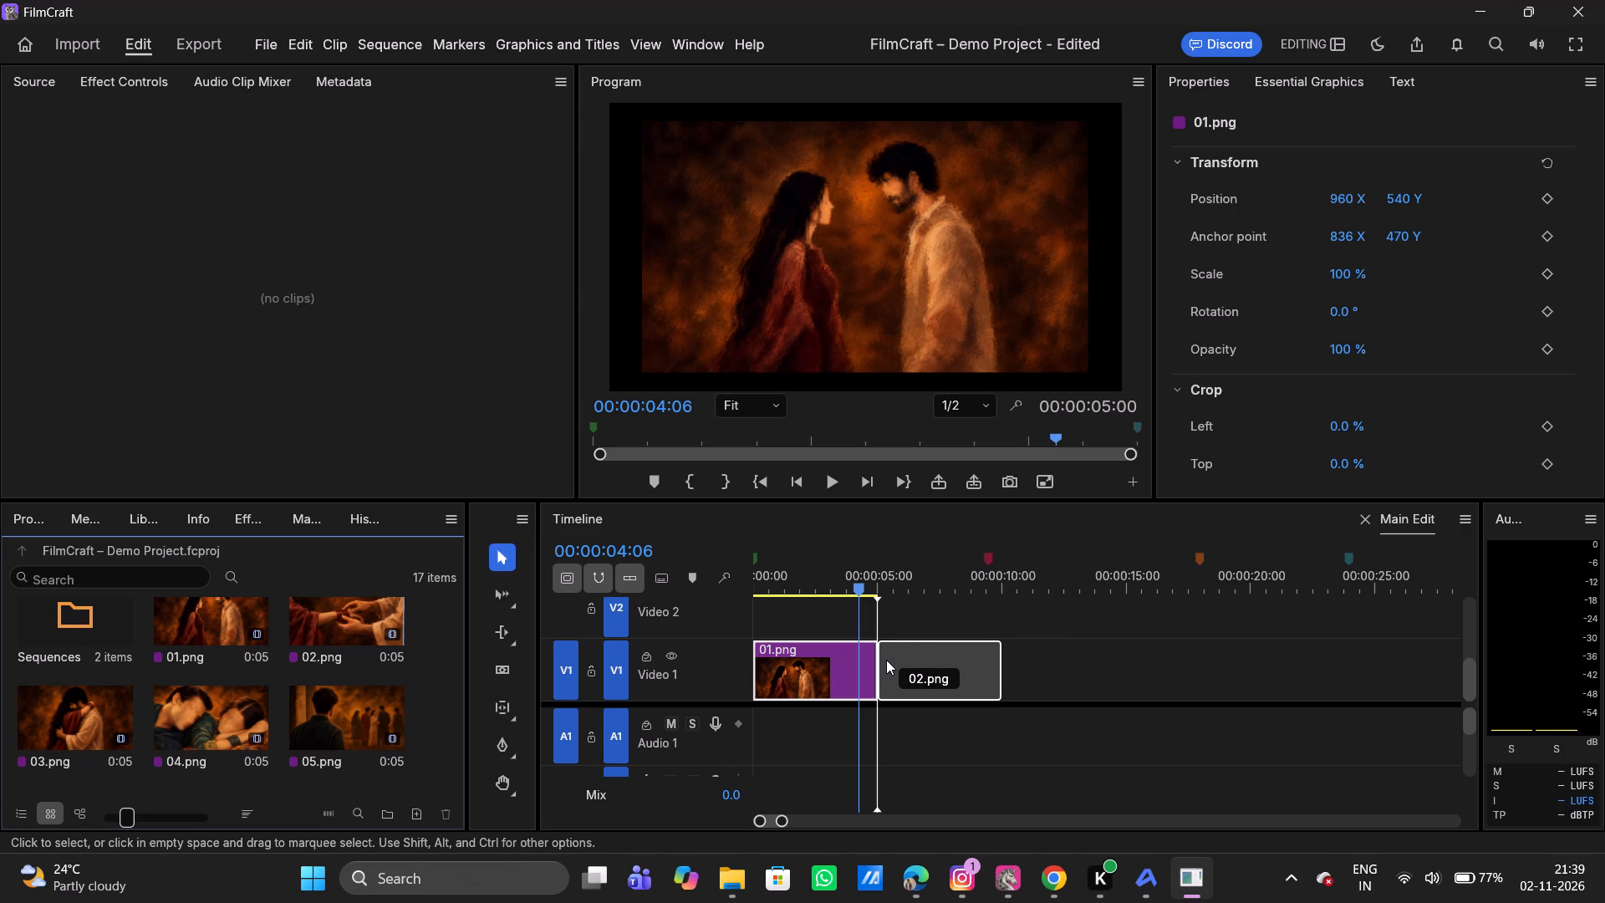
drag(886, 660, 800, 615)
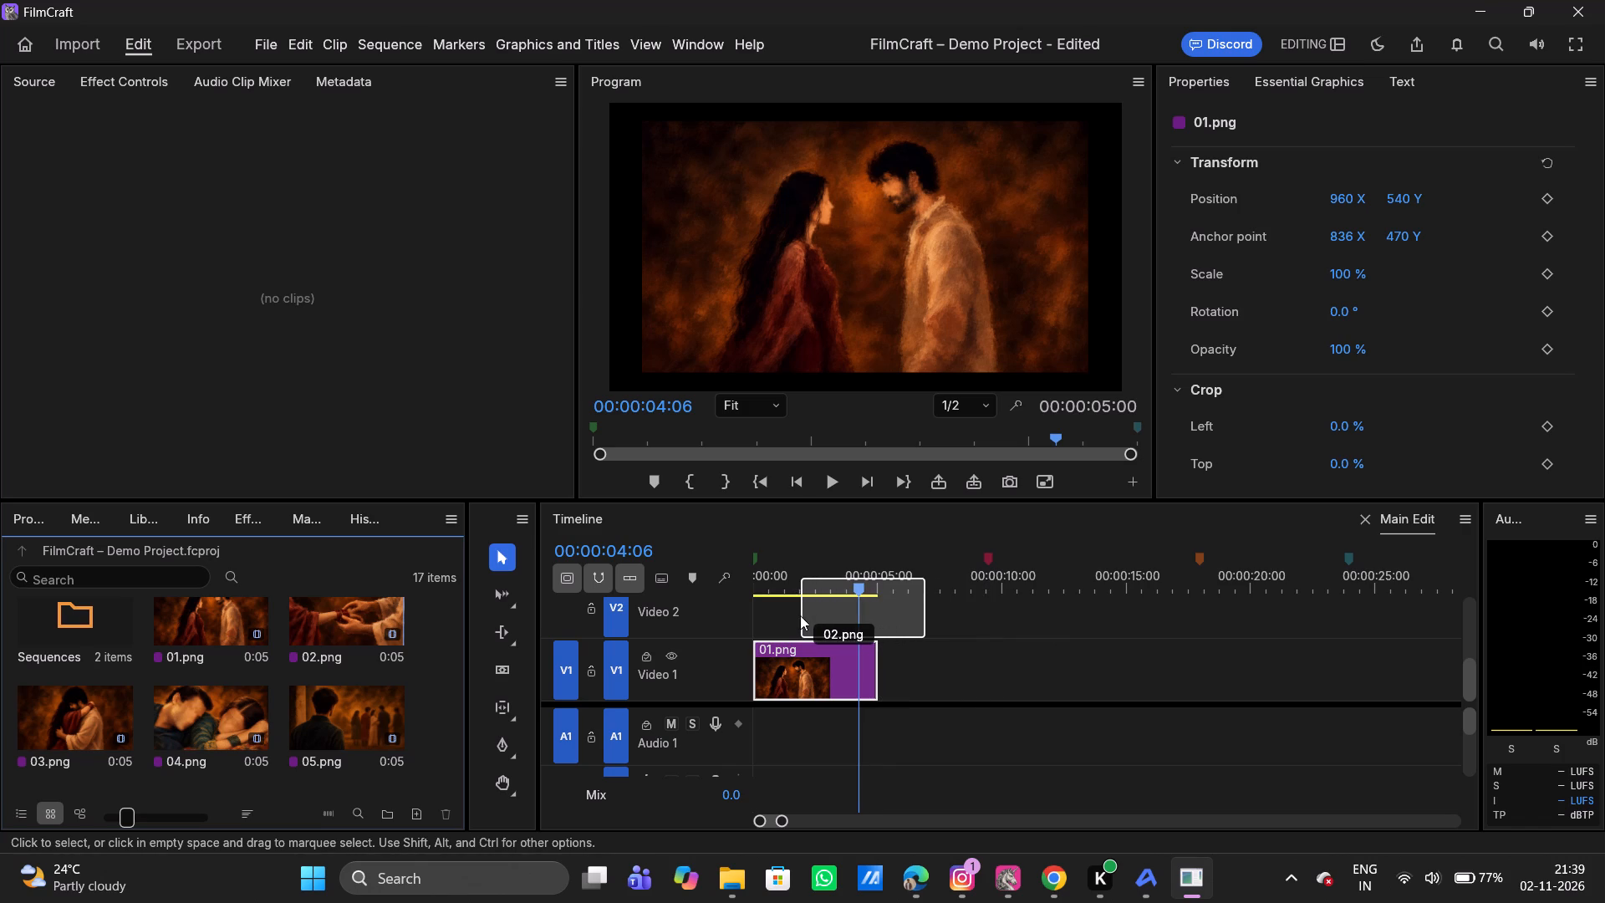
drag(800, 615, 762, 614)
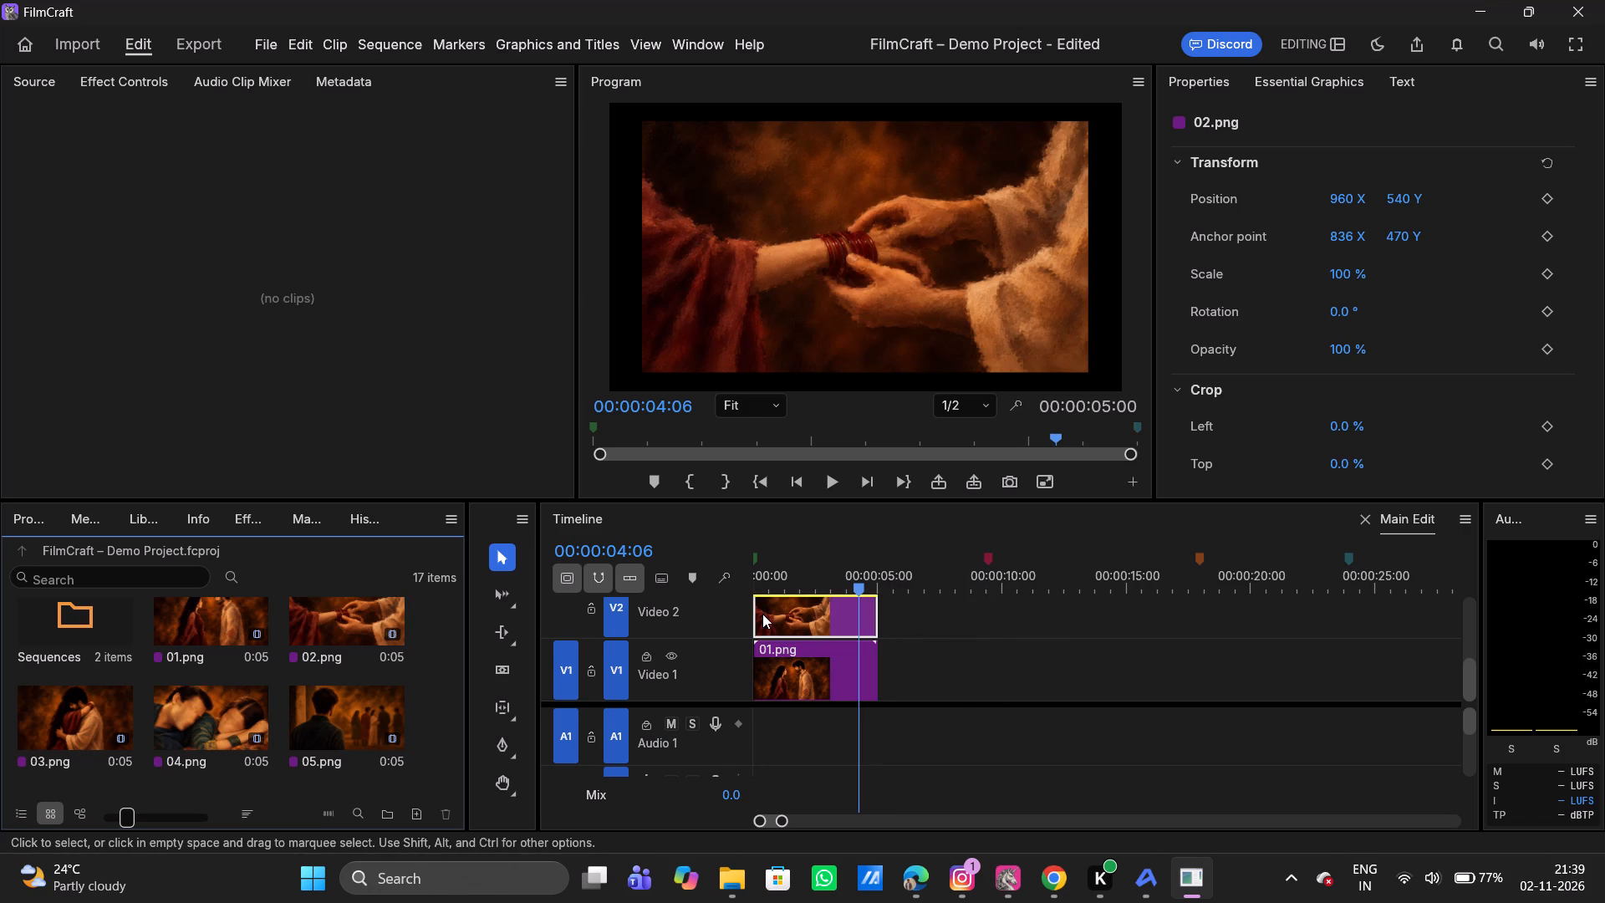
Lower the divider between the video and audio tracks to enlarge the timeline's video track area.
scroll(820, 617, up, 1)
scroll(801, 685, down, 1)
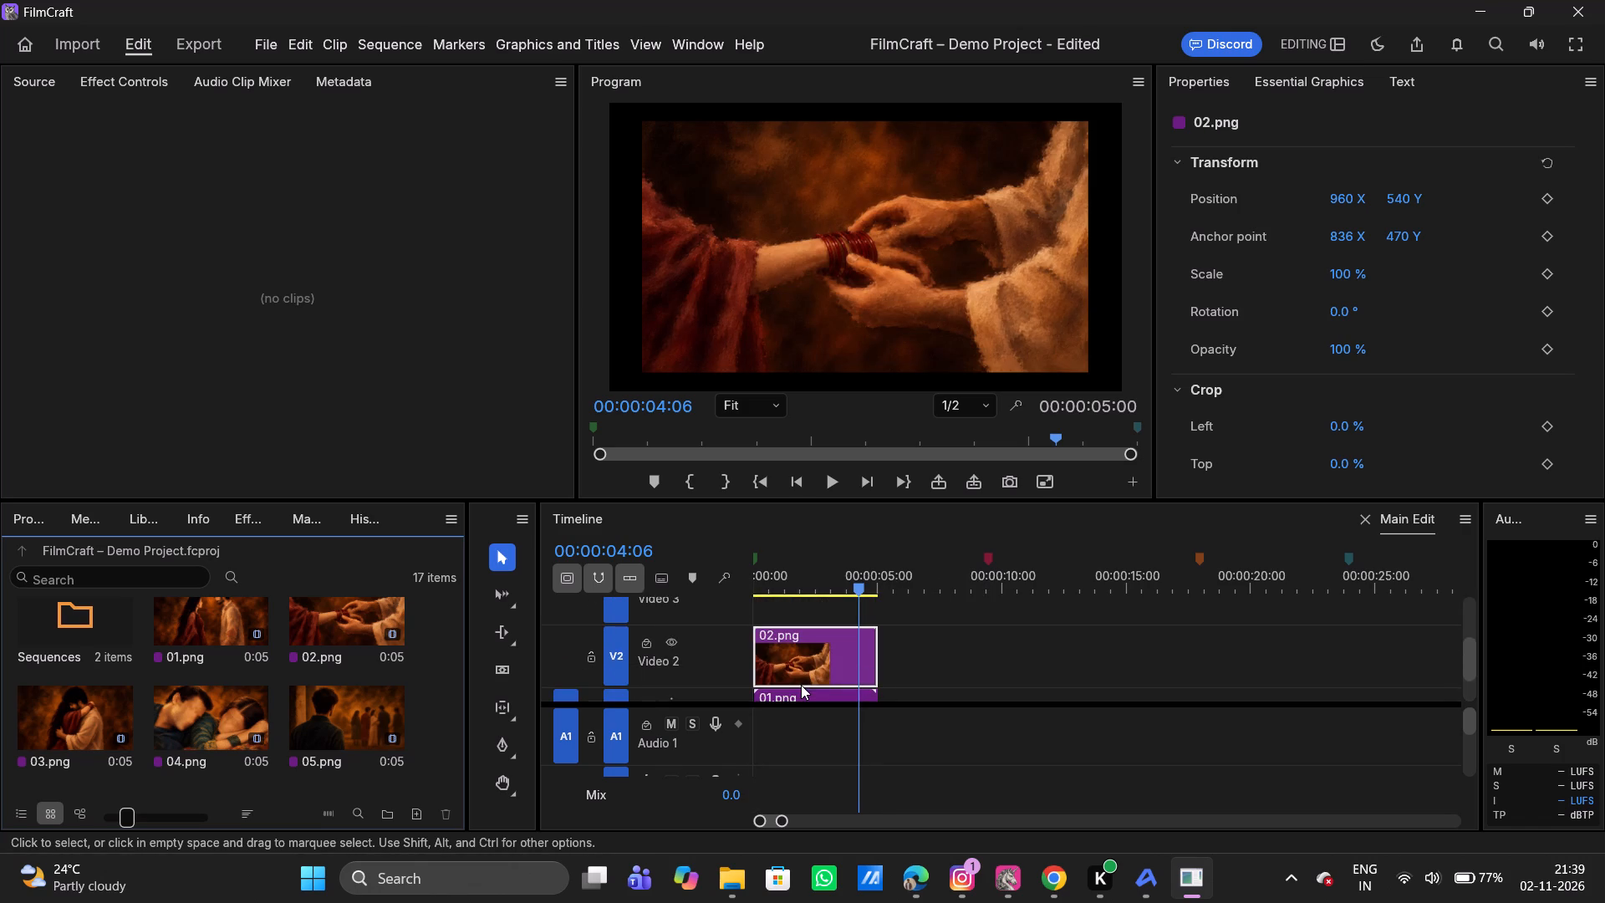
scroll(801, 685, down, 1)
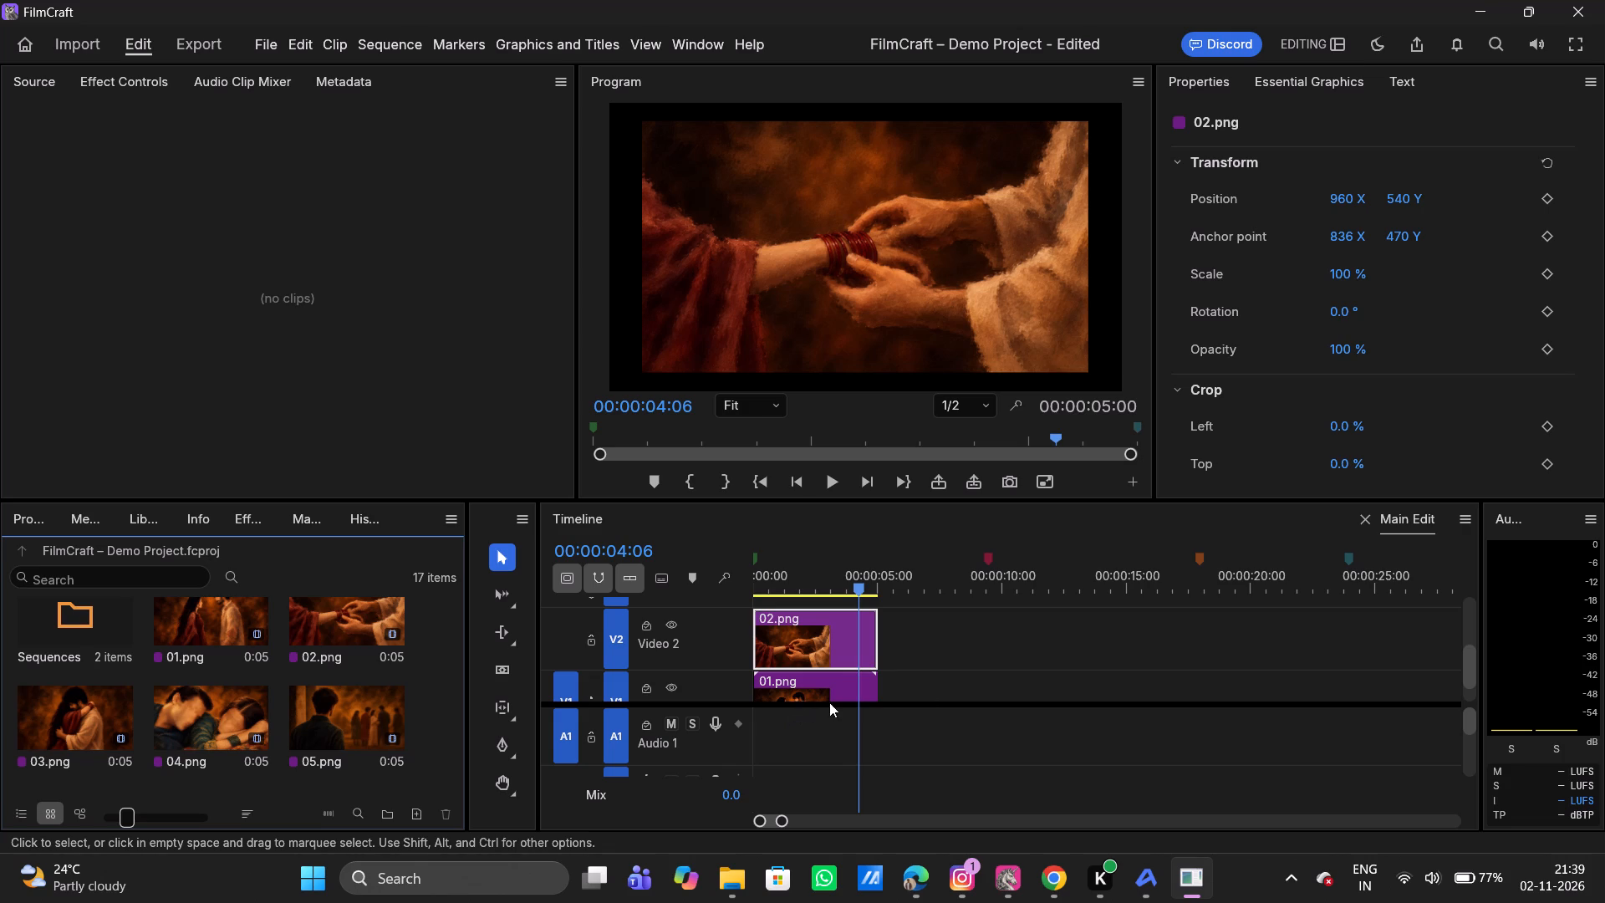
click(1003, 694)
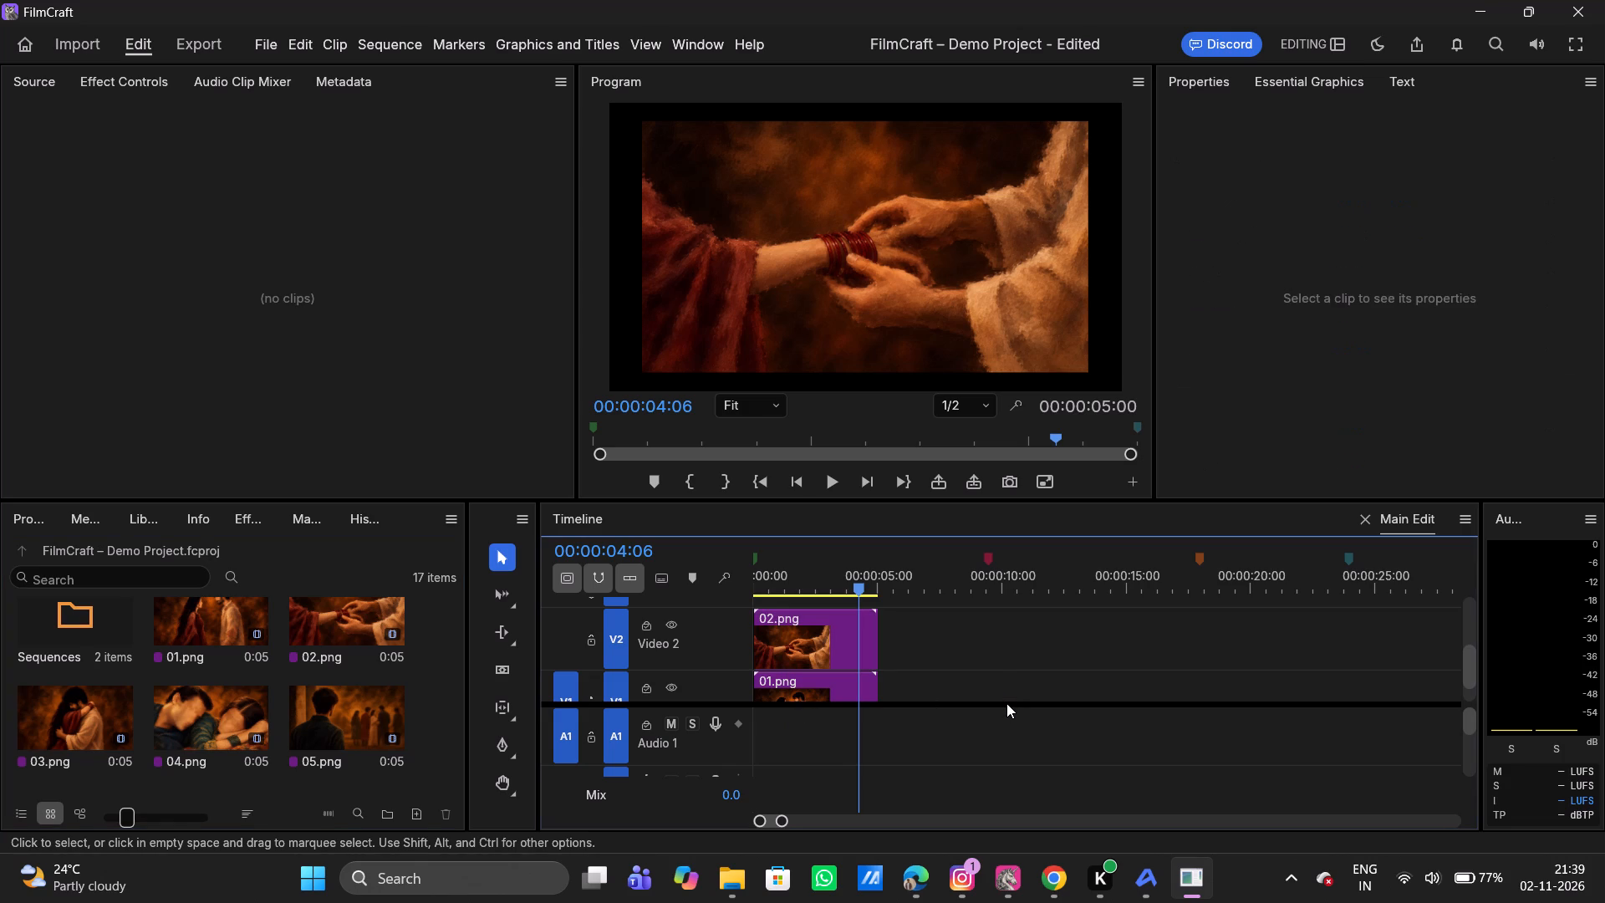
click(1006, 703)
drag(1006, 703, 1012, 754)
scroll(685, 673, down, 1)
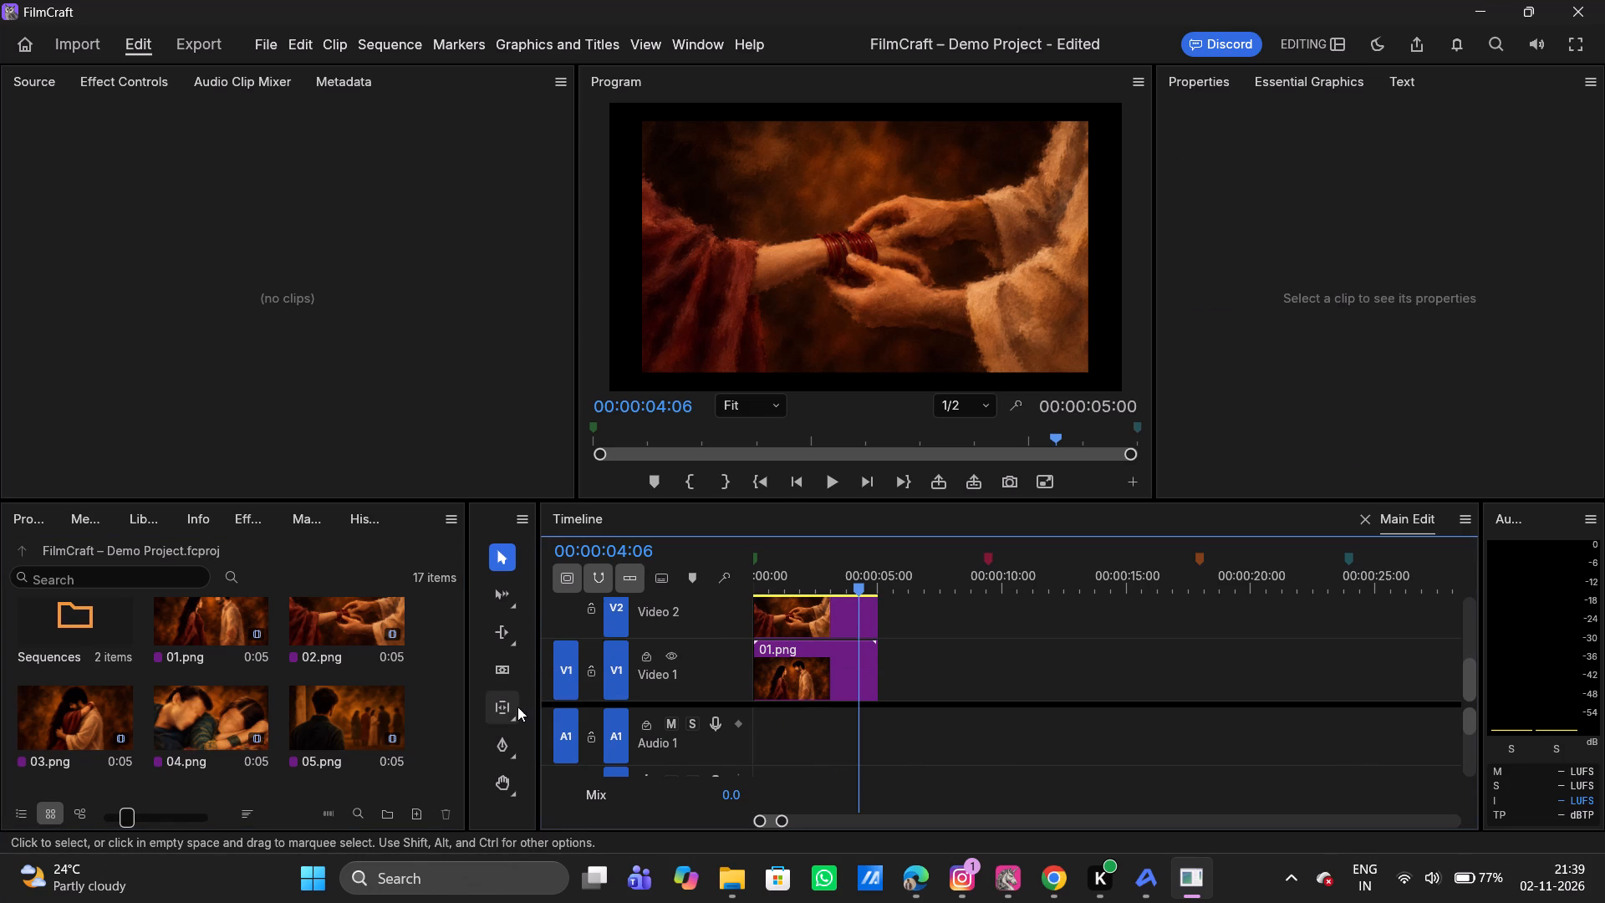
drag(543, 704, 548, 760)
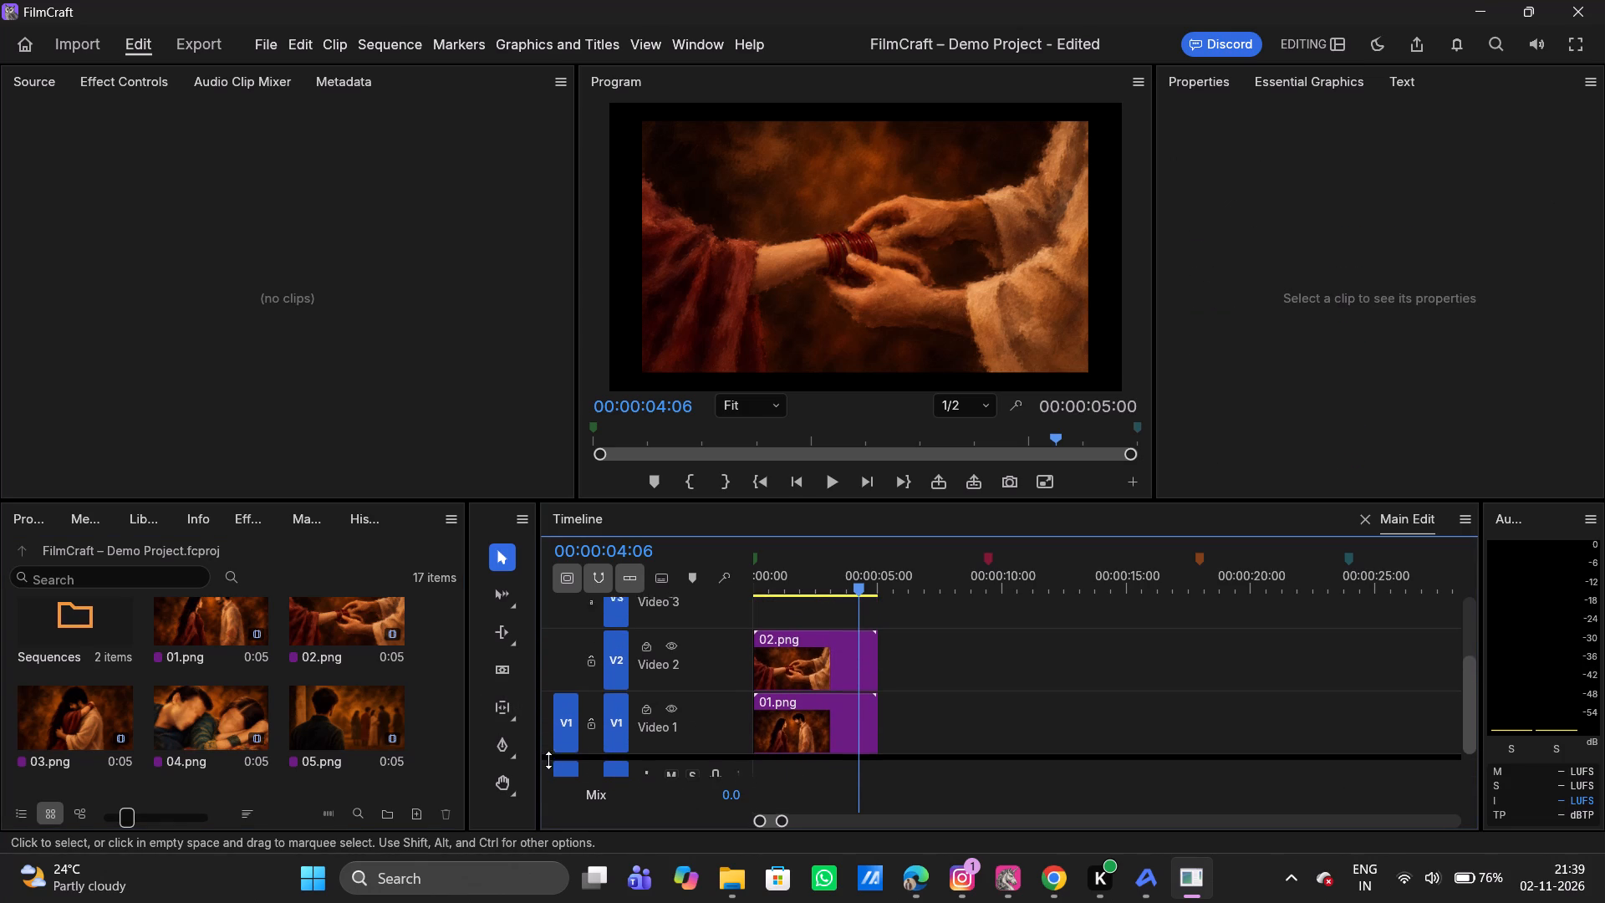
drag(548, 760, 553, 765)
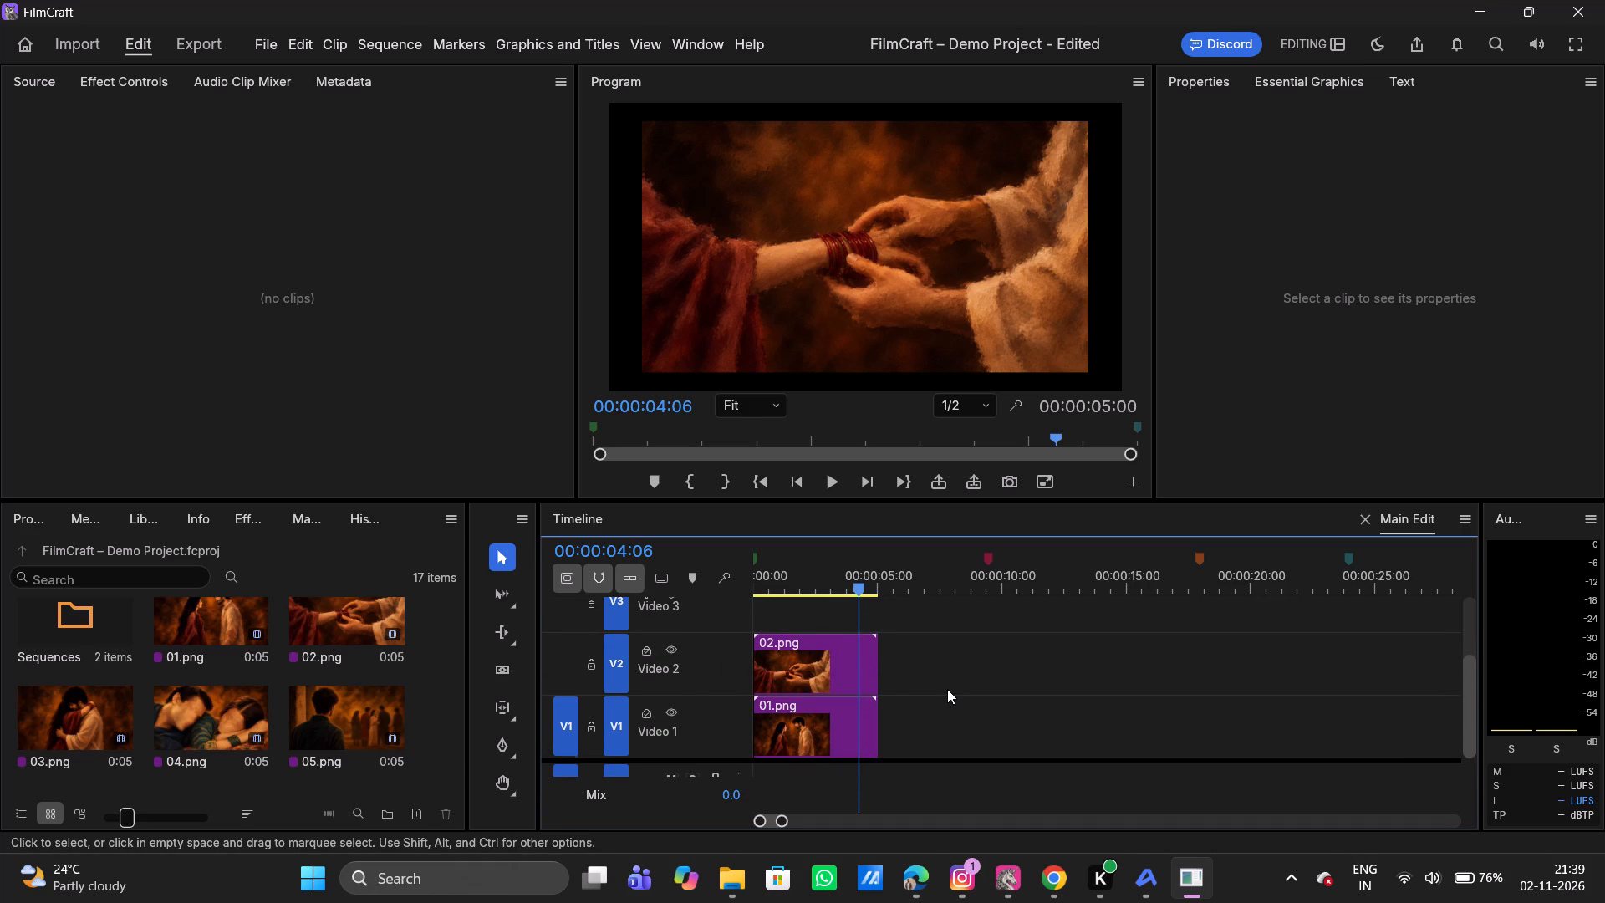
Place 04.png on the Video 3 track at the sequence start, directly above 02.png.
scroll(925, 685, down, 1)
click(333, 626)
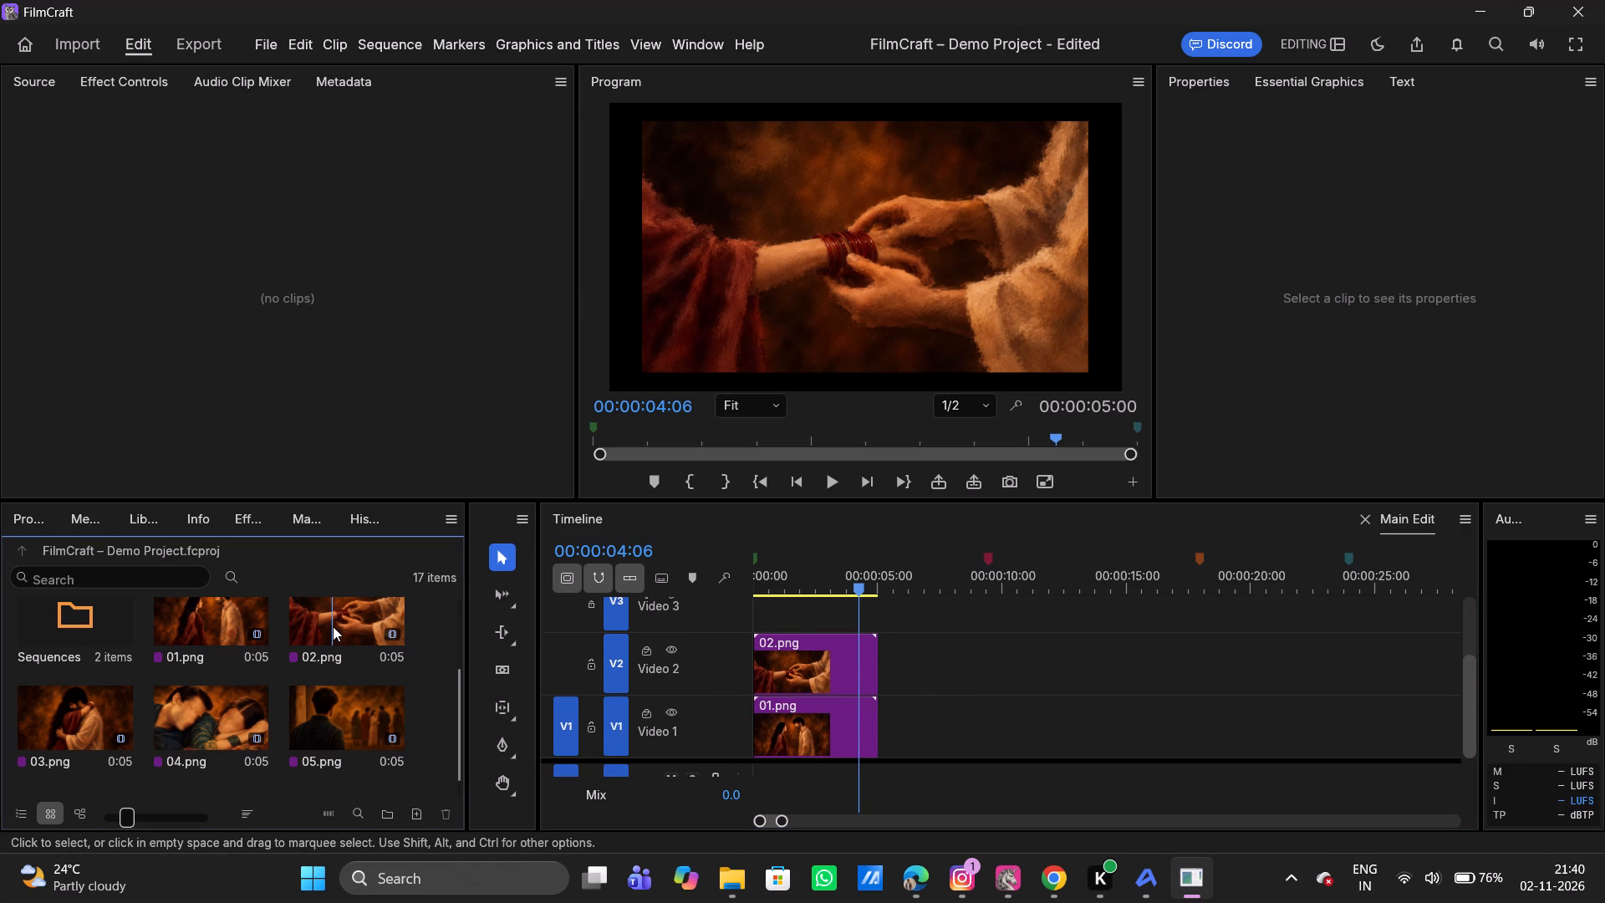
drag(204, 713, 796, 591)
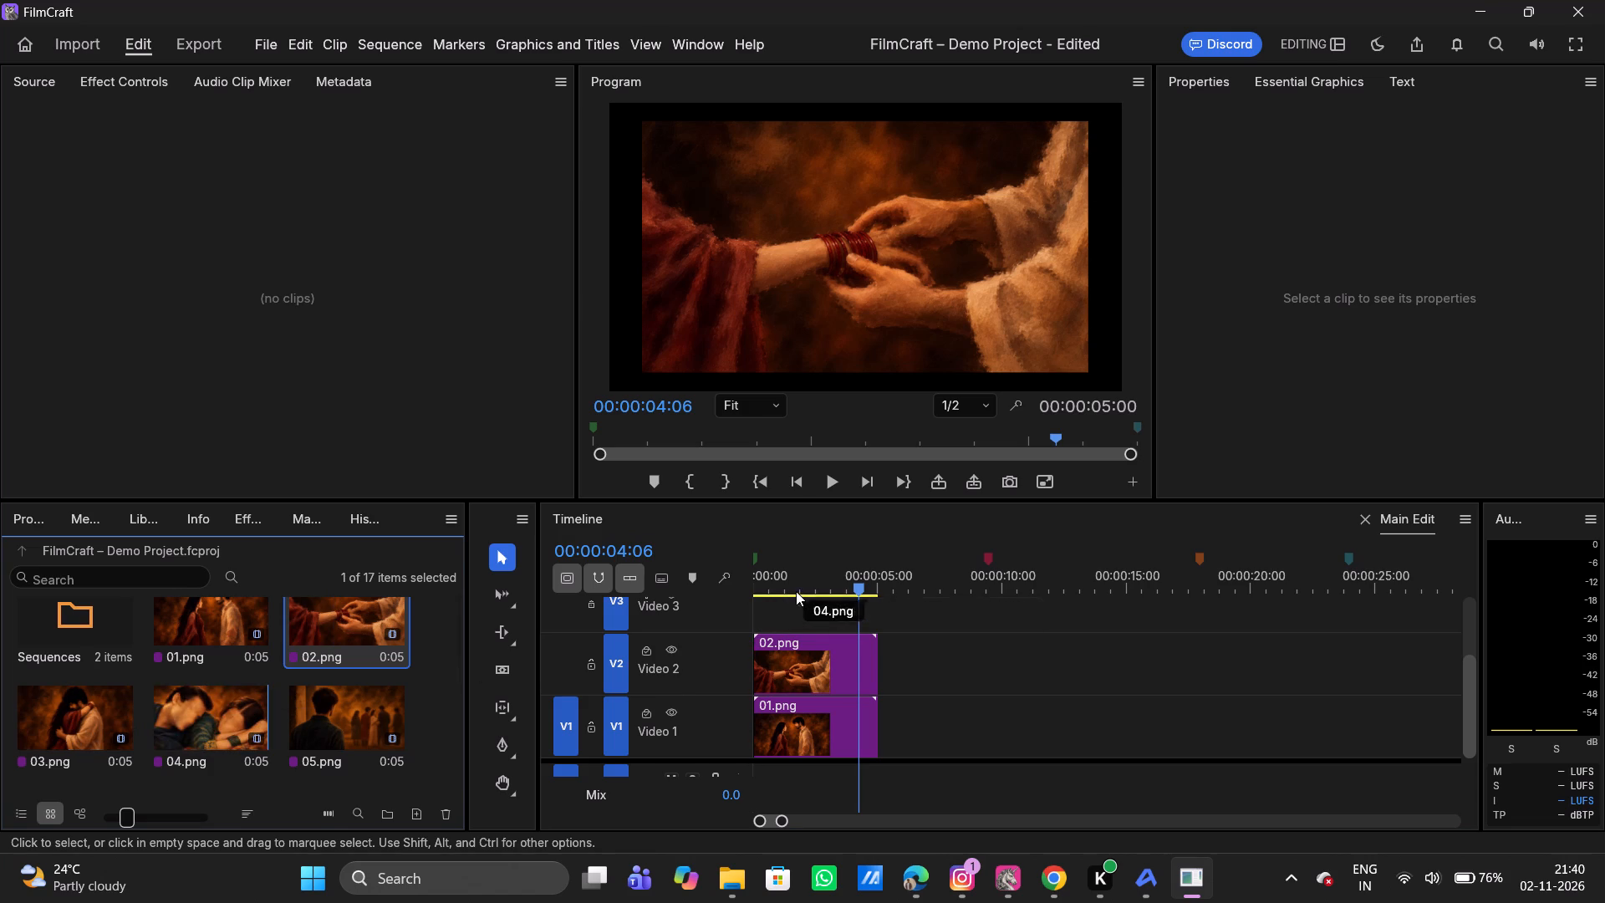
drag(796, 591, 759, 610)
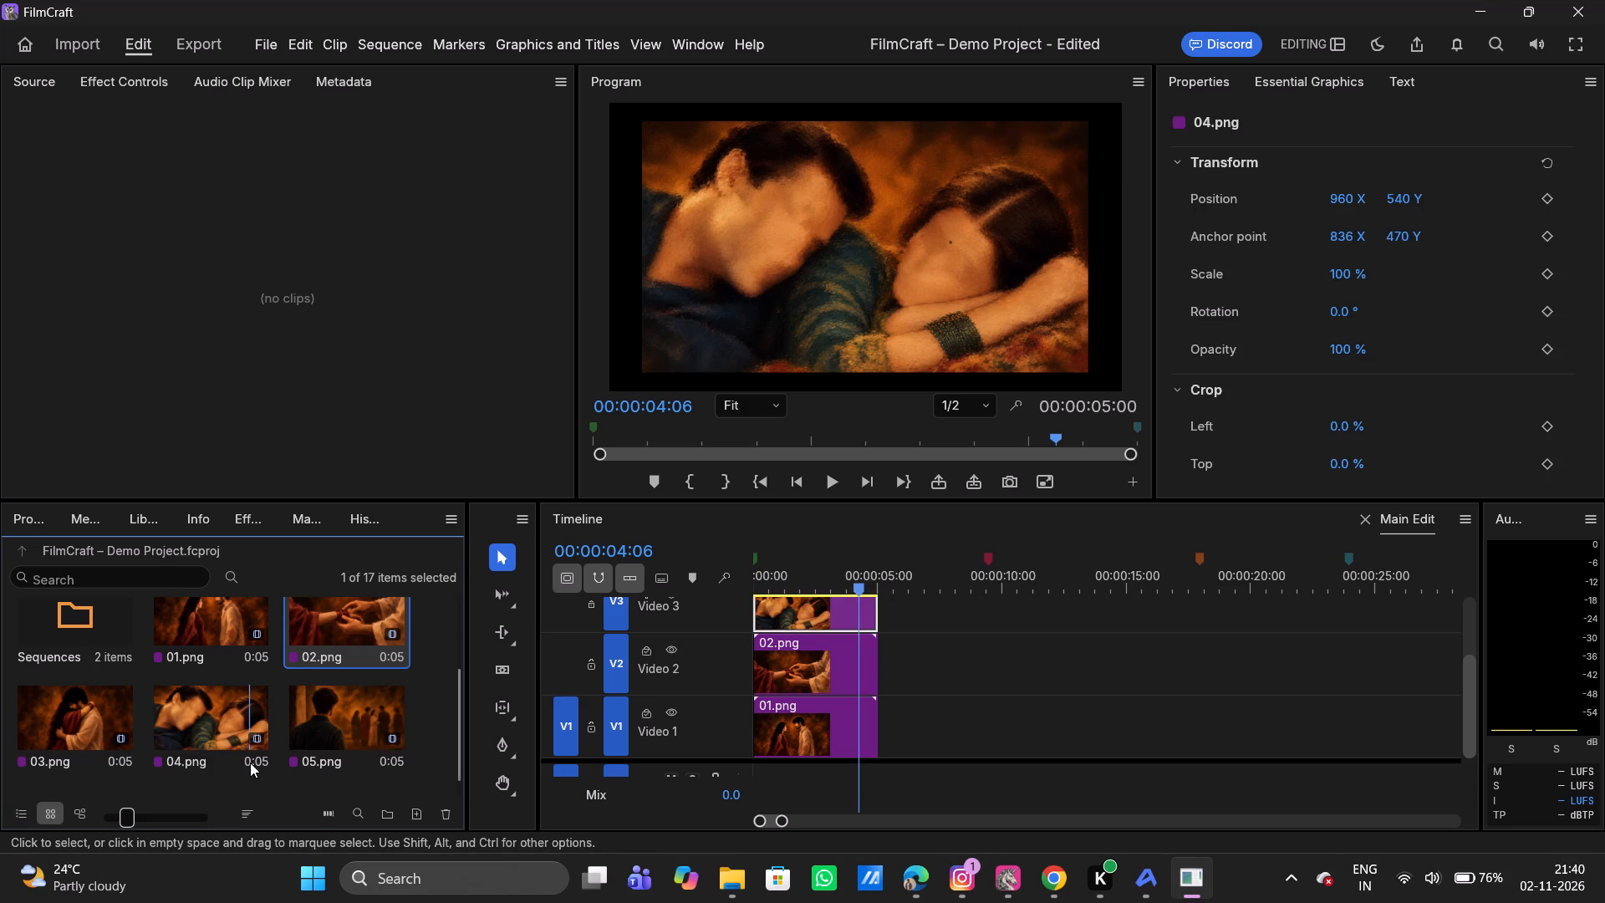
Place 03.png on a new video track above Video 3, aligned with the sequence start.
scroll(250, 763, down, 1)
drag(218, 680, 167, 721)
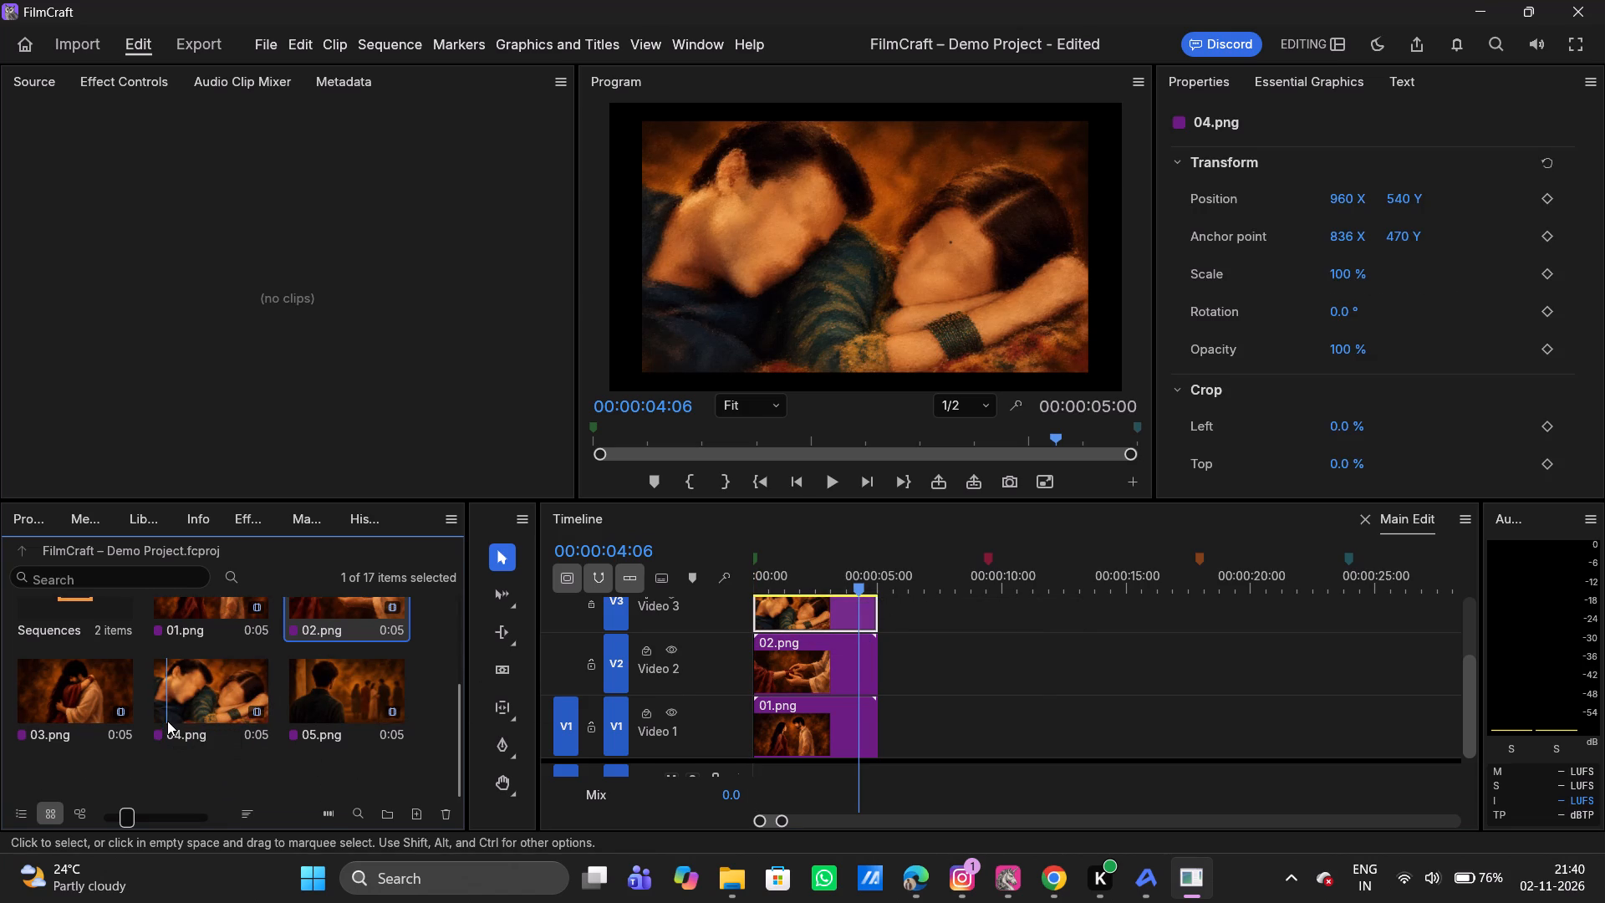
scroll(864, 703, up, 2)
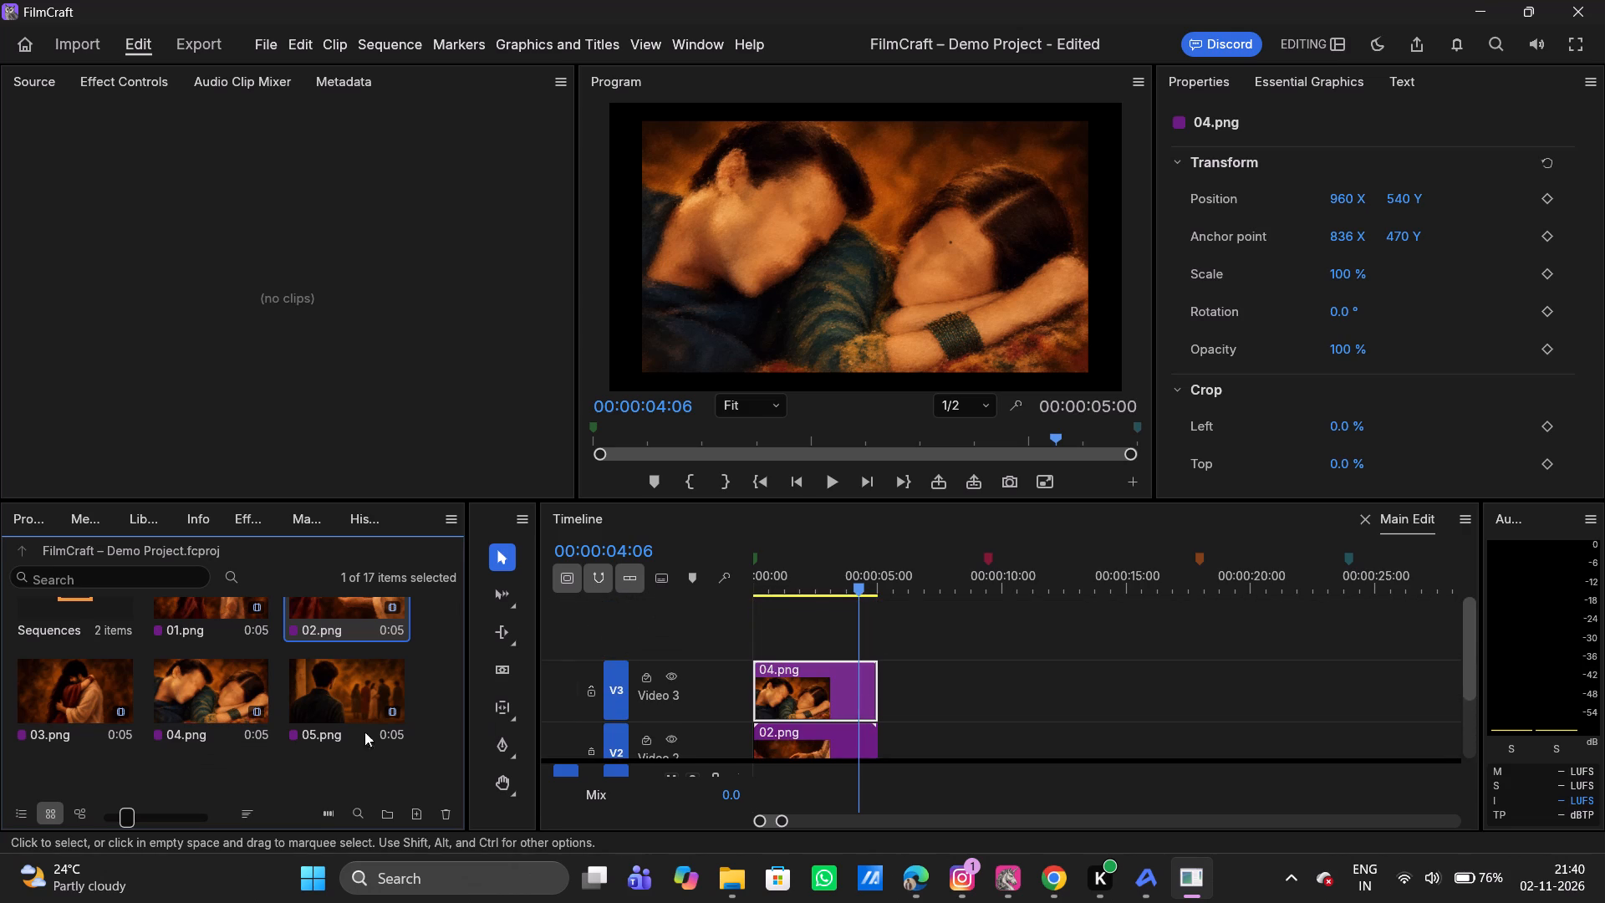
drag(85, 703, 760, 629)
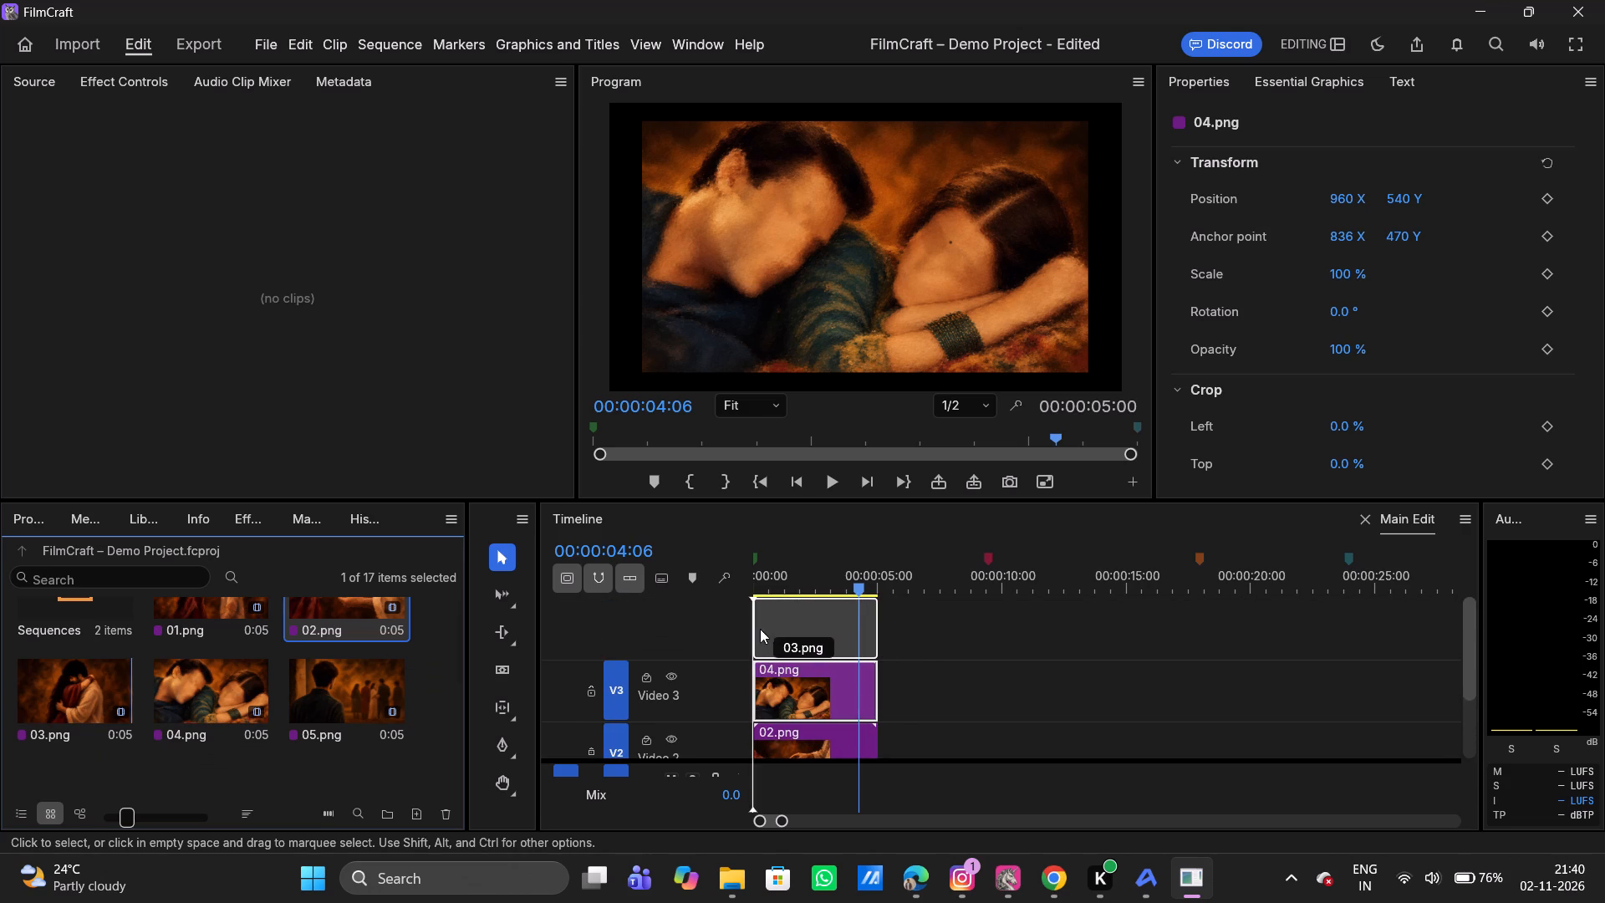
drag(760, 629, 757, 629)
With the four stacked image clips selected, enlarge 03.png on Video 4 to a scale of 116 %.
scroll(777, 650, down, 1)
shift+click(792, 725)
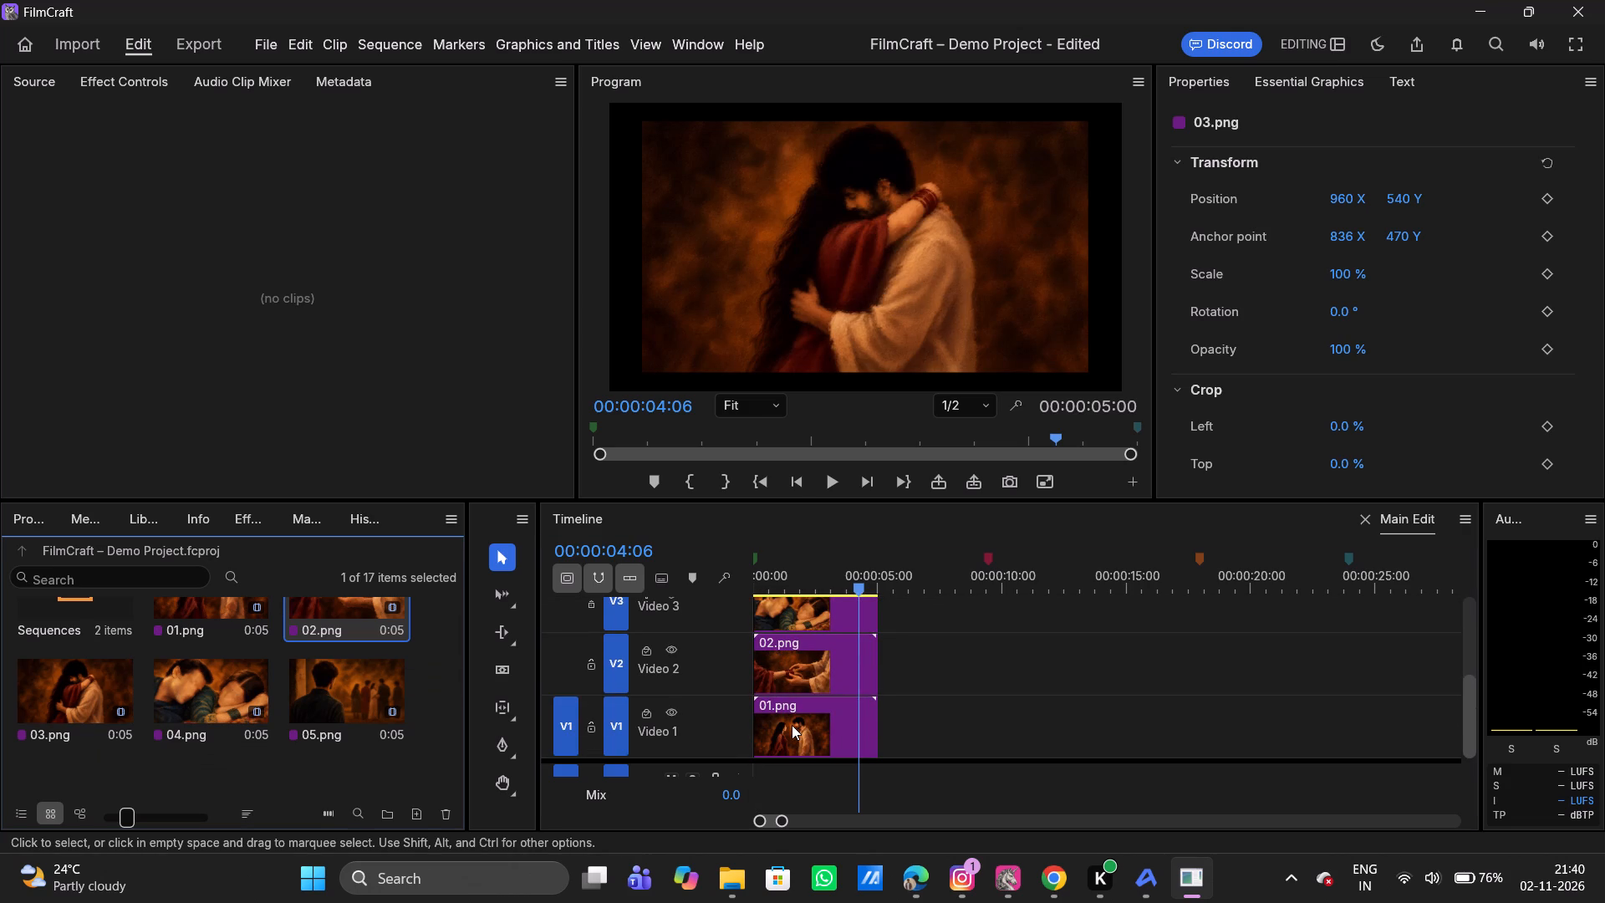
scroll(843, 653, up, 1)
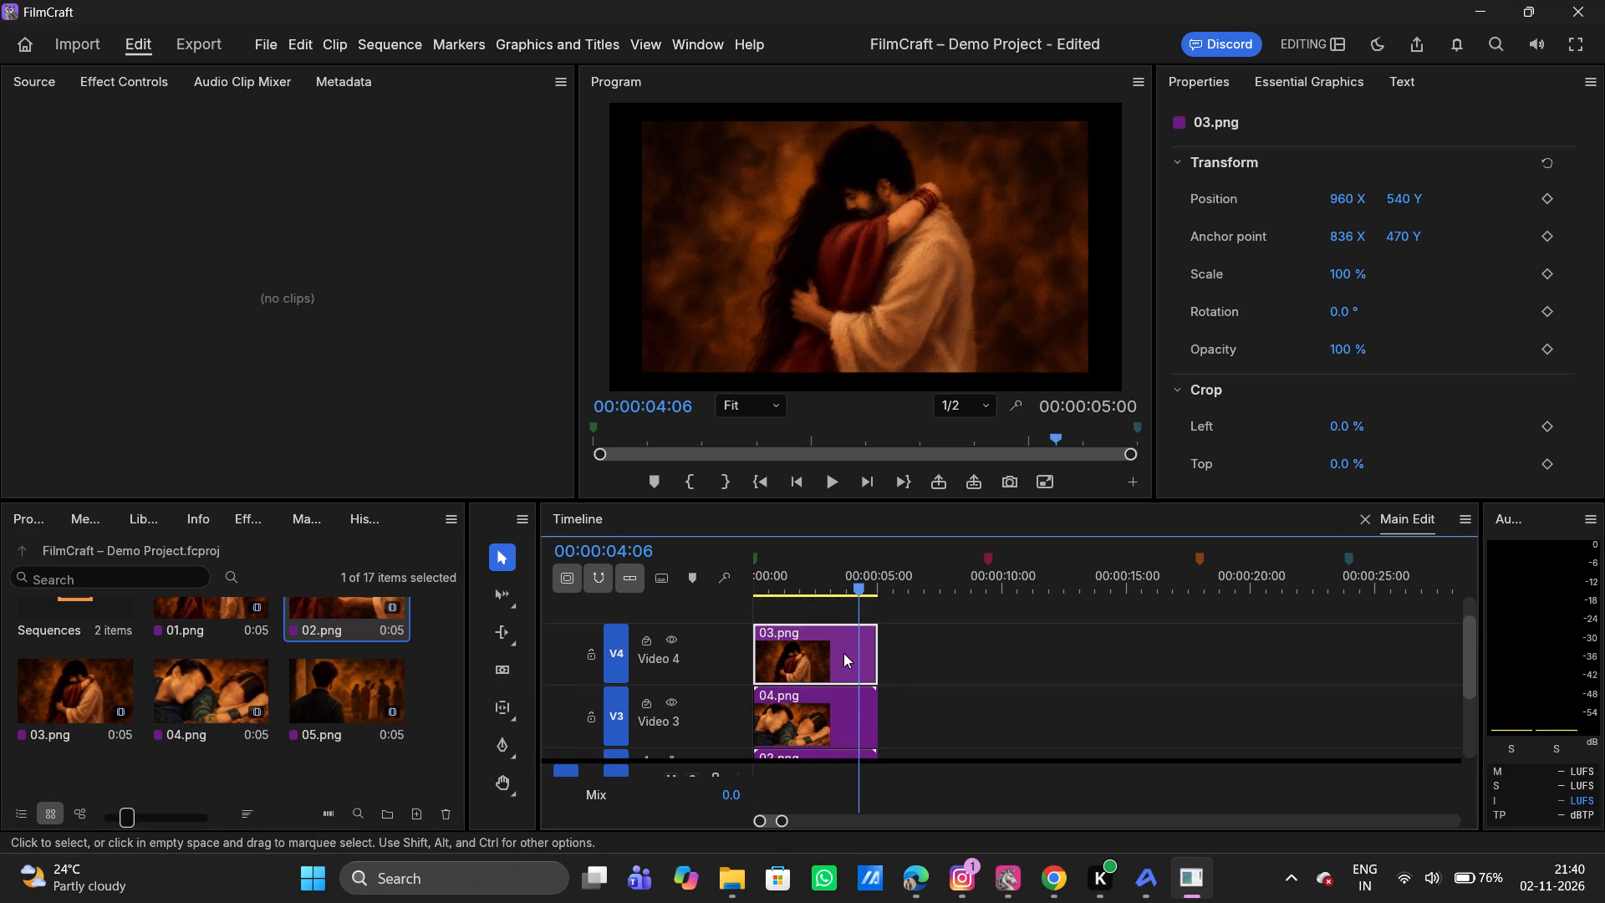
scroll(818, 716, down, 1)
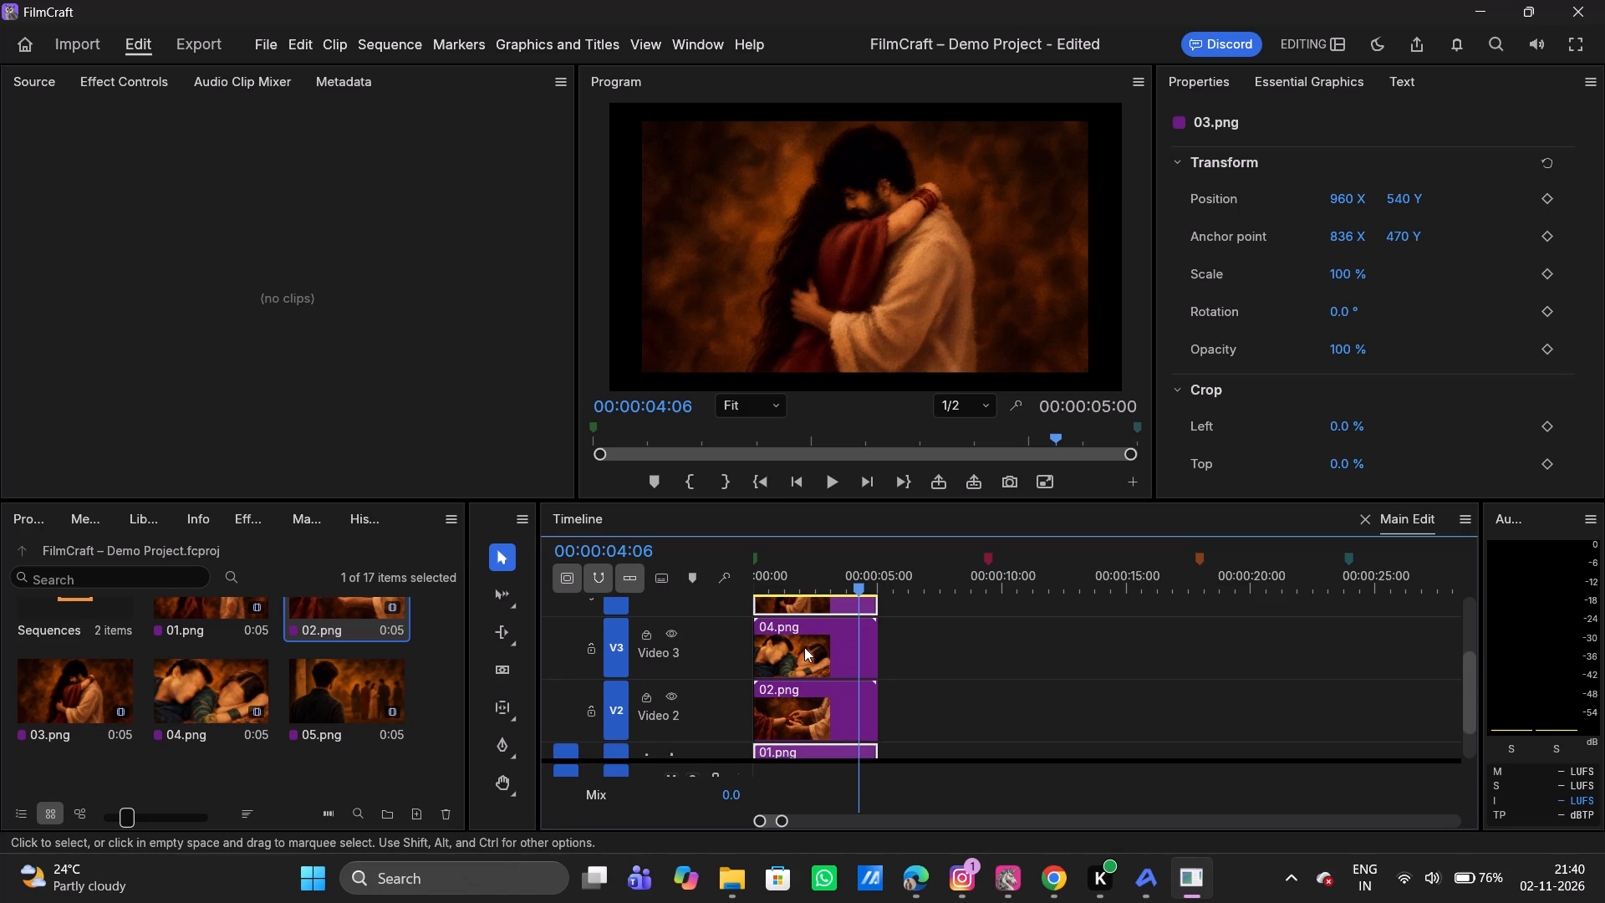
shift+click(804, 647)
shift+click(787, 696)
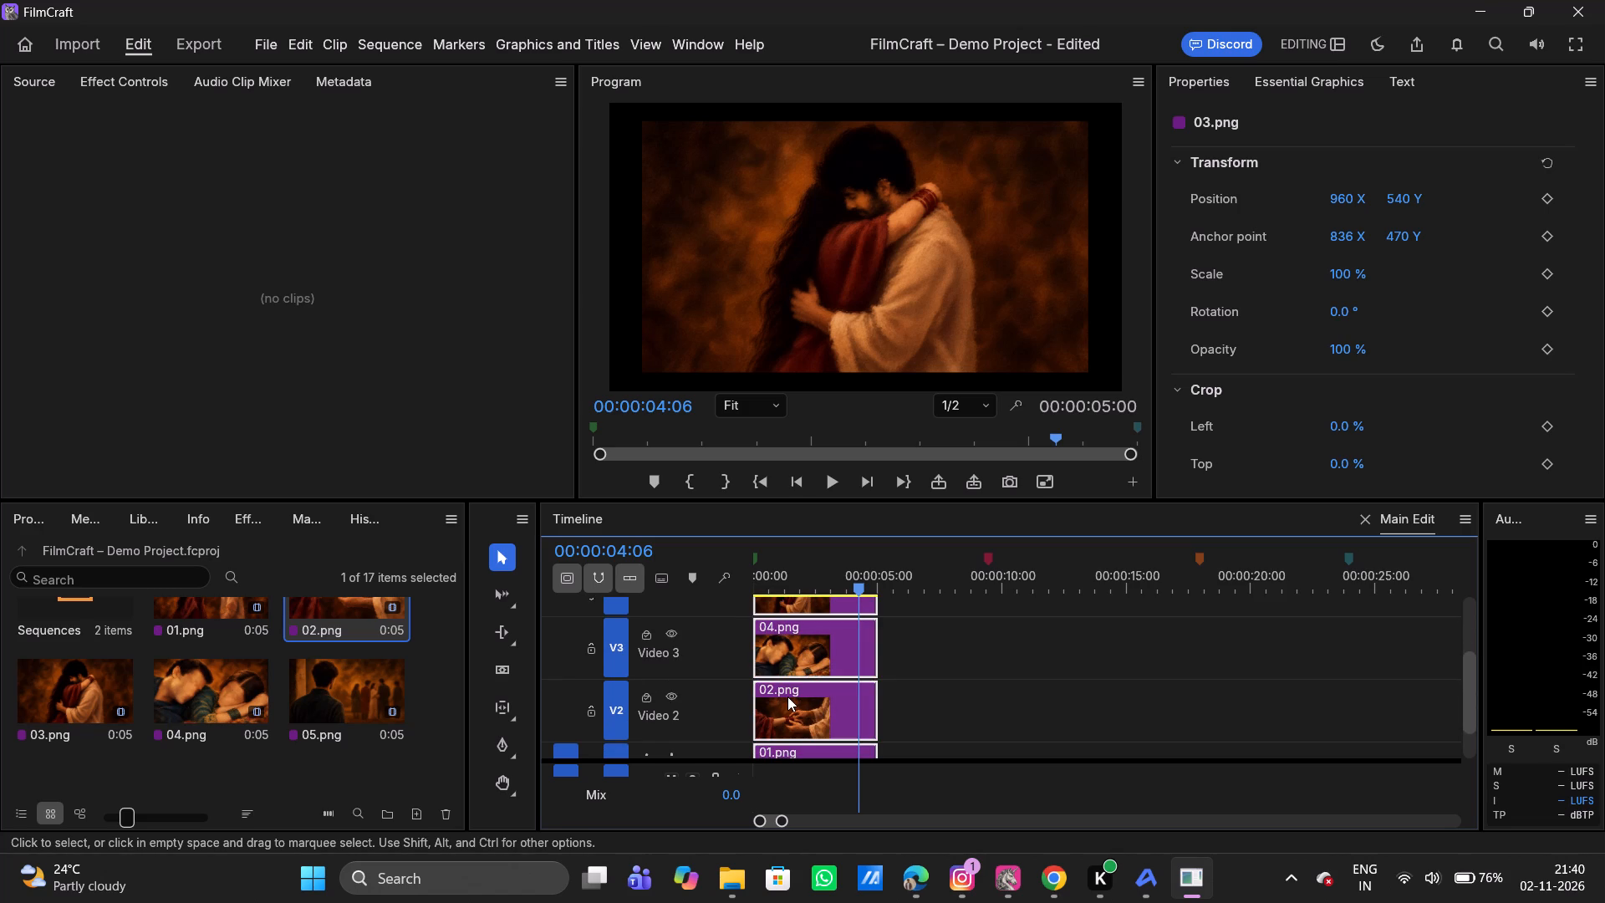
scroll(814, 651, up, 1)
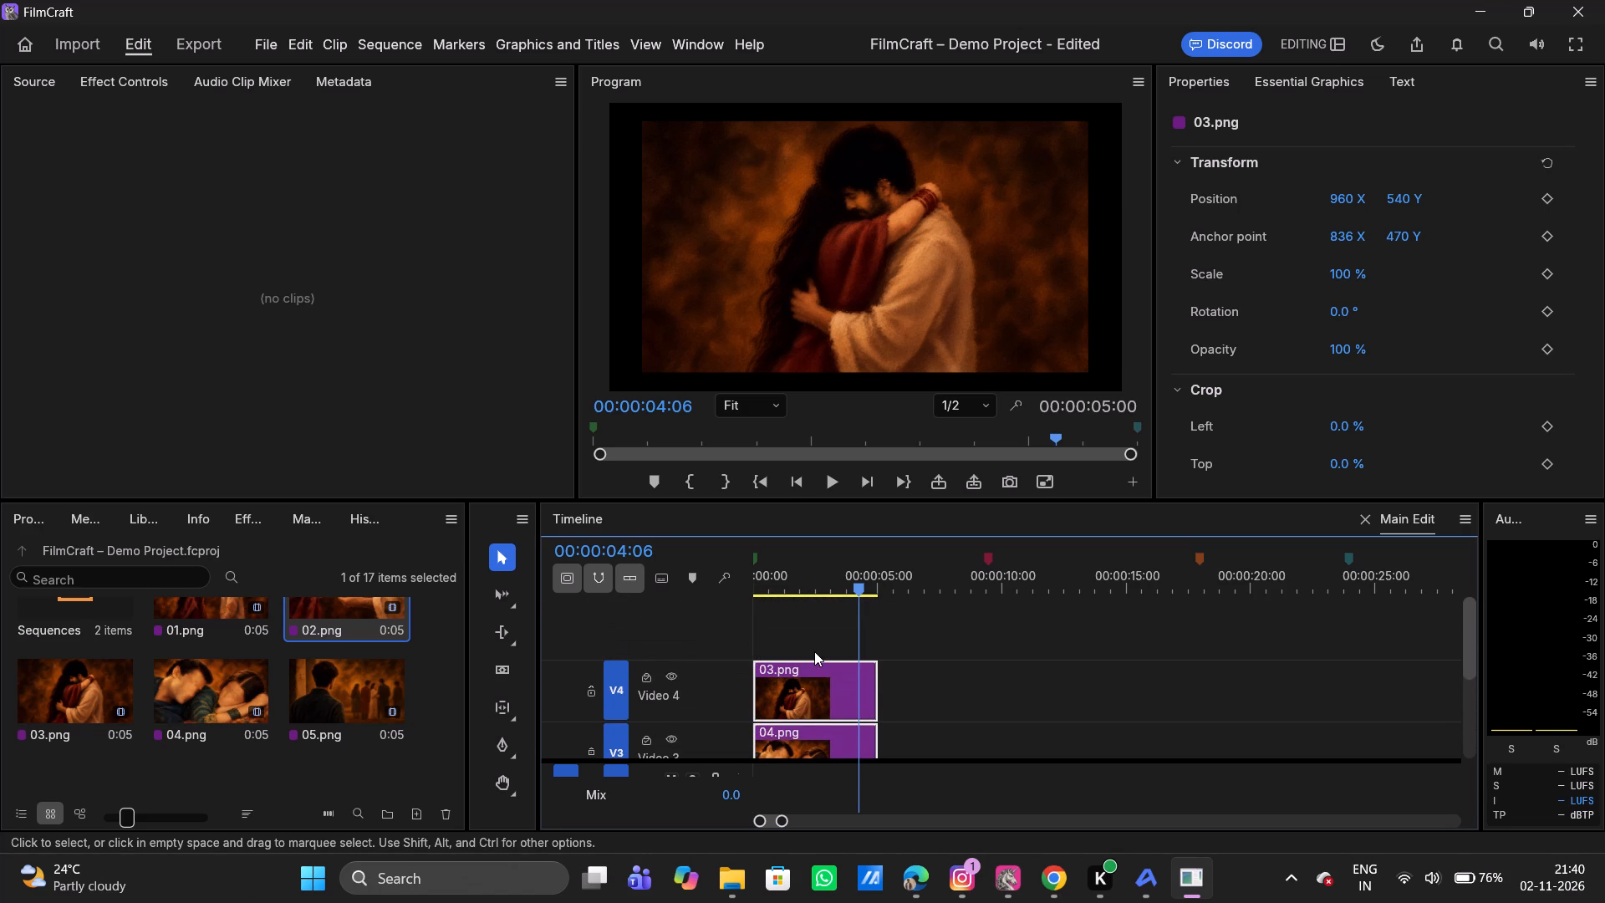
scroll(814, 651, up, 1)
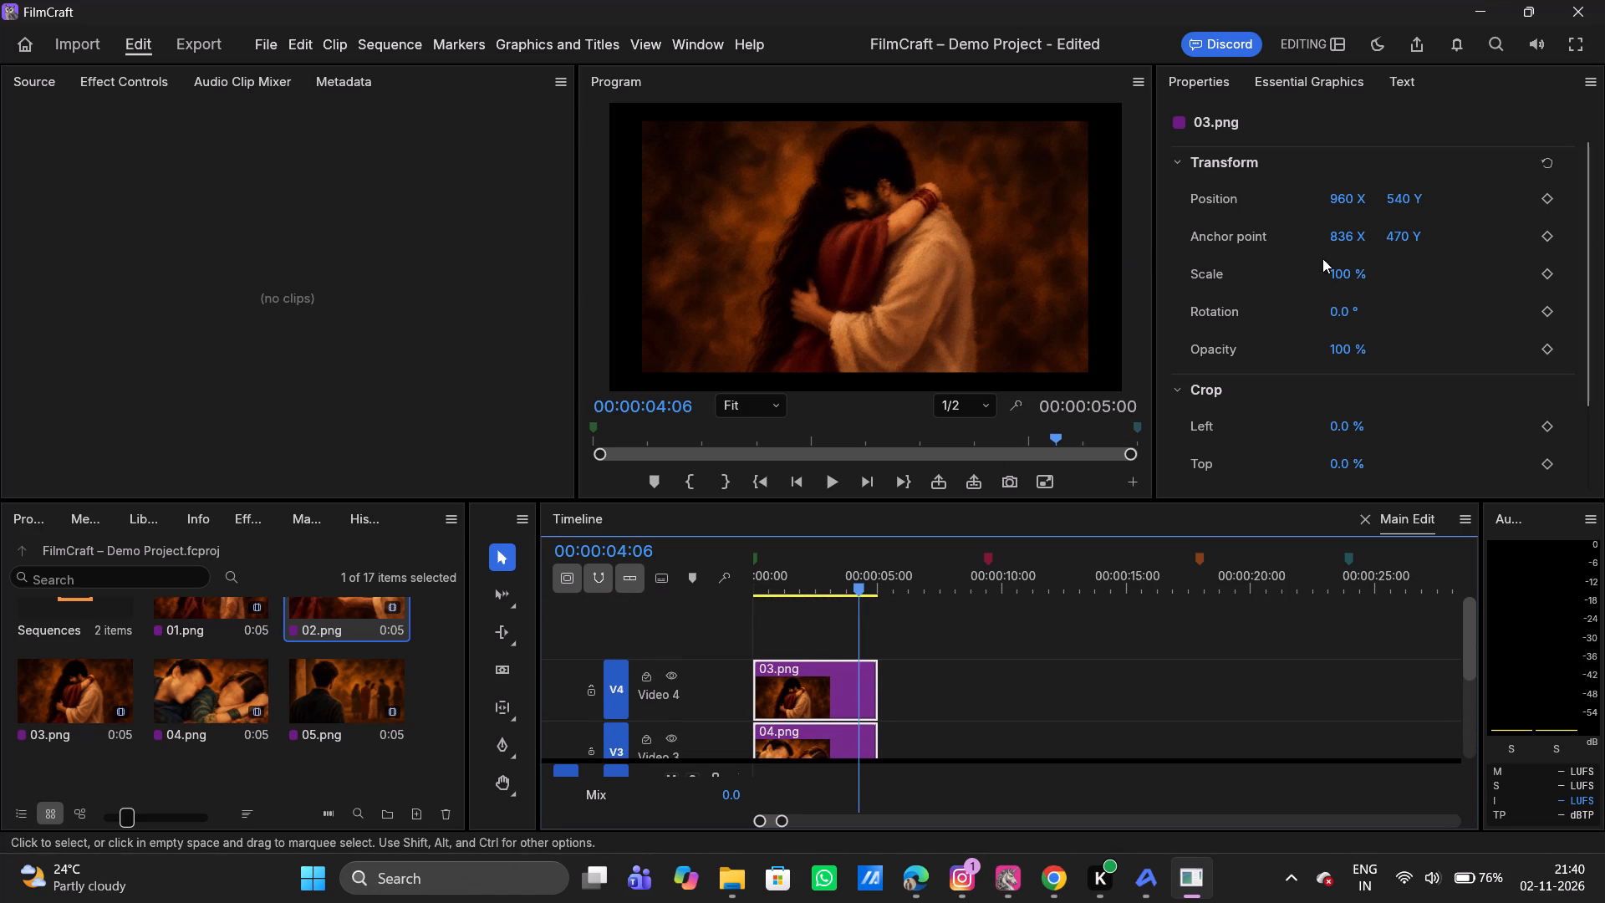
drag(1346, 274, 1364, 274)
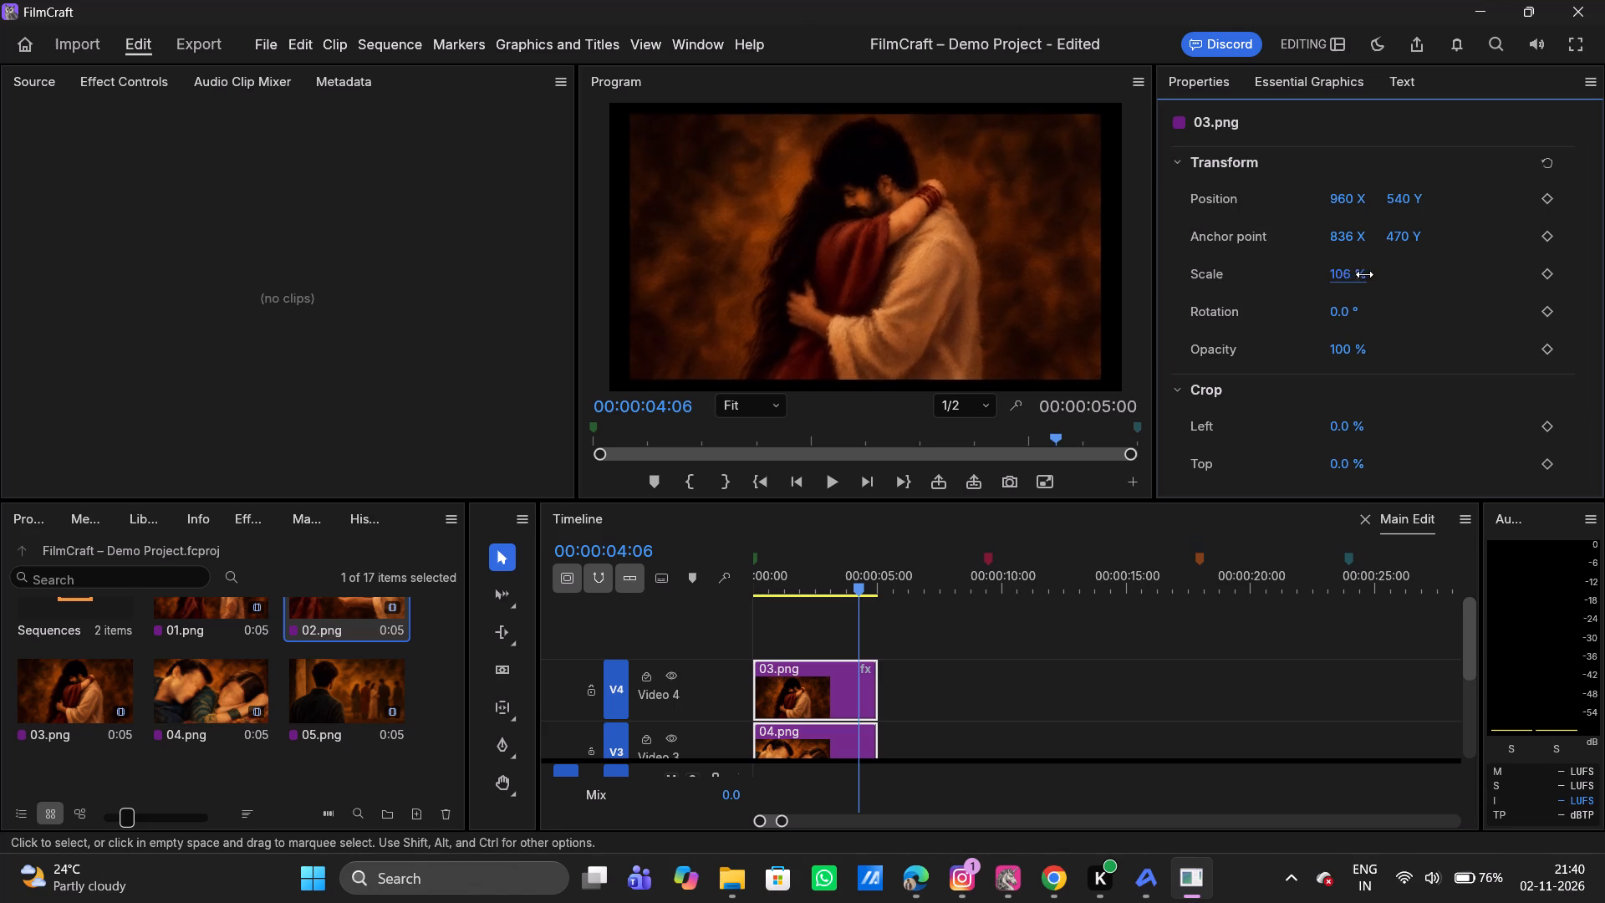
drag(1364, 274, 1381, 275)
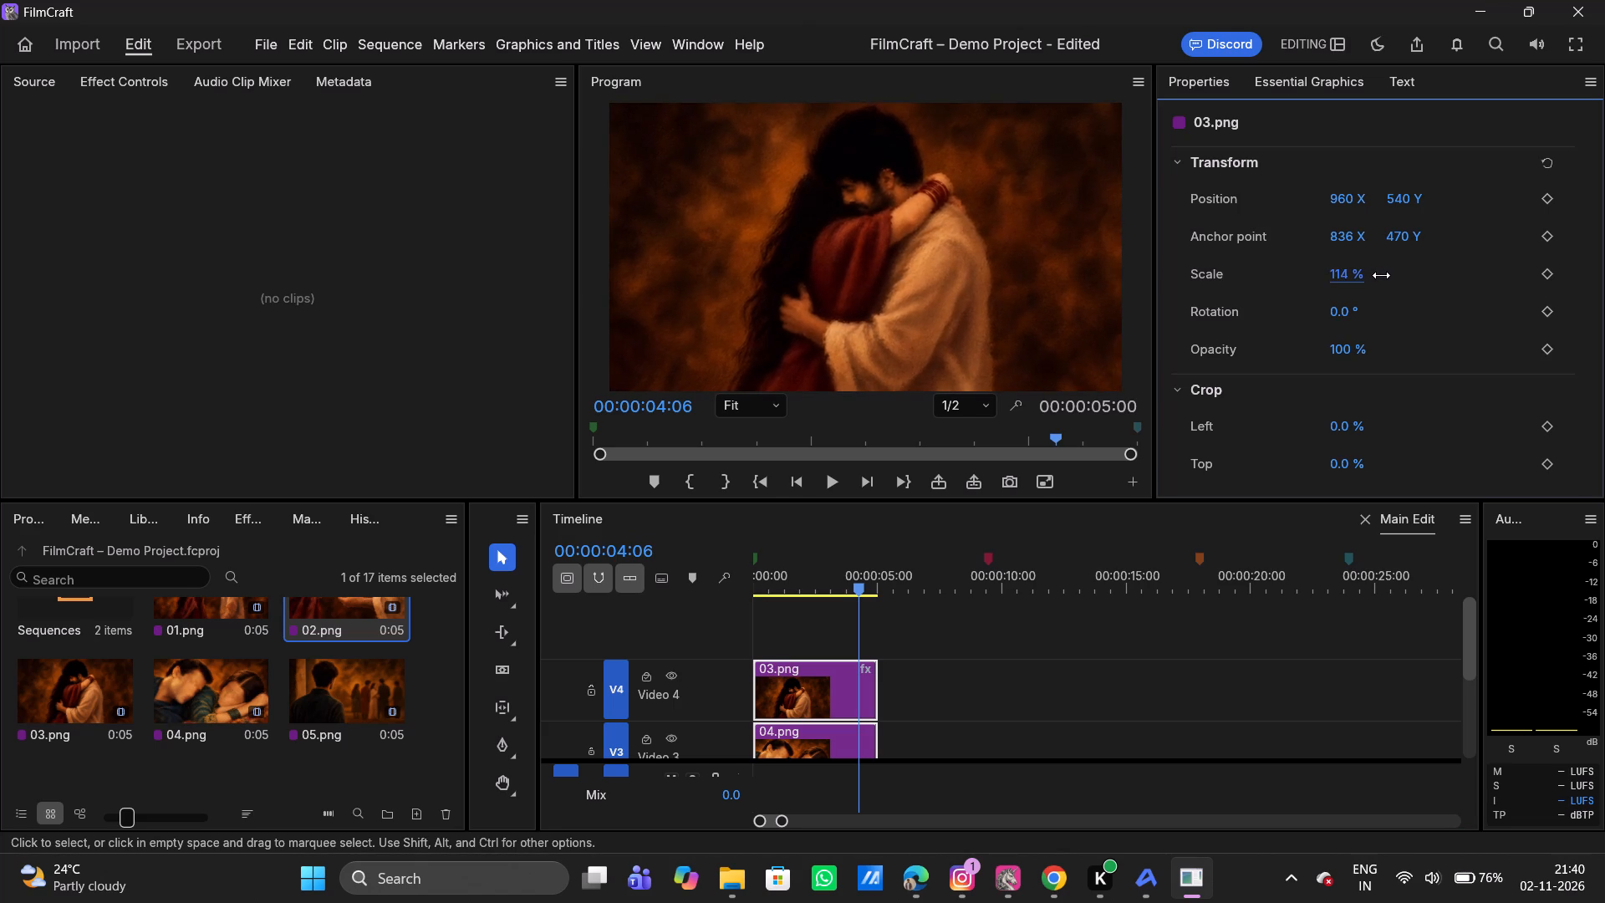
drag(1381, 275, 1384, 275)
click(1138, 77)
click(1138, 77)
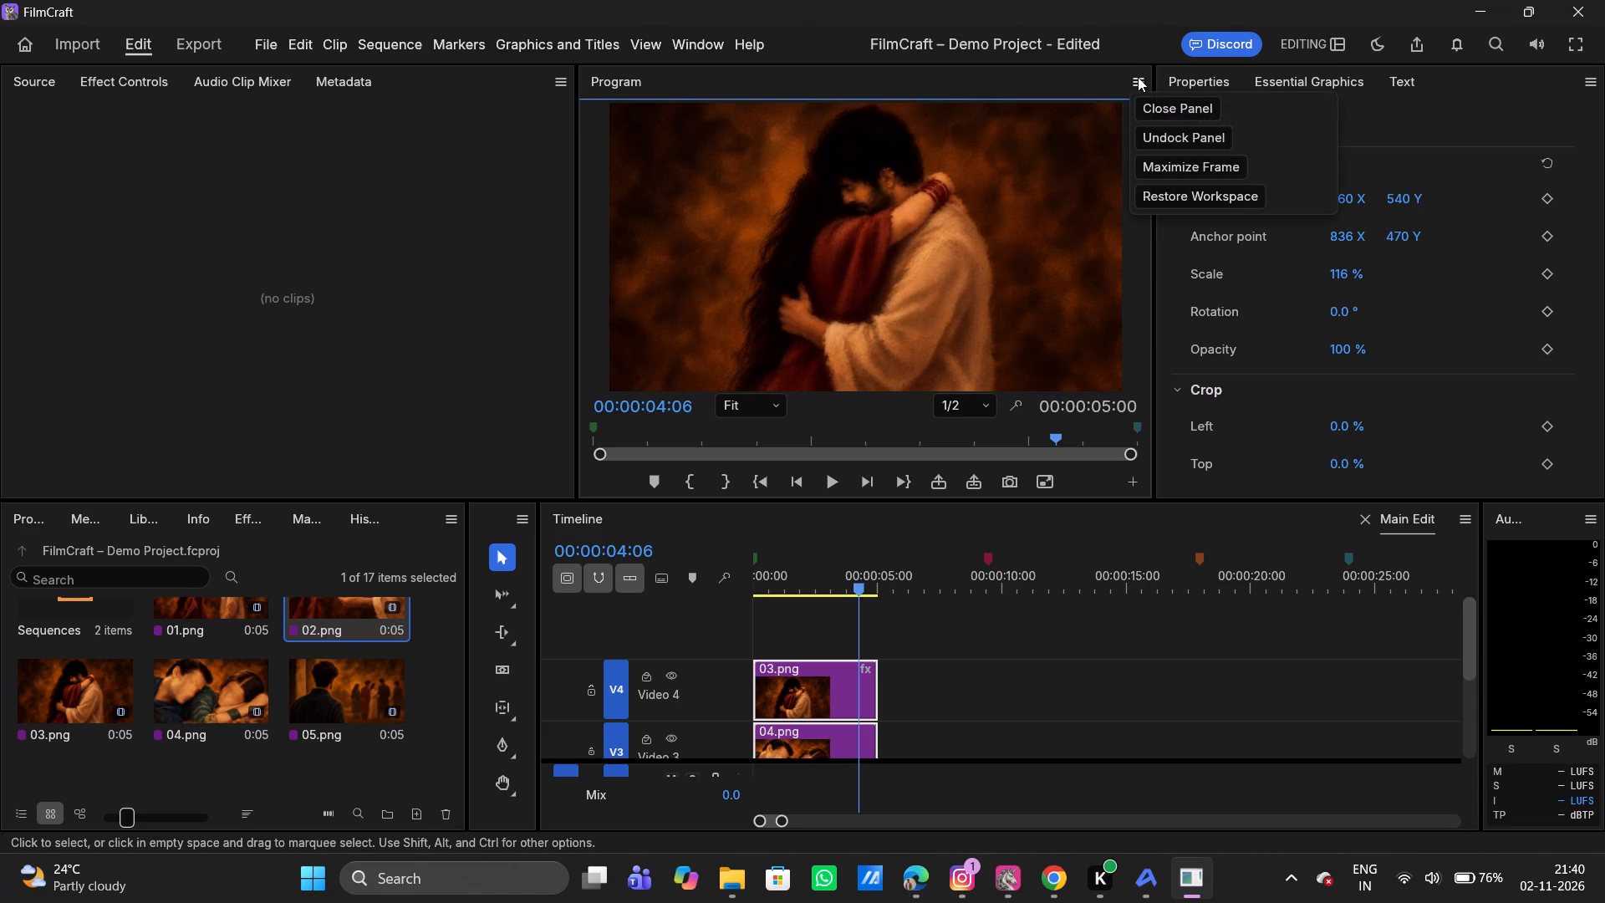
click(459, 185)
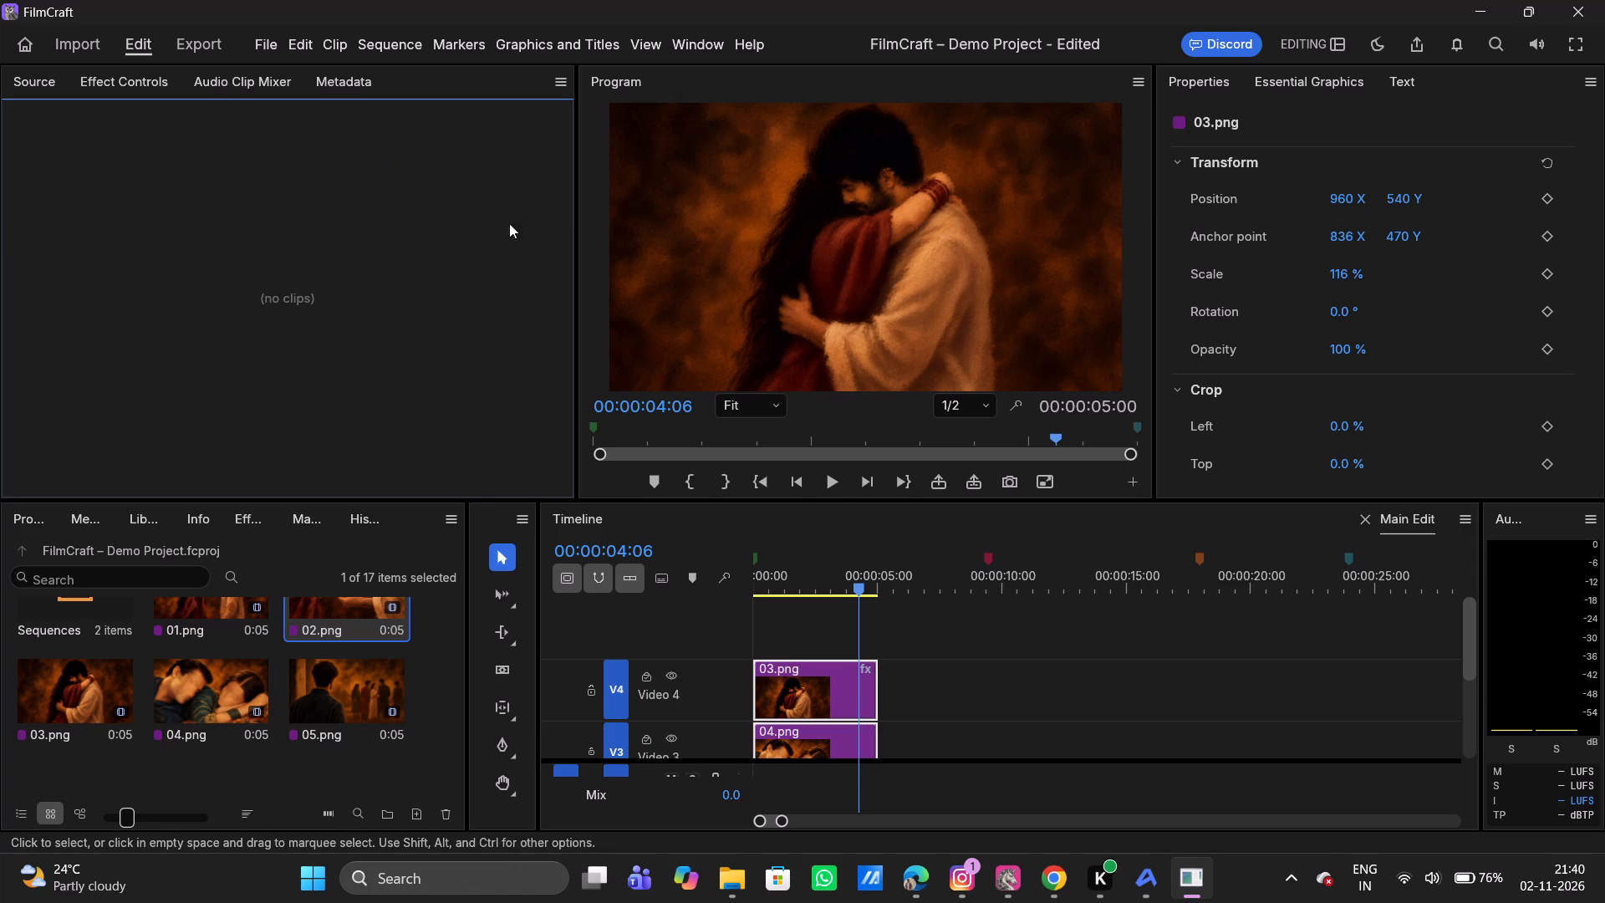
Clear the clip selection and select only the 01.png clip on the Video 1 track.
click(976, 629)
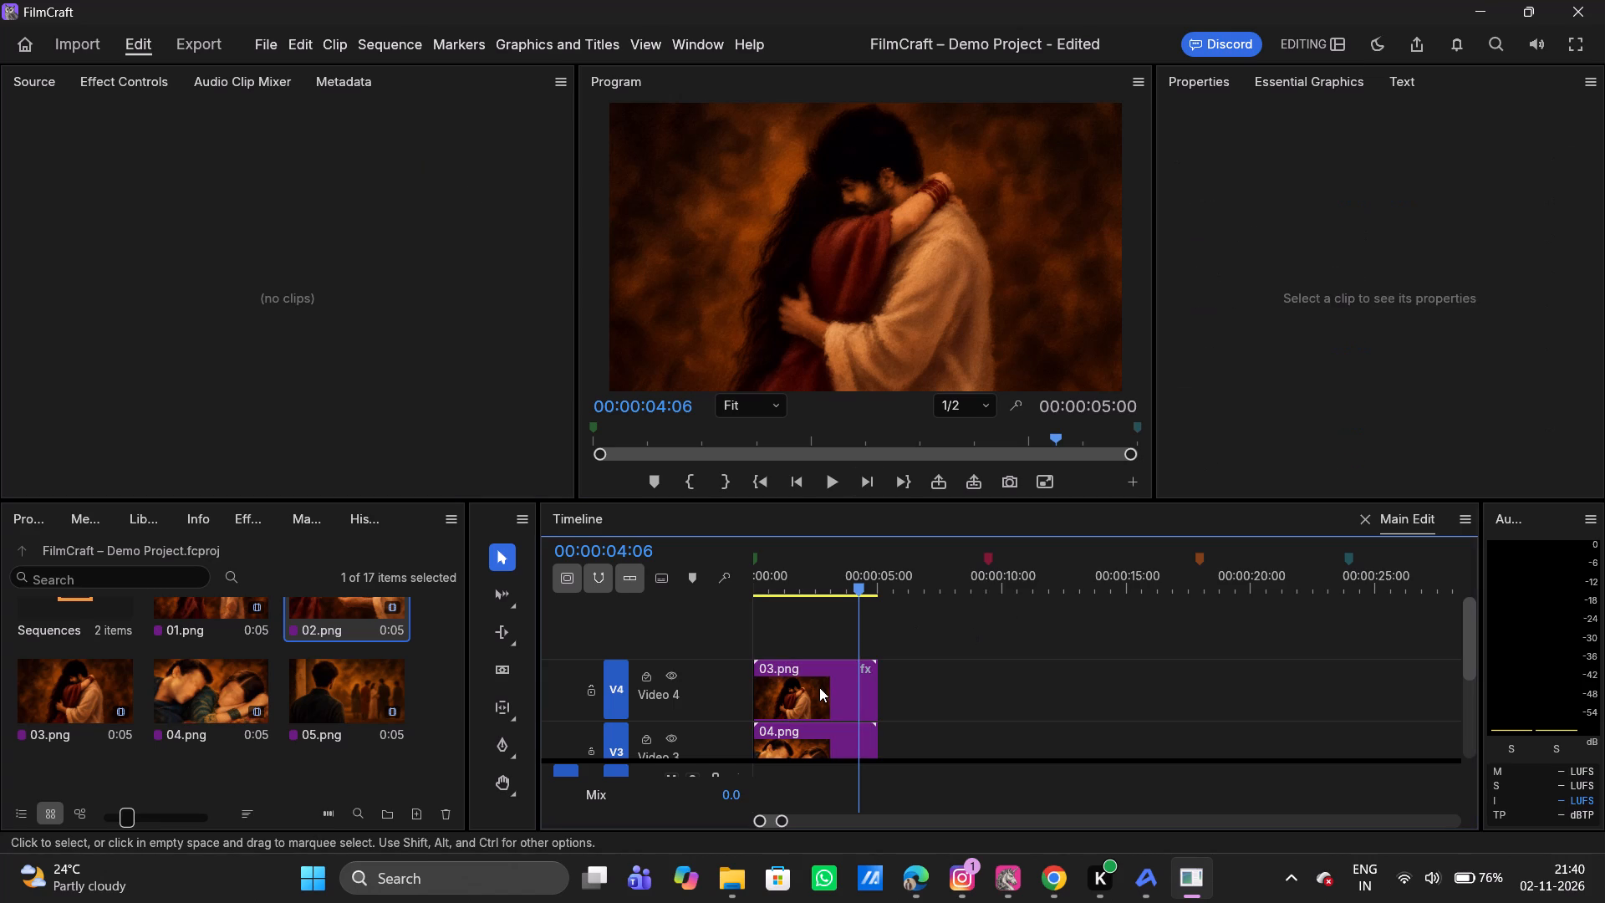
click(819, 687)
scroll(1002, 645, down, 1)
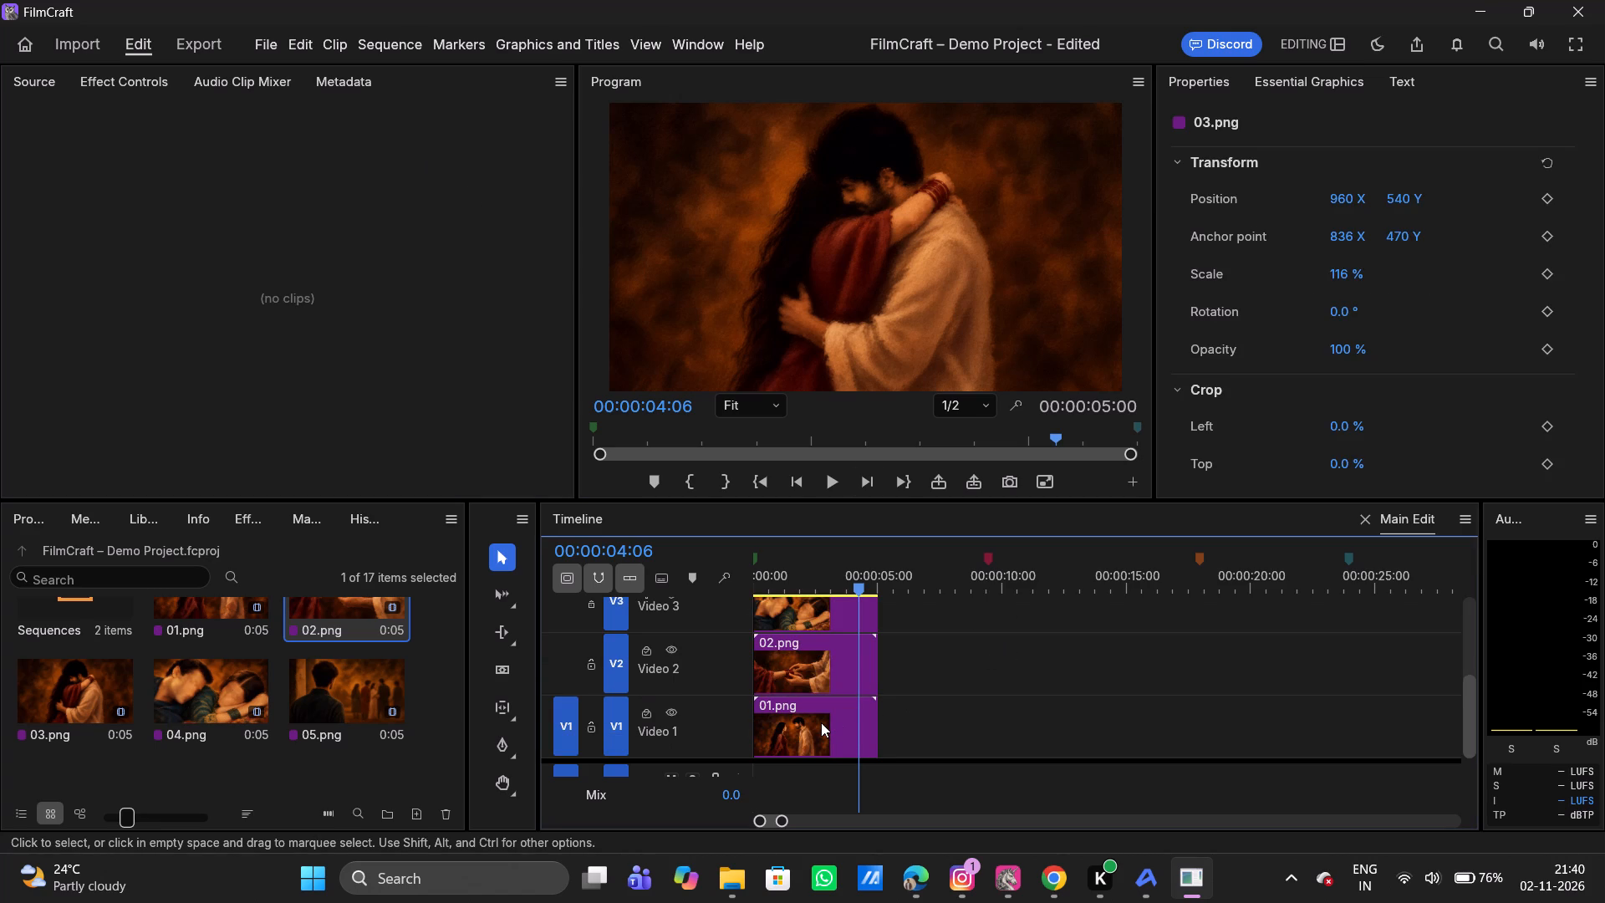
click(821, 722)
scroll(987, 679, up, 1)
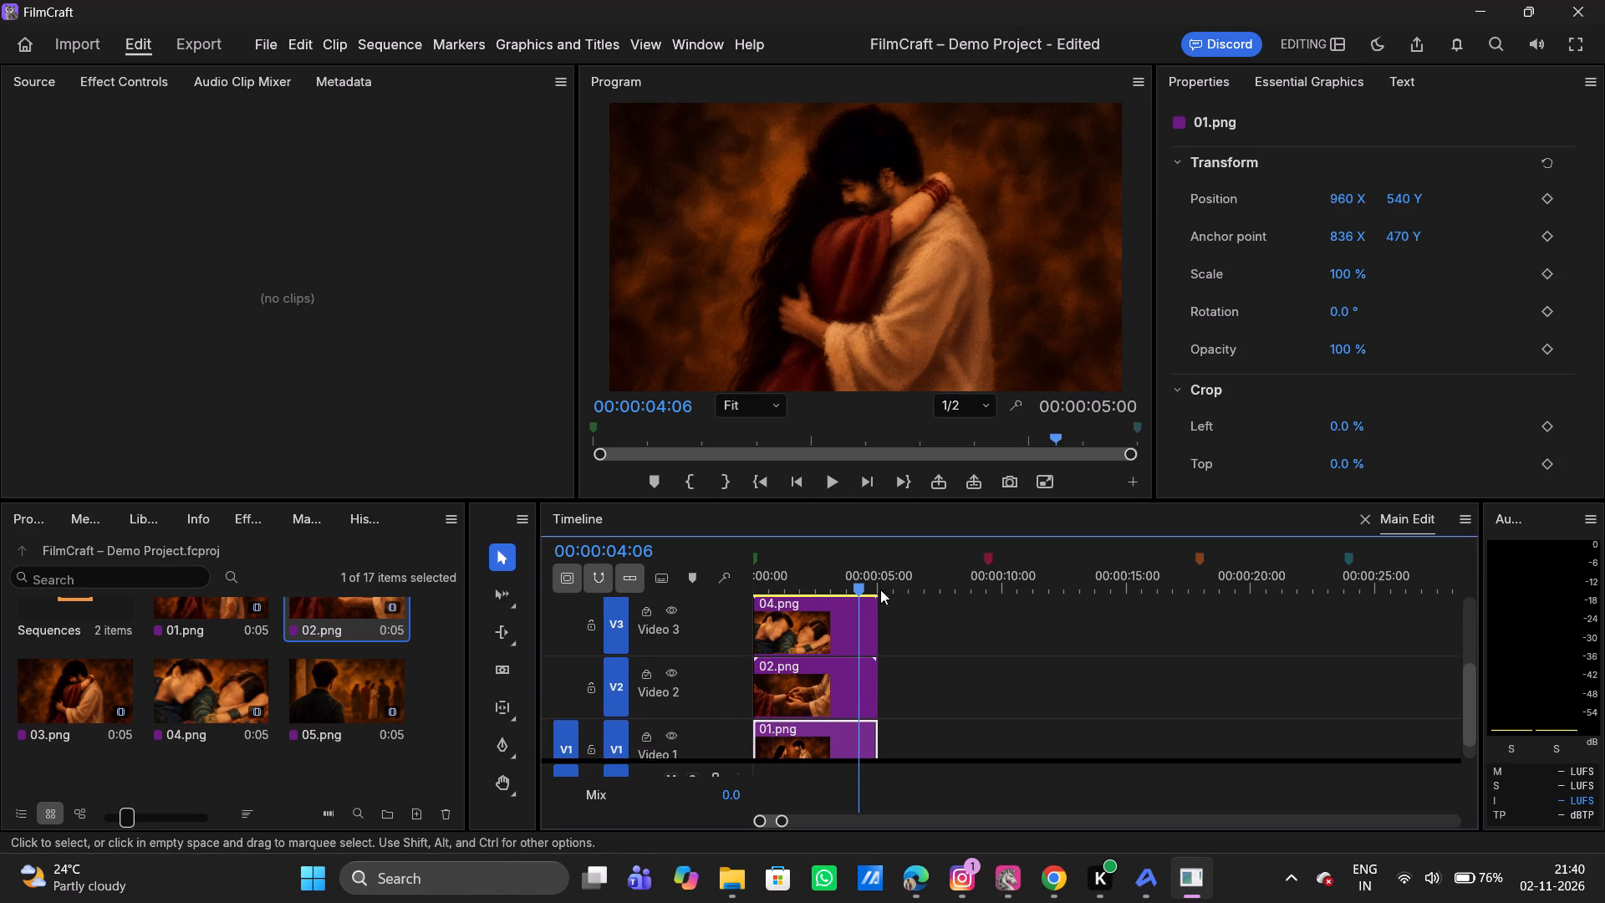
Move the playhead back near the start of the sequence, to 00:00:00:06.
drag(859, 583, 781, 585)
click(781, 585)
drag(841, 585, 840, 585)
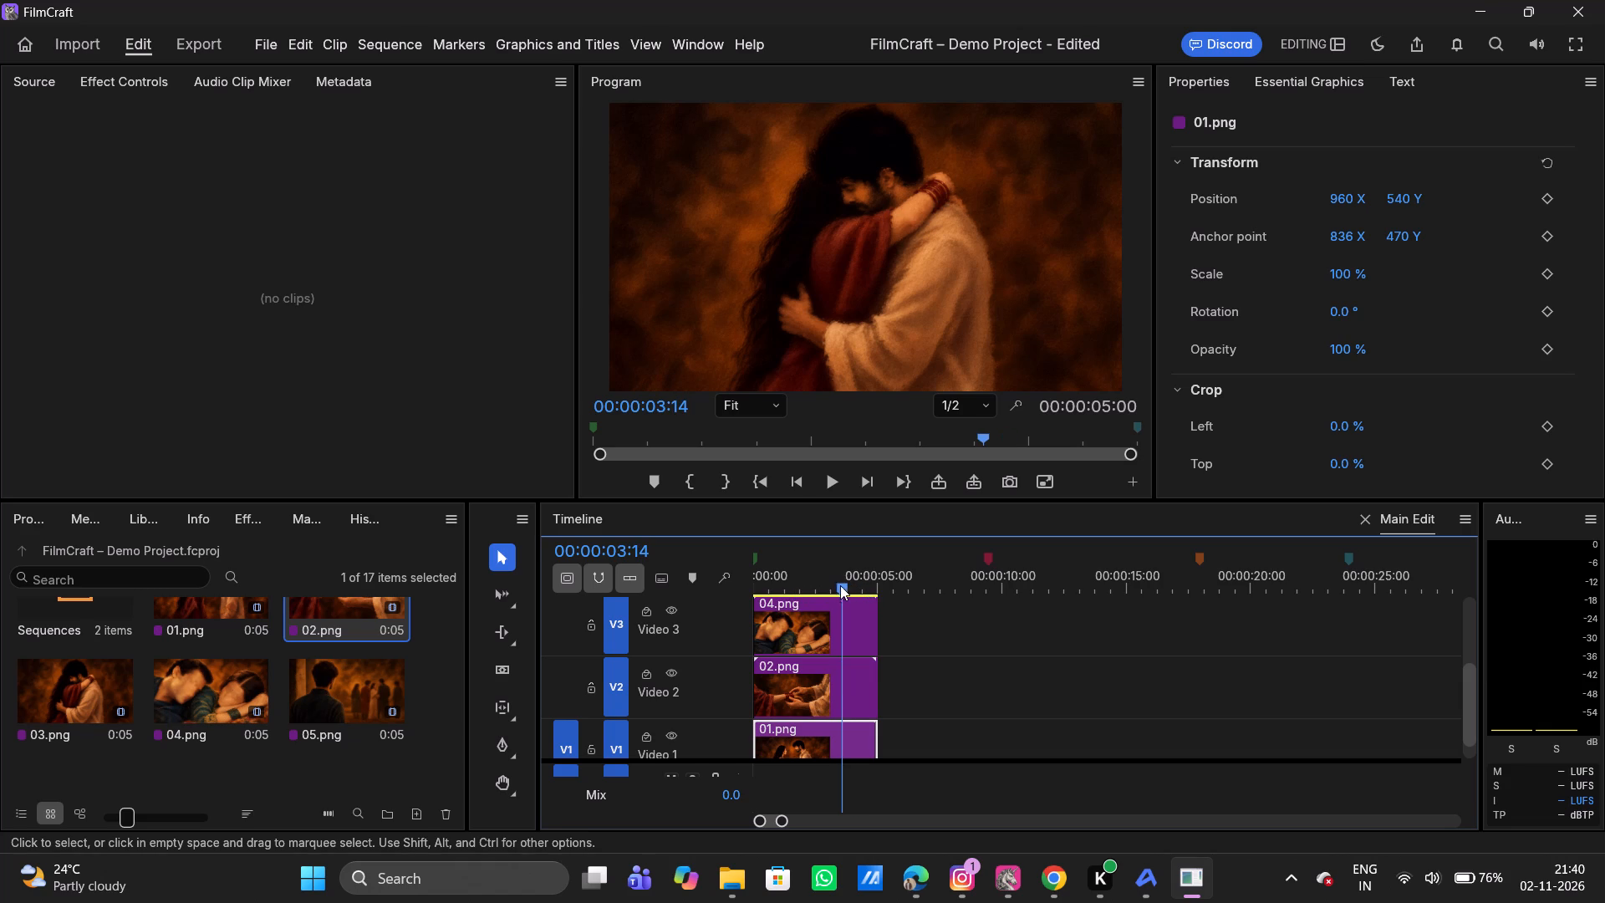
drag(840, 585, 777, 581)
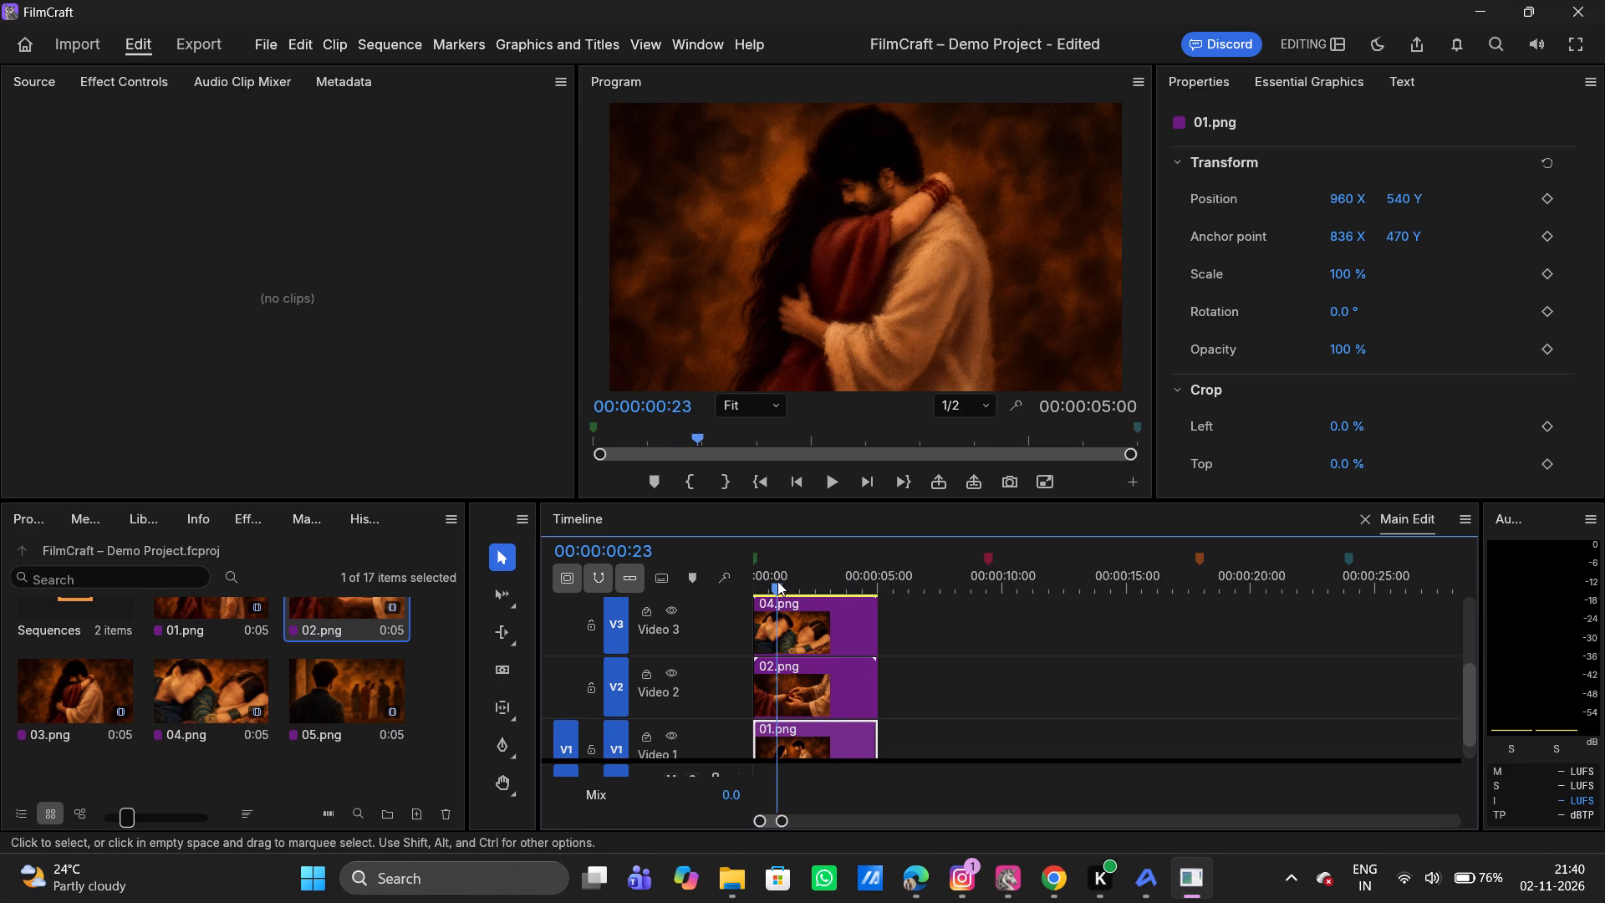
drag(777, 581, 770, 580)
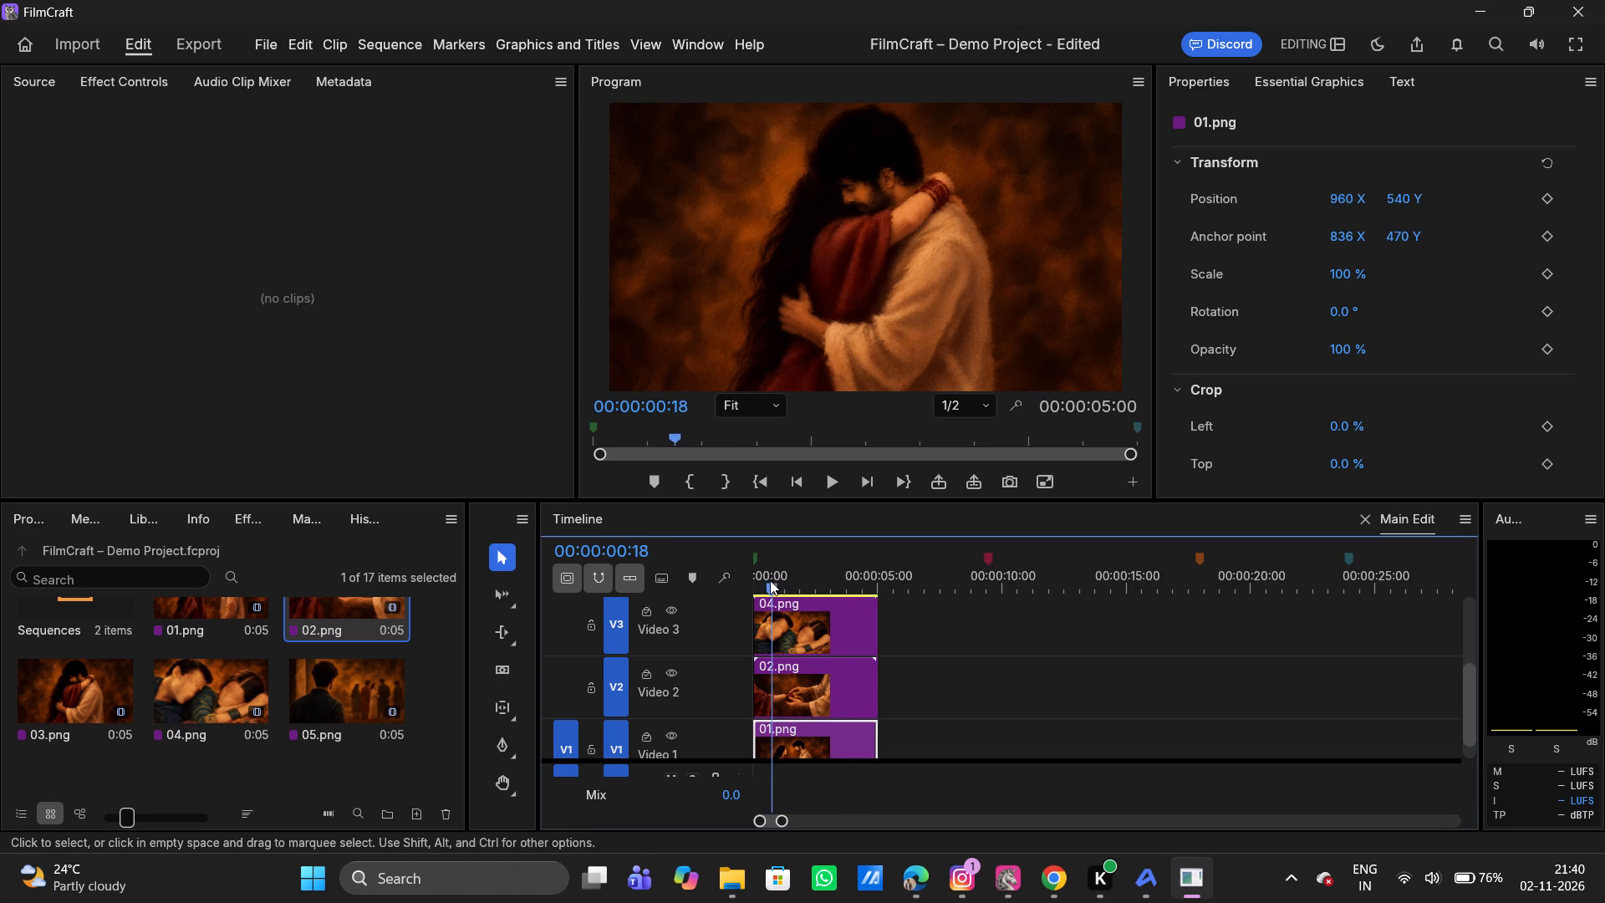
drag(770, 580, 766, 581)
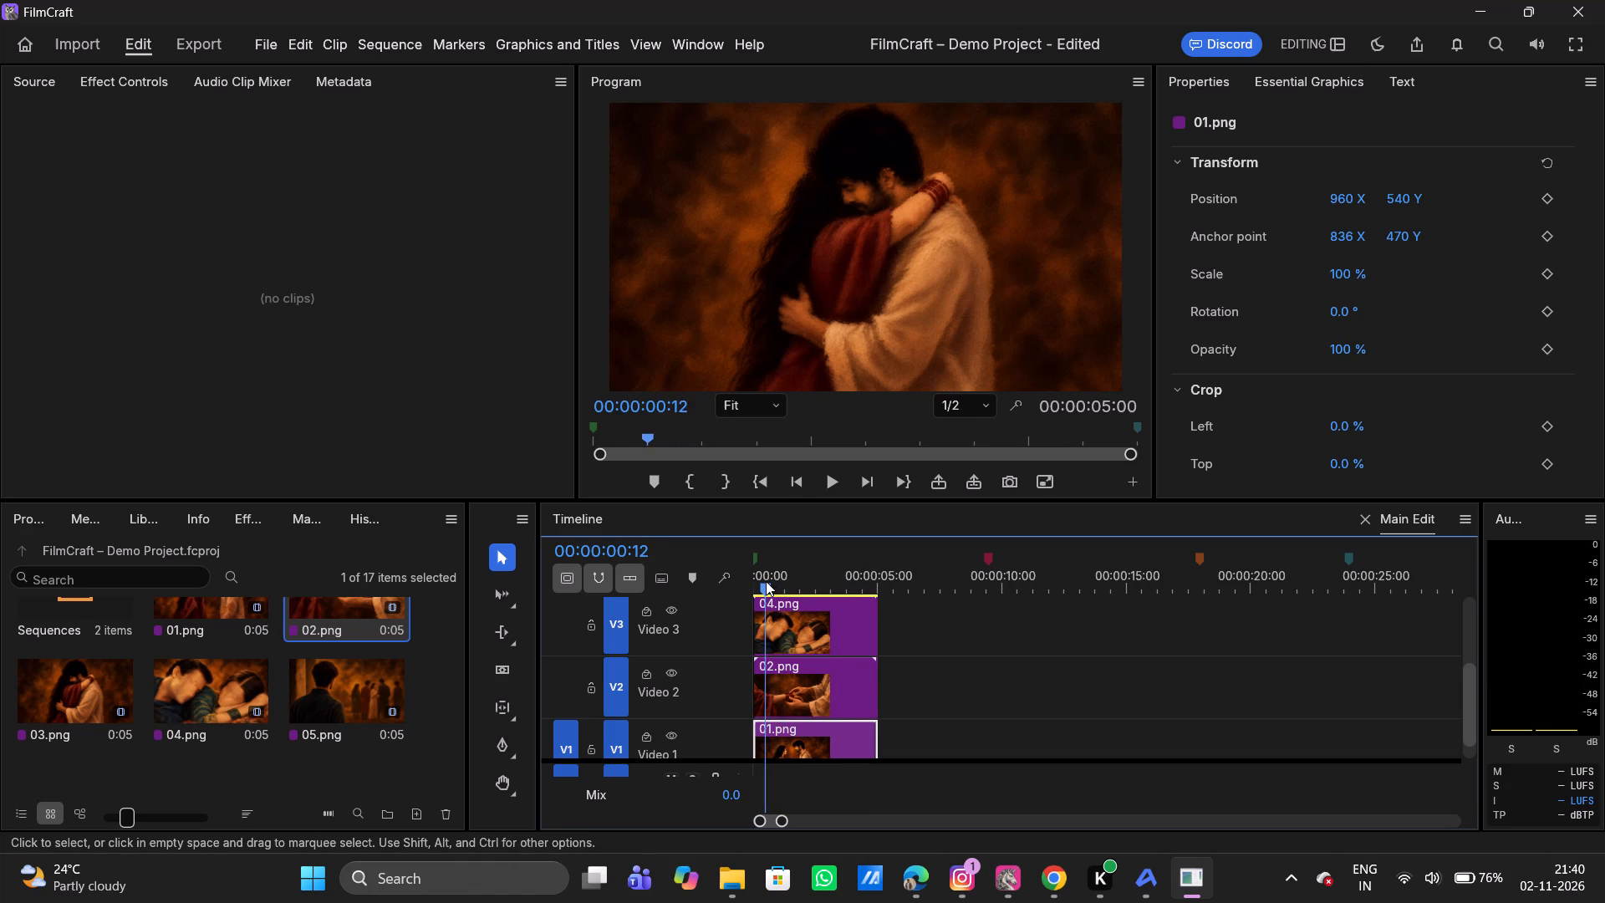
drag(766, 581, 767, 581)
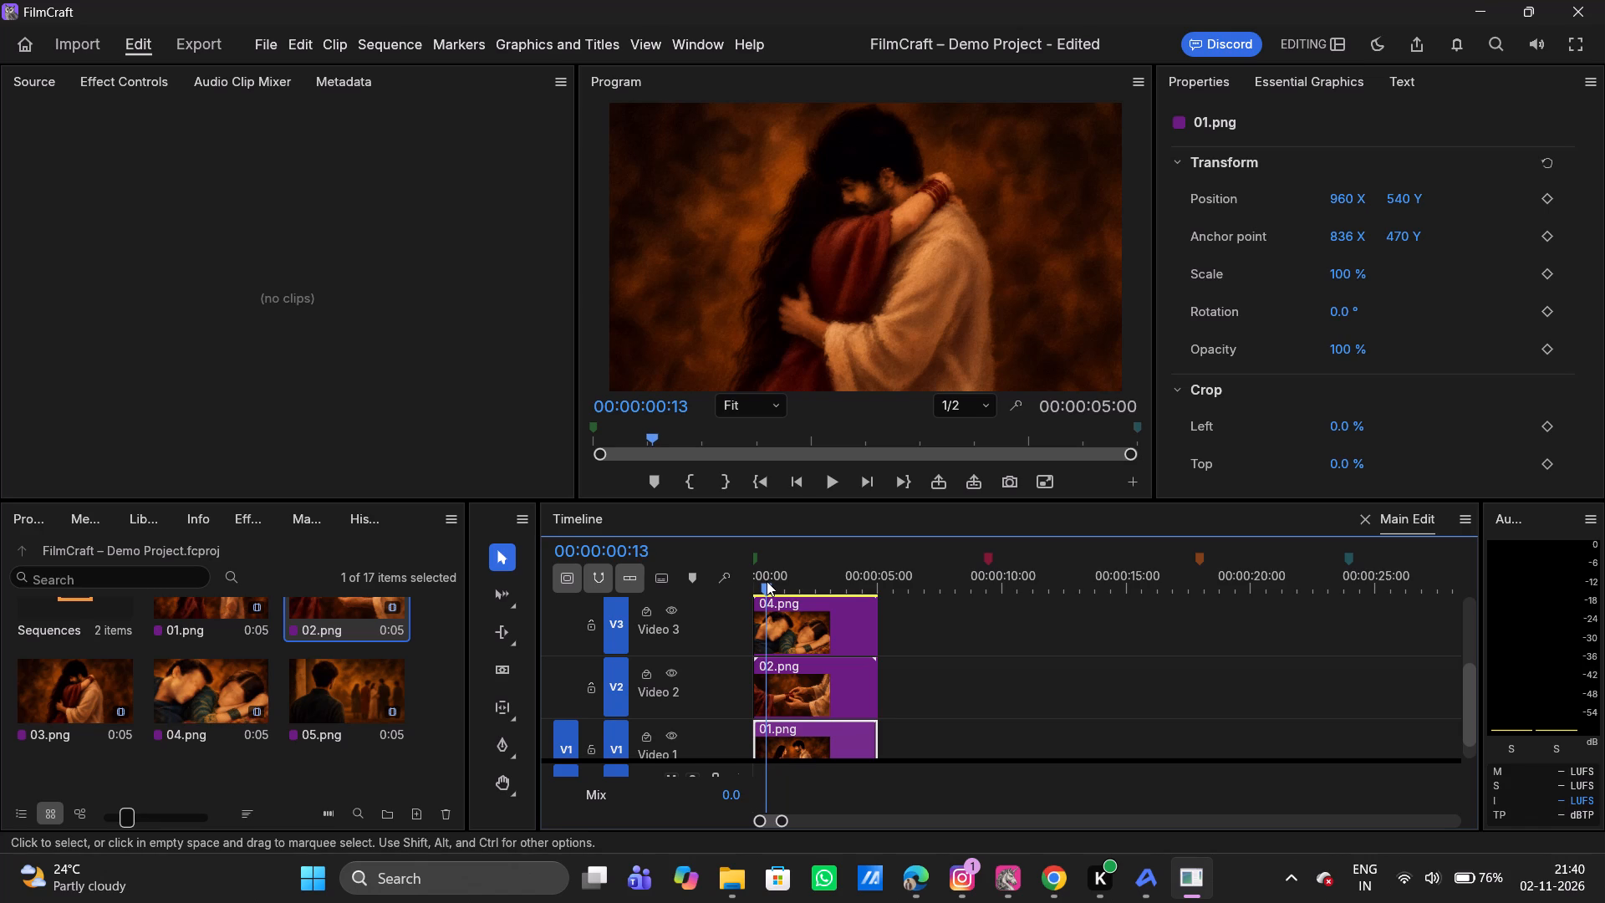
drag(767, 581, 764, 581)
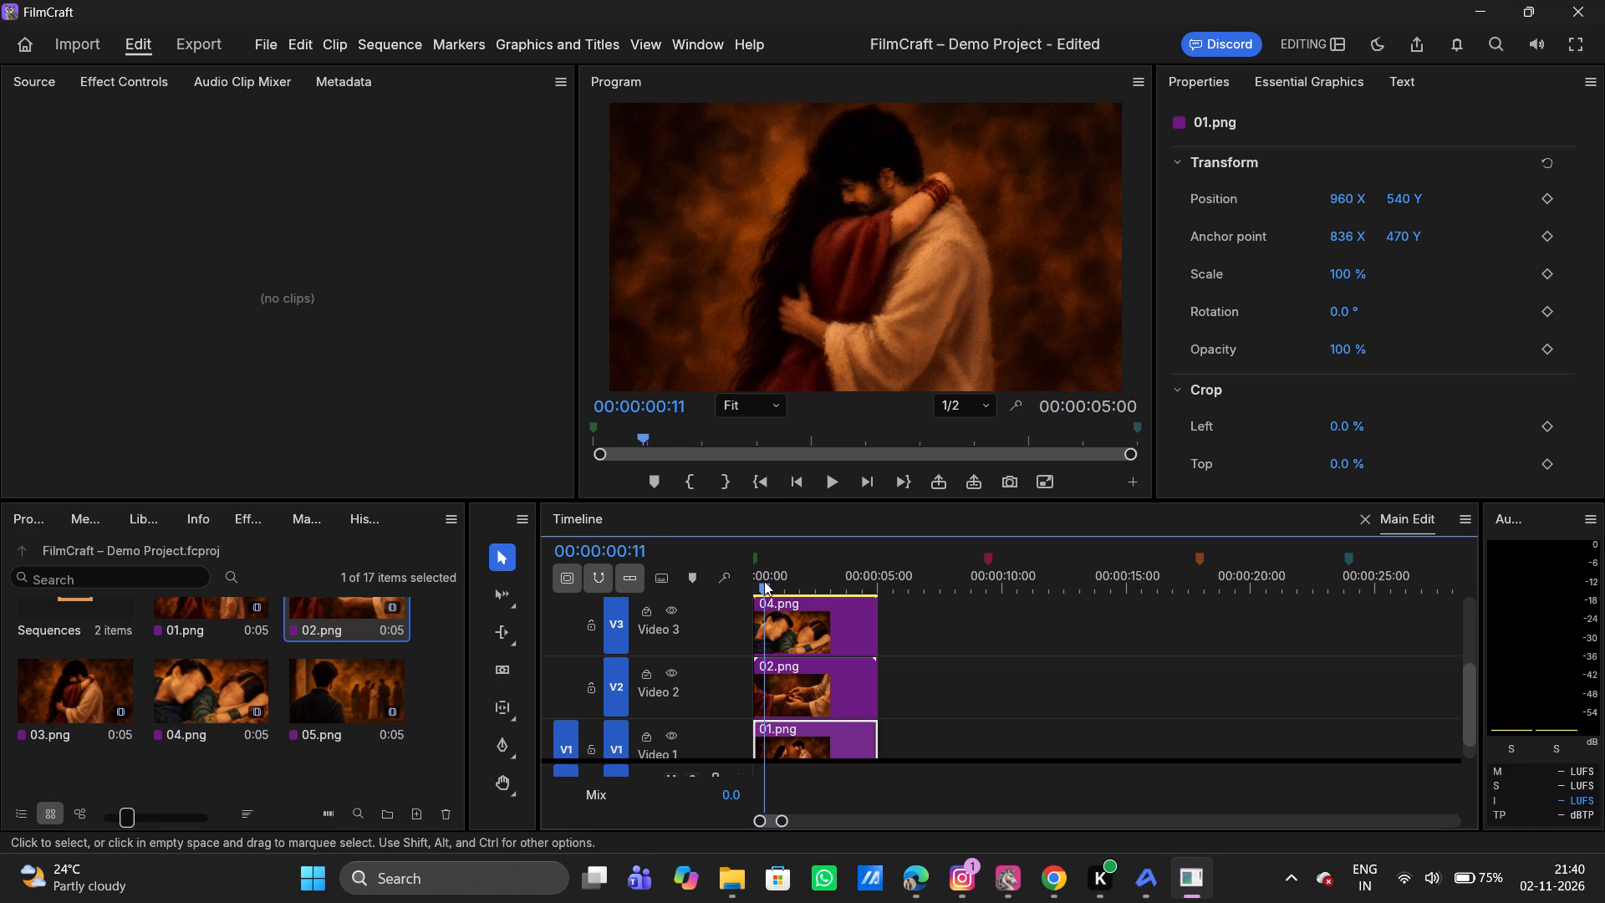
drag(643, 439, 632, 440)
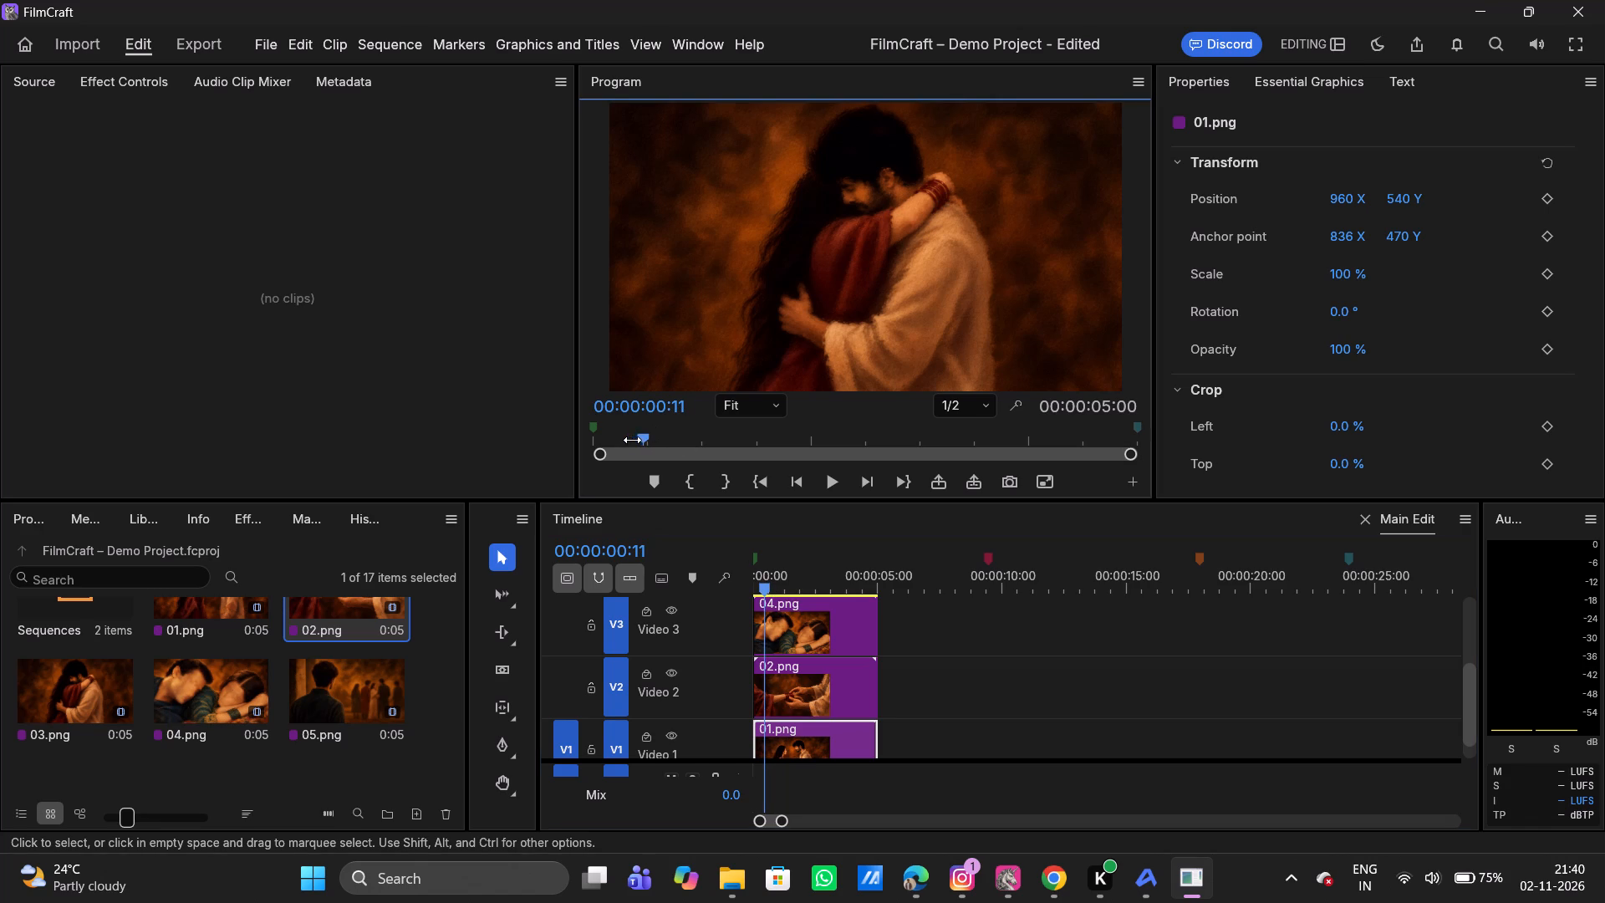
drag(632, 440, 634, 441)
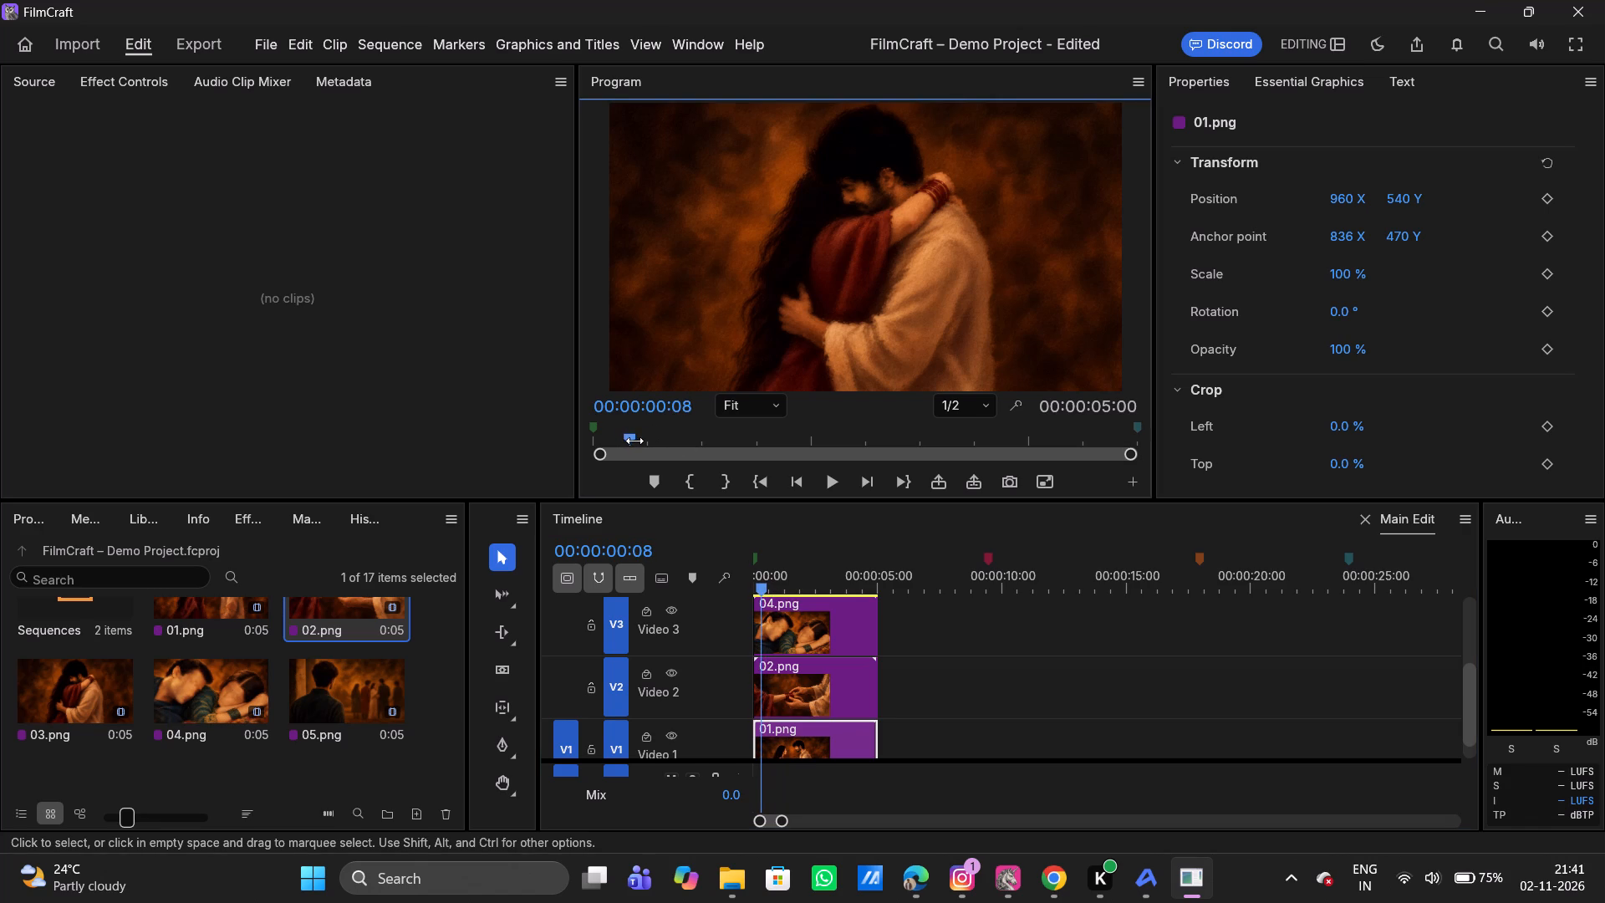
drag(634, 441, 632, 441)
drag(632, 441, 631, 441)
drag(631, 441, 625, 441)
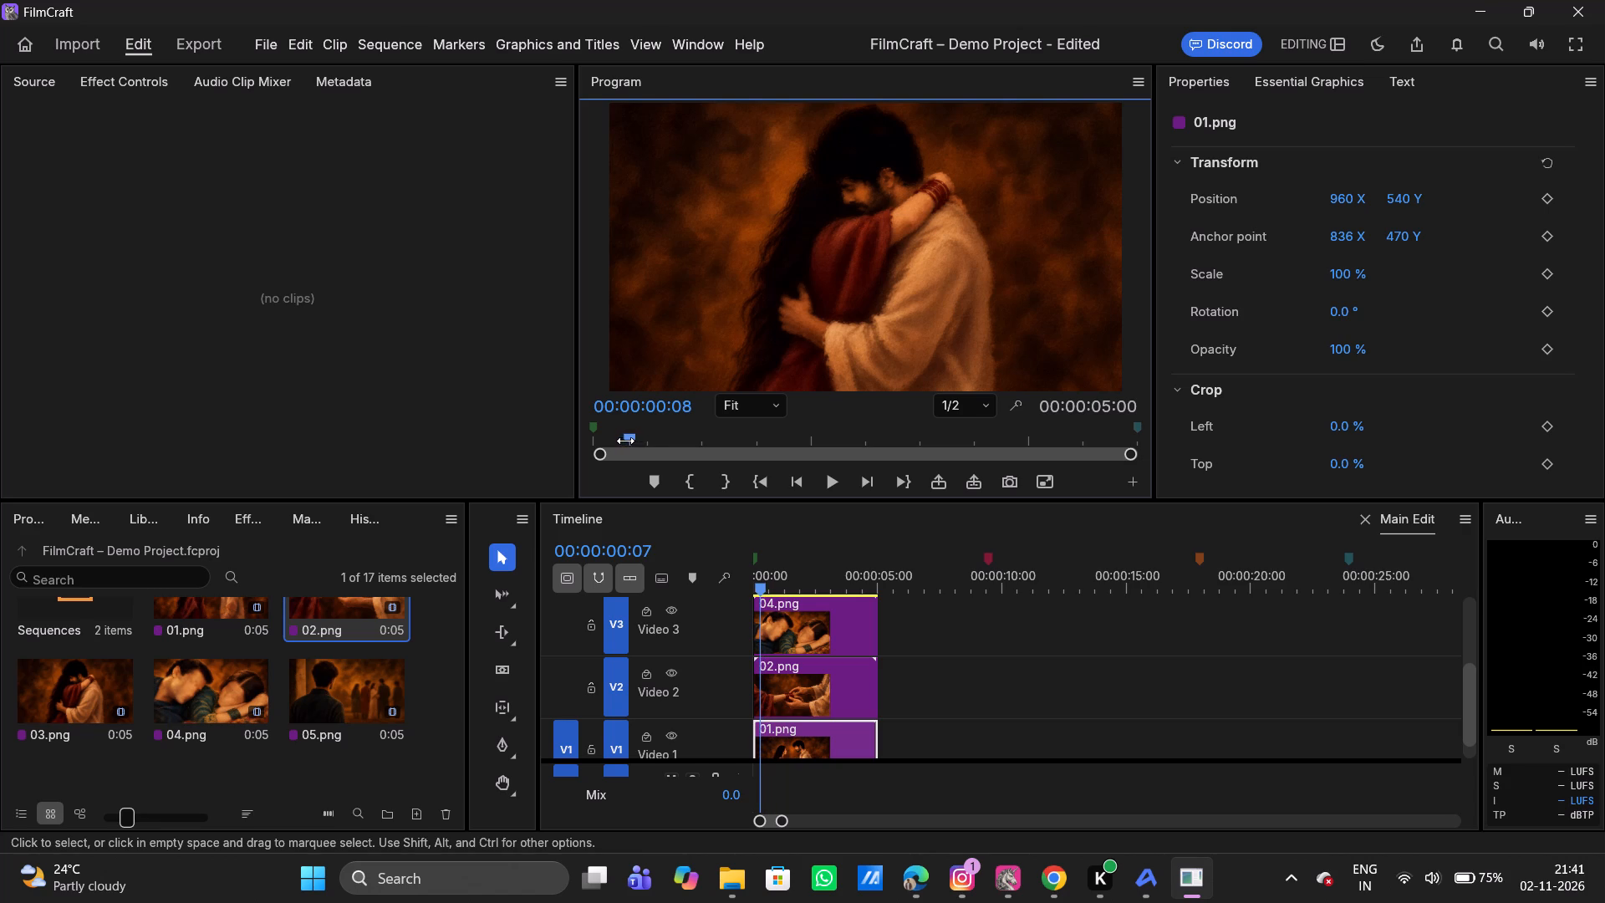
drag(625, 441, 624, 441)
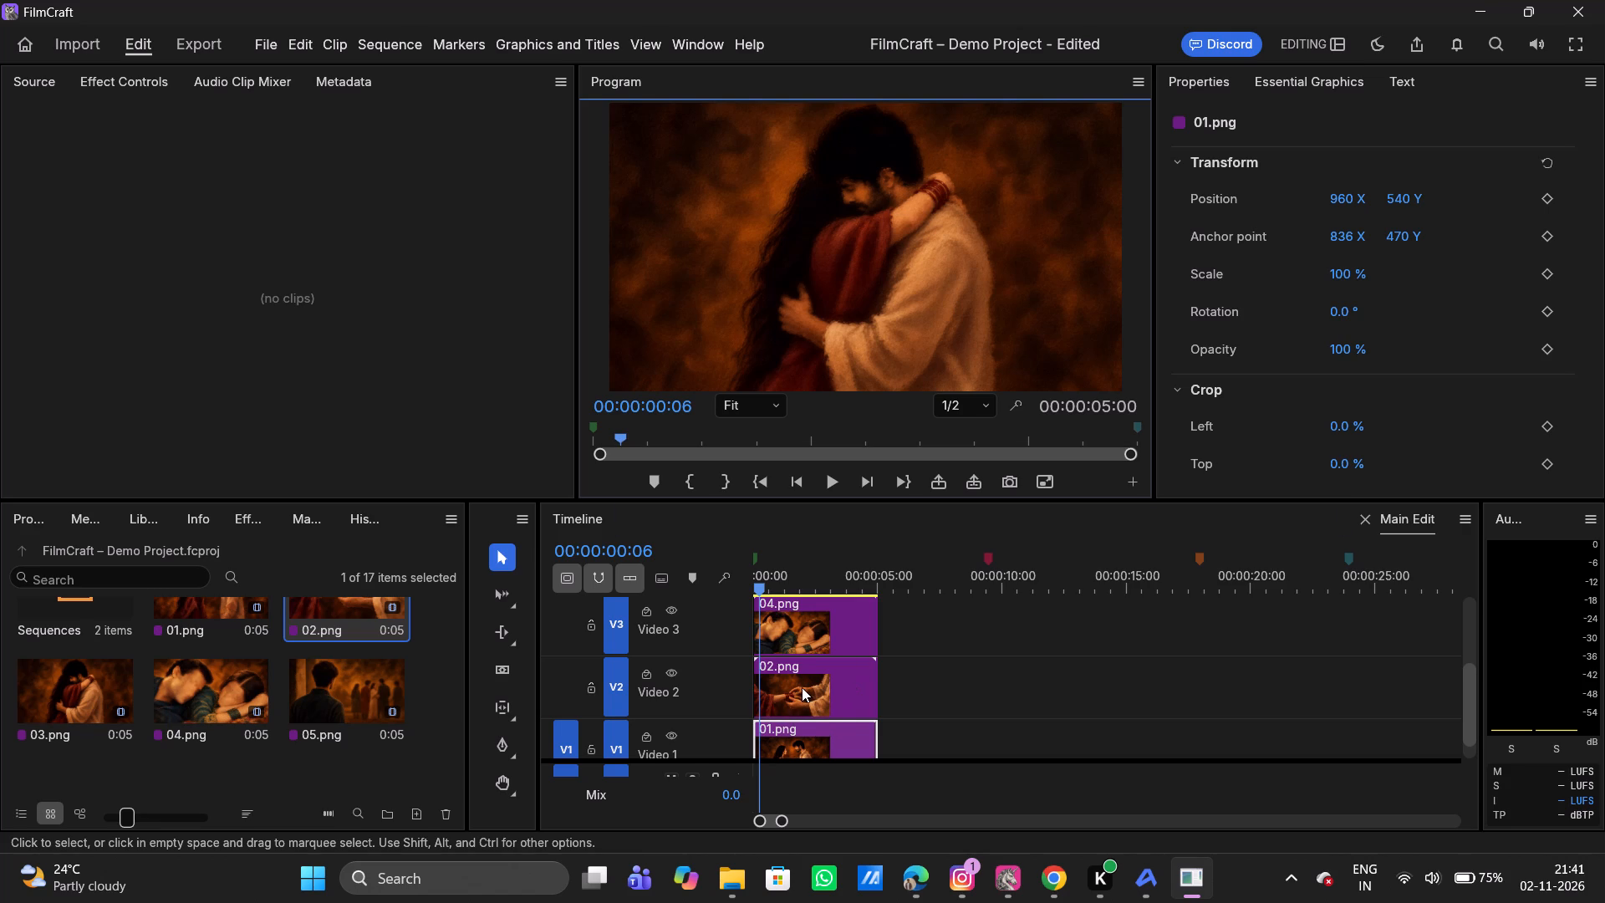
Add the 04.png, 02.png and 03.png clips to the selection alongside 01.png.
scroll(821, 671, right, 1)
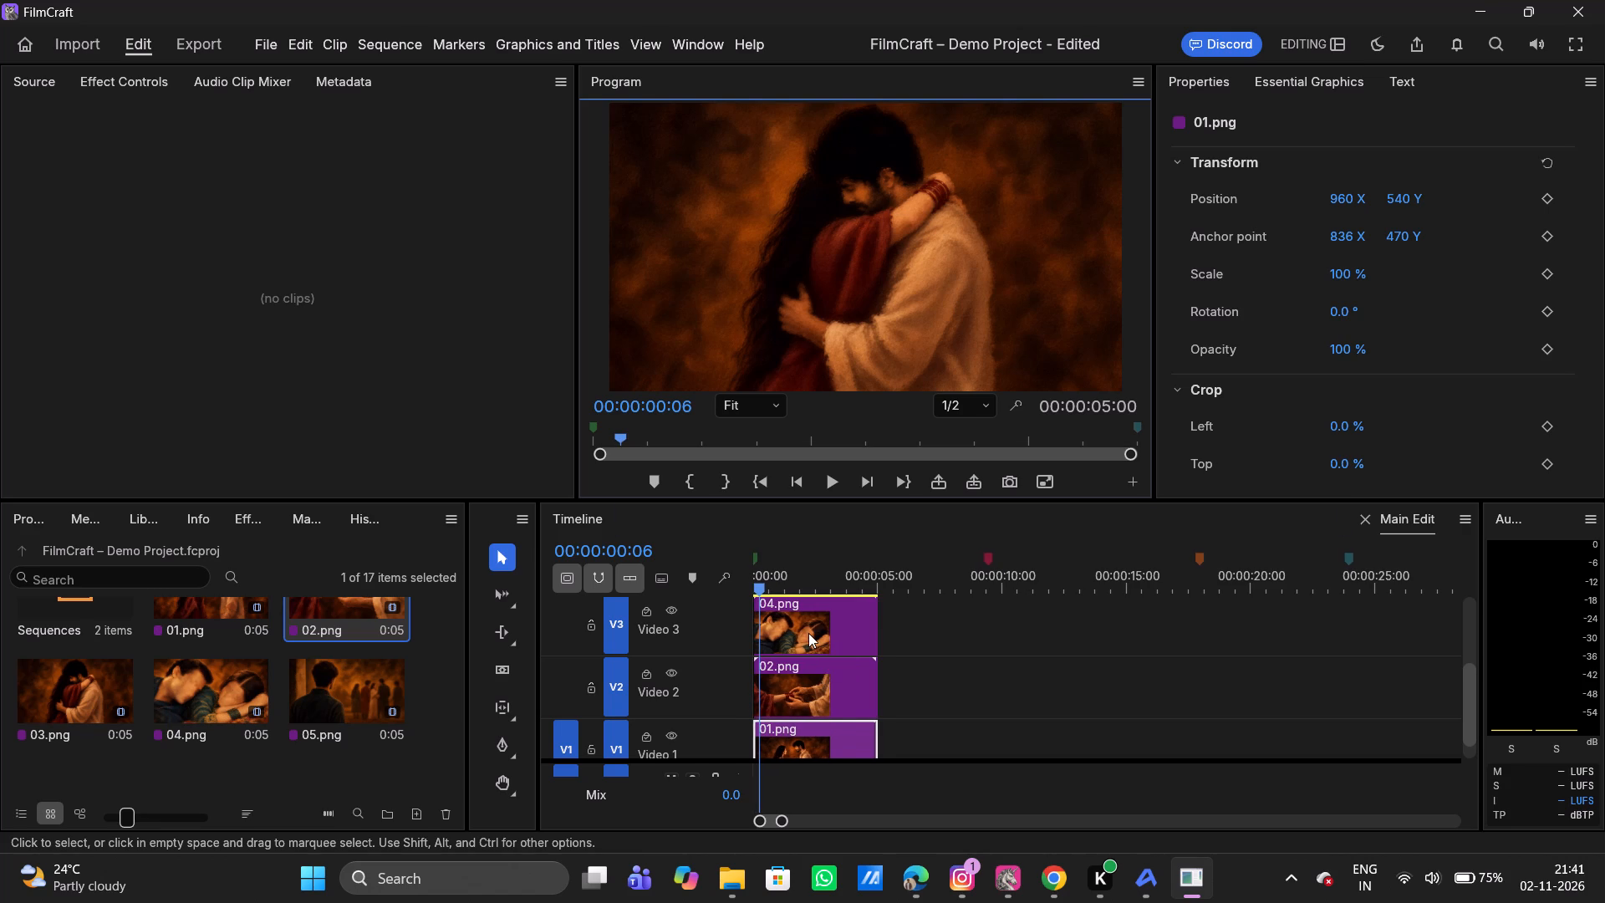
shift+click(808, 632)
shift+click(795, 687)
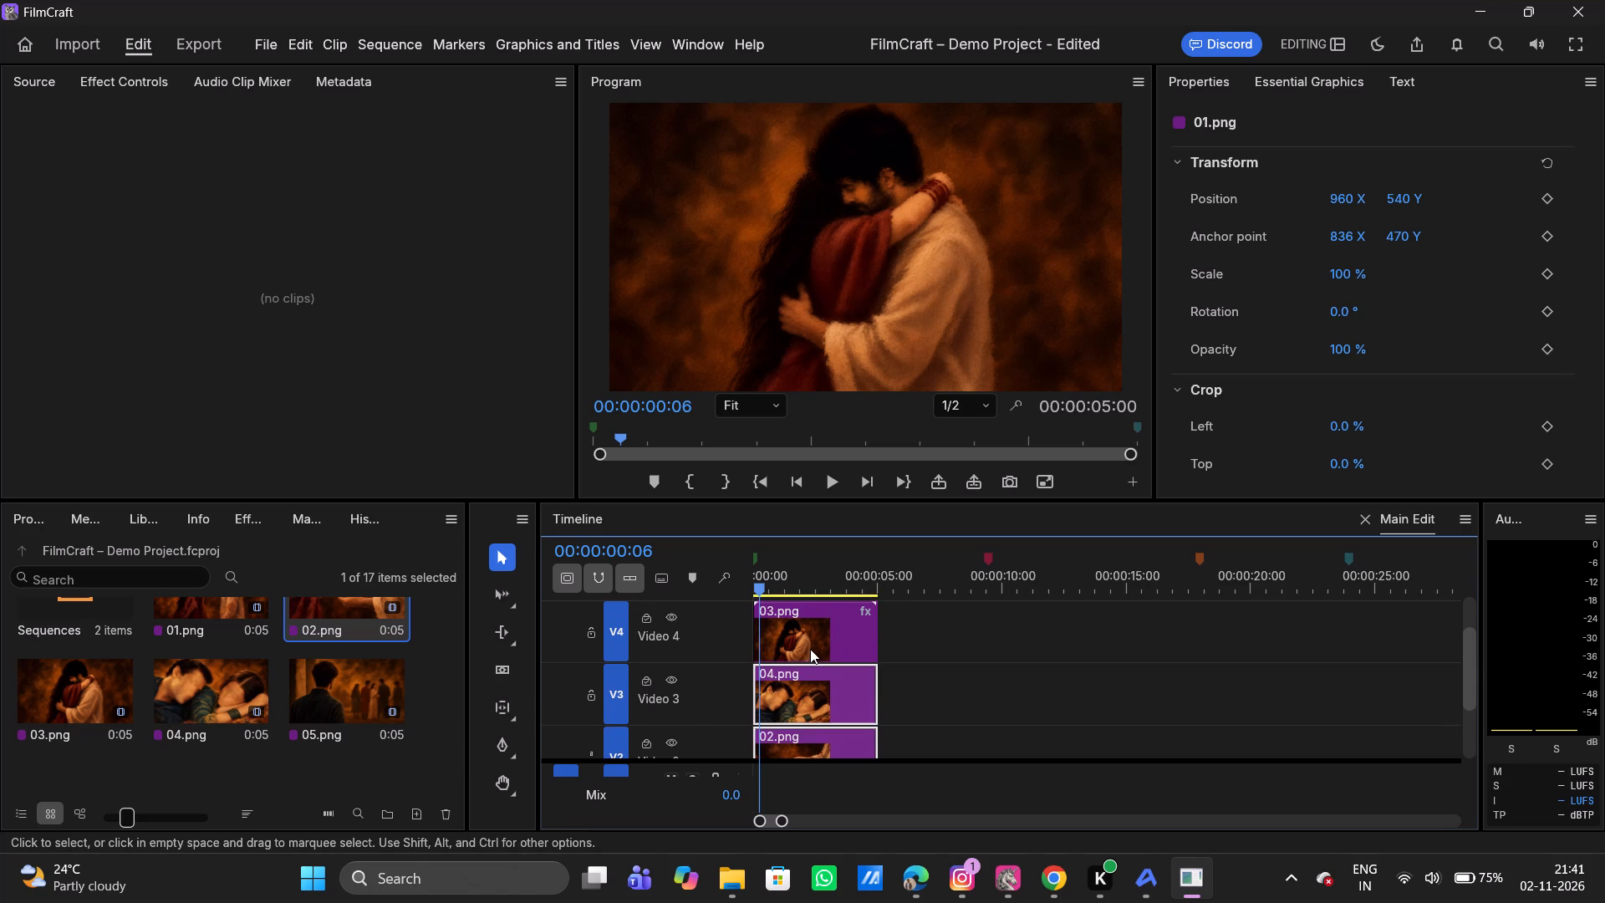
shift+click(810, 647)
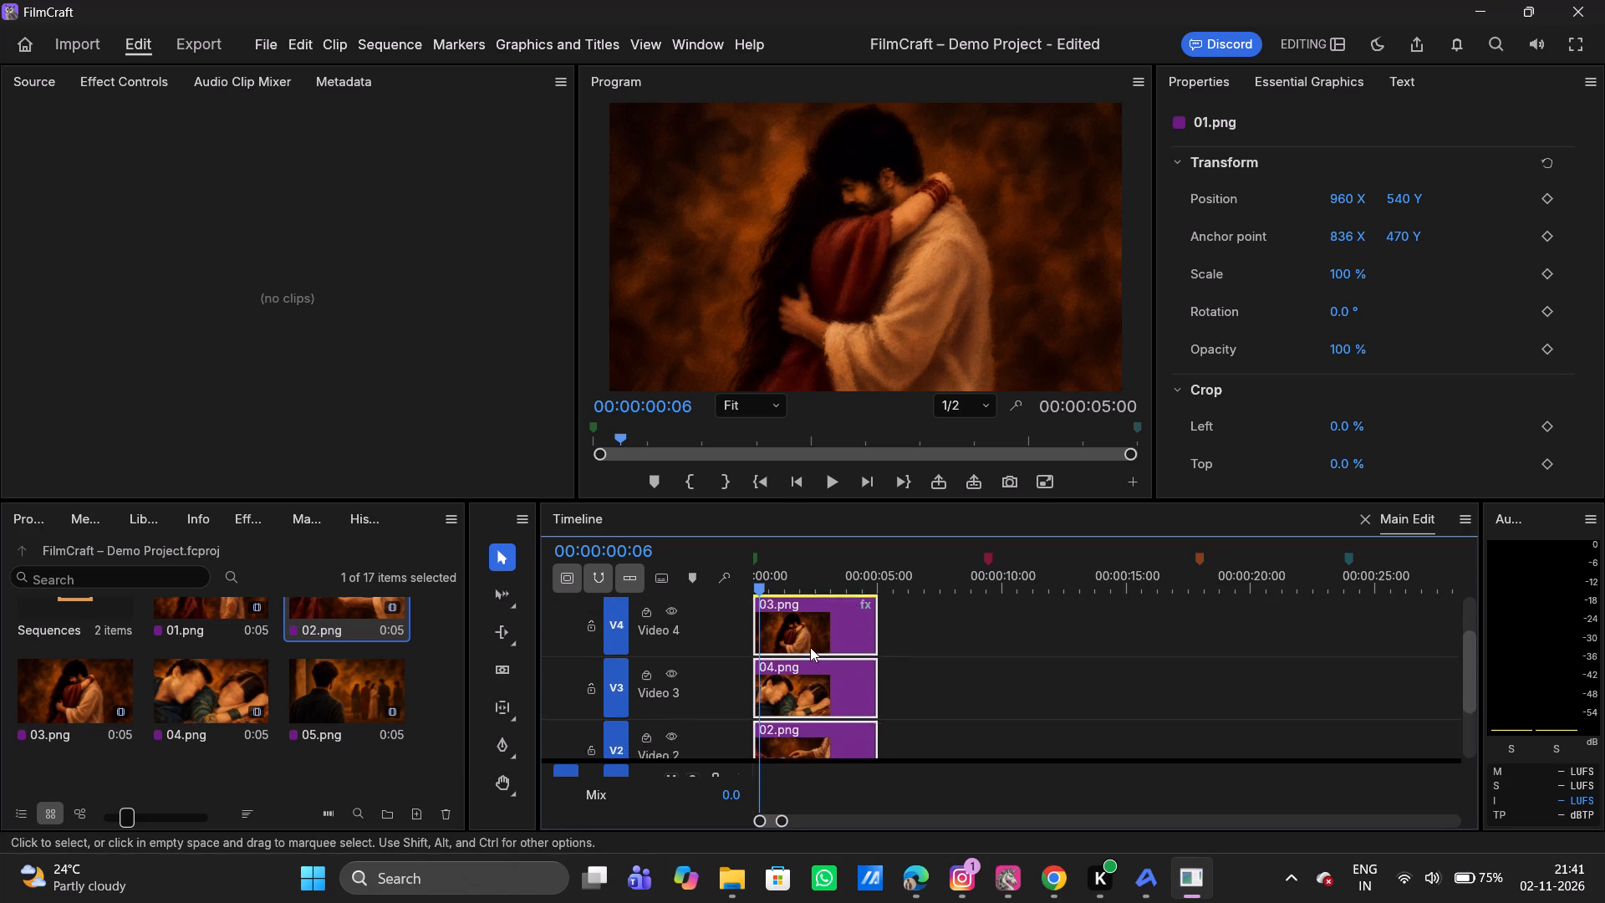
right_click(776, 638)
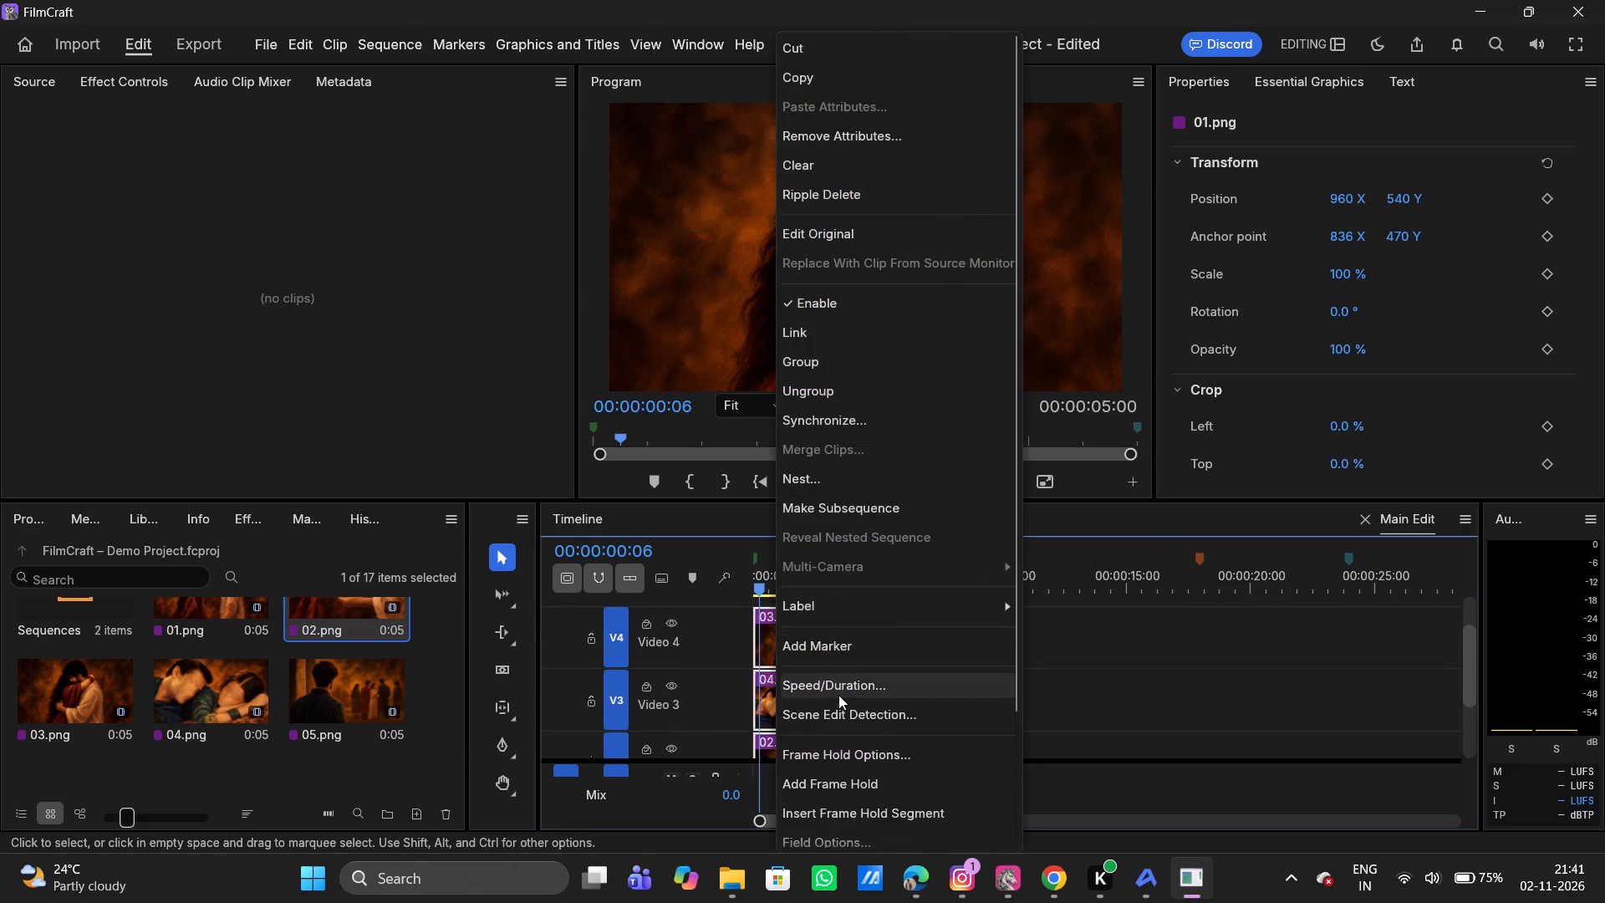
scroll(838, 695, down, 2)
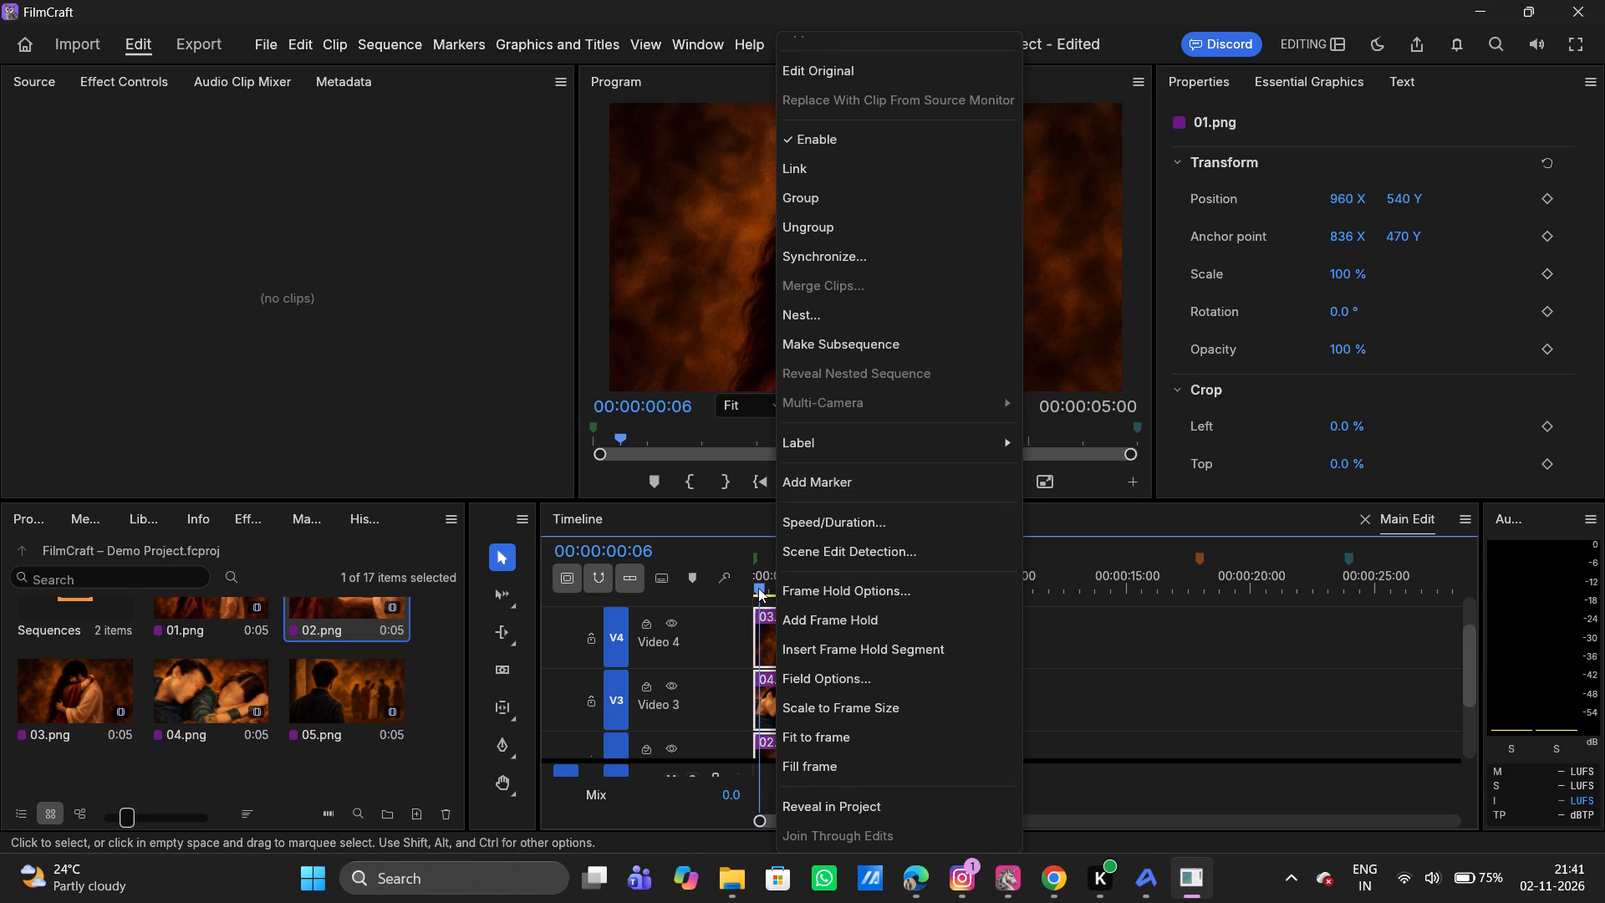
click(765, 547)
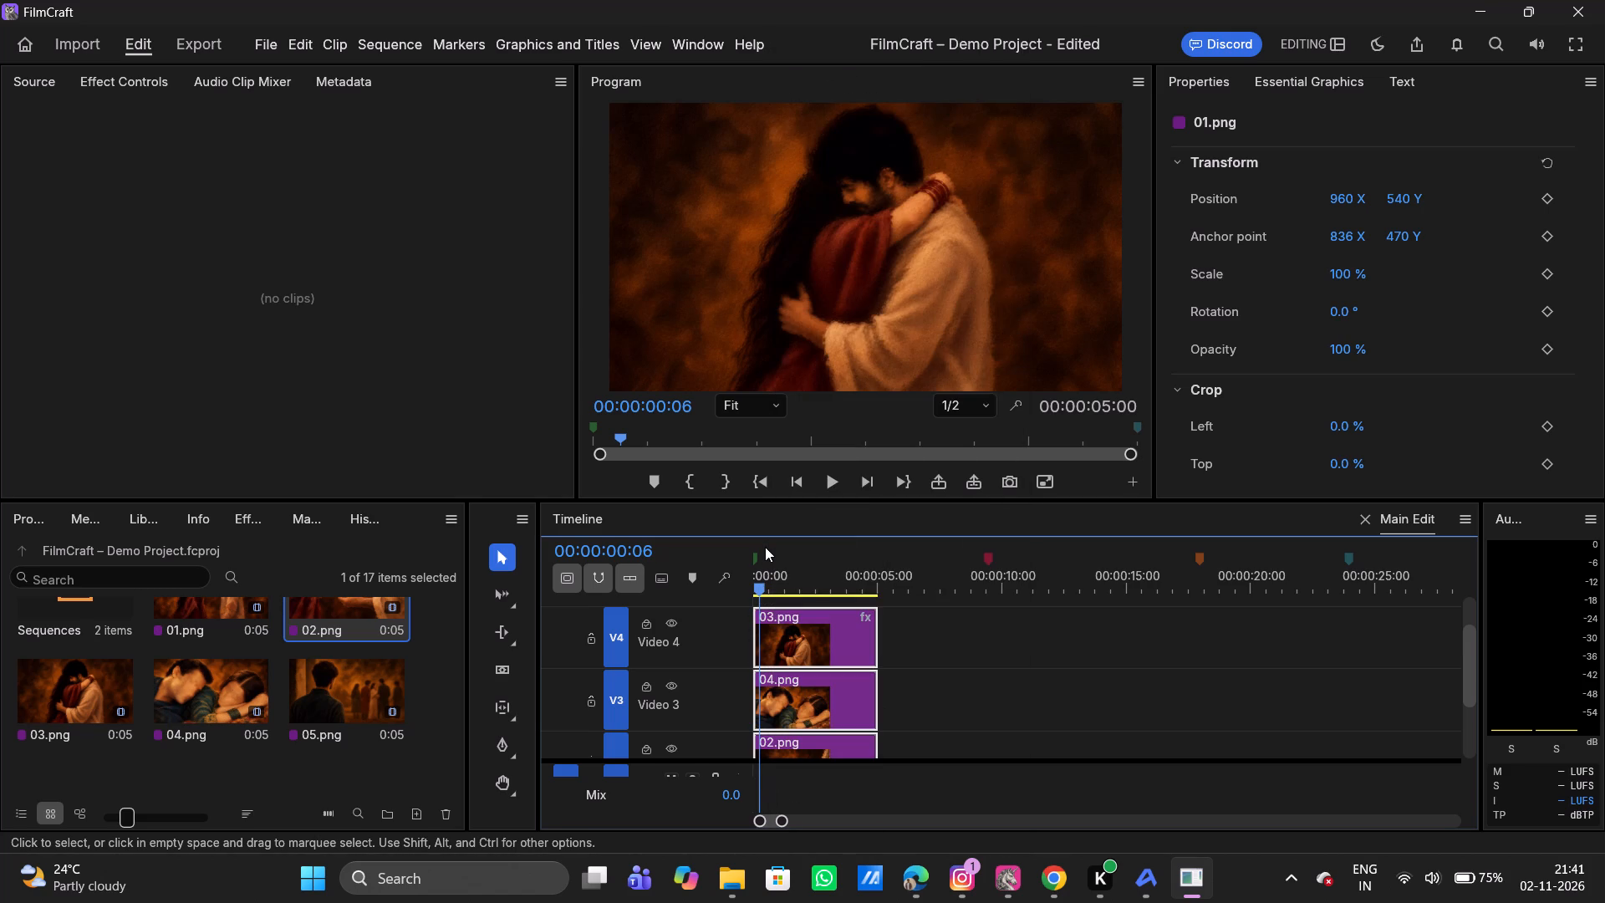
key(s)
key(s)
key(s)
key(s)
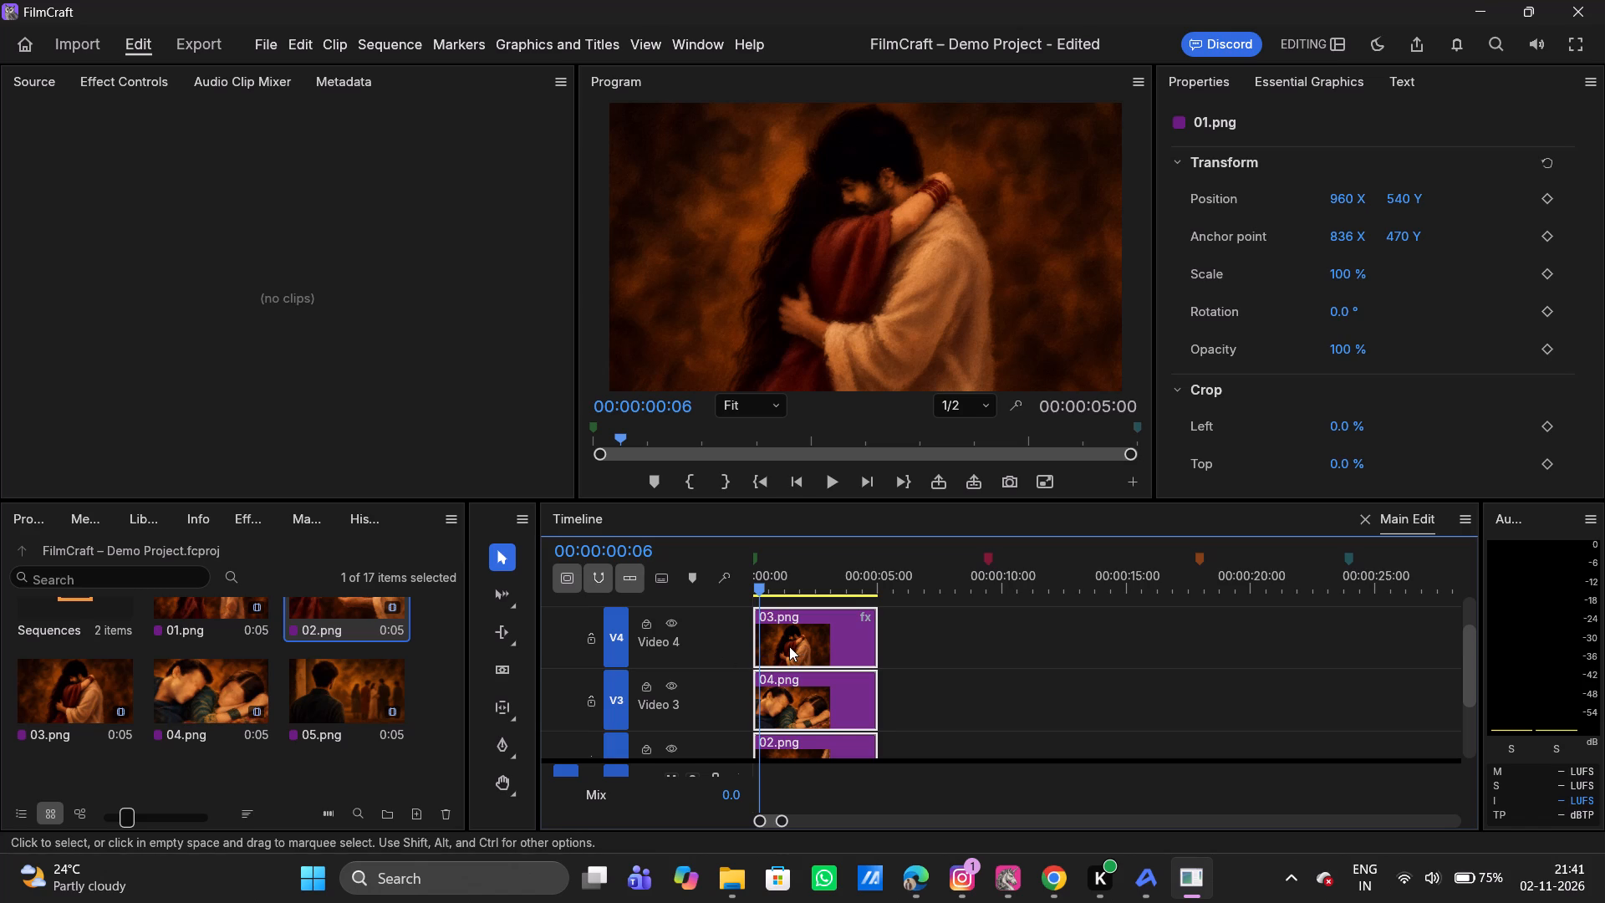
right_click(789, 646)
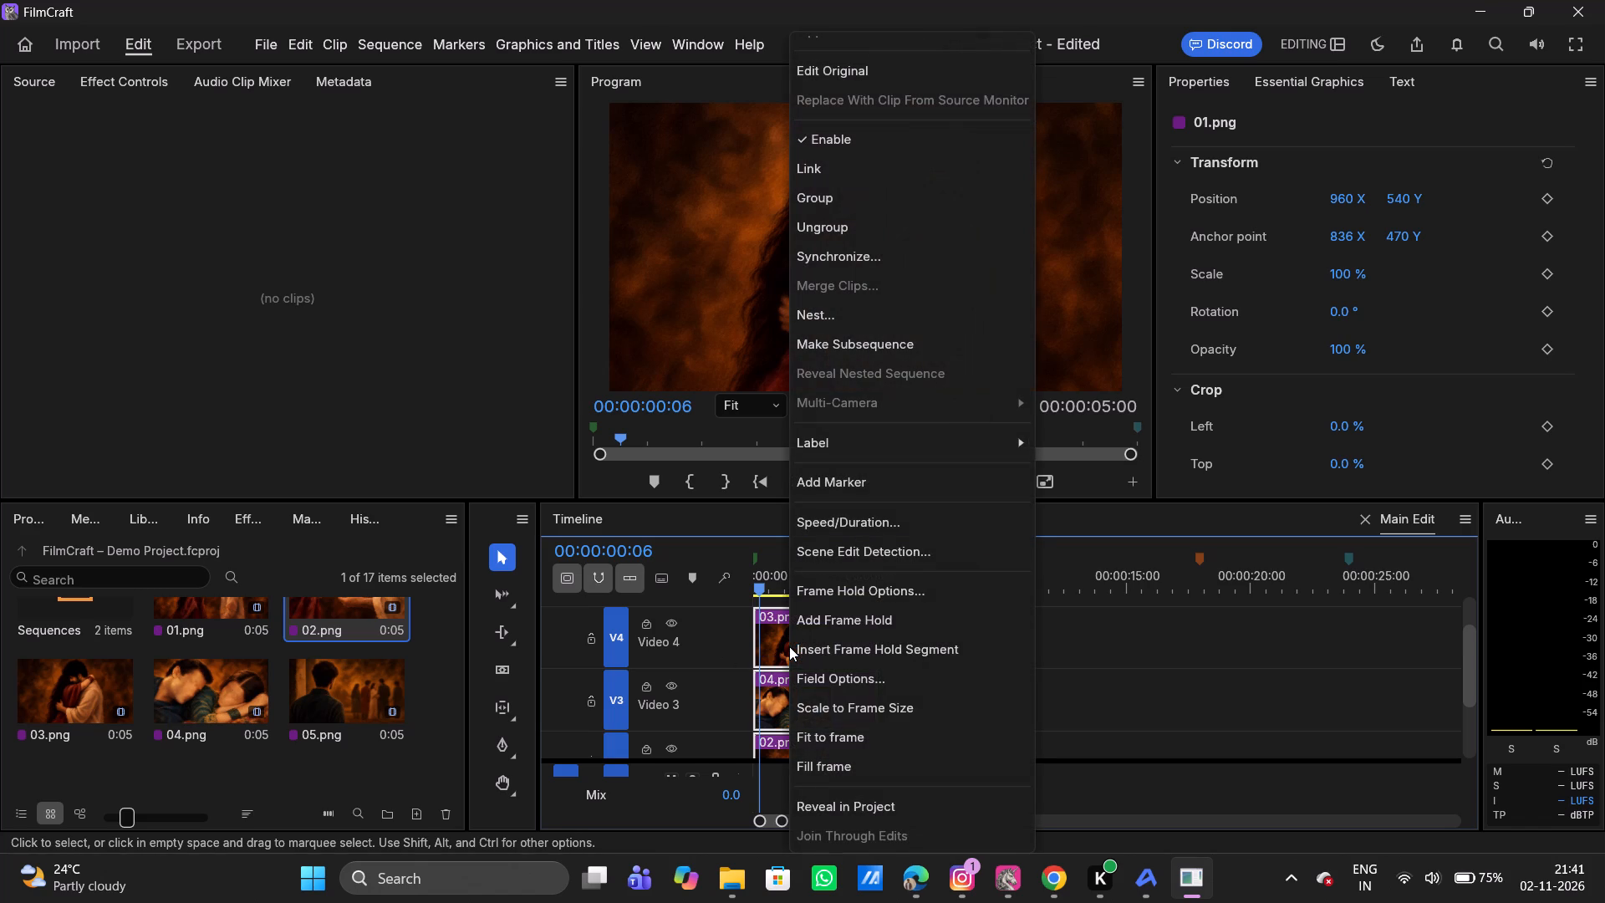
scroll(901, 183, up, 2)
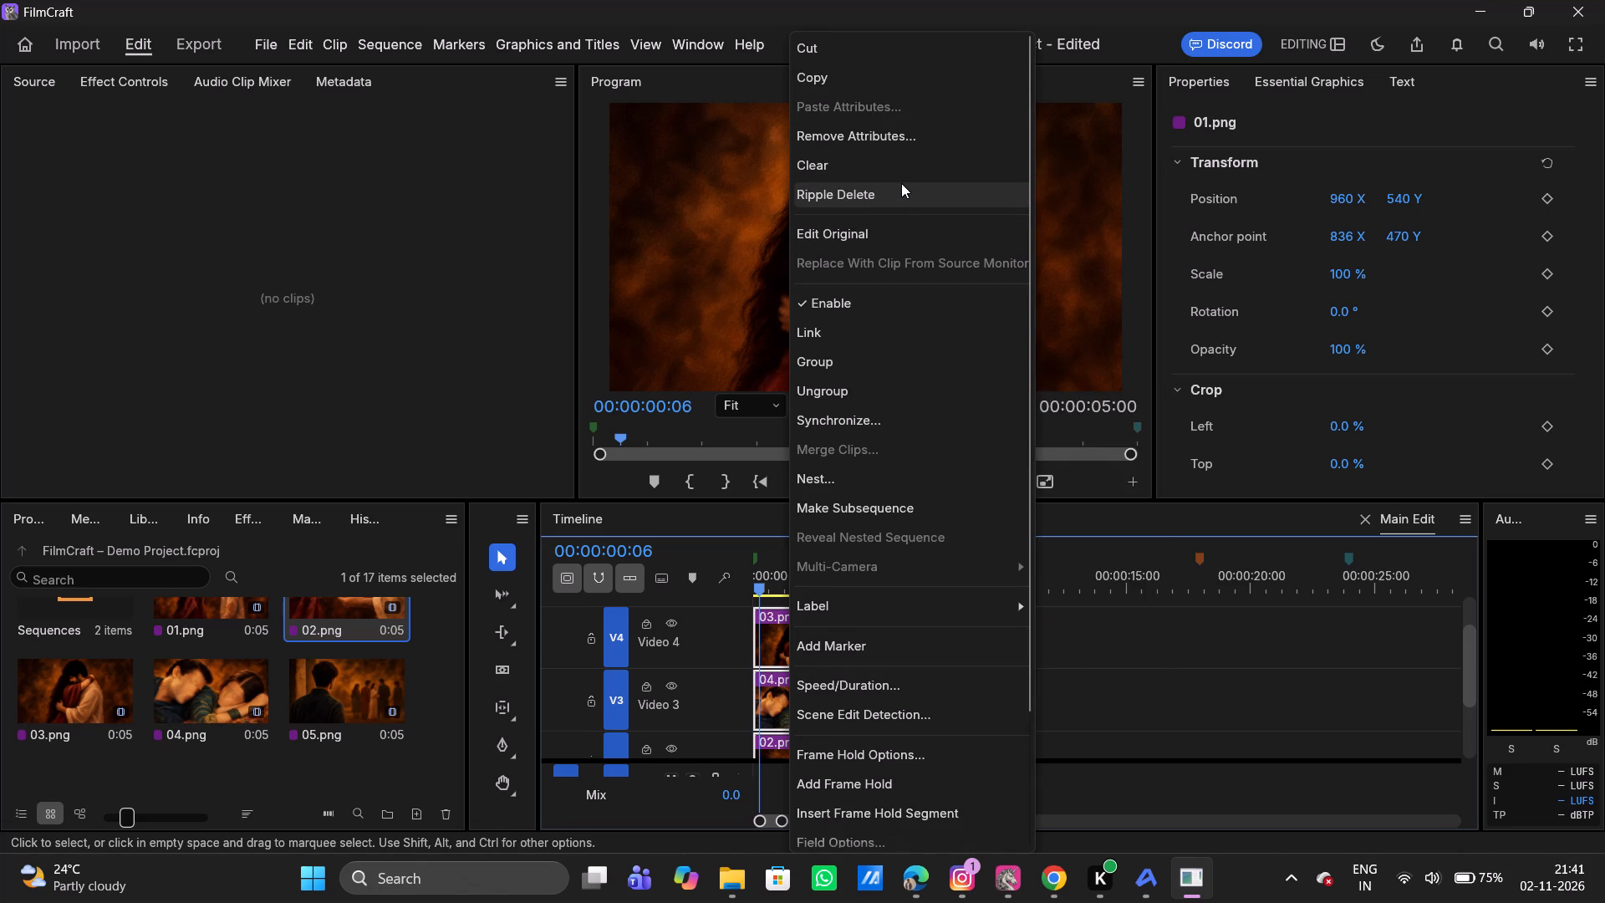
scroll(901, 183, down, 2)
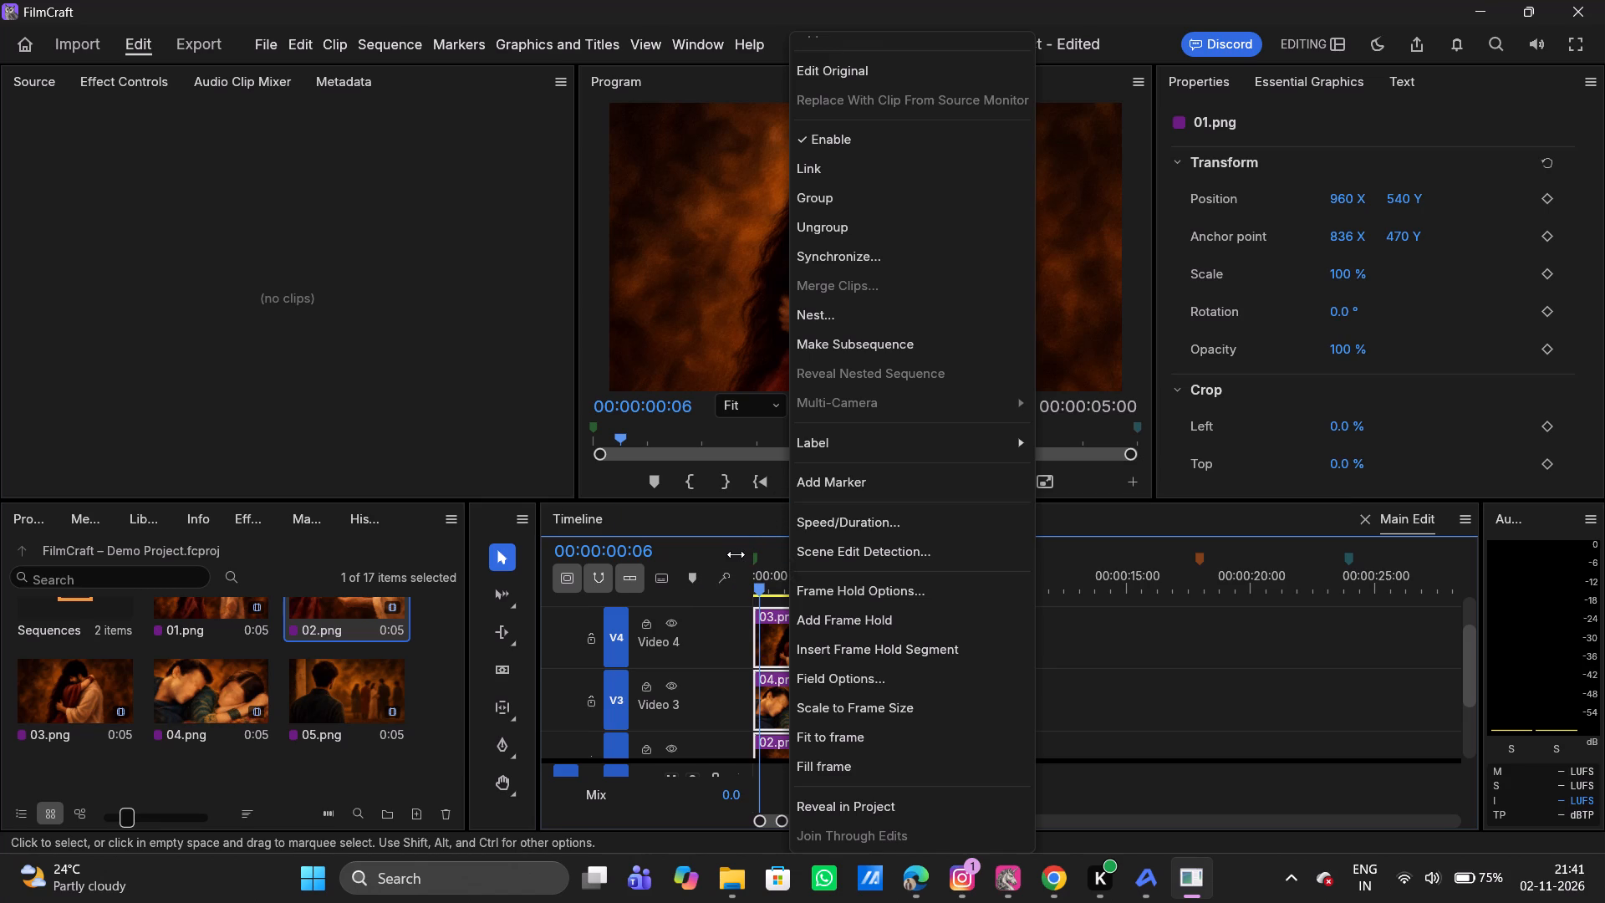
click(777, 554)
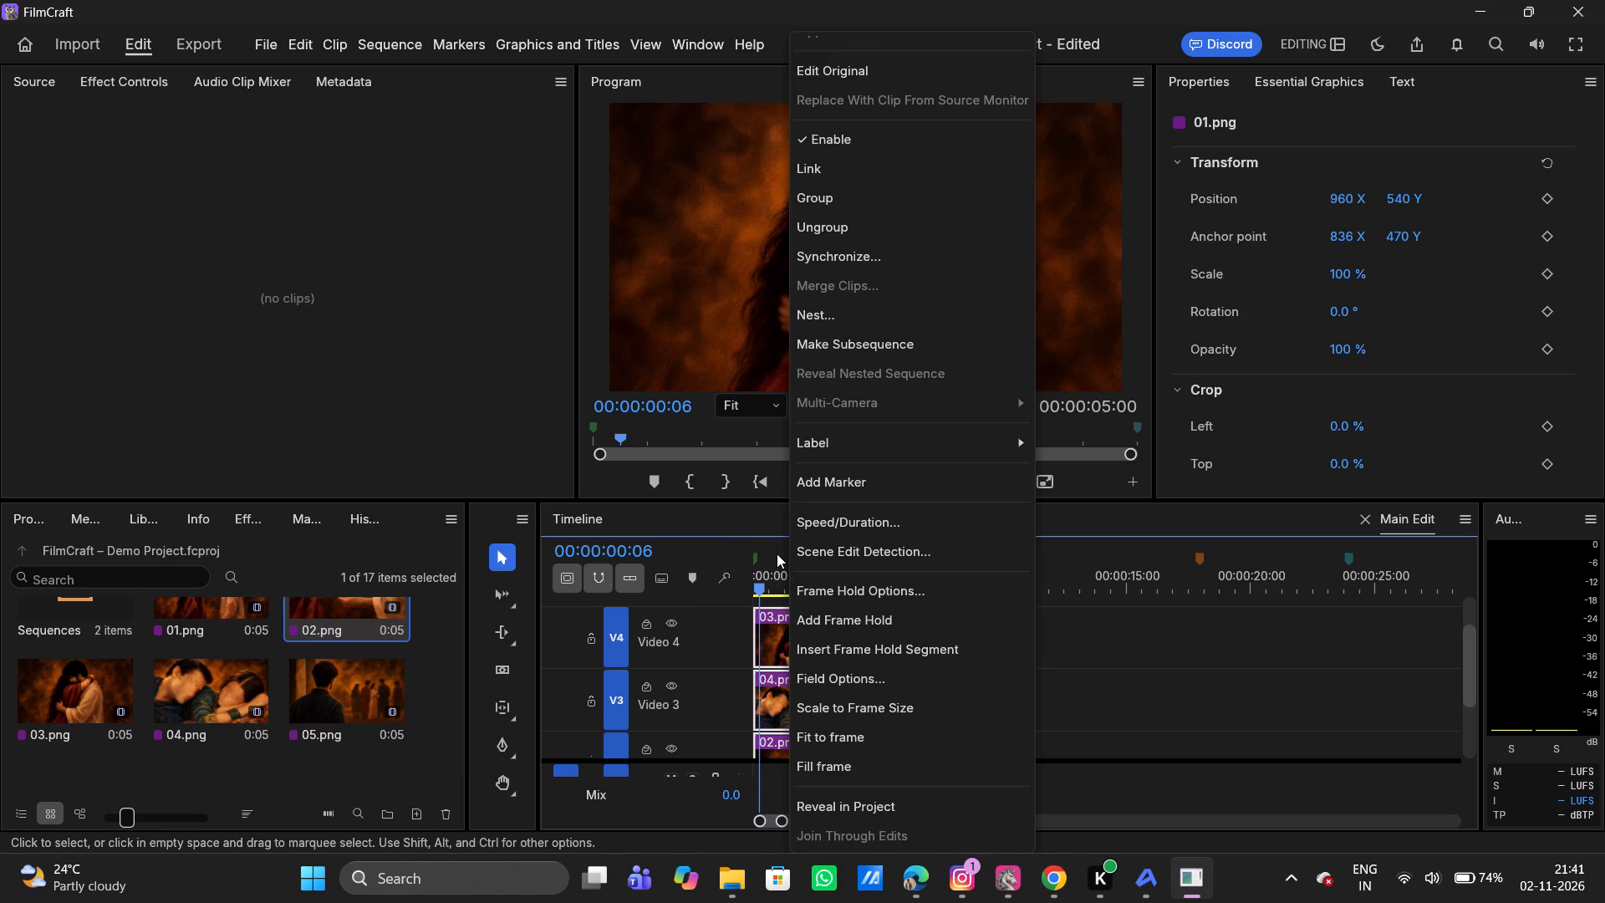
Split the four selected stacked clips at 00:00:00:08.
click(777, 554)
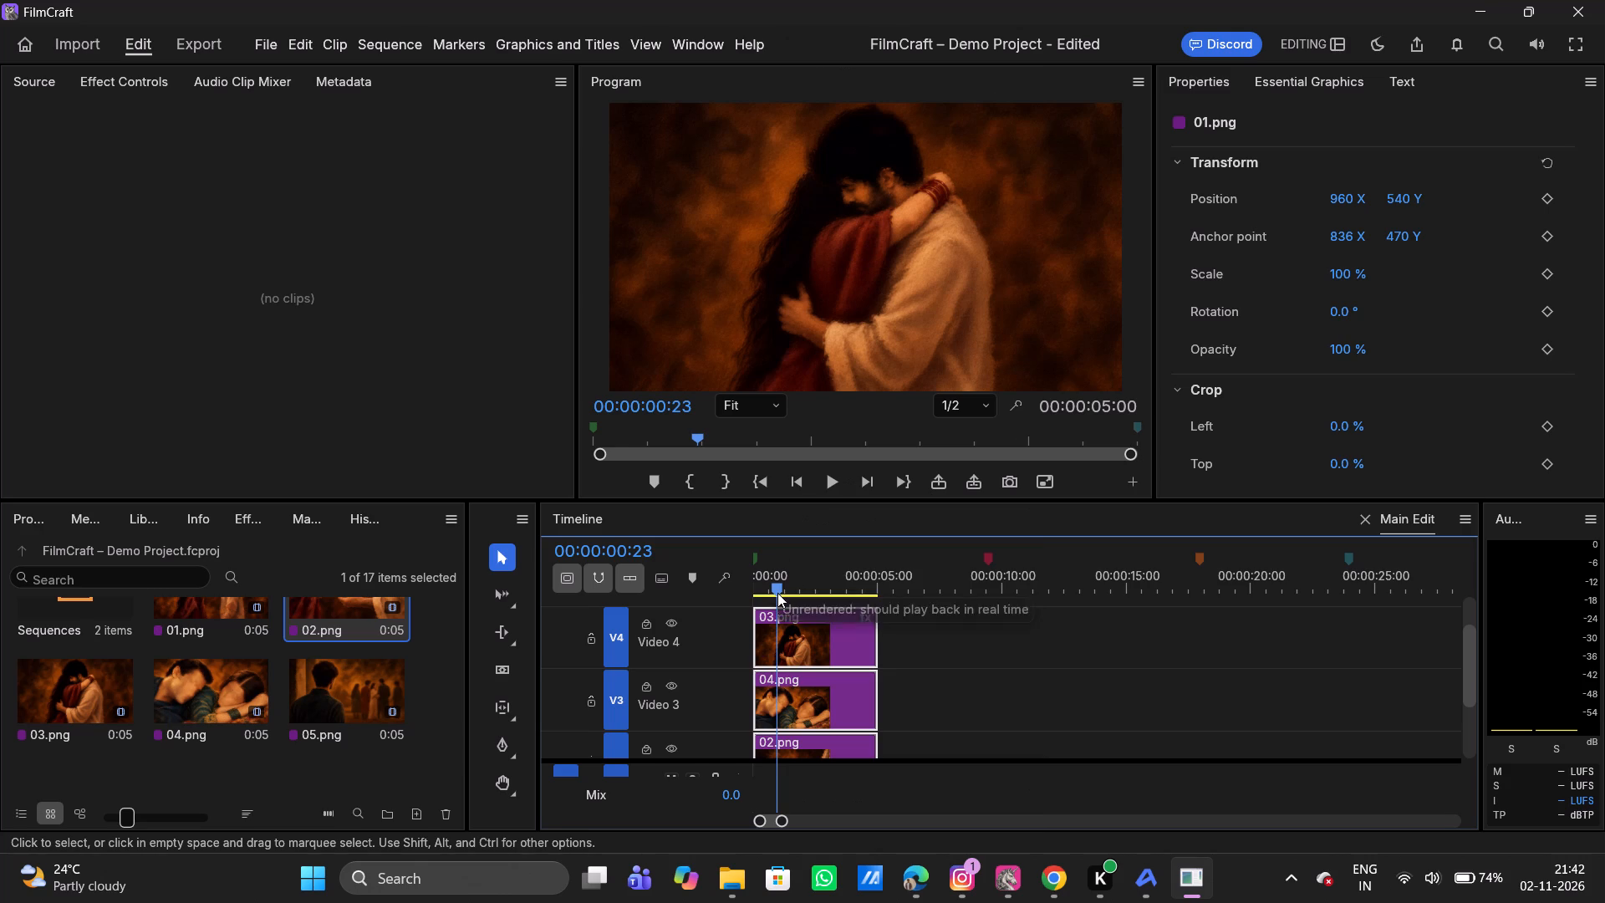
drag(777, 590, 764, 590)
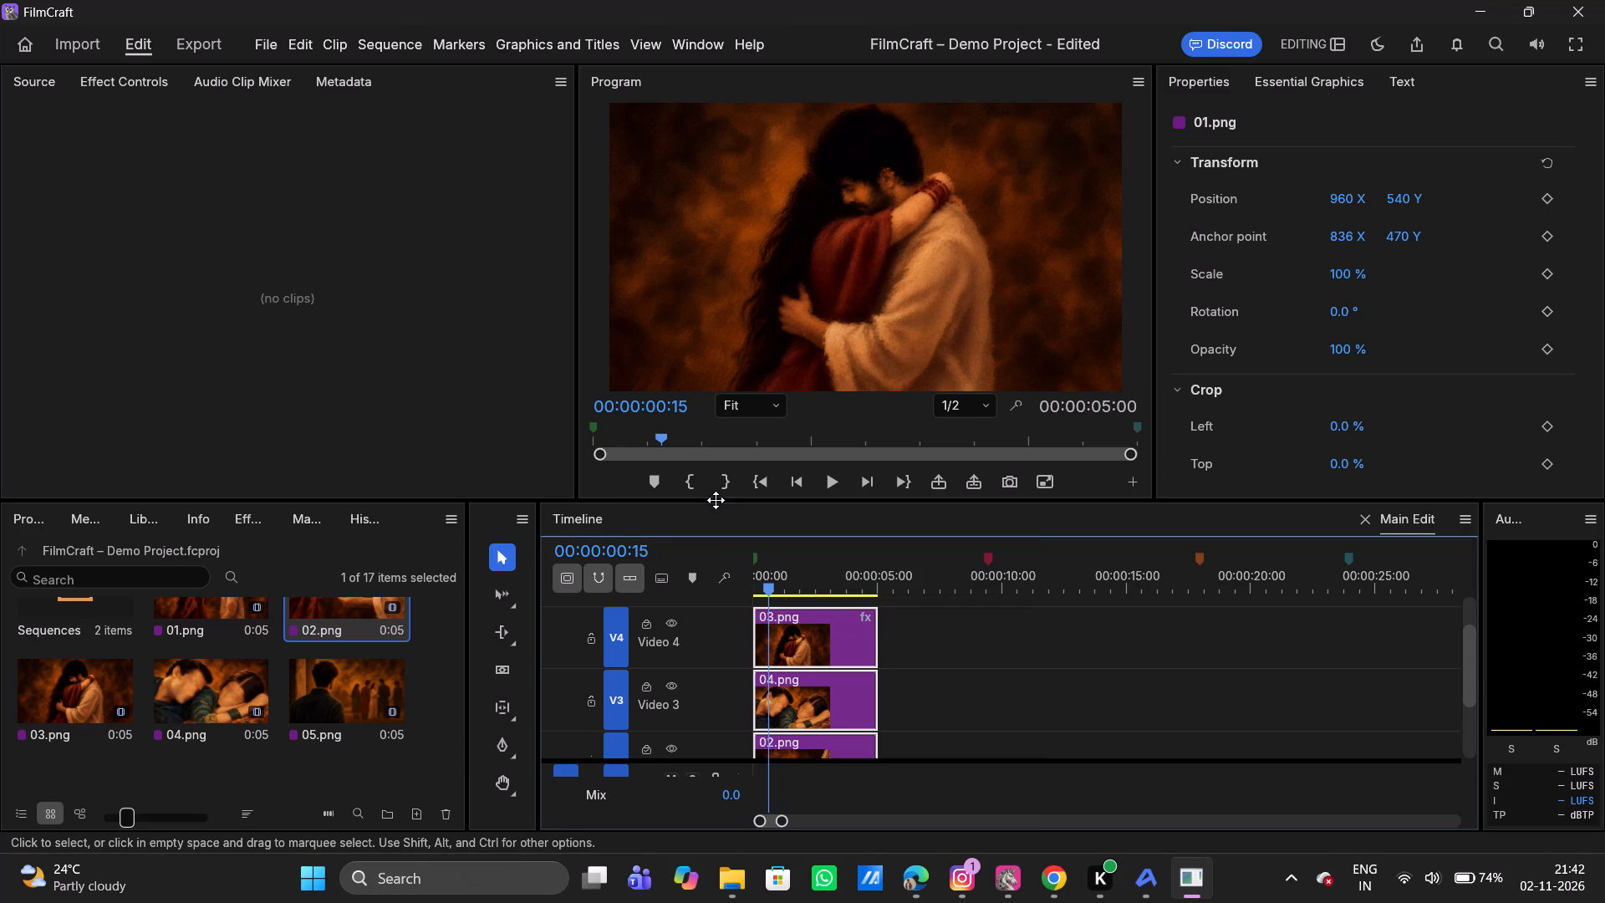
drag(660, 437, 633, 437)
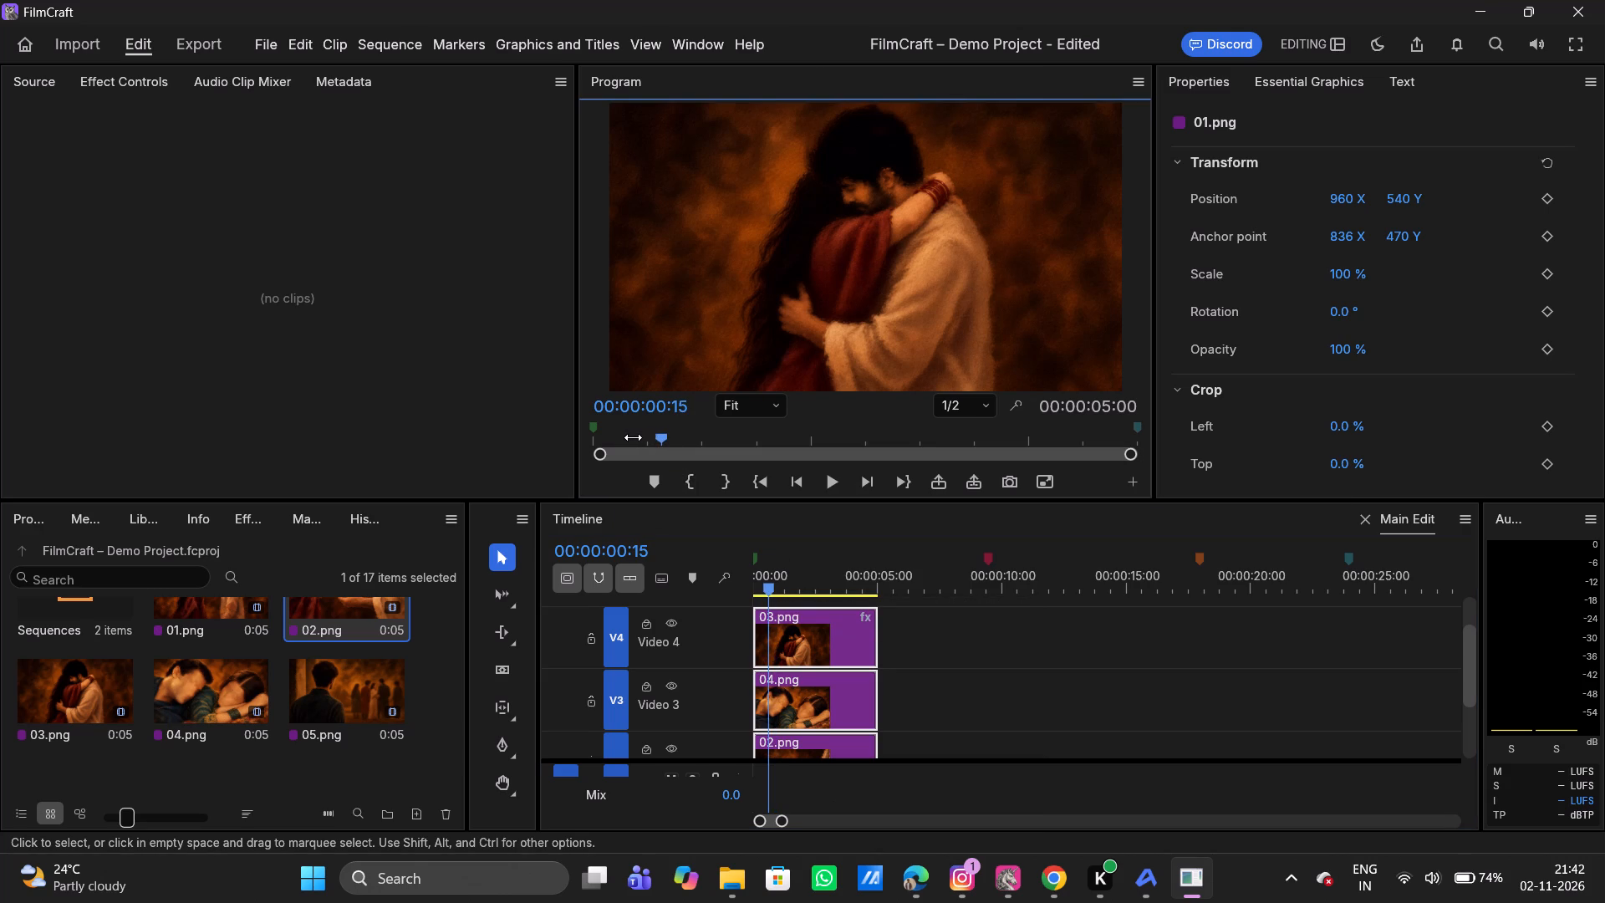
drag(633, 437, 632, 437)
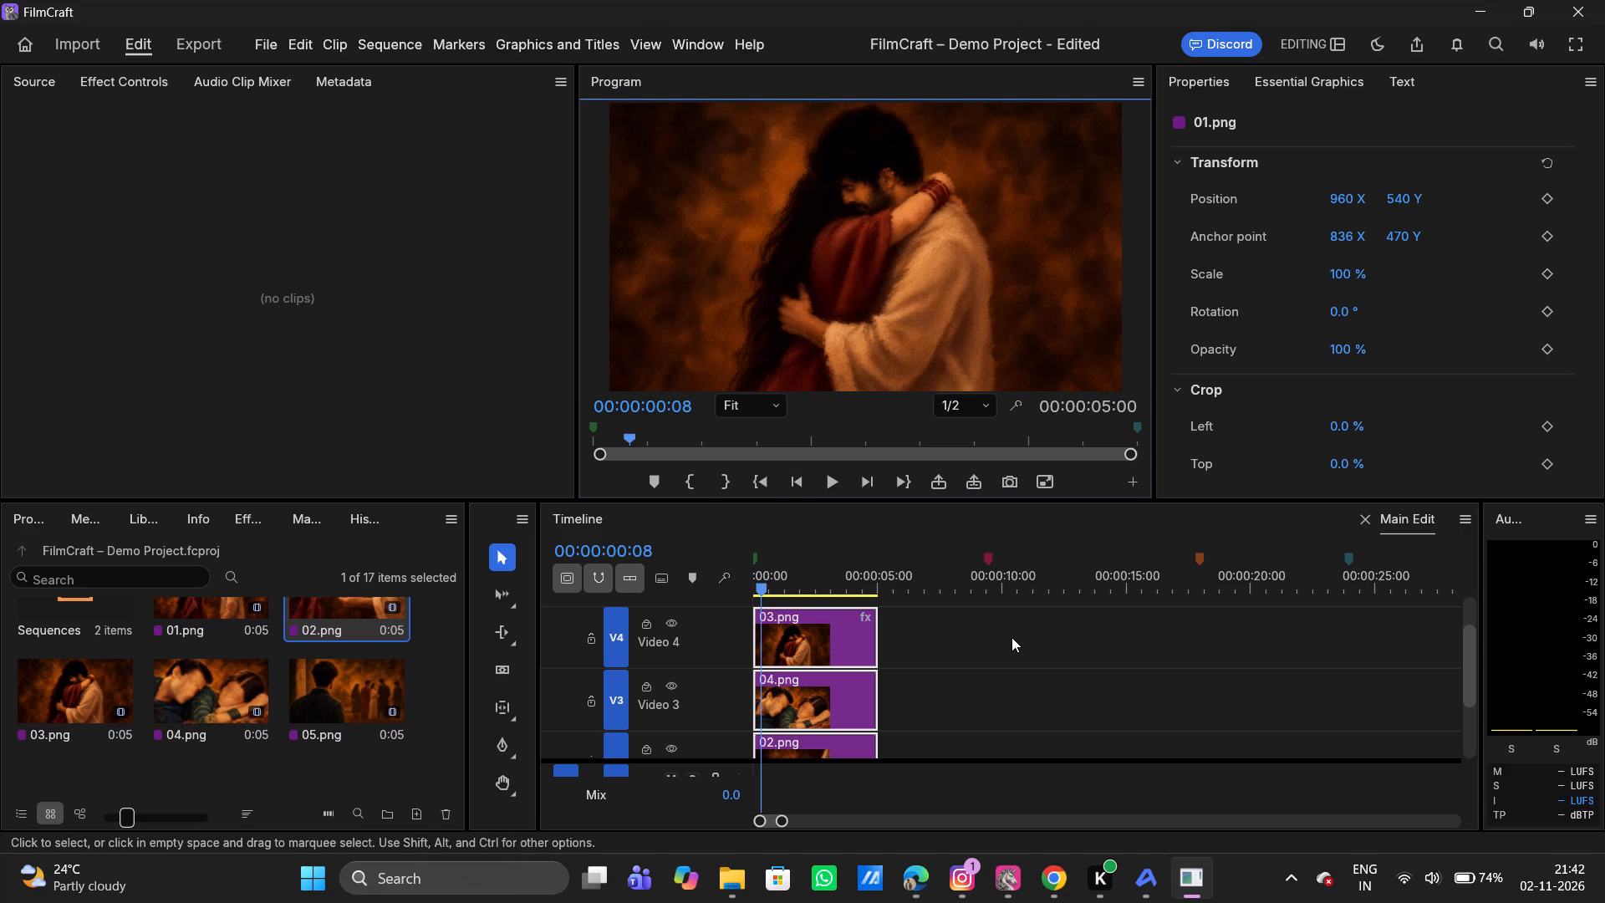
scroll(1344, 266, down, 8)
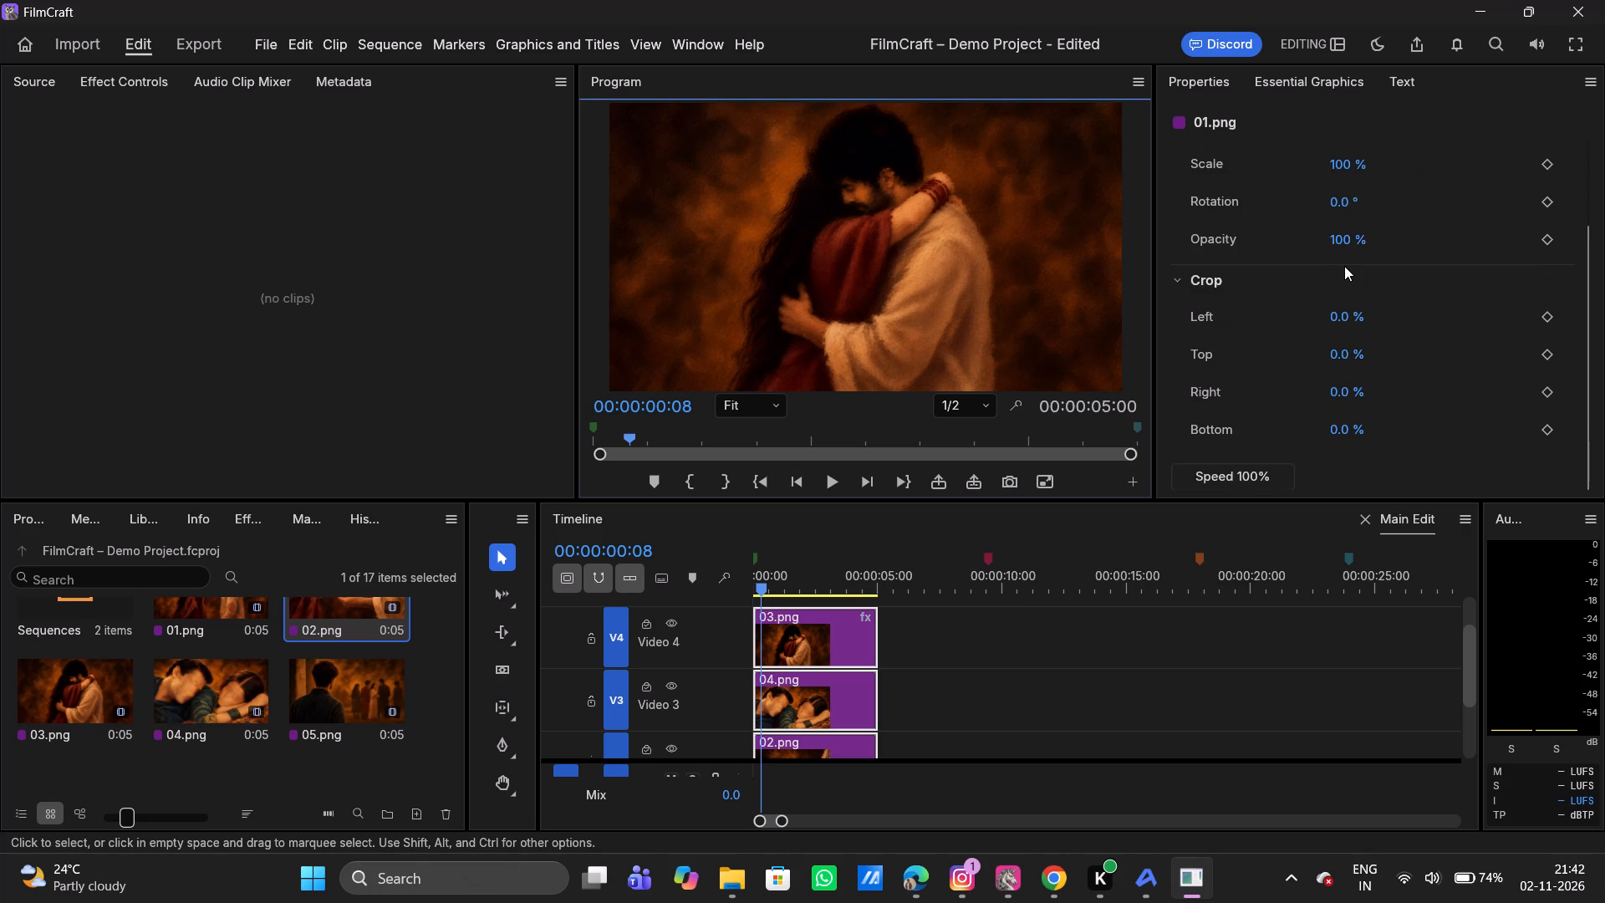
right_click(502, 628)
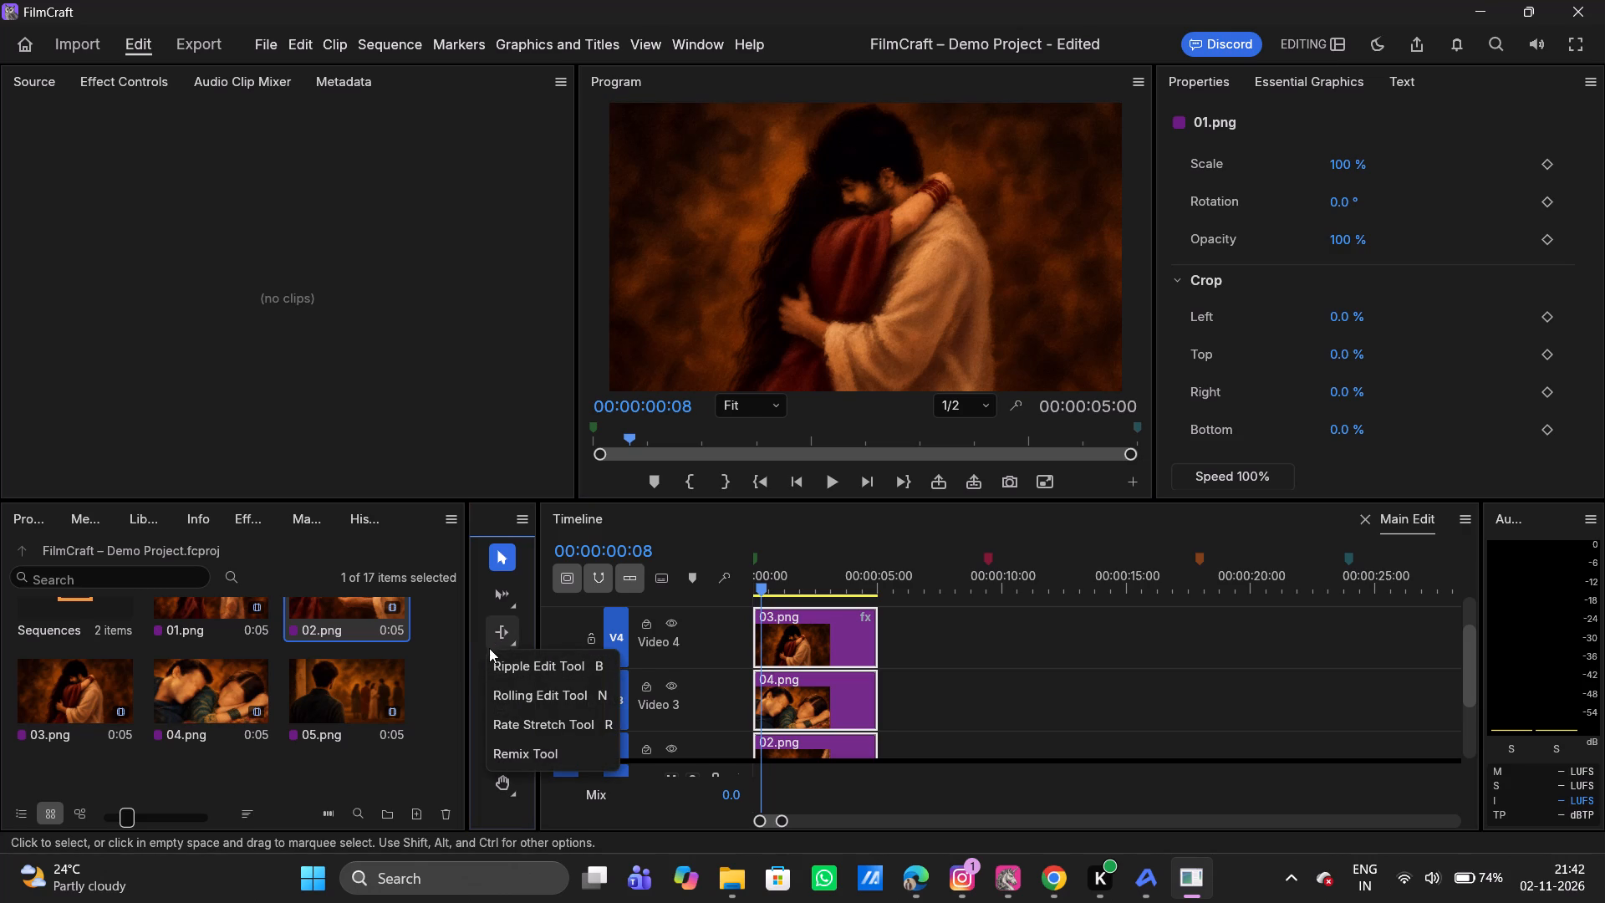
click(477, 666)
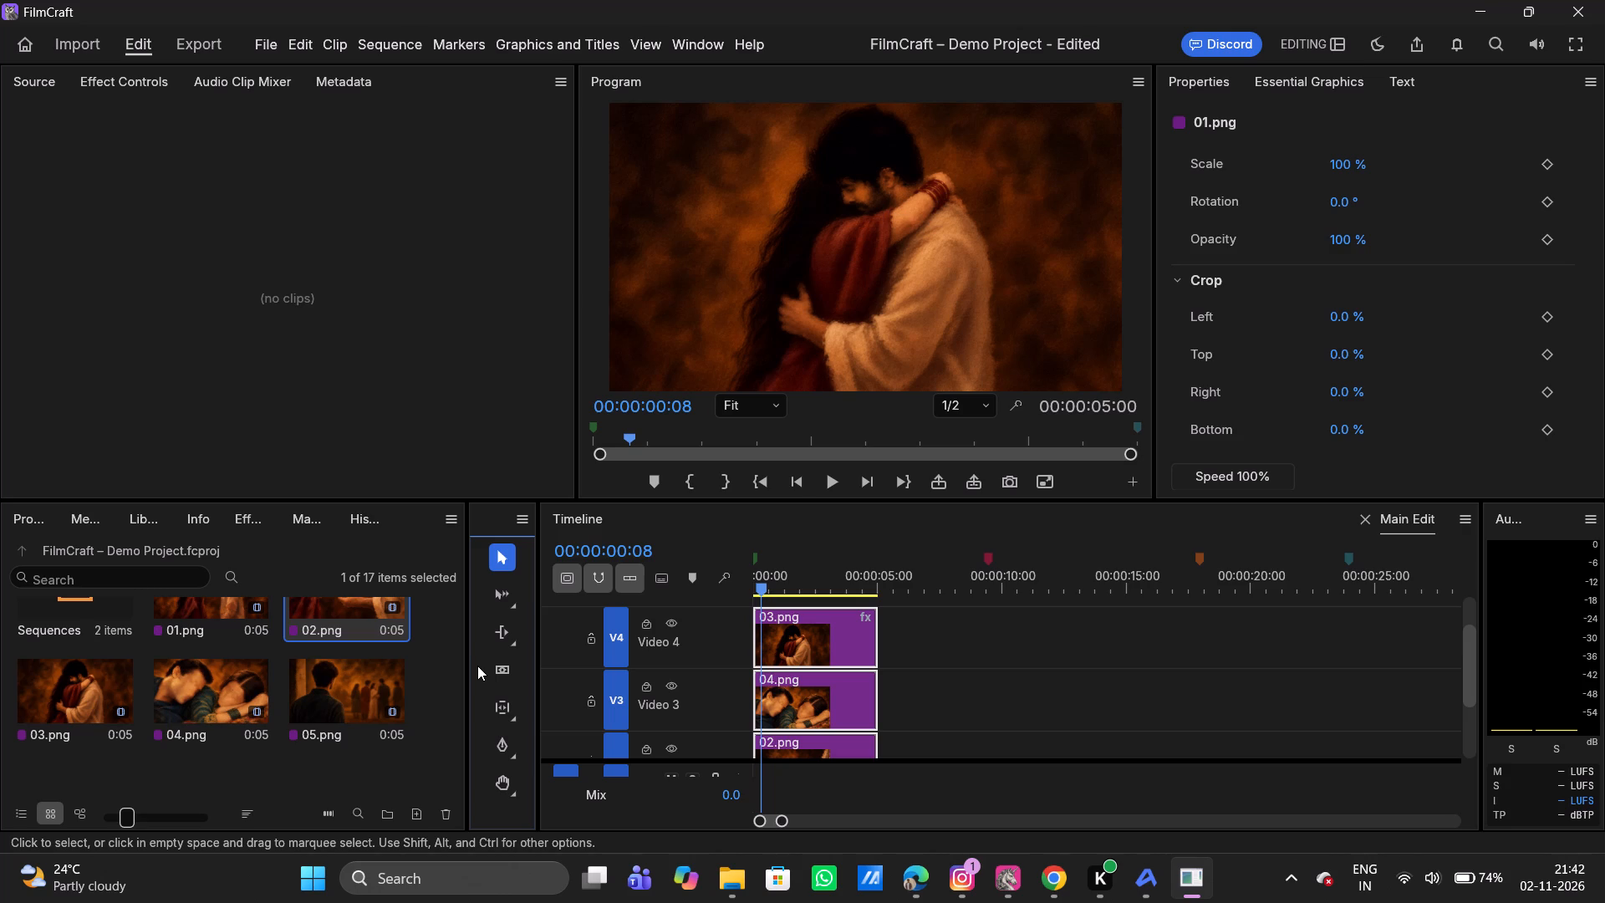
key(ctrl+k)
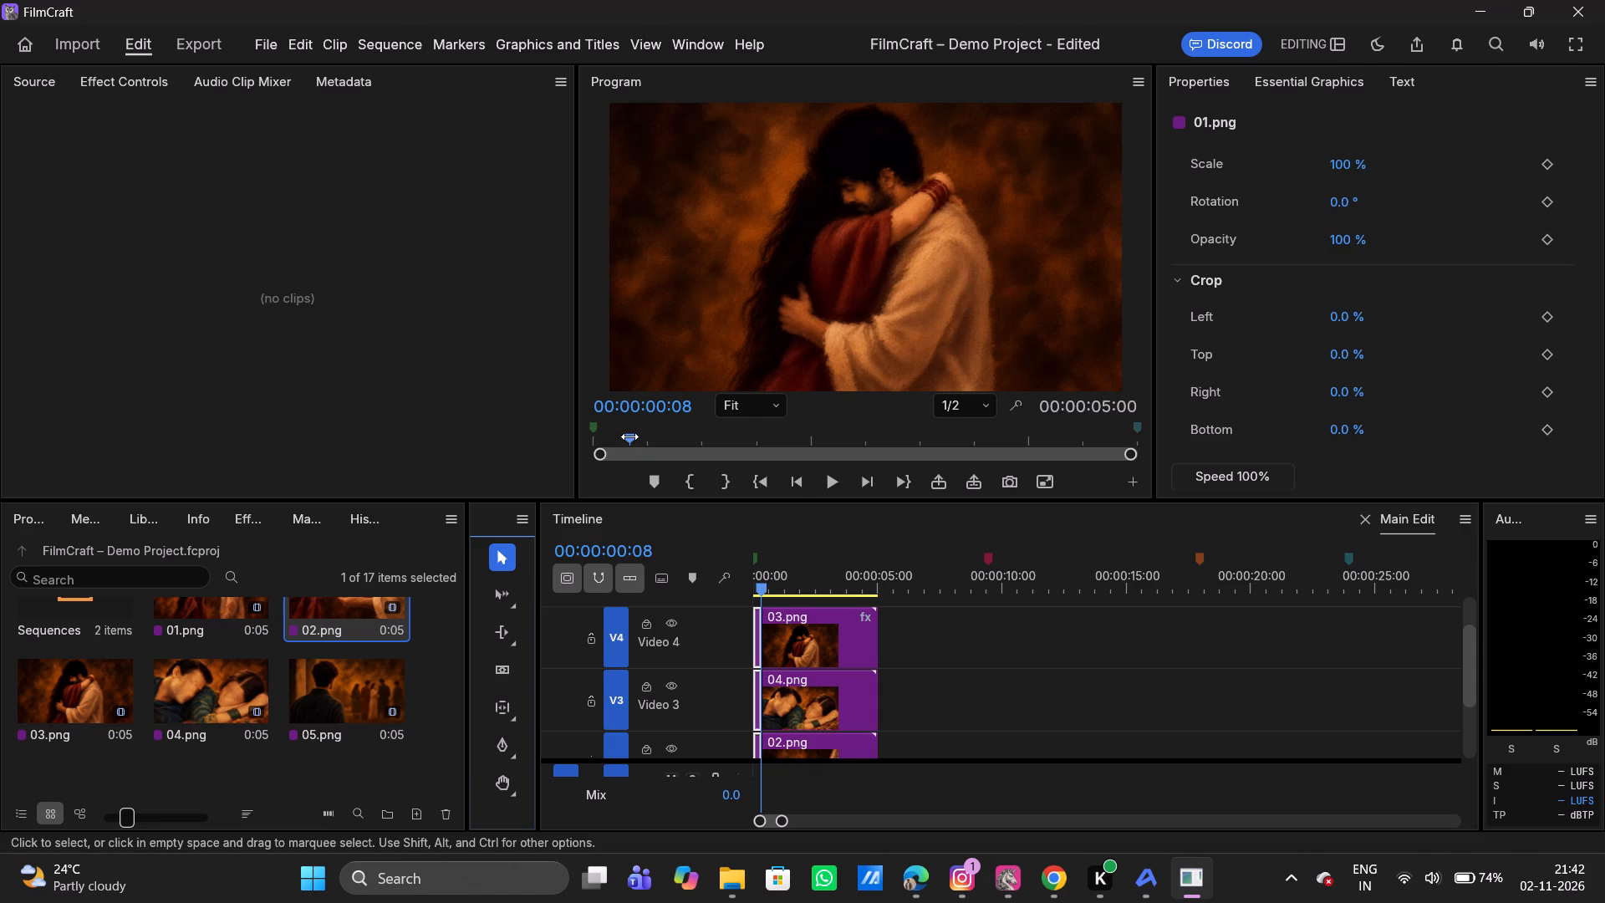
Split the stacked clips on all four video tracks at 00:00:00:16.
drag(629, 436, 642, 438)
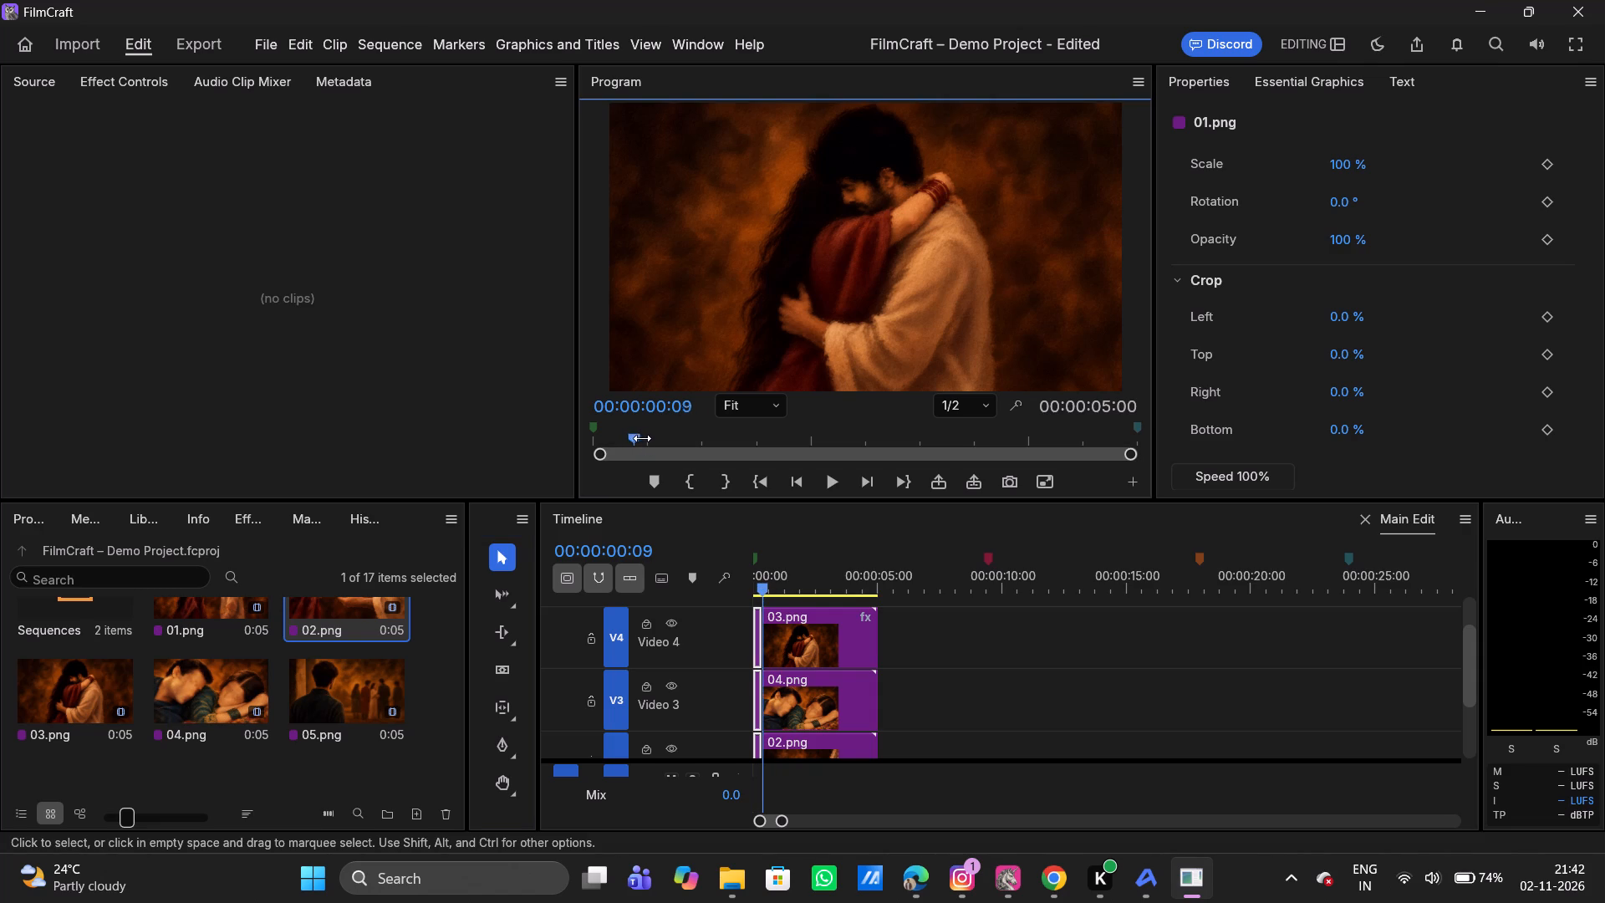
drag(642, 438, 661, 437)
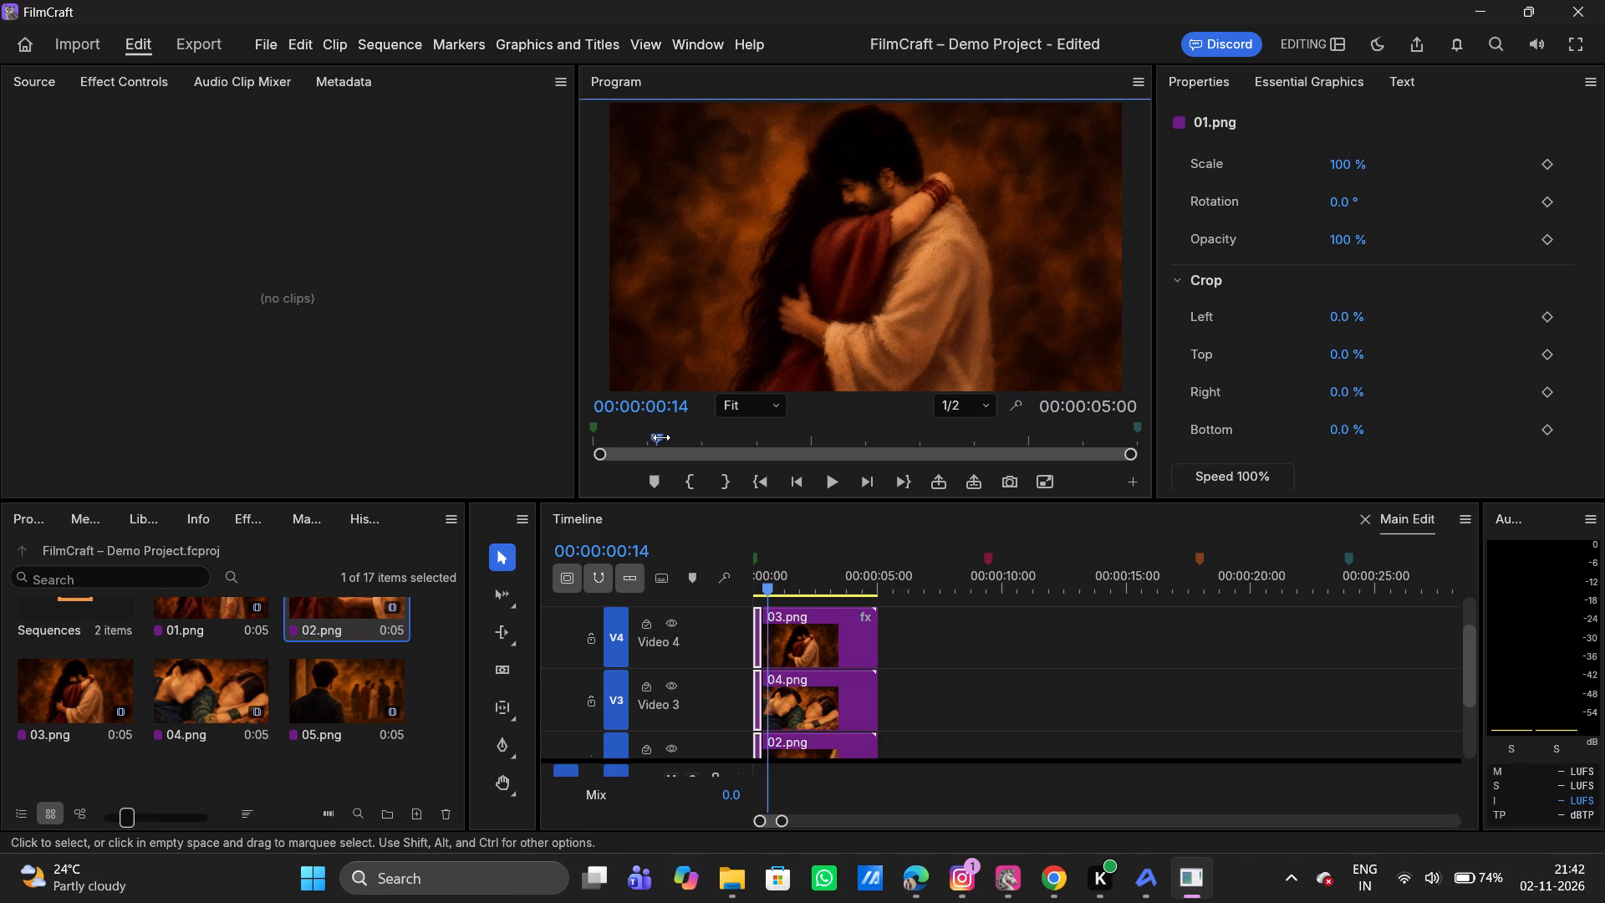
drag(661, 437, 670, 436)
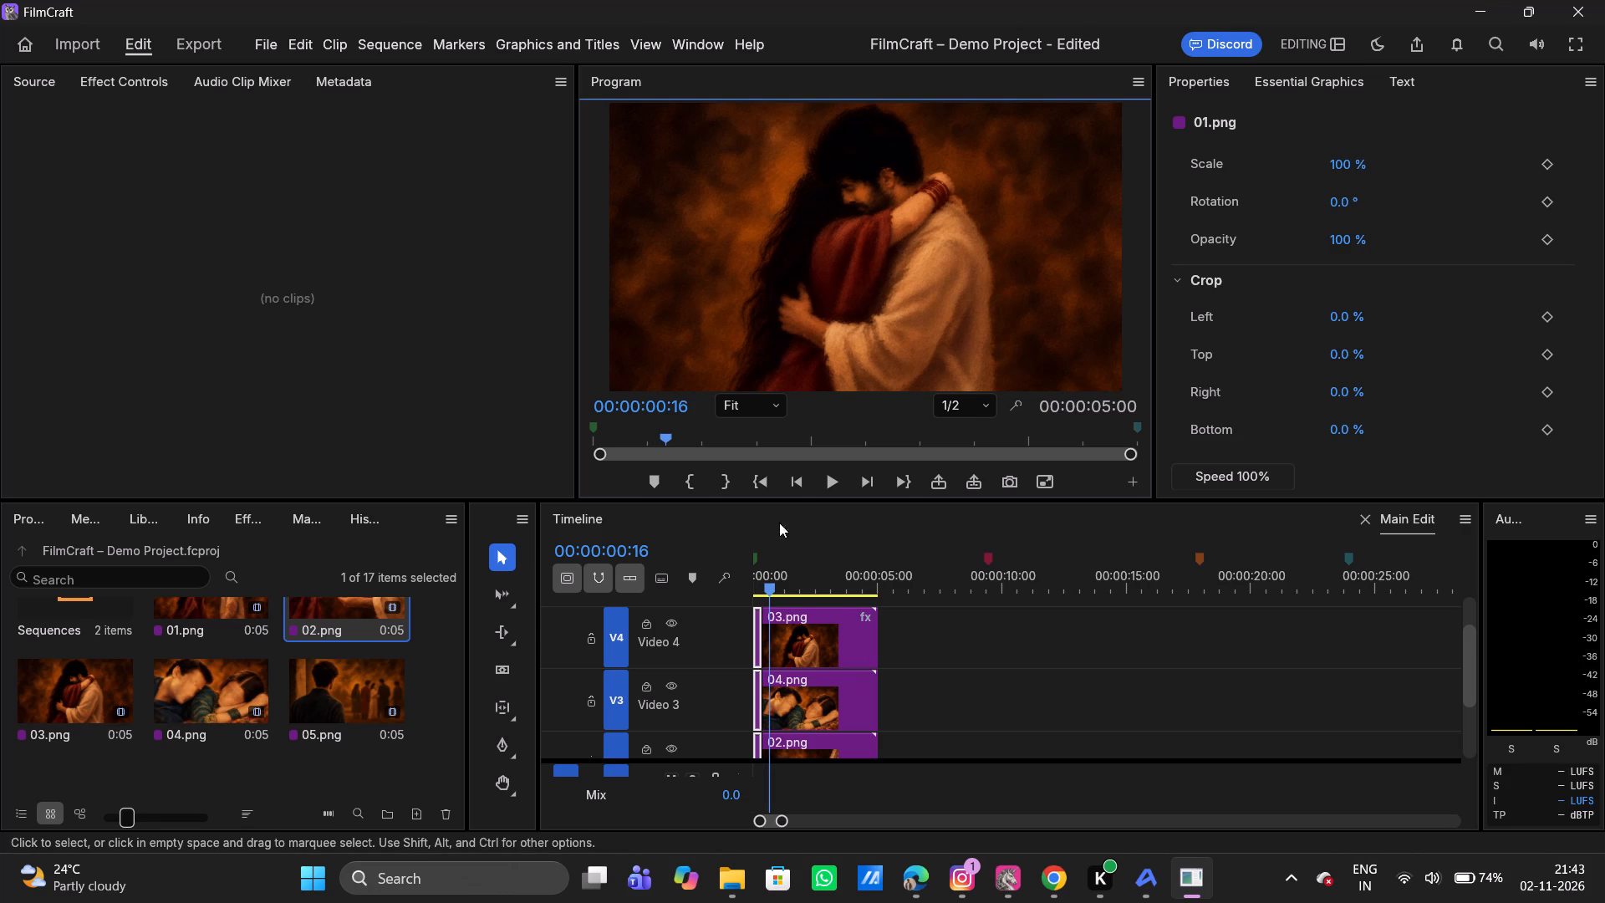
key(ctrl+k)
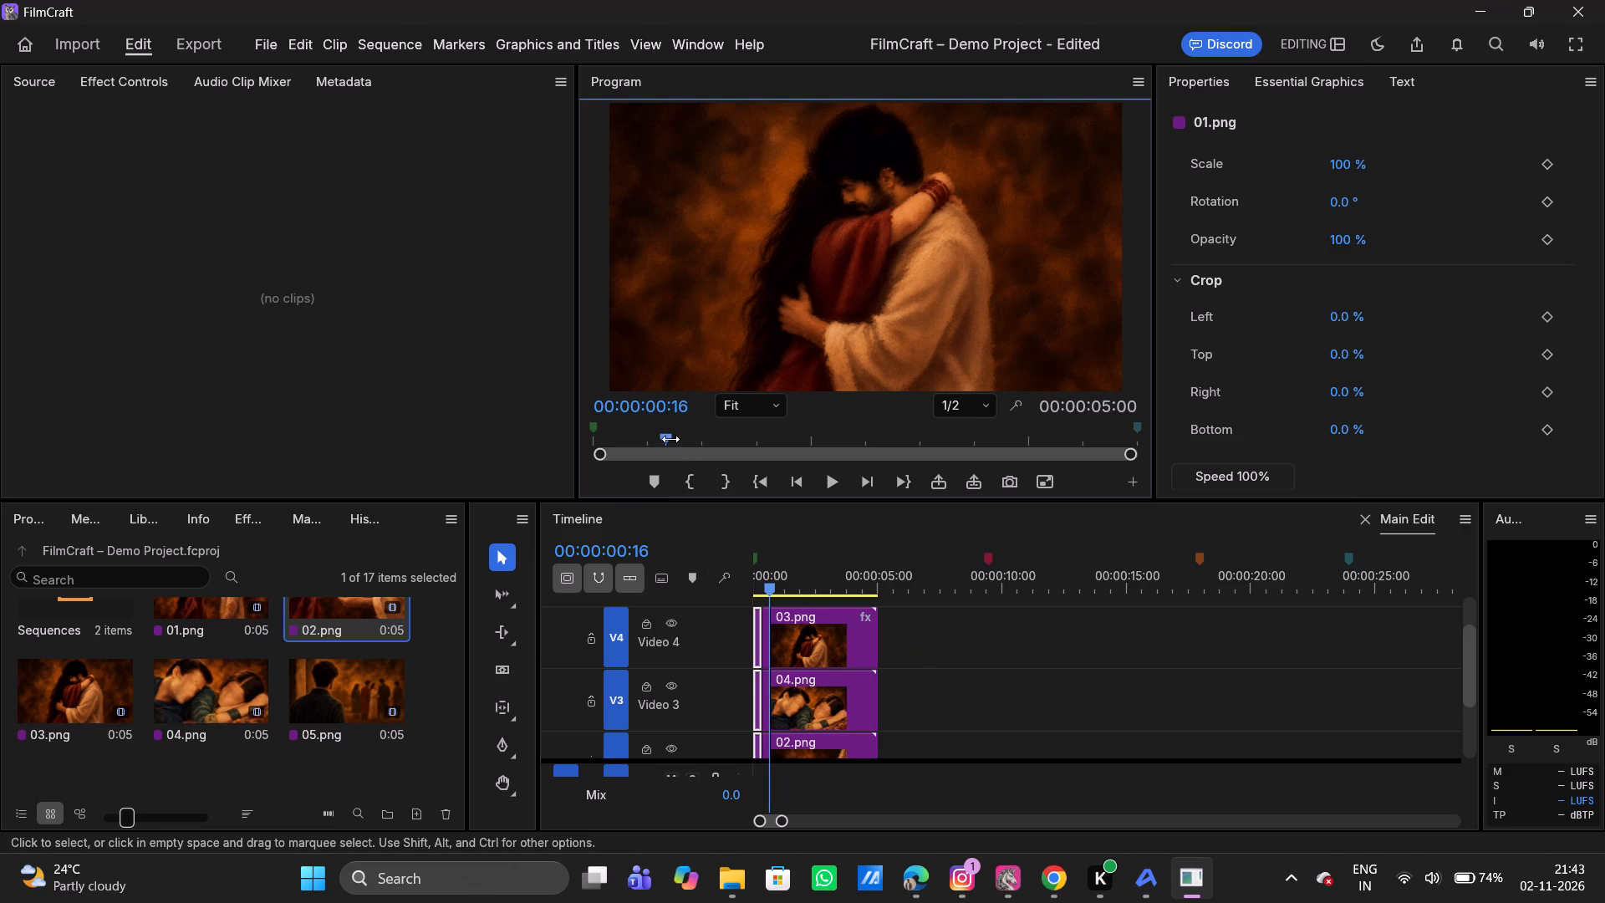
Split the stacked clips on all four video tracks at 00:00:01:00.
drag(670, 440, 681, 440)
drag(681, 440, 699, 438)
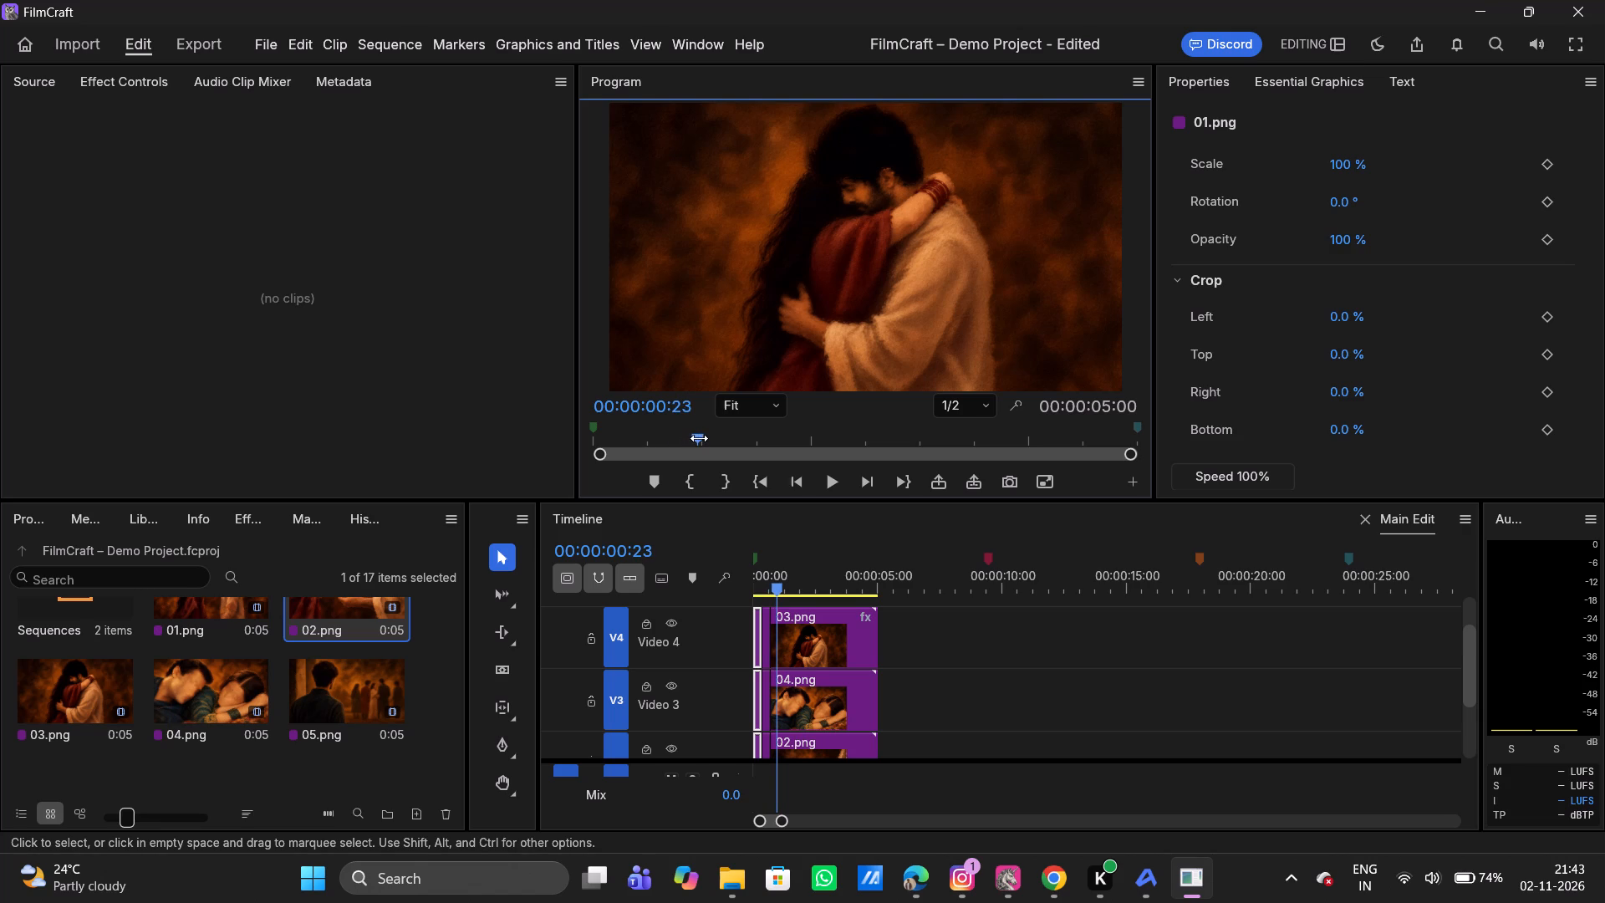
drag(699, 438, 706, 437)
key(ctrl+k)
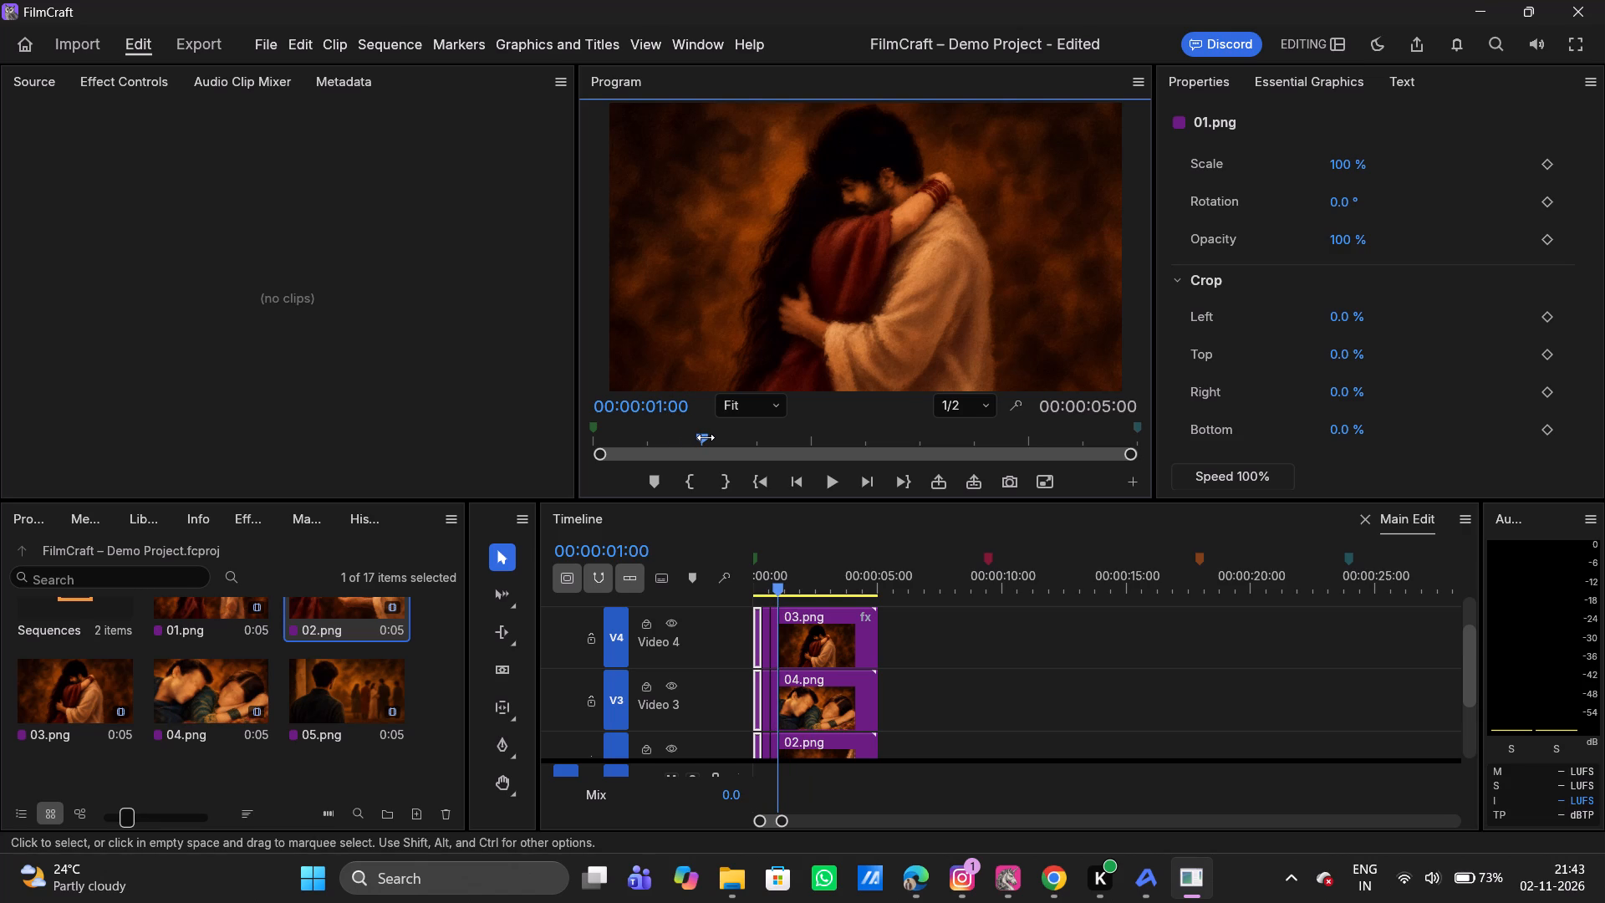
Delete the long remainders of 03.png, 04.png, 02.png and 01.png after 00:00:01:00 on Video 4 through Video 1.
click(814, 637)
scroll(814, 637, down, 1)
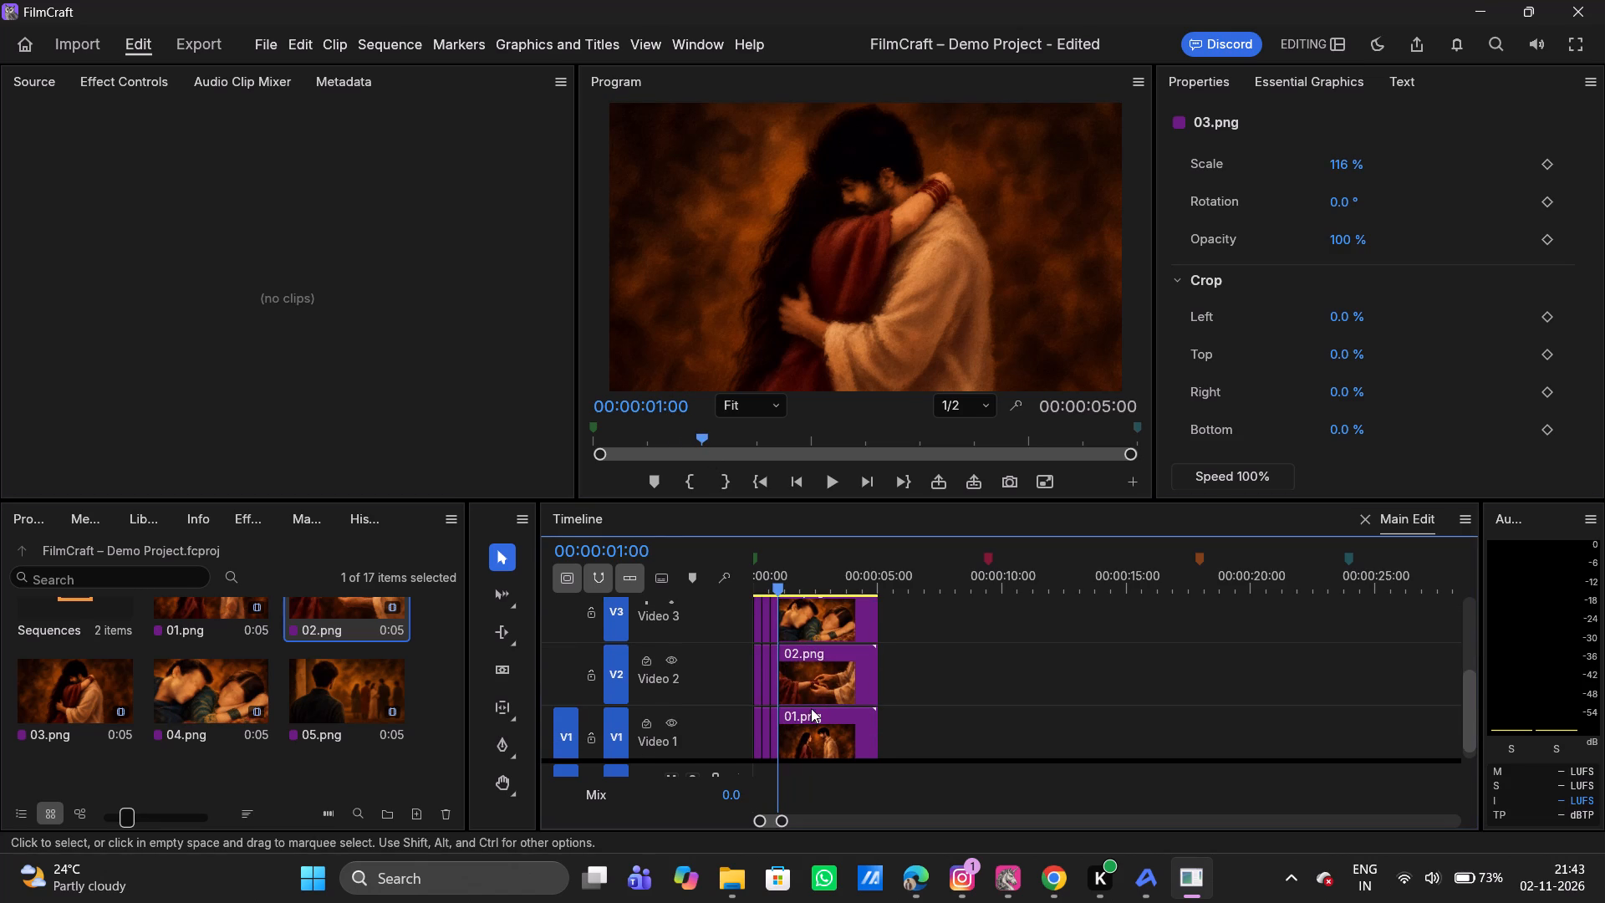
scroll(811, 712, up, 2)
ctrl+click(807, 729)
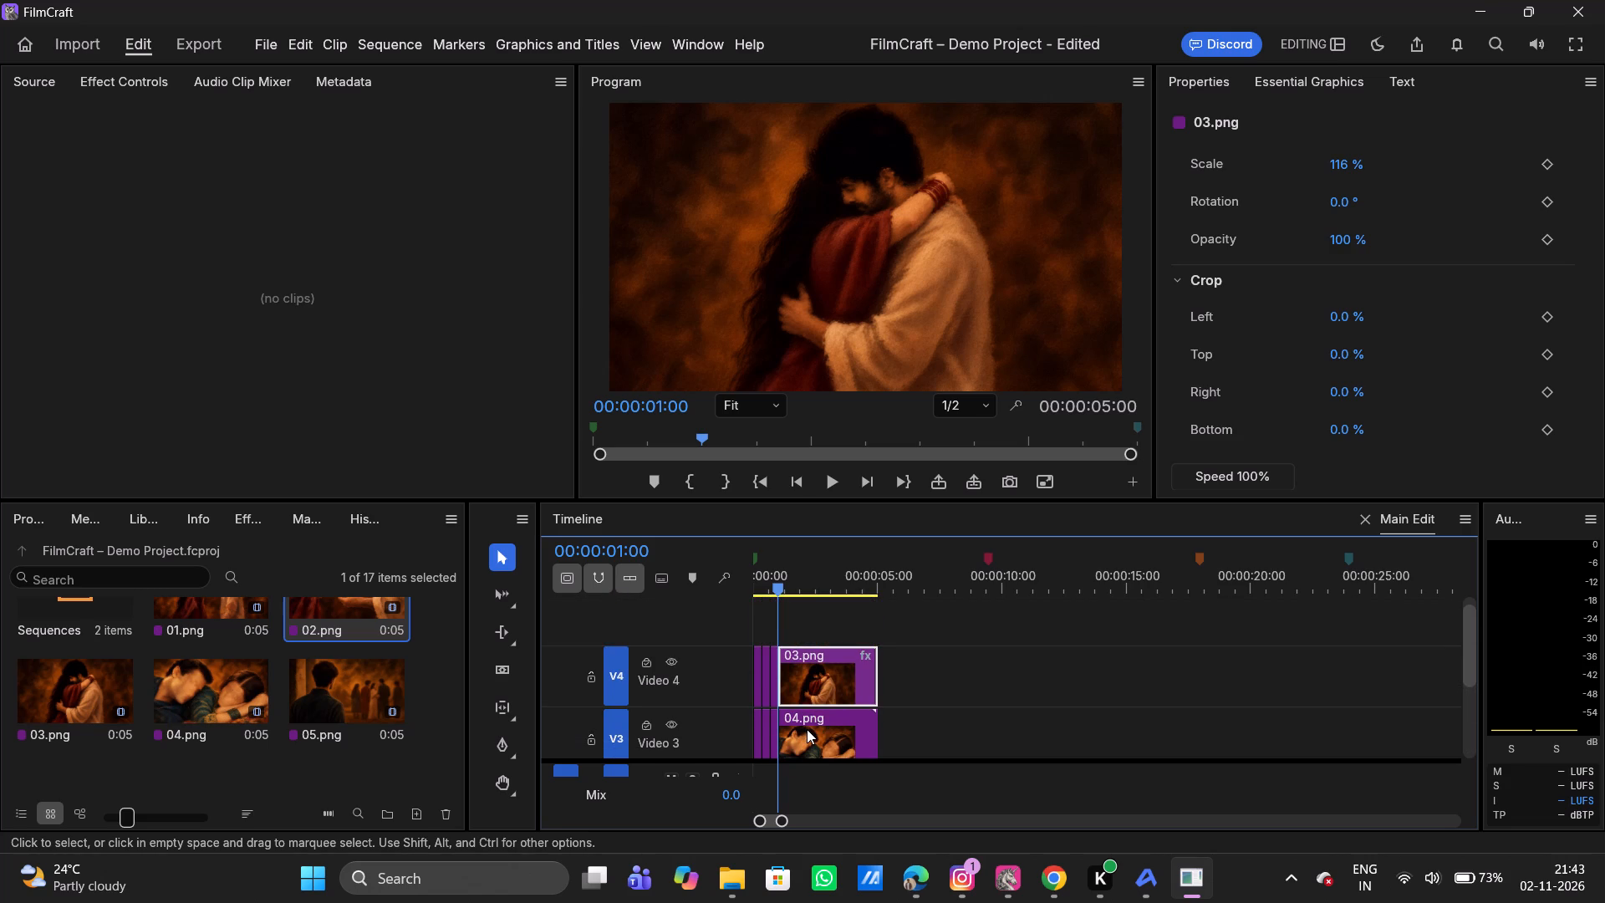
scroll(807, 729, down, 1)
scroll(807, 729, up, 1)
shift+click(820, 642)
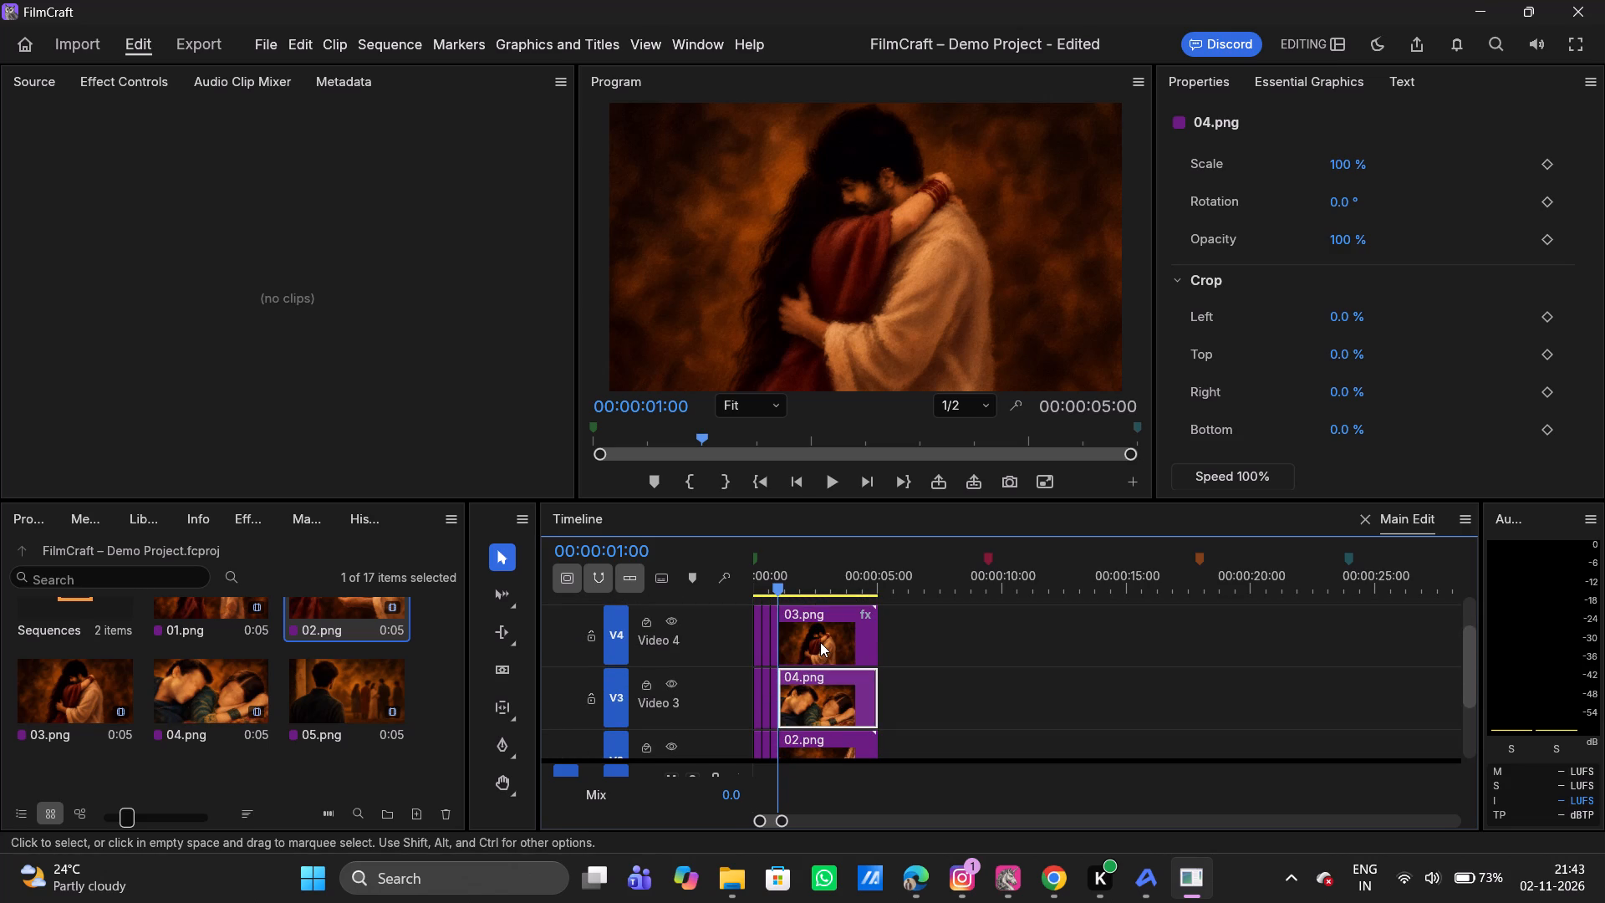
shift+scroll(820, 642, down, 1)
scroll(820, 642, right, 8)
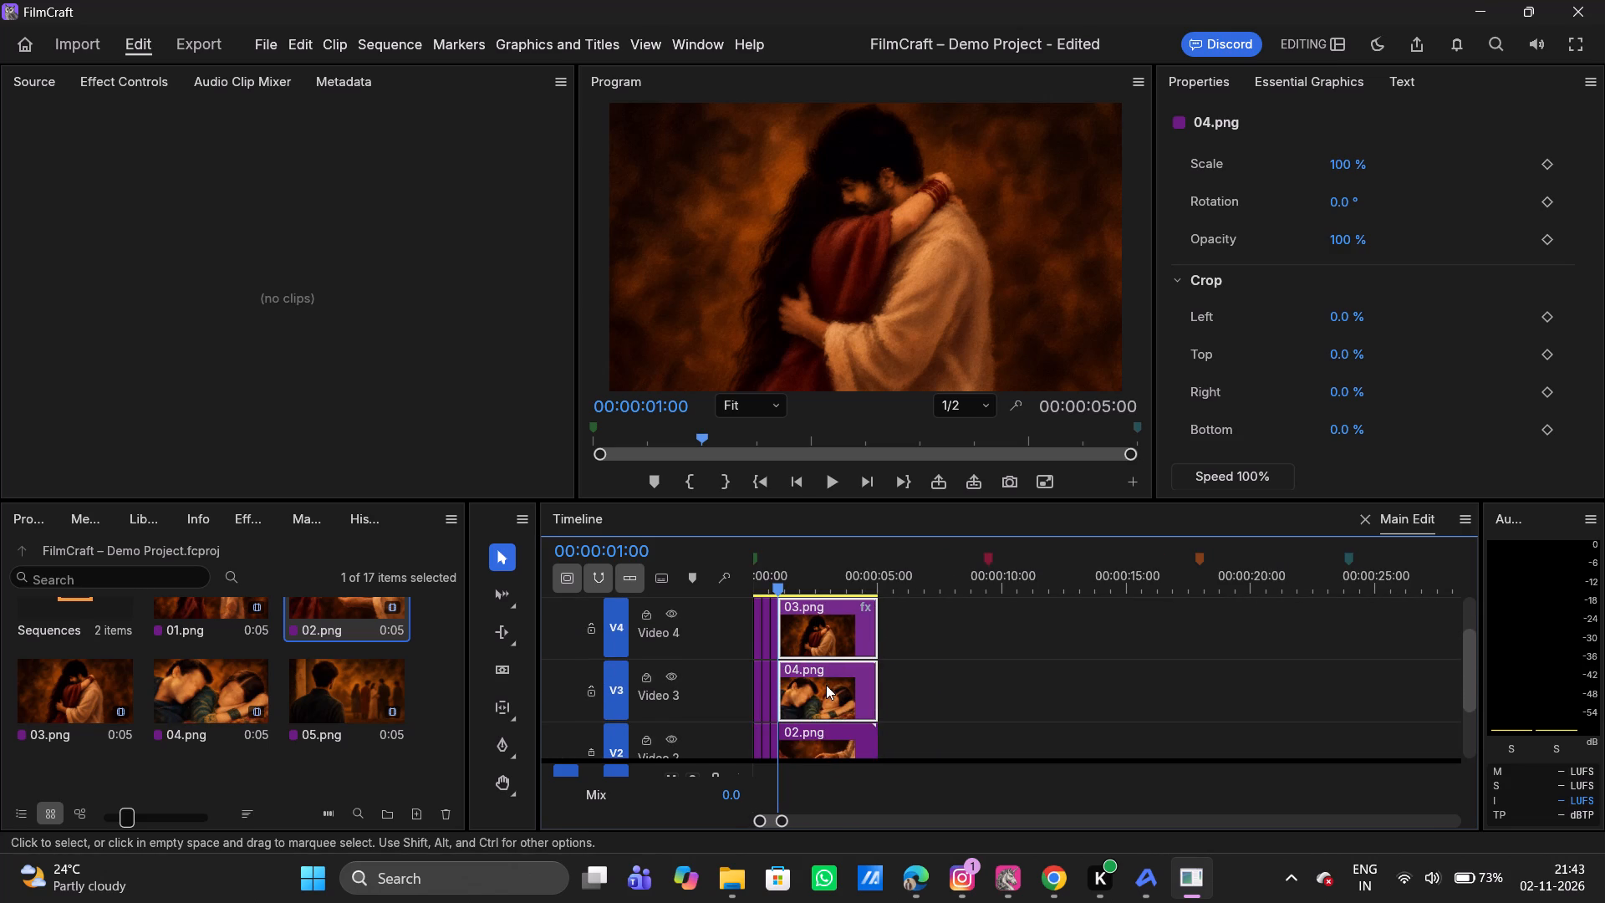
scroll(826, 685, down, 1)
shift+click(802, 686)
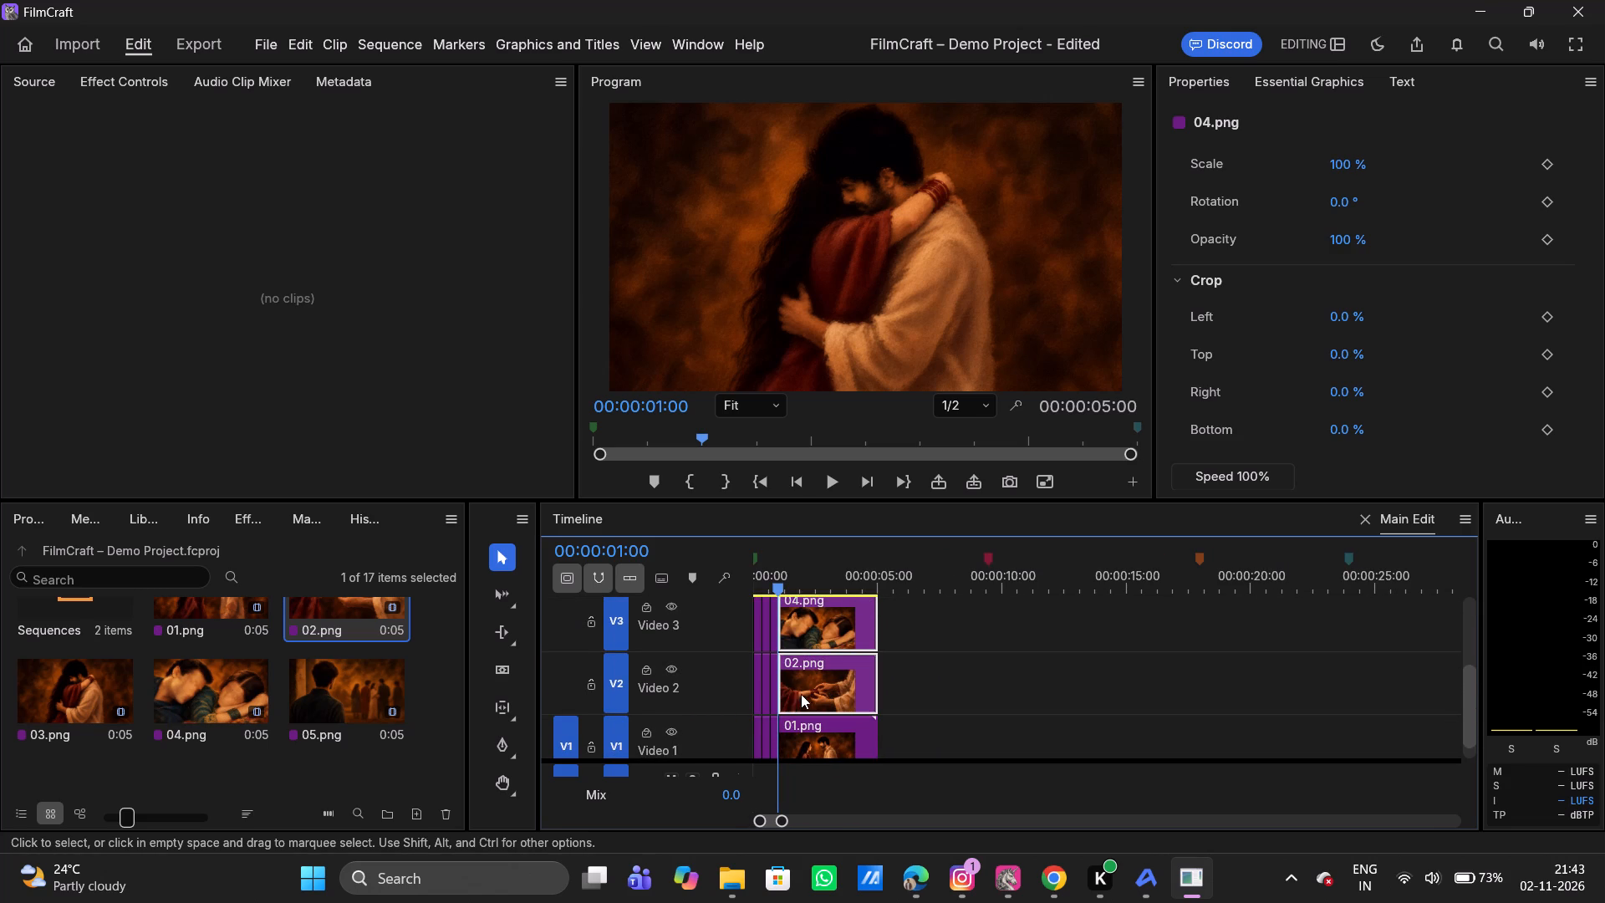
shift+click(797, 737)
key(Delete)
Return the playhead to the start of the sequence, 00:00:00:00.
drag(777, 585, 742, 583)
drag(768, 582, 745, 582)
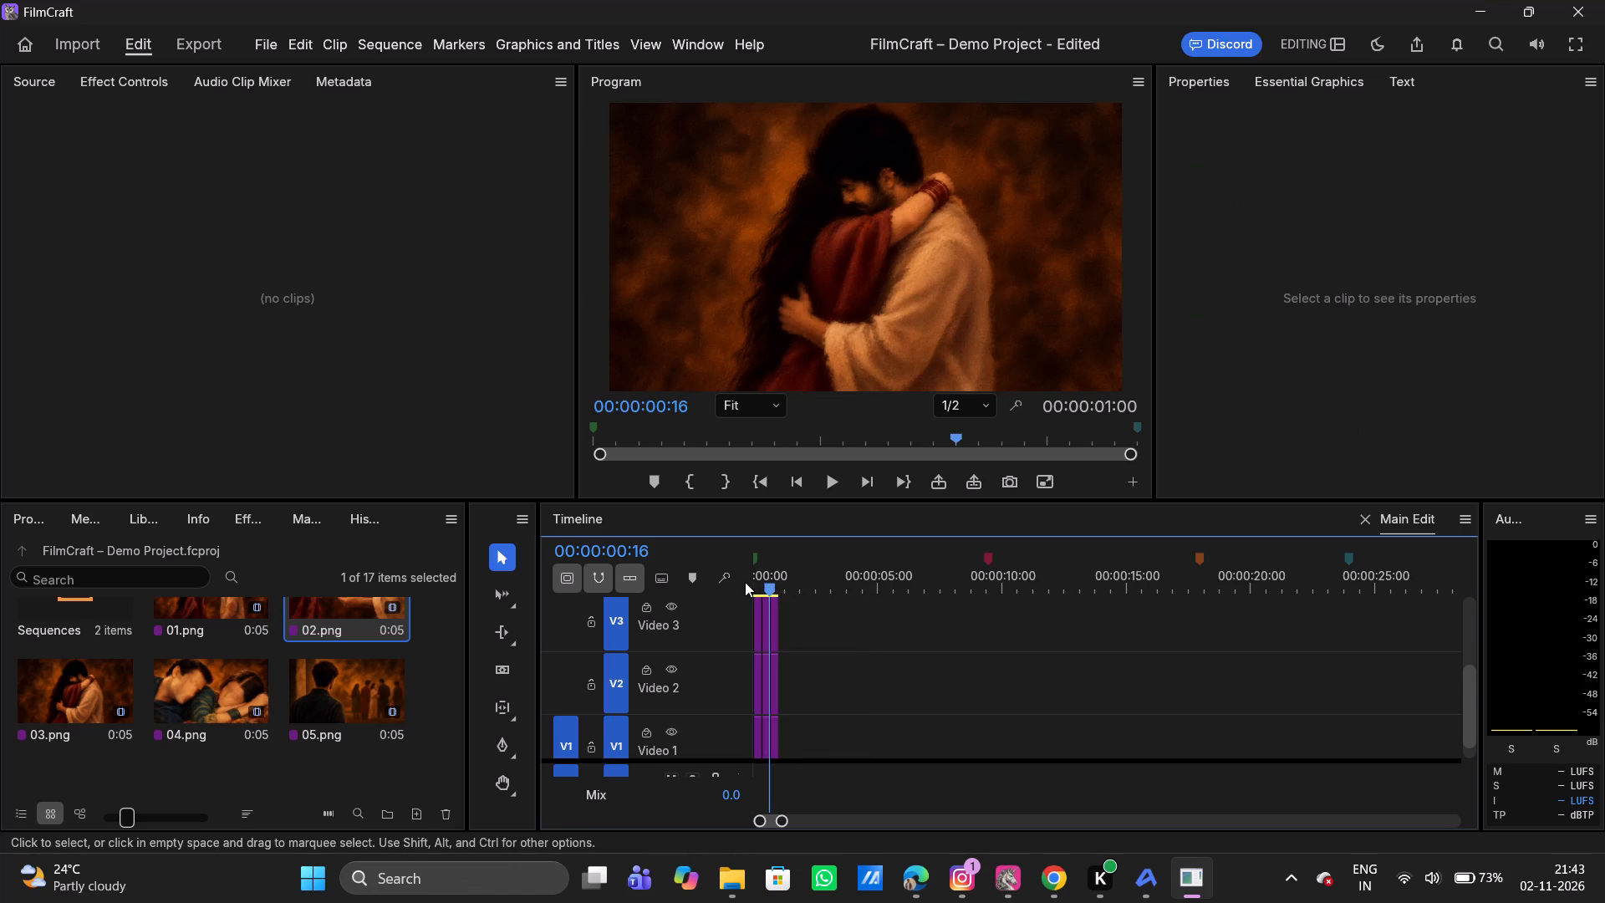
drag(745, 582, 736, 582)
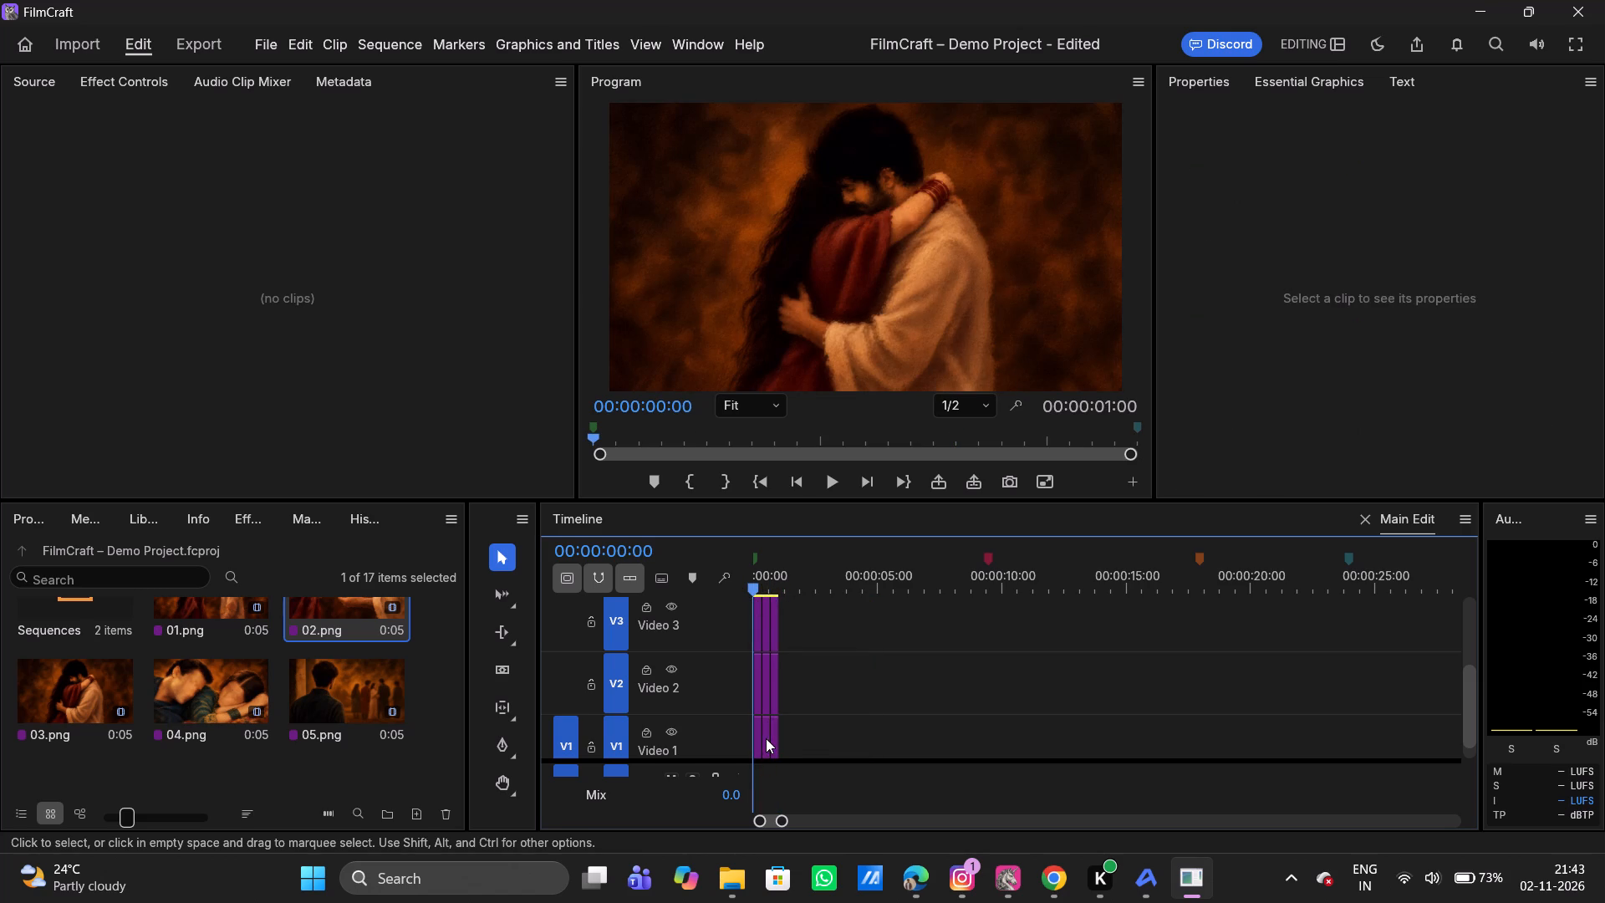
Select the middle short segment of 04.png on the Video 3 track.
click(767, 621)
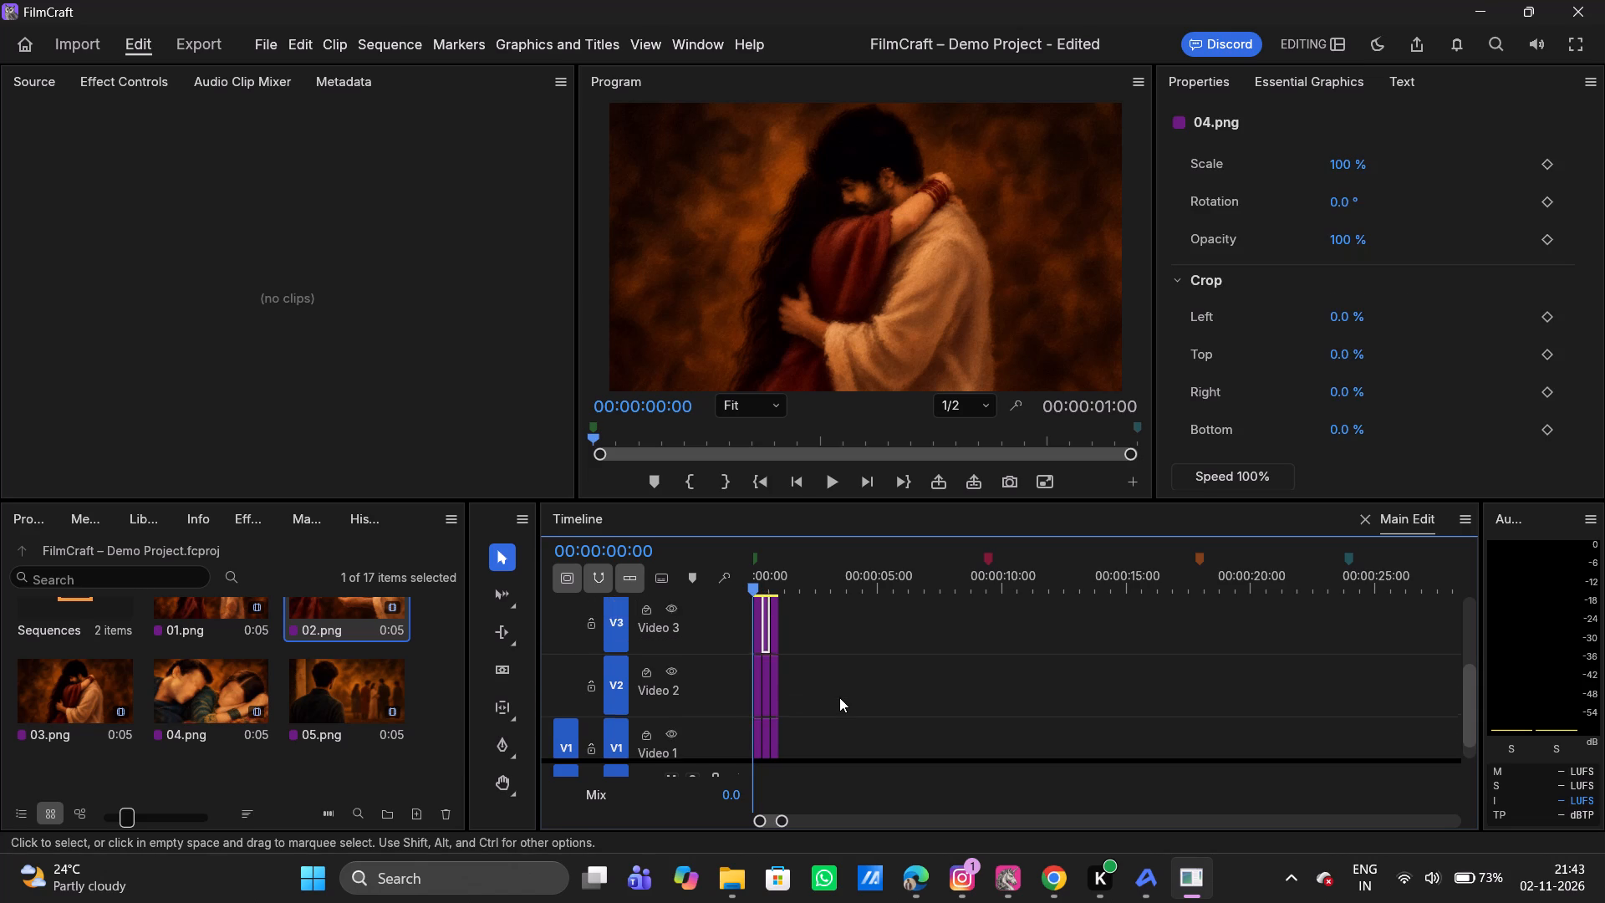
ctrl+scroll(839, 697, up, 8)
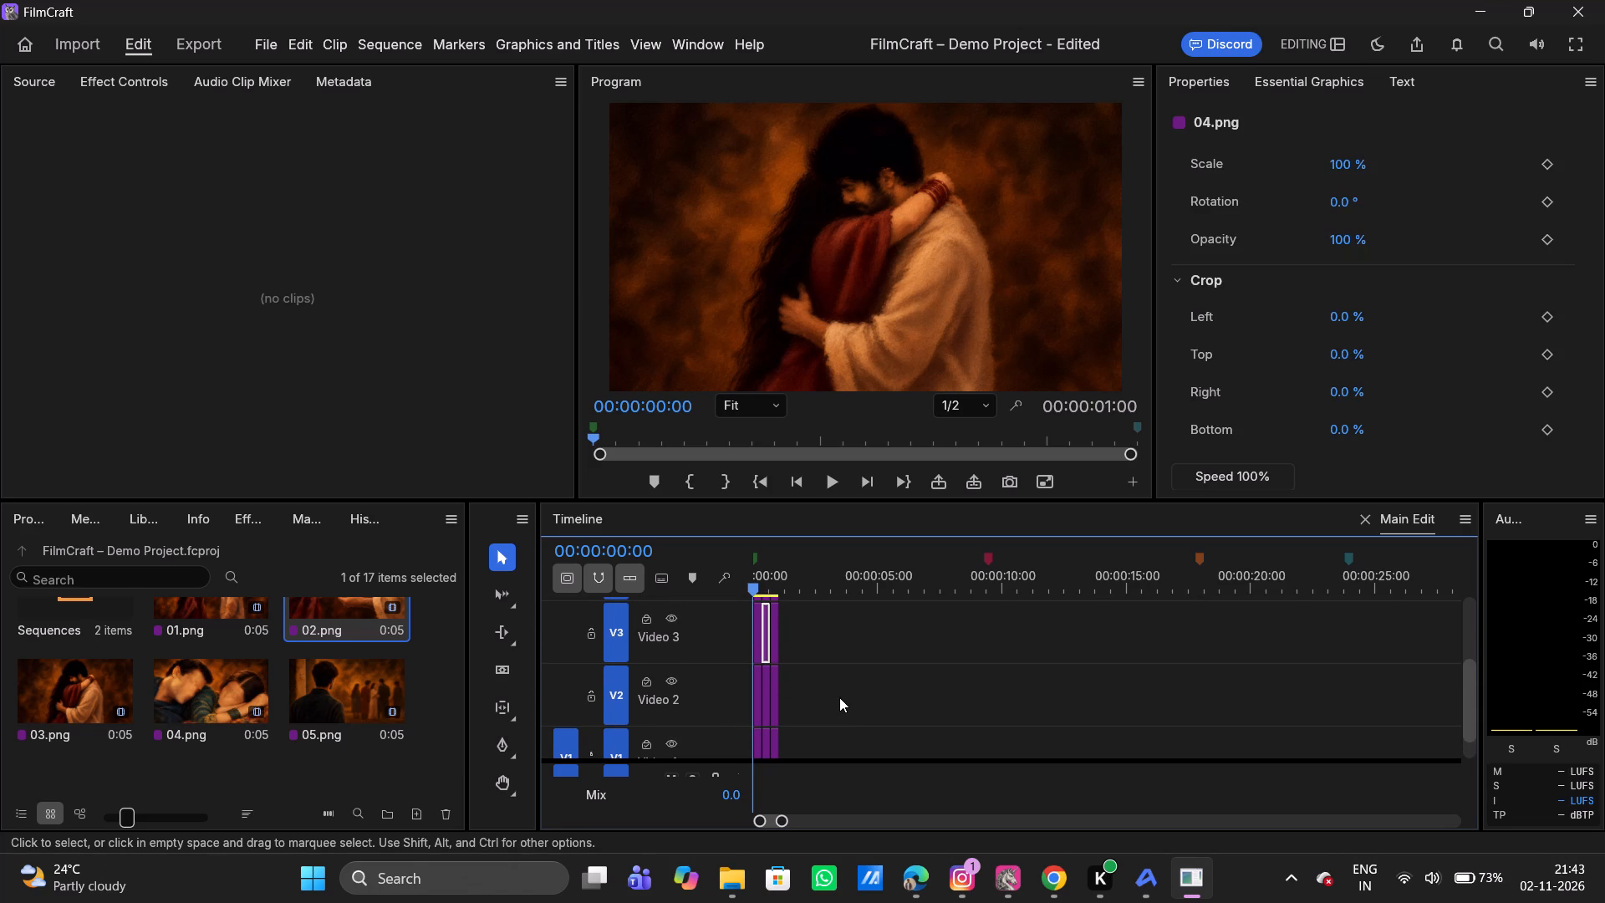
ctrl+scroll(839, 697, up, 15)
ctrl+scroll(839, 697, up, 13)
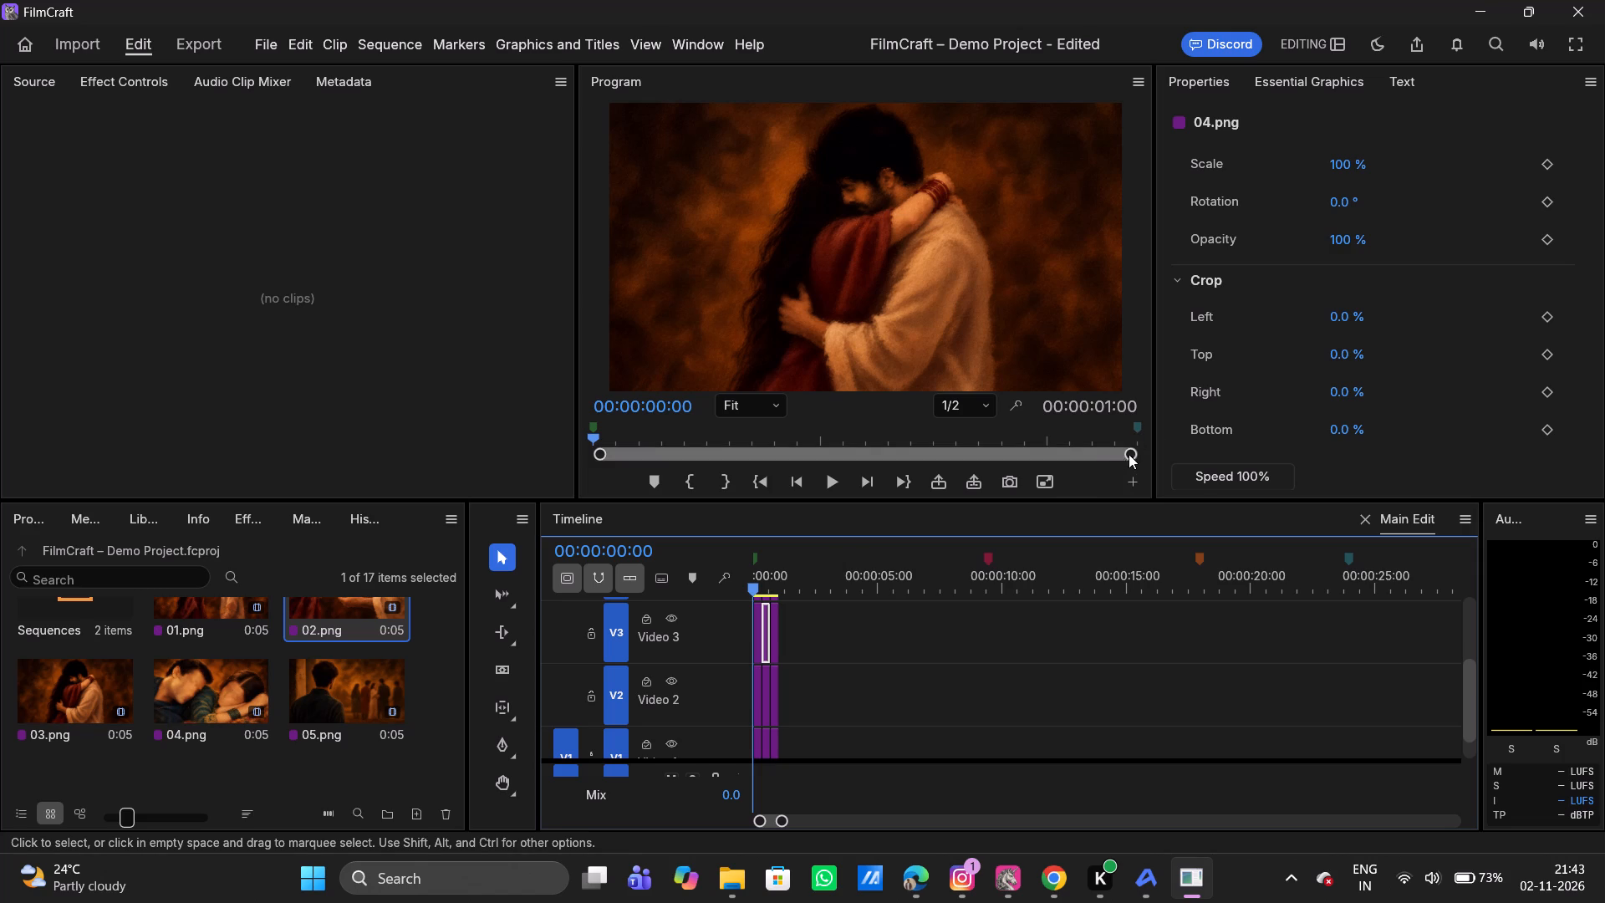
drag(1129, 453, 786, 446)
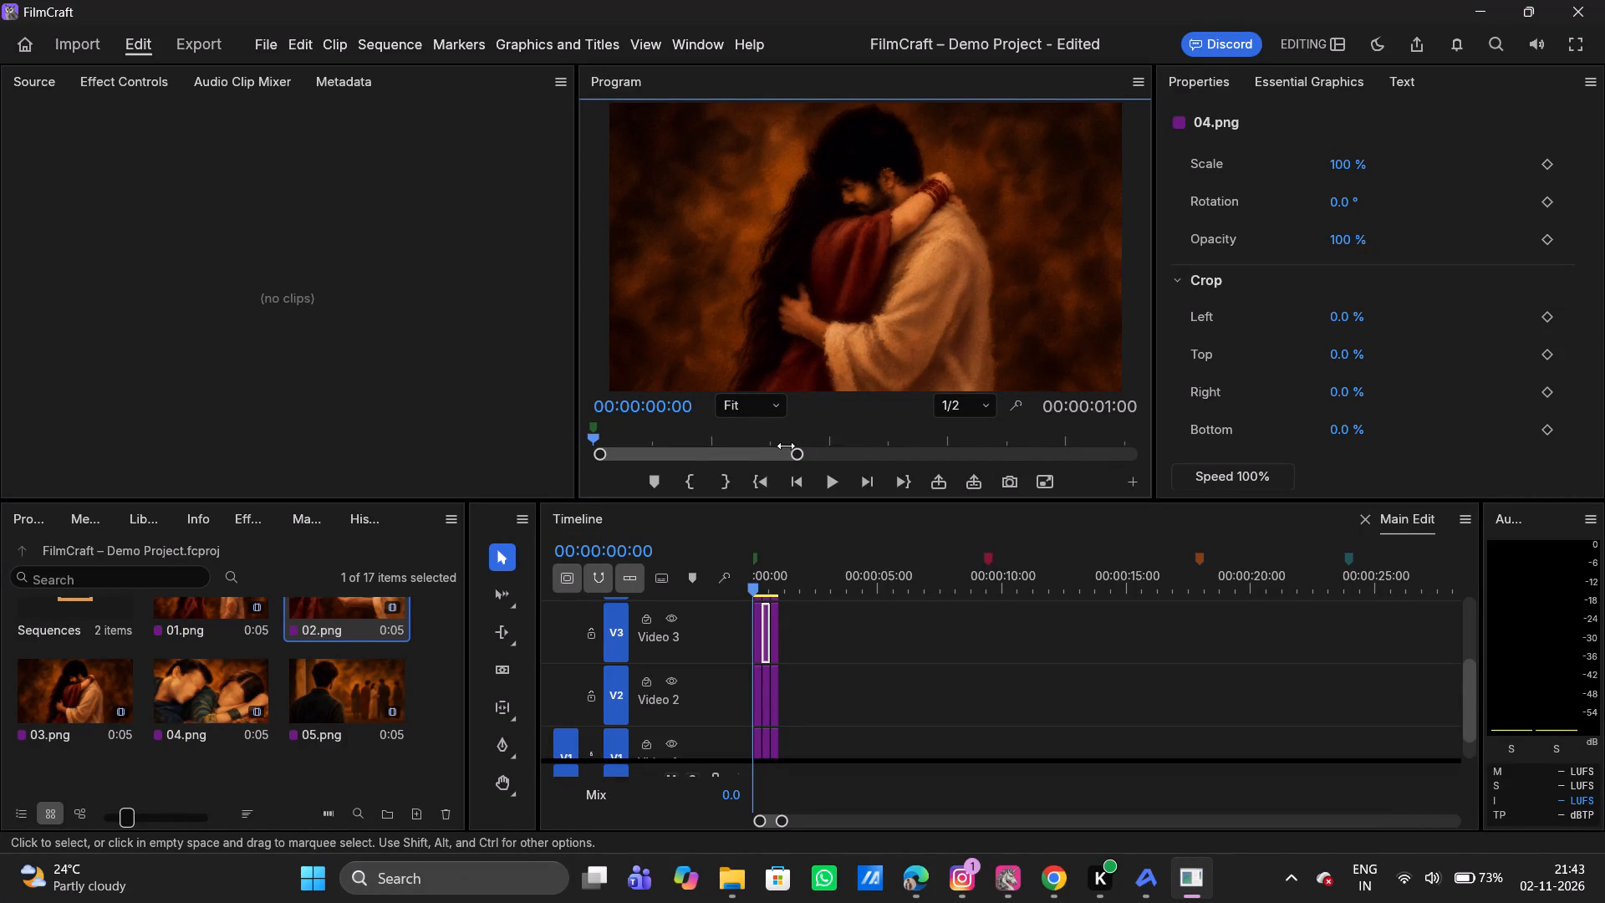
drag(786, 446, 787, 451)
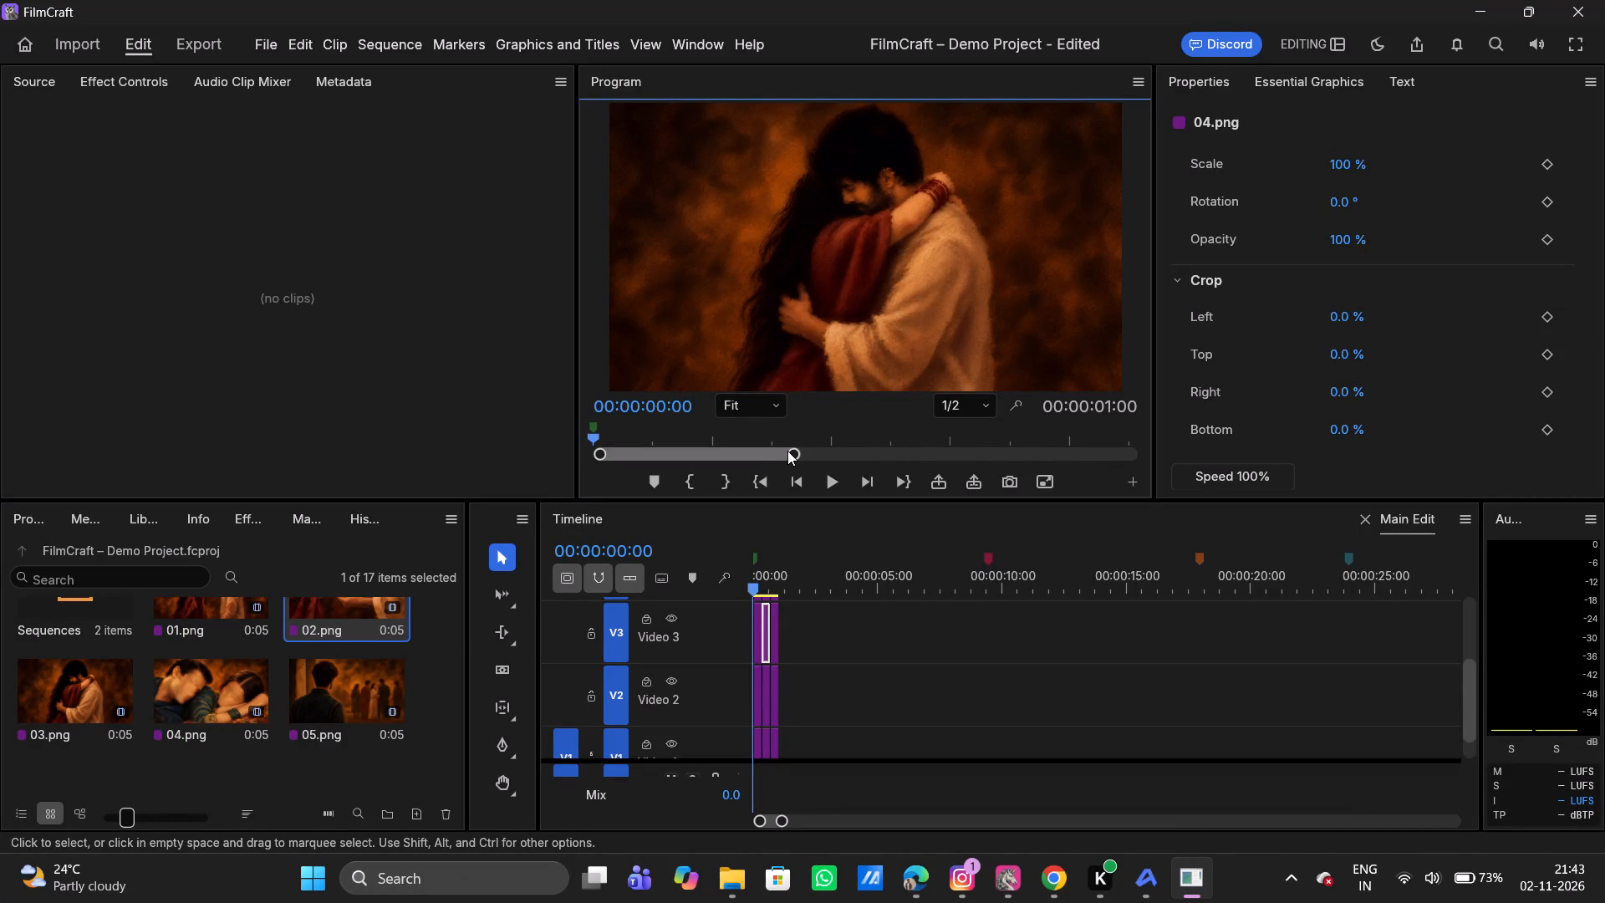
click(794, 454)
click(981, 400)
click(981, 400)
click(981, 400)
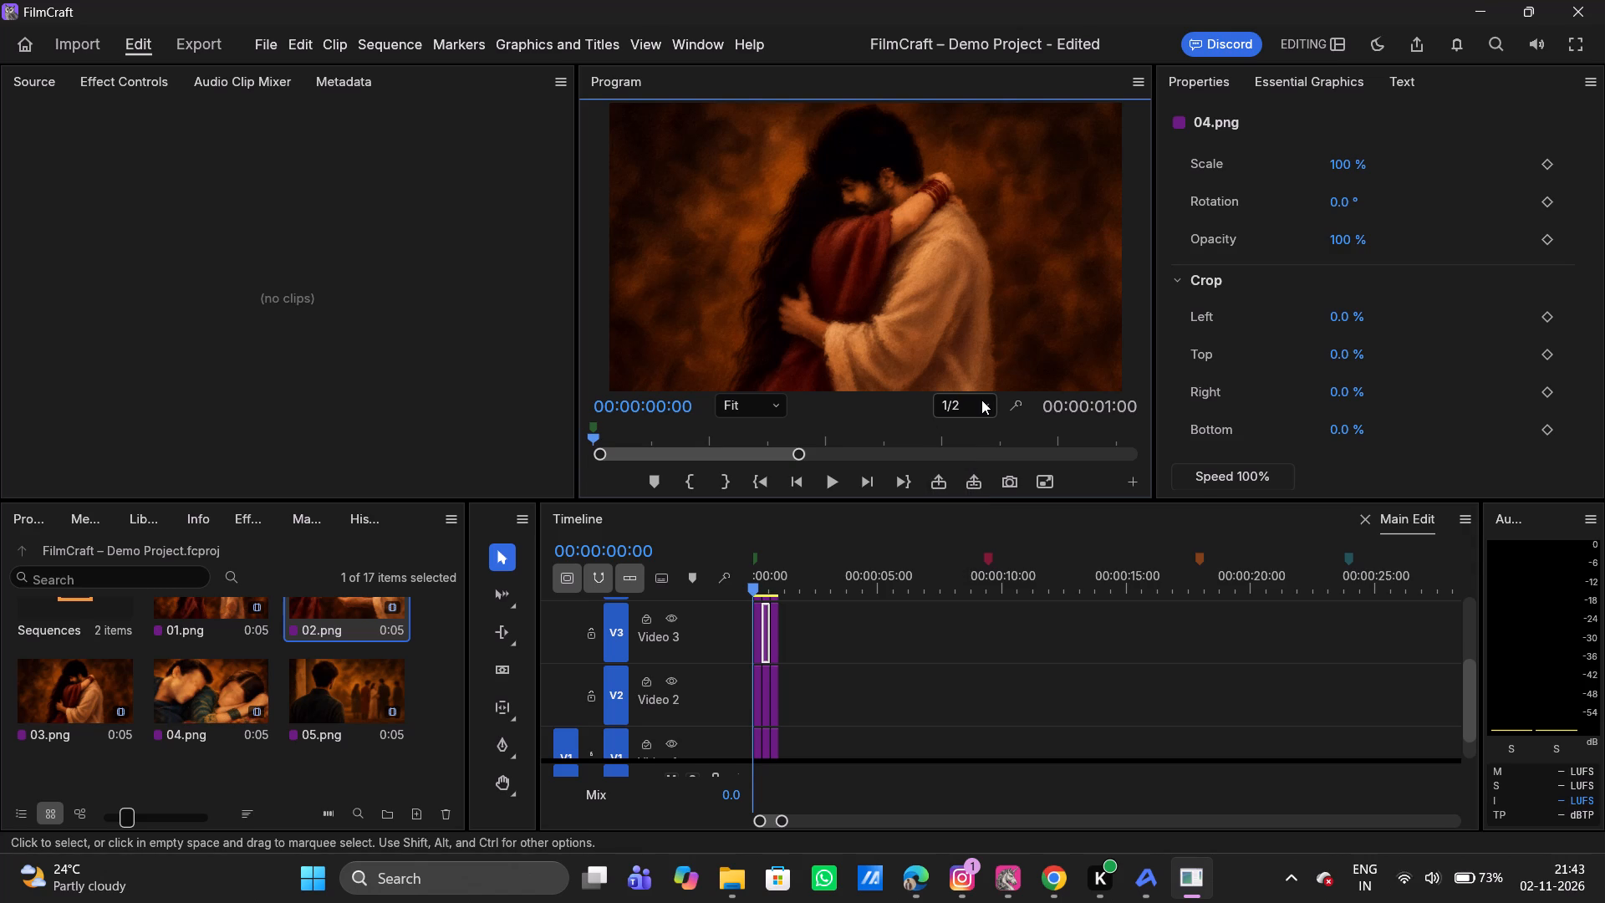
Set the Program monitor's playback resolution to Full.
click(948, 436)
Move the third 01.png segment on Video 1 out to about 00:00:04:14 and the second one to about 00:00:03:01.
ctrl+scroll(999, 654, up, 4)
scroll(999, 654, left, 1)
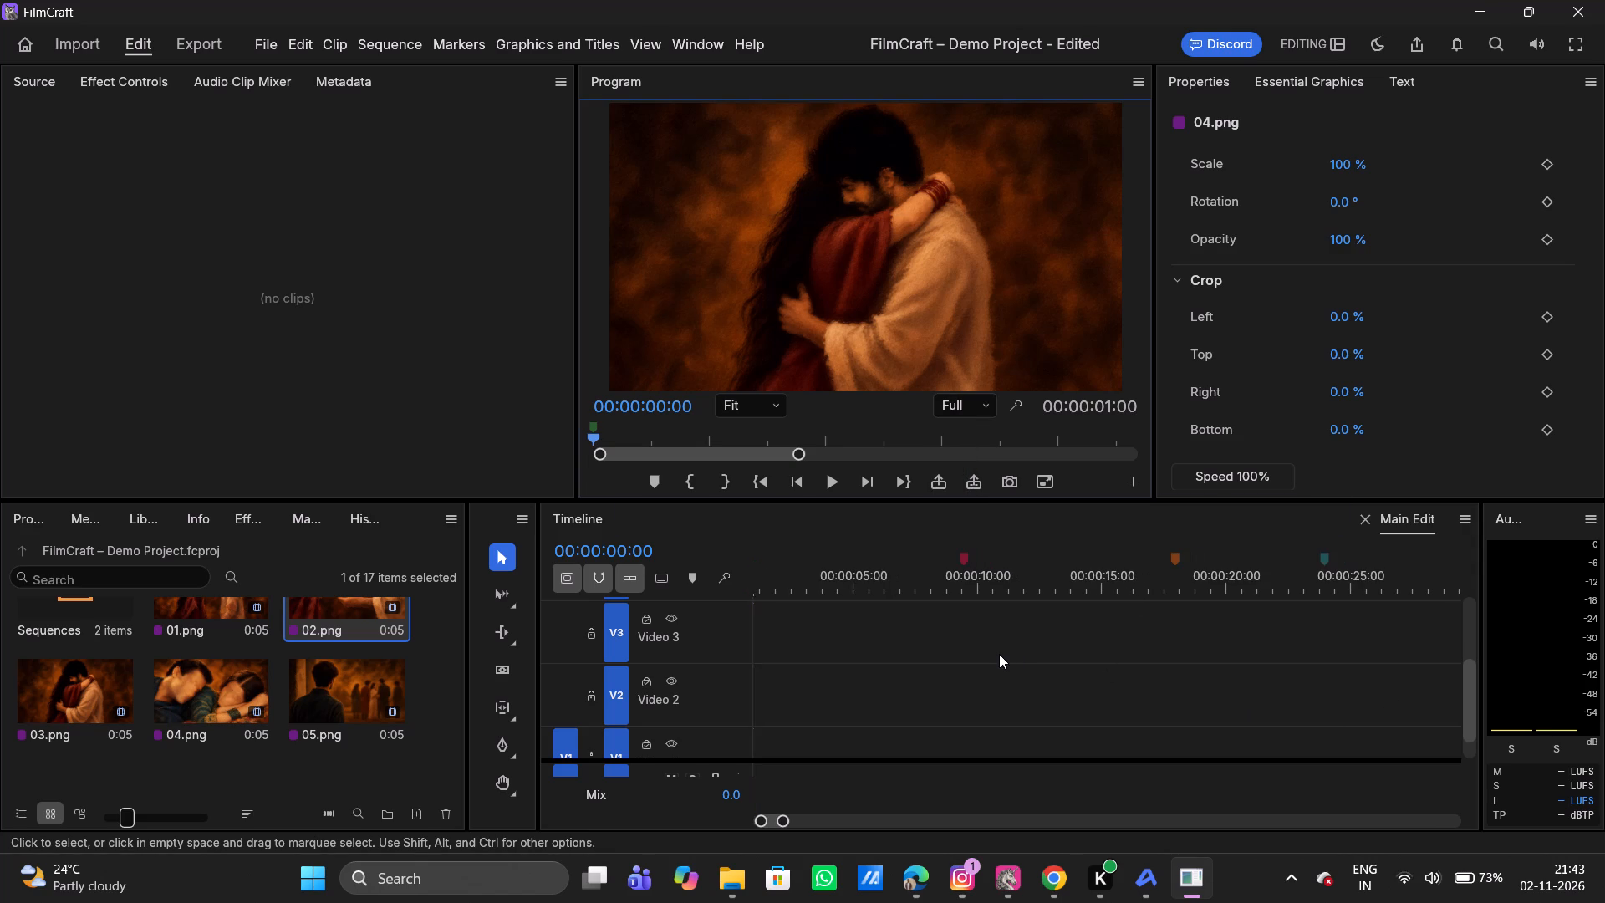
ctrl+scroll(999, 654, up, 3)
scroll(999, 654, right, 8)
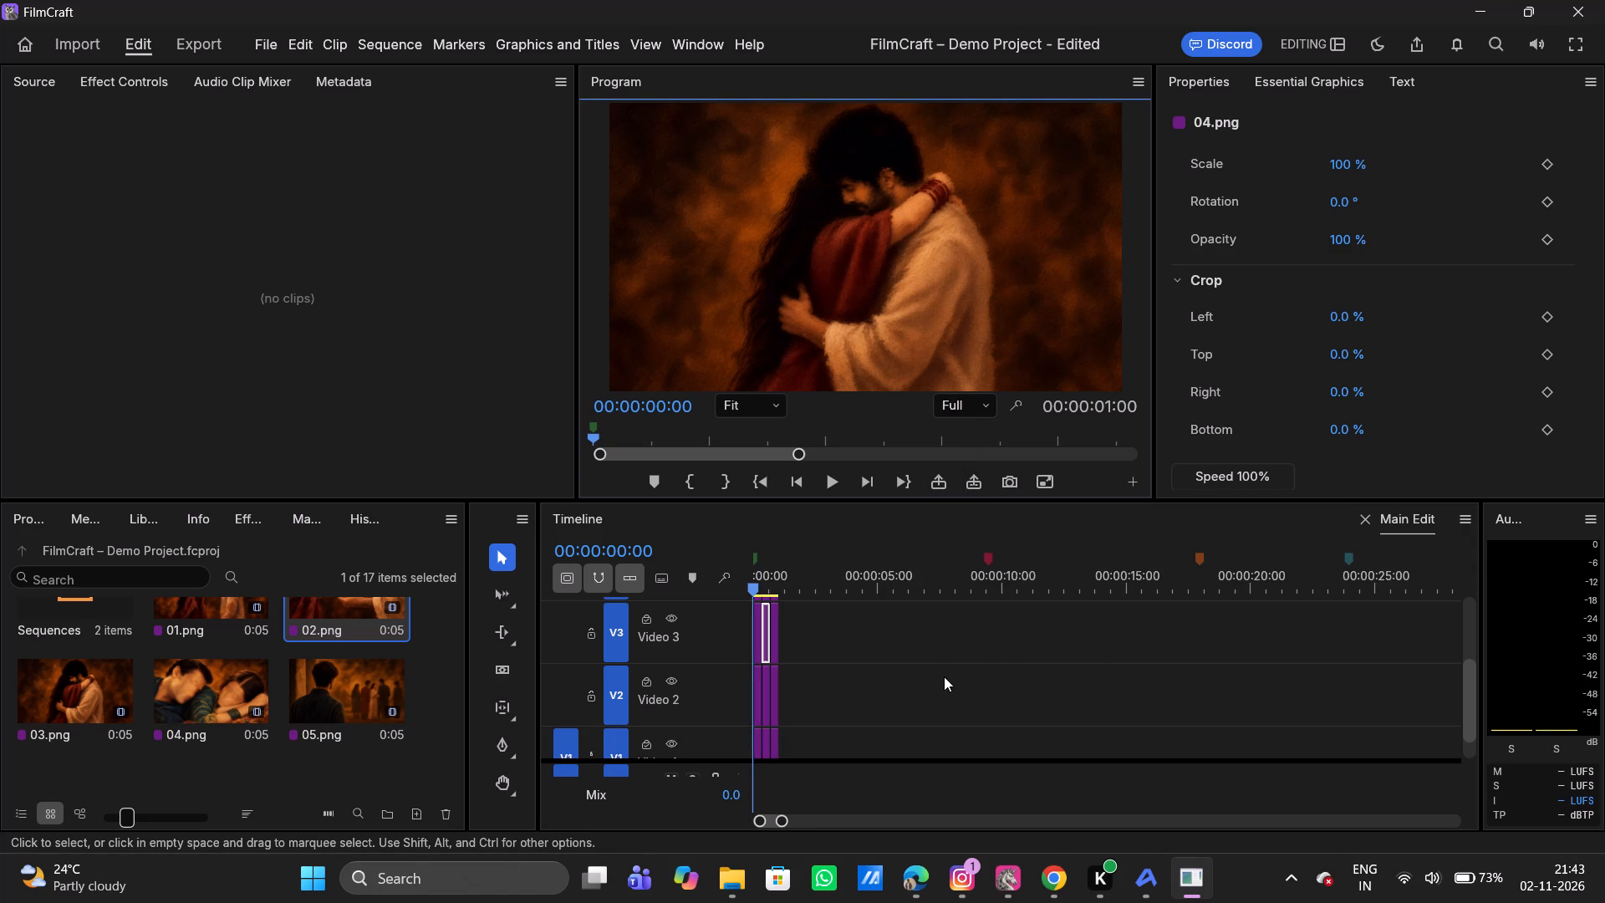
alt+scroll(919, 684, up, 1)
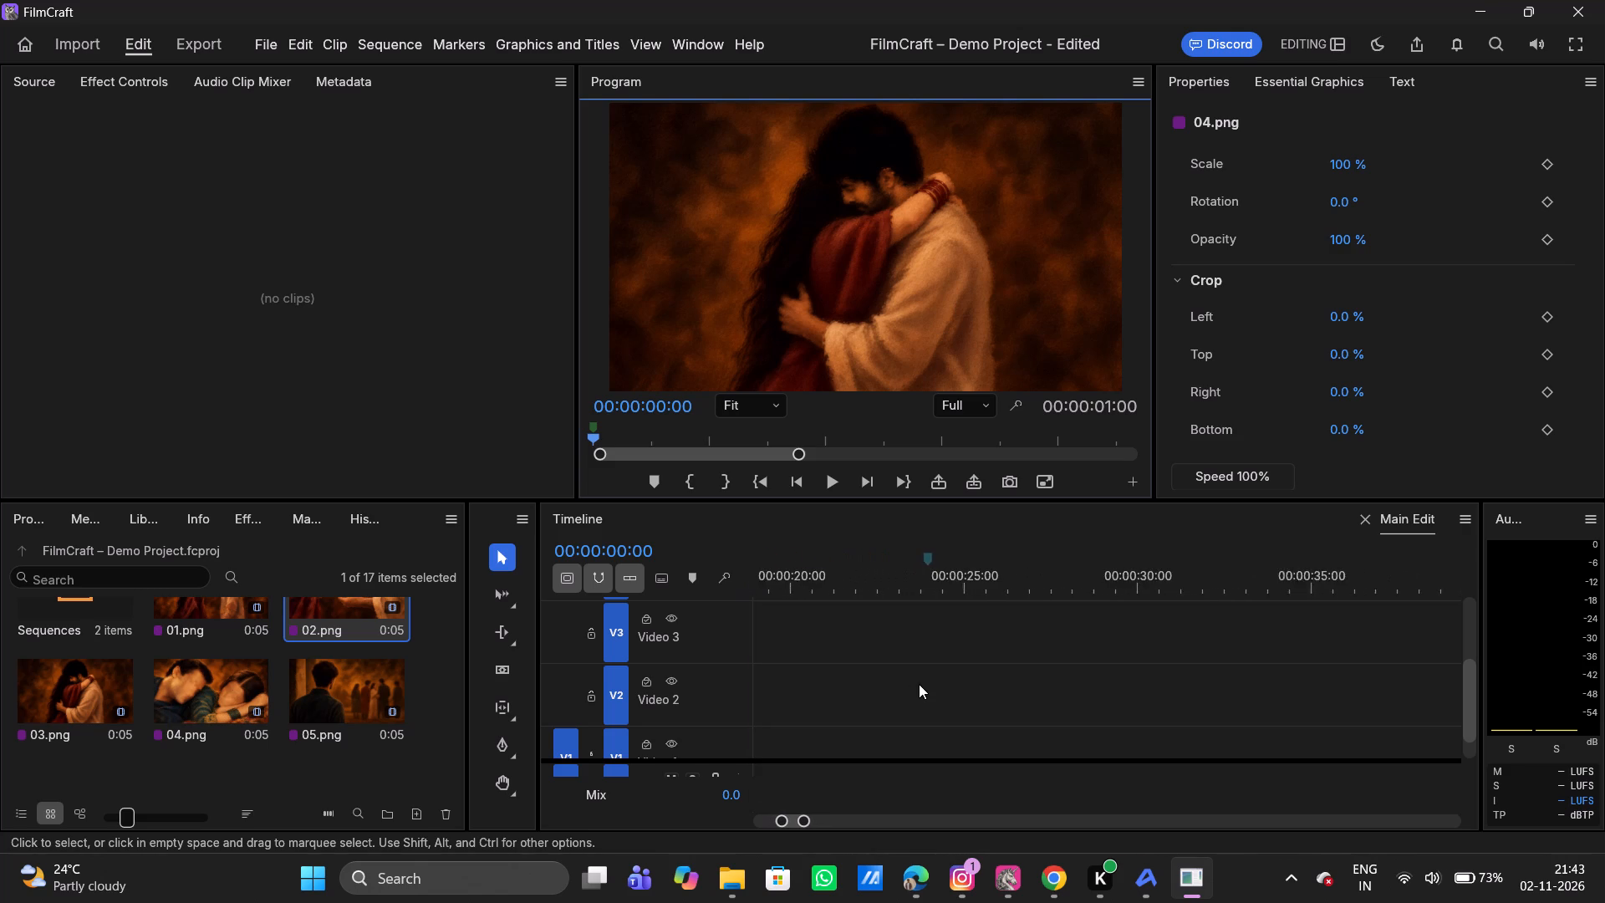
alt+scroll(919, 684, up, 1)
scroll(919, 684, right, 10)
alt+scroll(919, 684, up, 1)
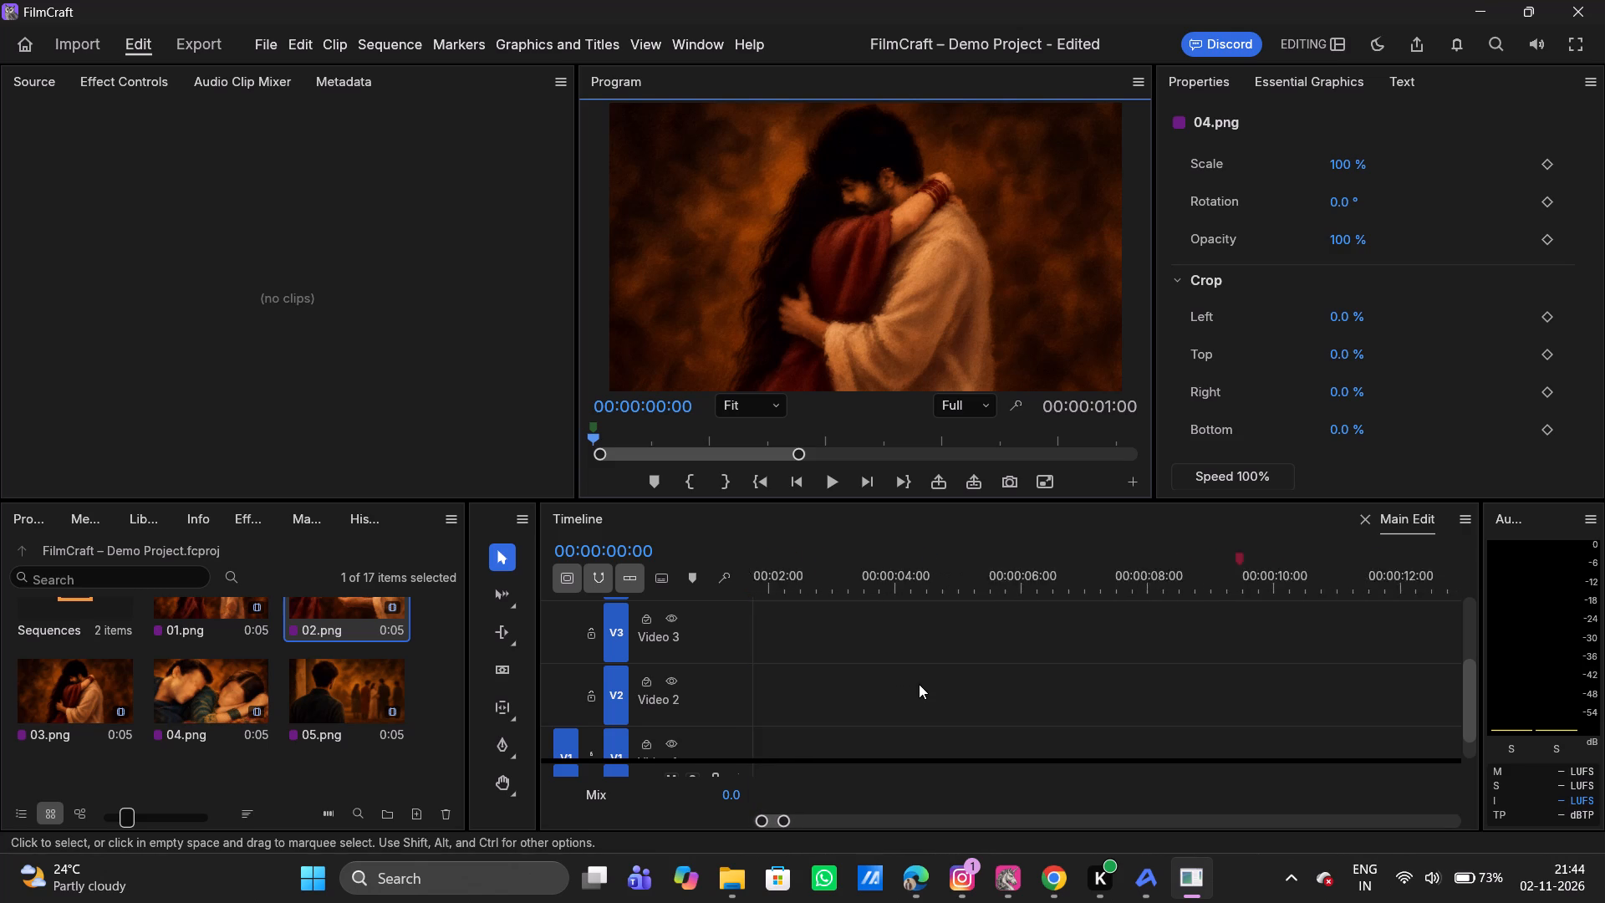
alt+scroll(919, 684, up, 1)
scroll(919, 684, right, 10)
scroll(919, 684, down, 2)
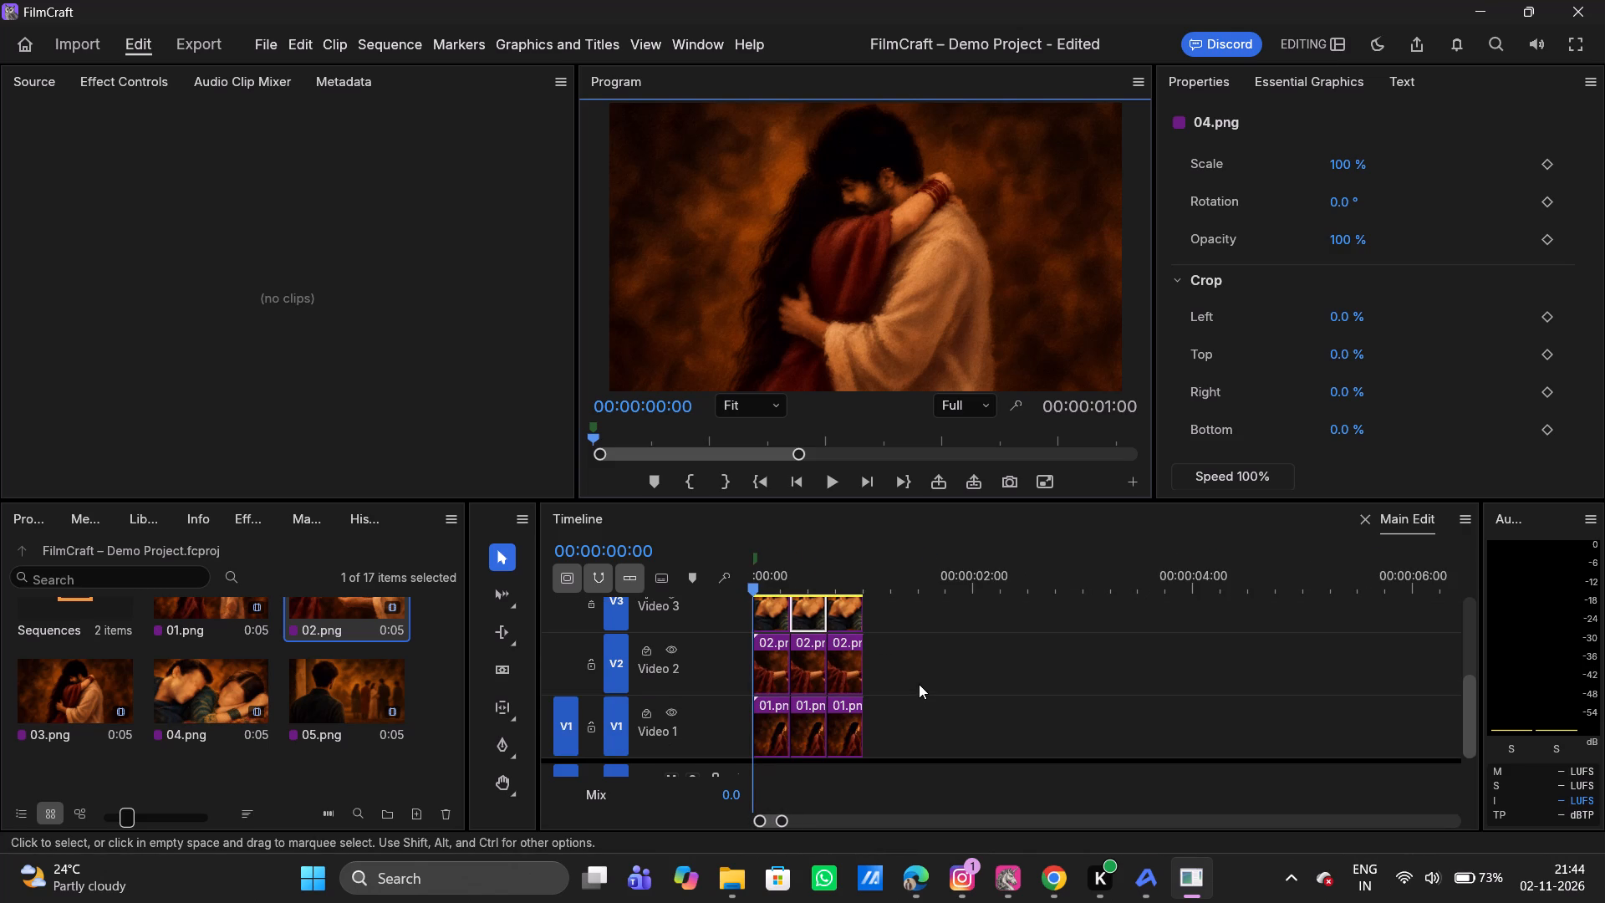
scroll(919, 684, up, 3)
scroll(919, 684, down, 4)
scroll(919, 684, up, 2)
scroll(919, 684, down, 2)
click(798, 723)
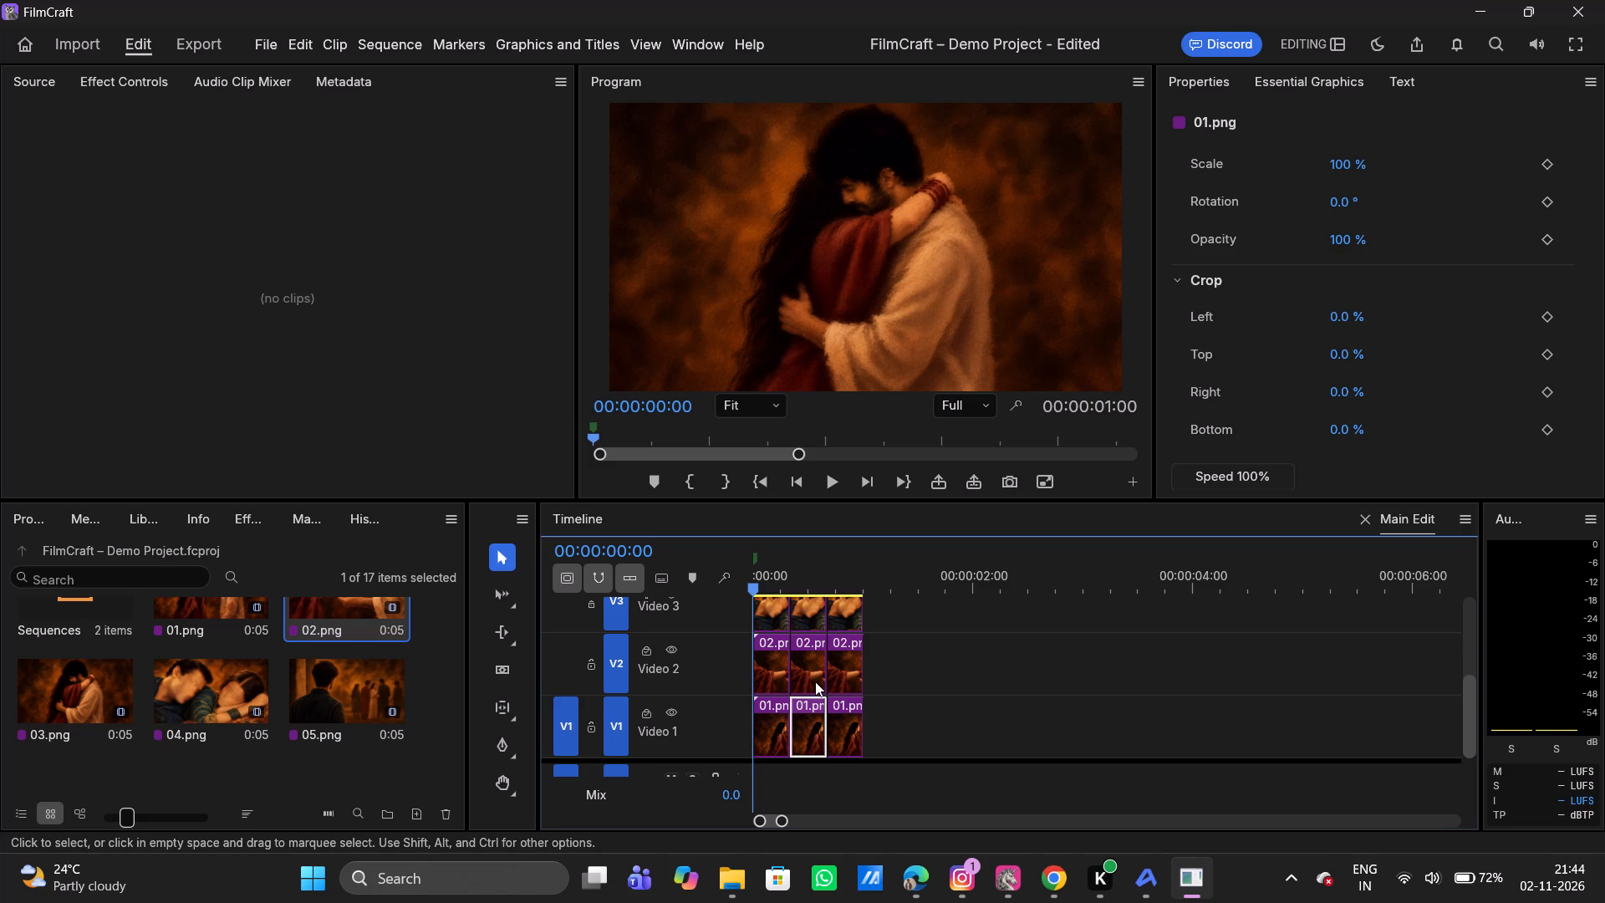
click(843, 728)
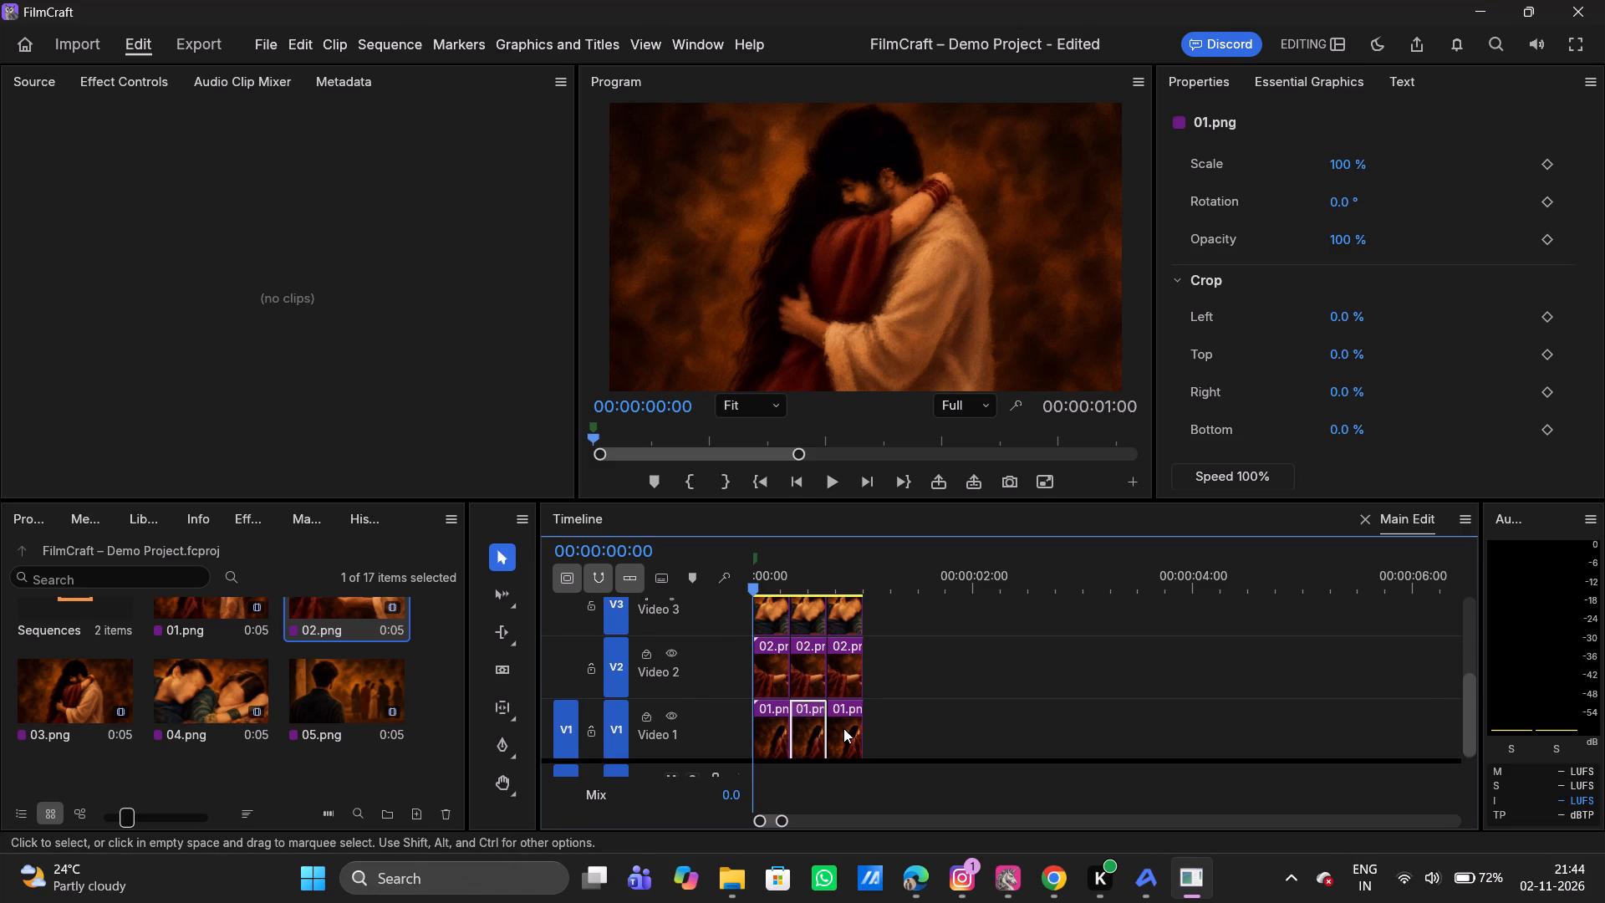
drag(843, 728, 1272, 732)
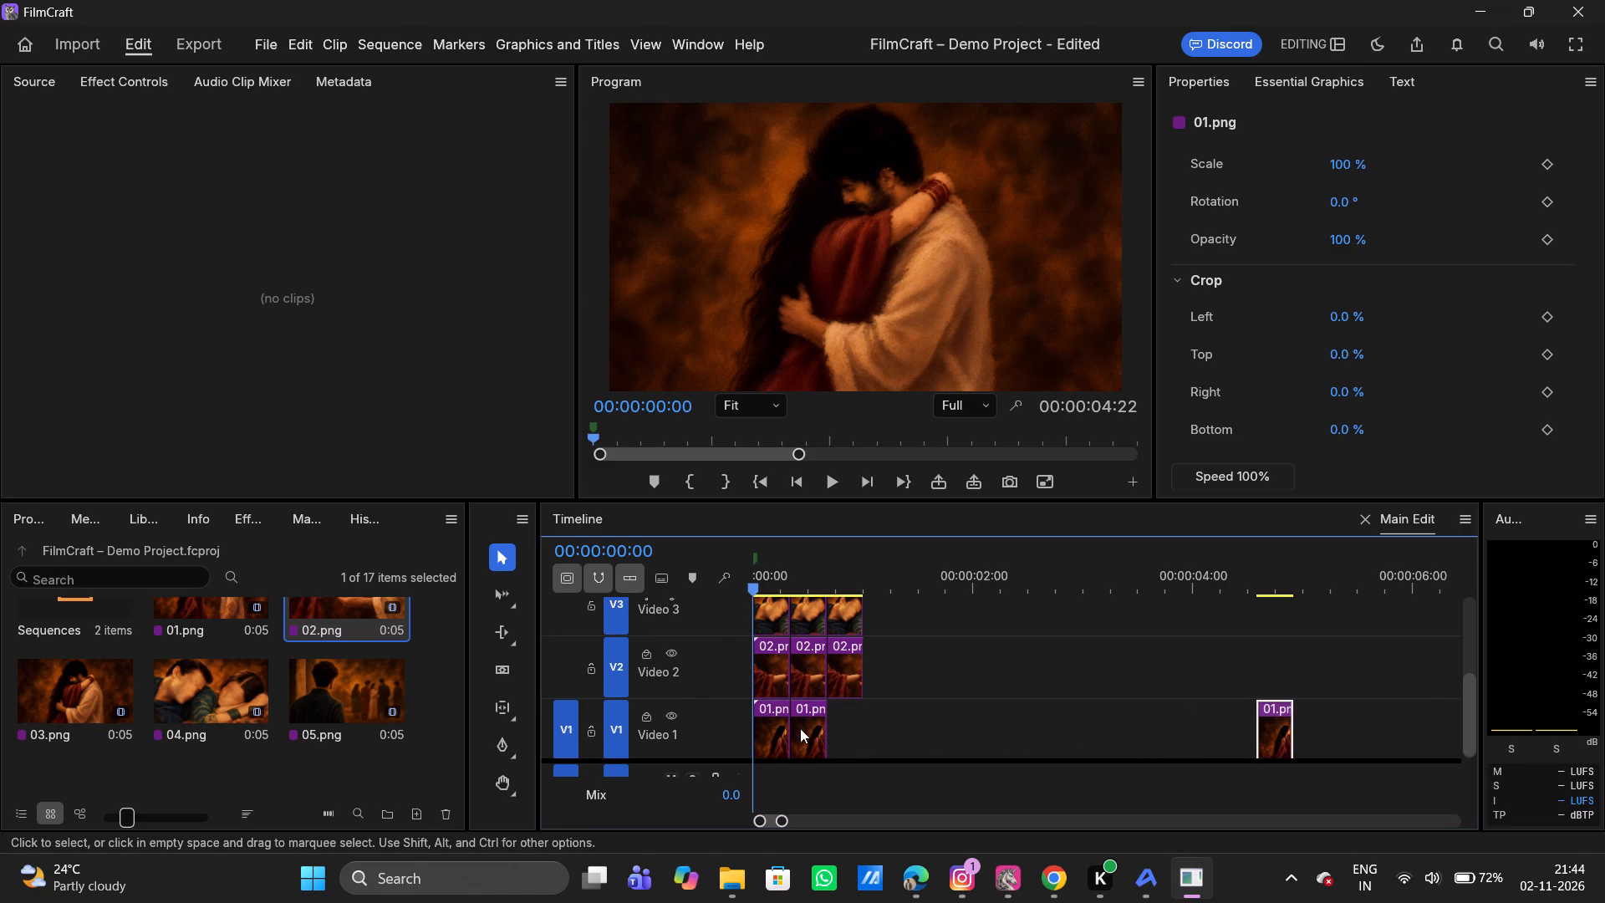
click(800, 728)
drag(800, 728, 1098, 739)
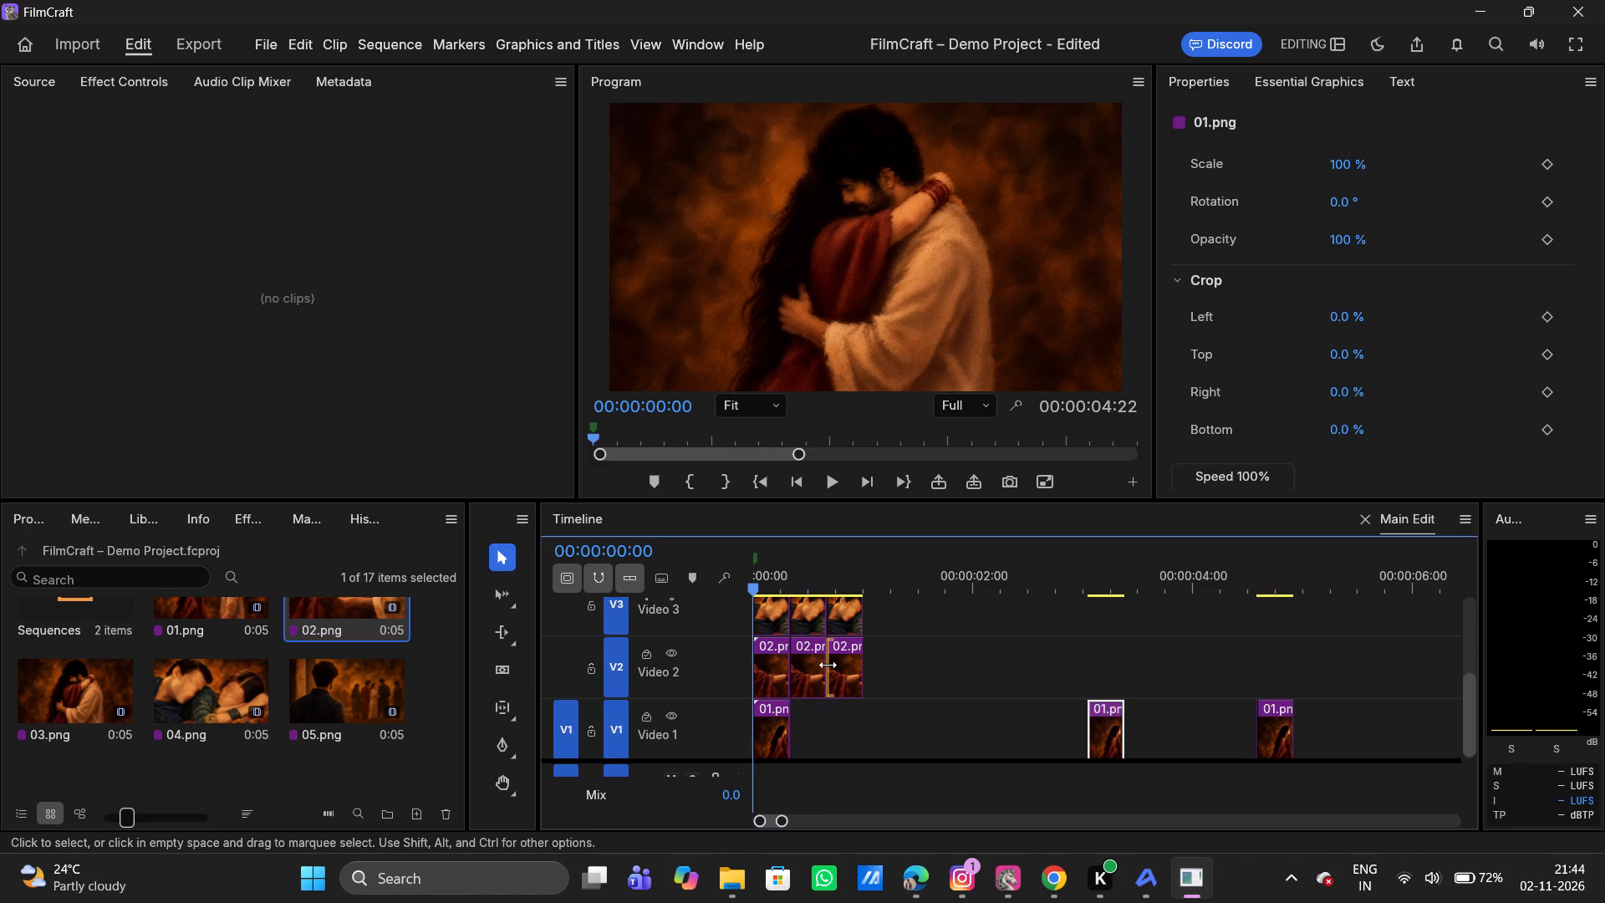
Shift all three 02.png segments on Video 2 so they start where the first 01.png segment ends, at 00:00:00:08.
scroll(828, 666, up, 1)
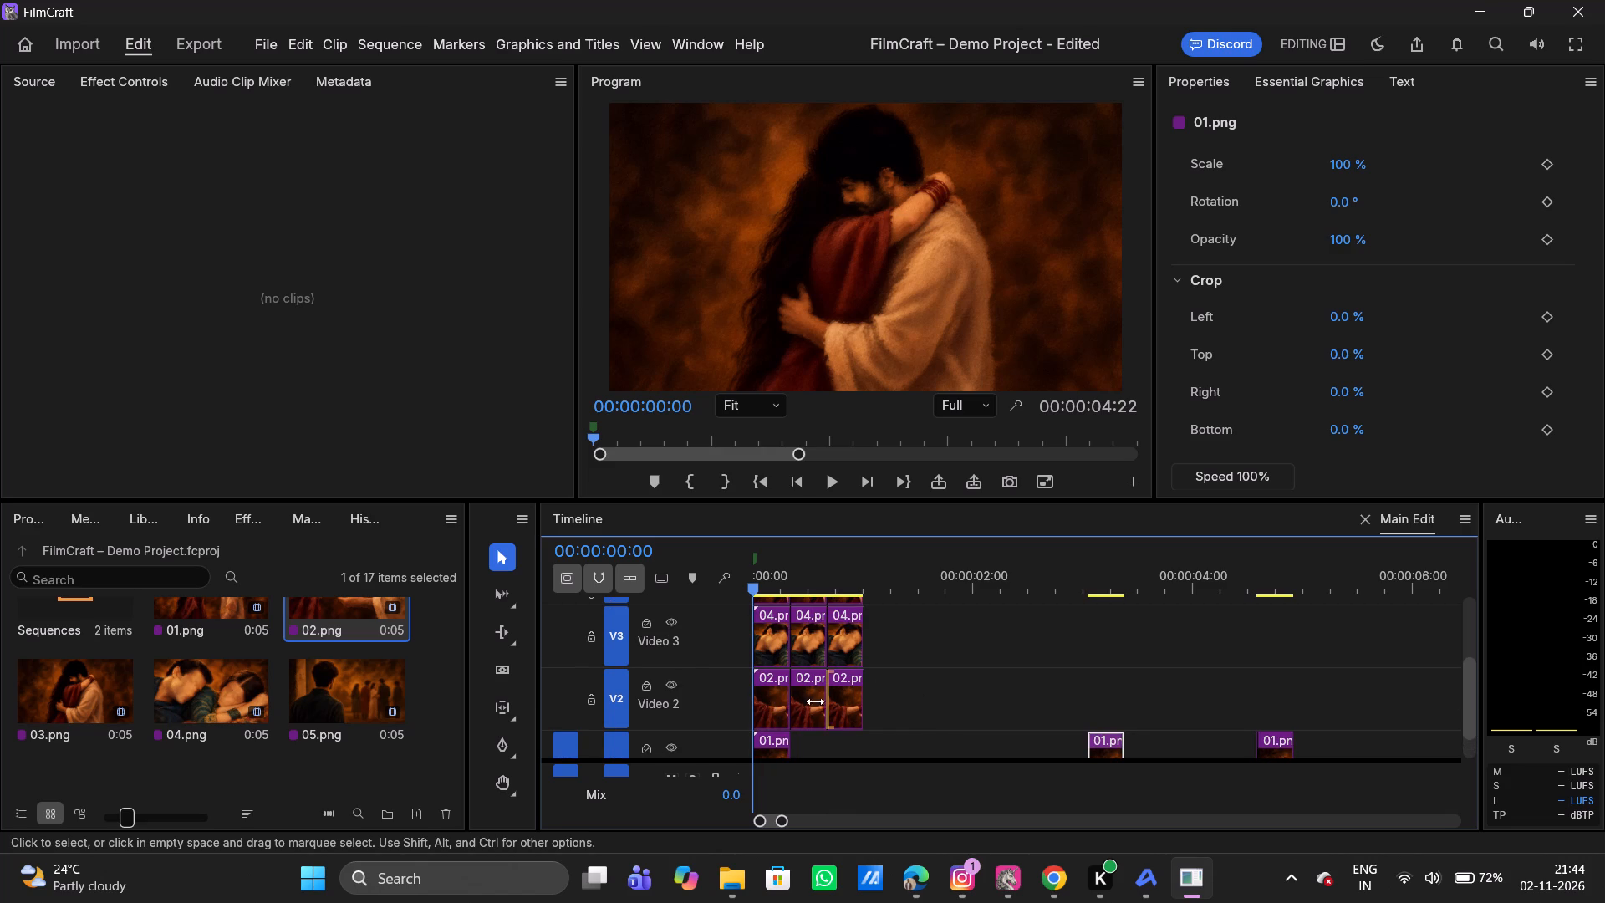
click(775, 702)
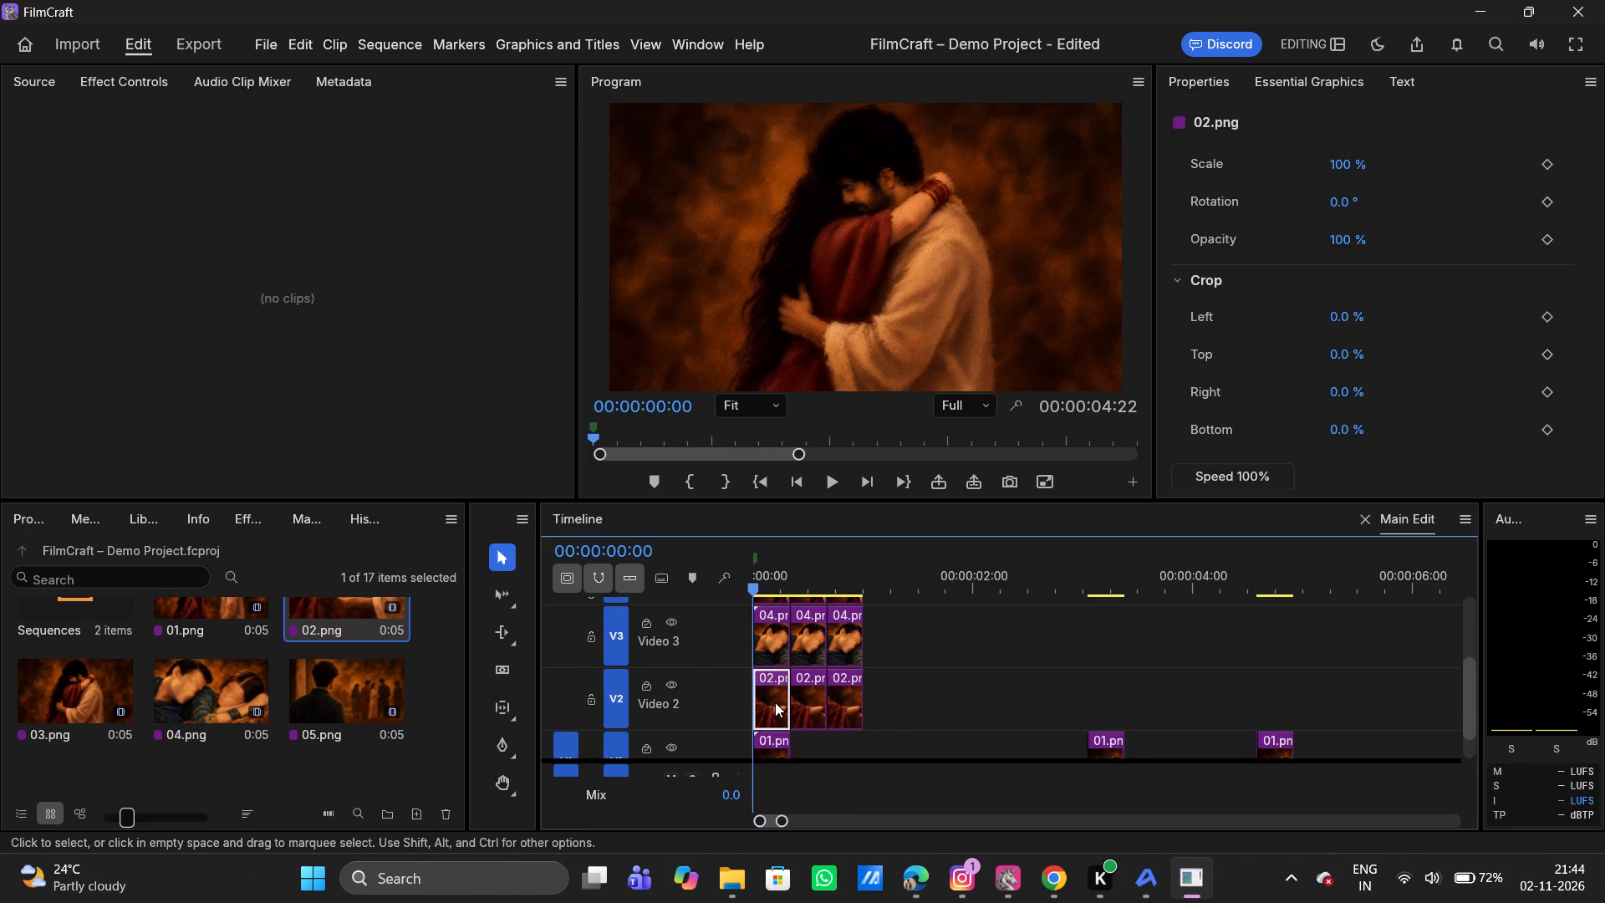
drag(932, 676, 747, 725)
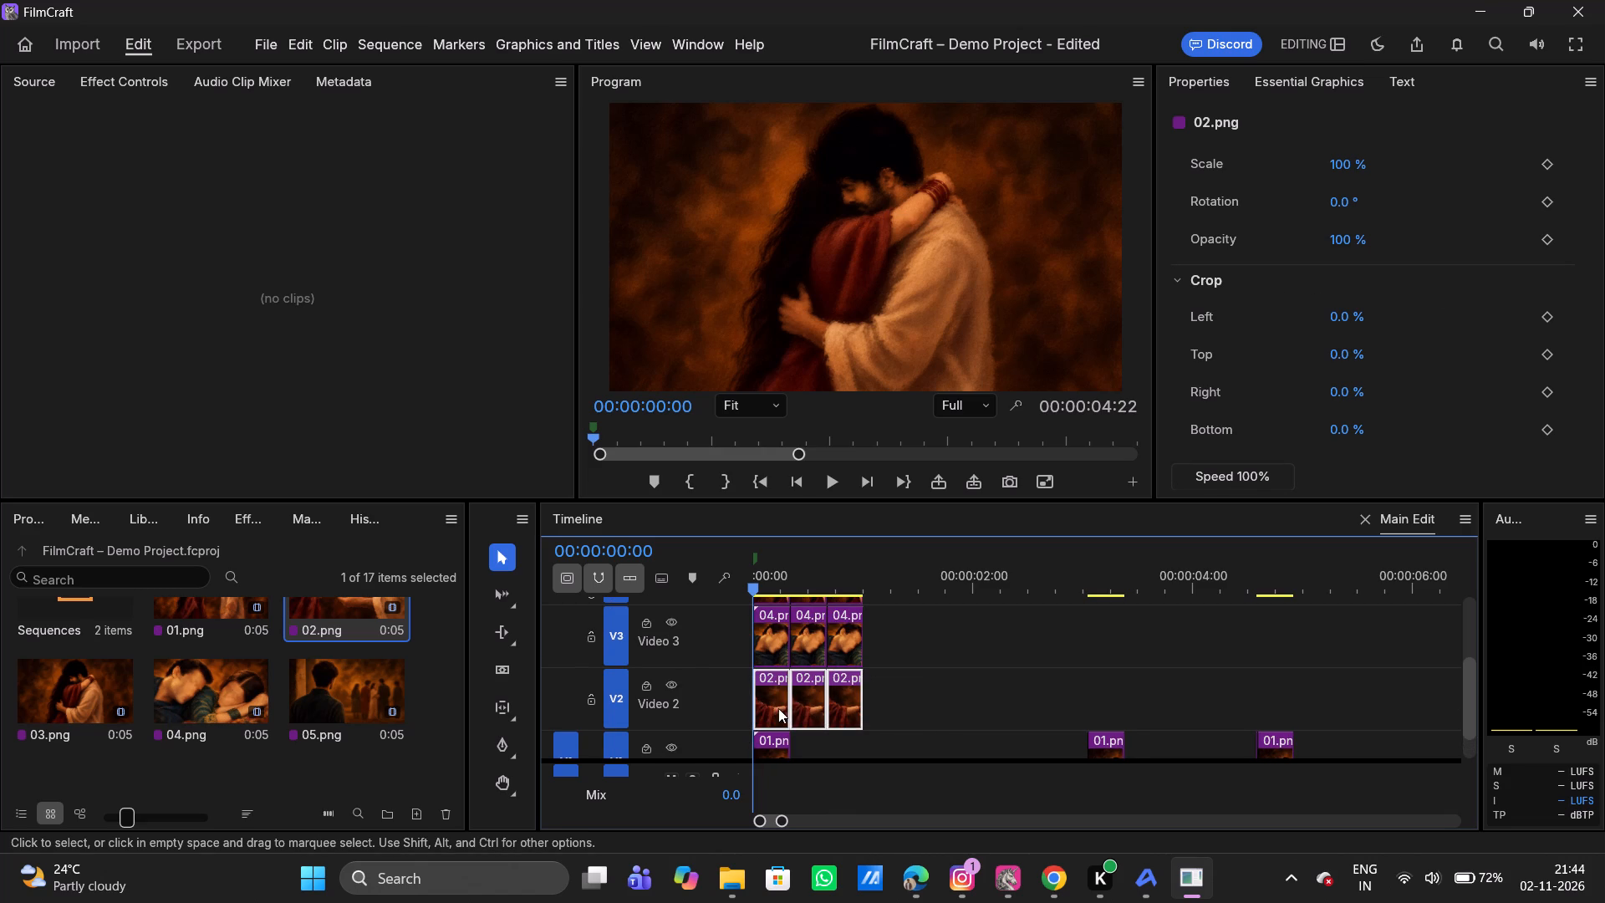
drag(773, 704, 796, 723)
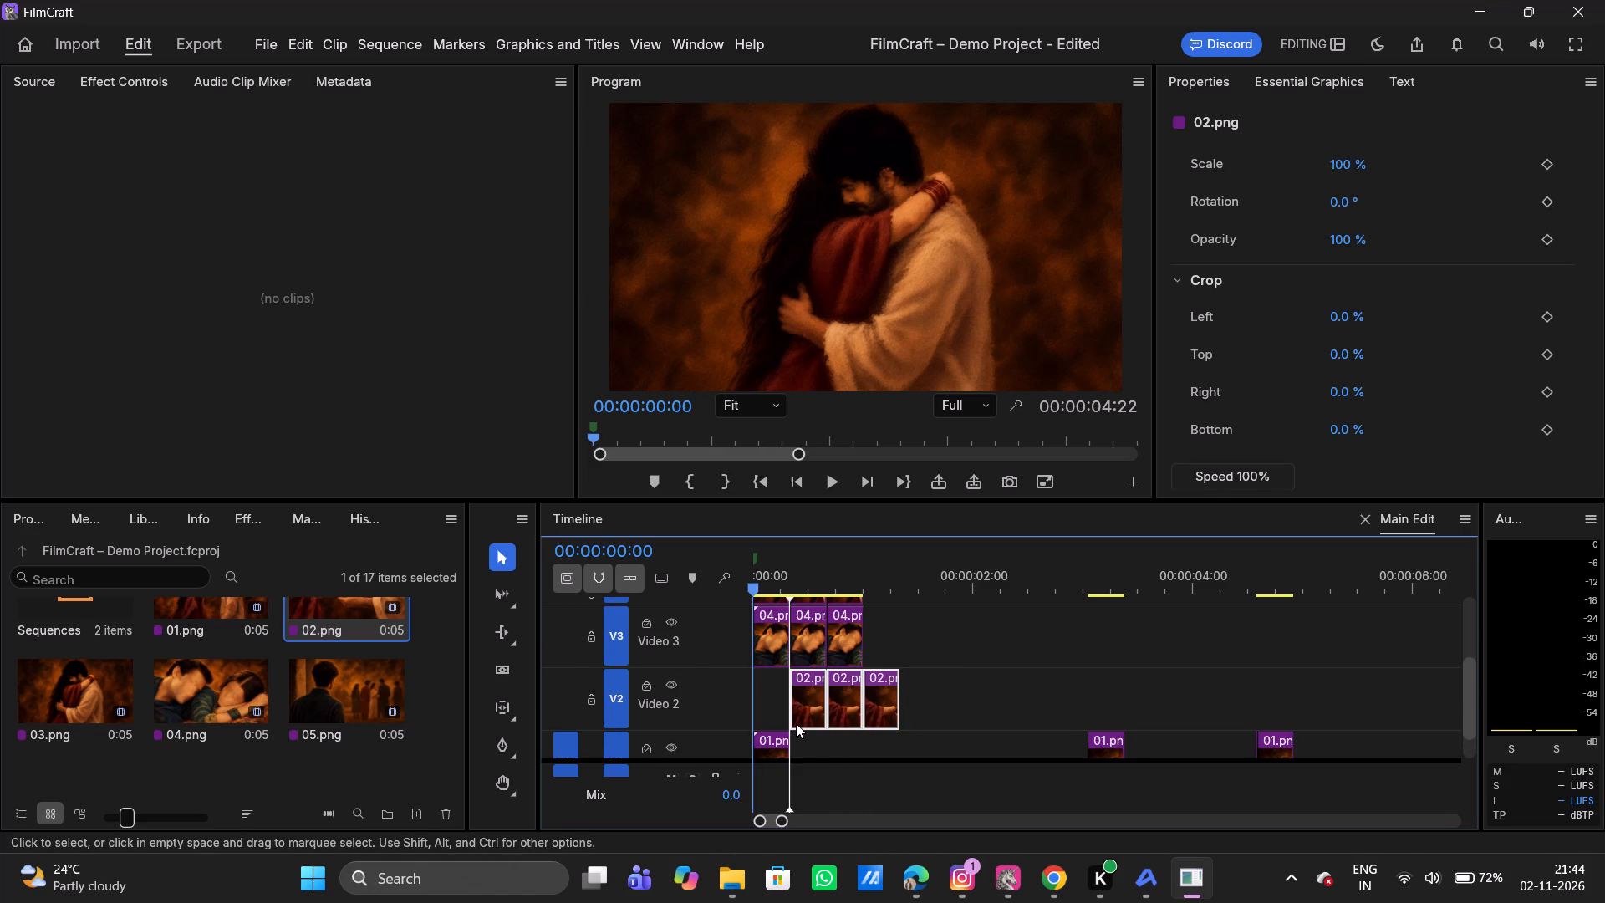
drag(796, 723, 805, 722)
Move the second and third 02.png segments together along Video 2 to start at about 00:00:01:20.
click(843, 693)
click(976, 700)
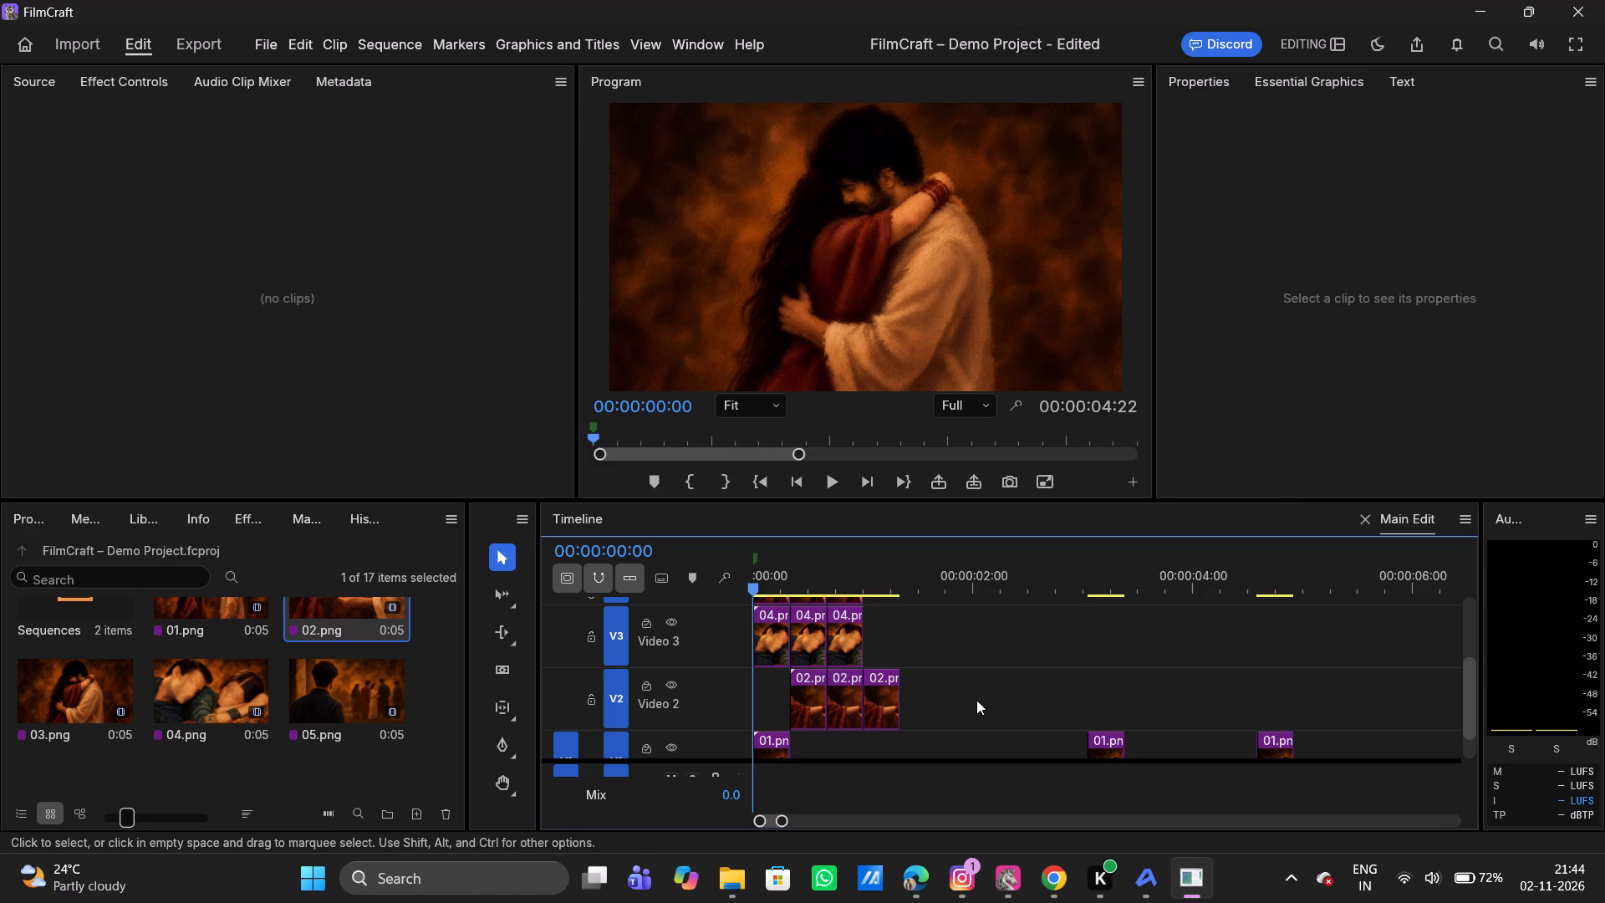
drag(950, 690, 835, 709)
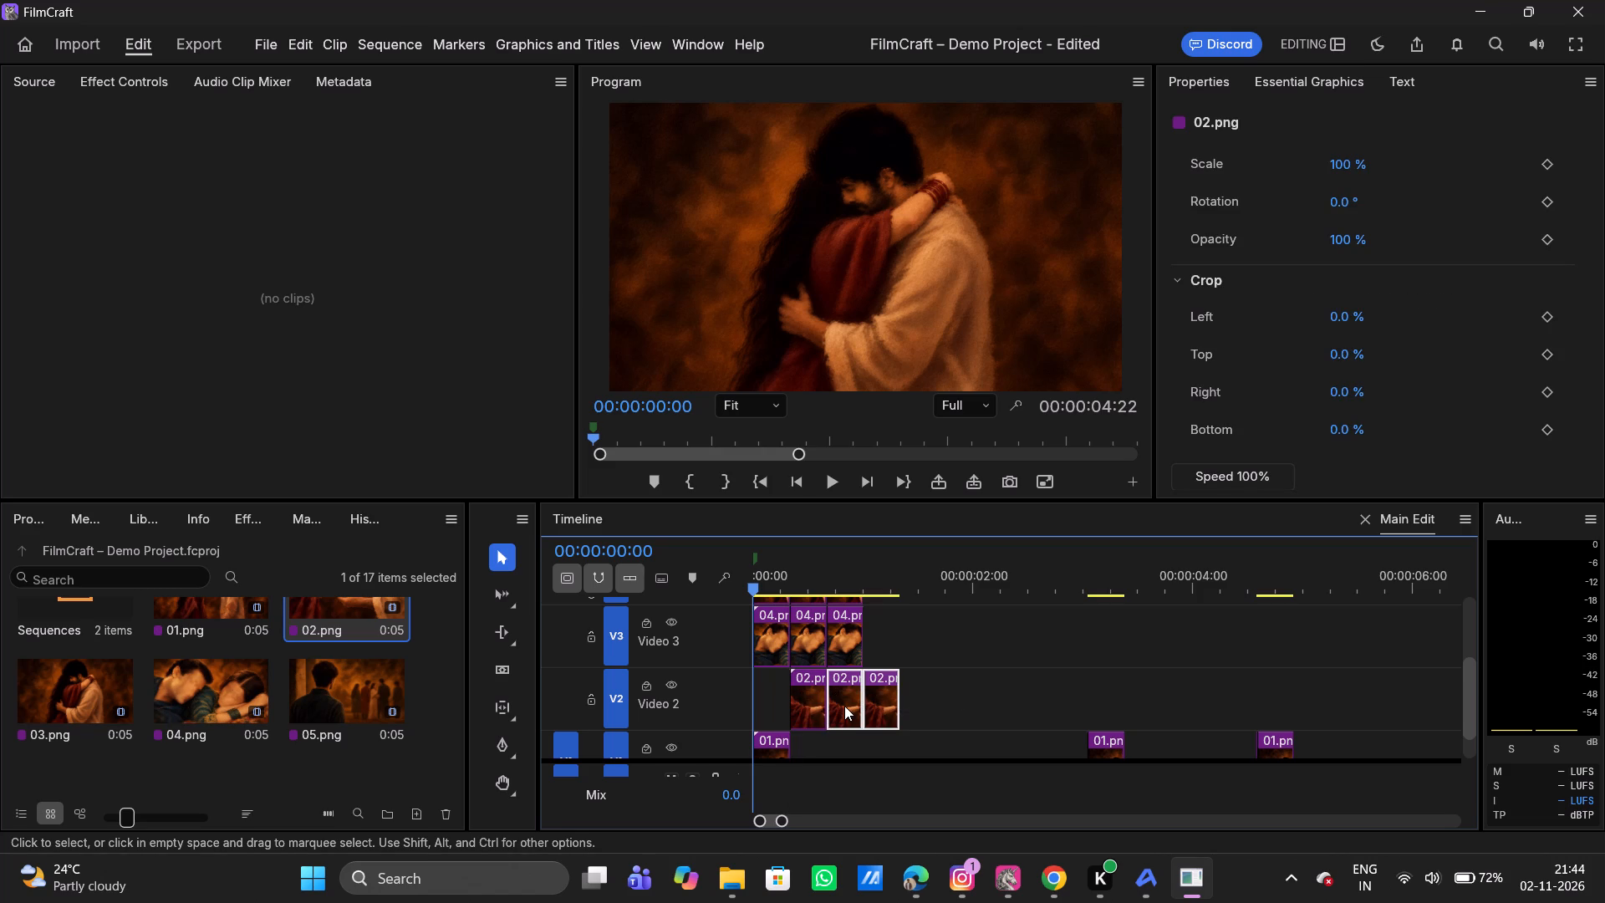
drag(844, 706, 971, 705)
Shift all three 04.png segments on Video 3 so they start where the first 02.png segment ends, at 00:00:00:16.
click(776, 642)
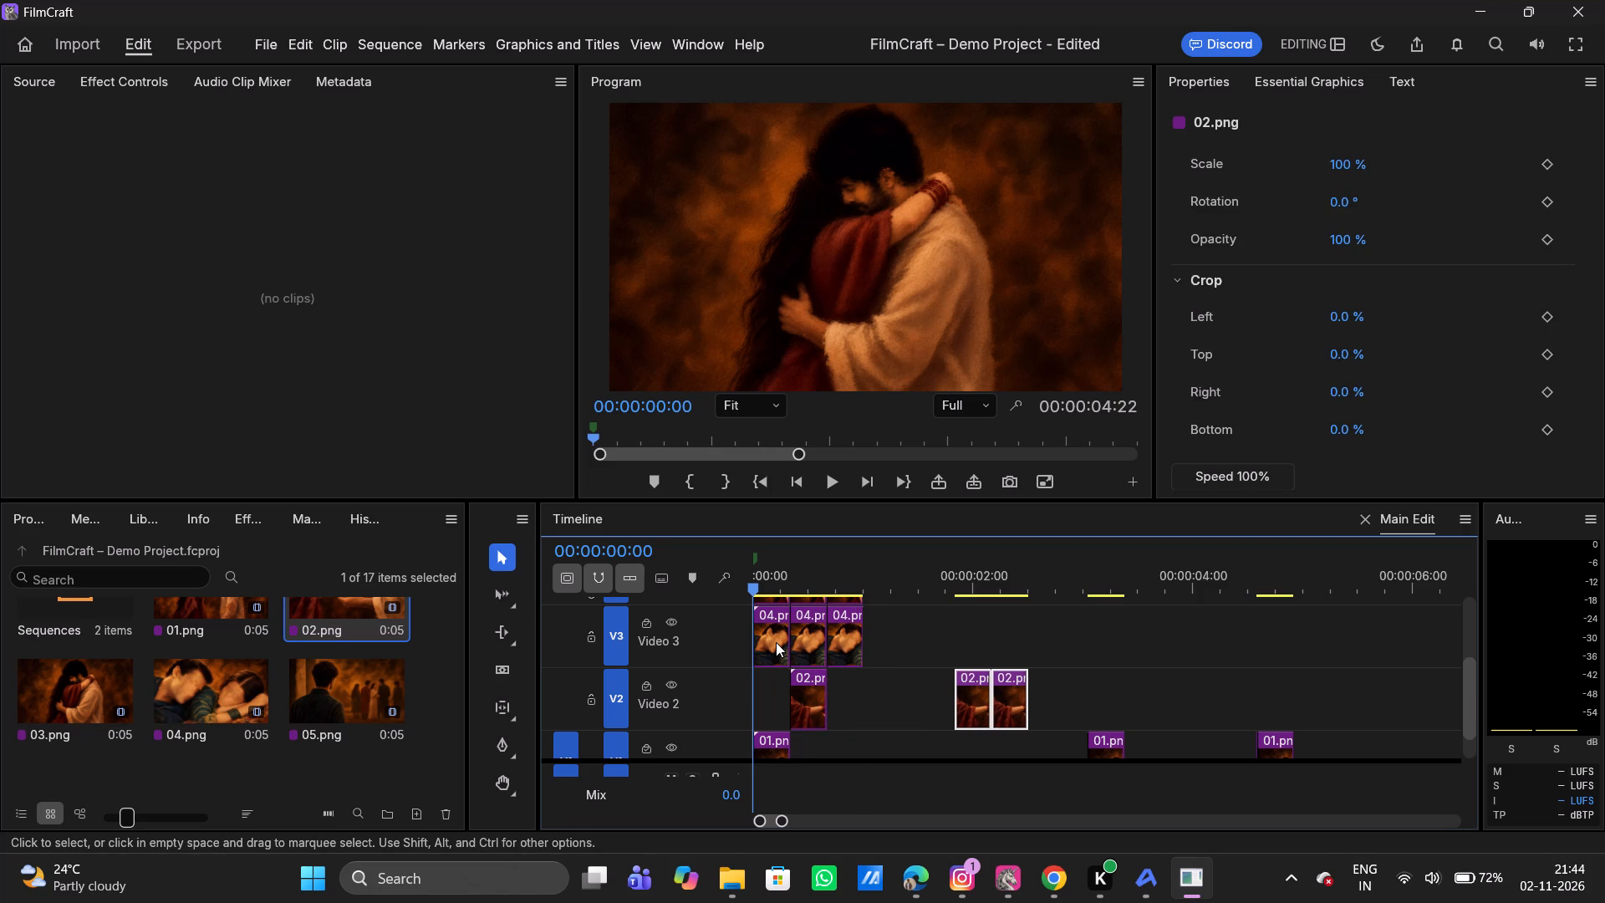
drag(904, 631, 767, 641)
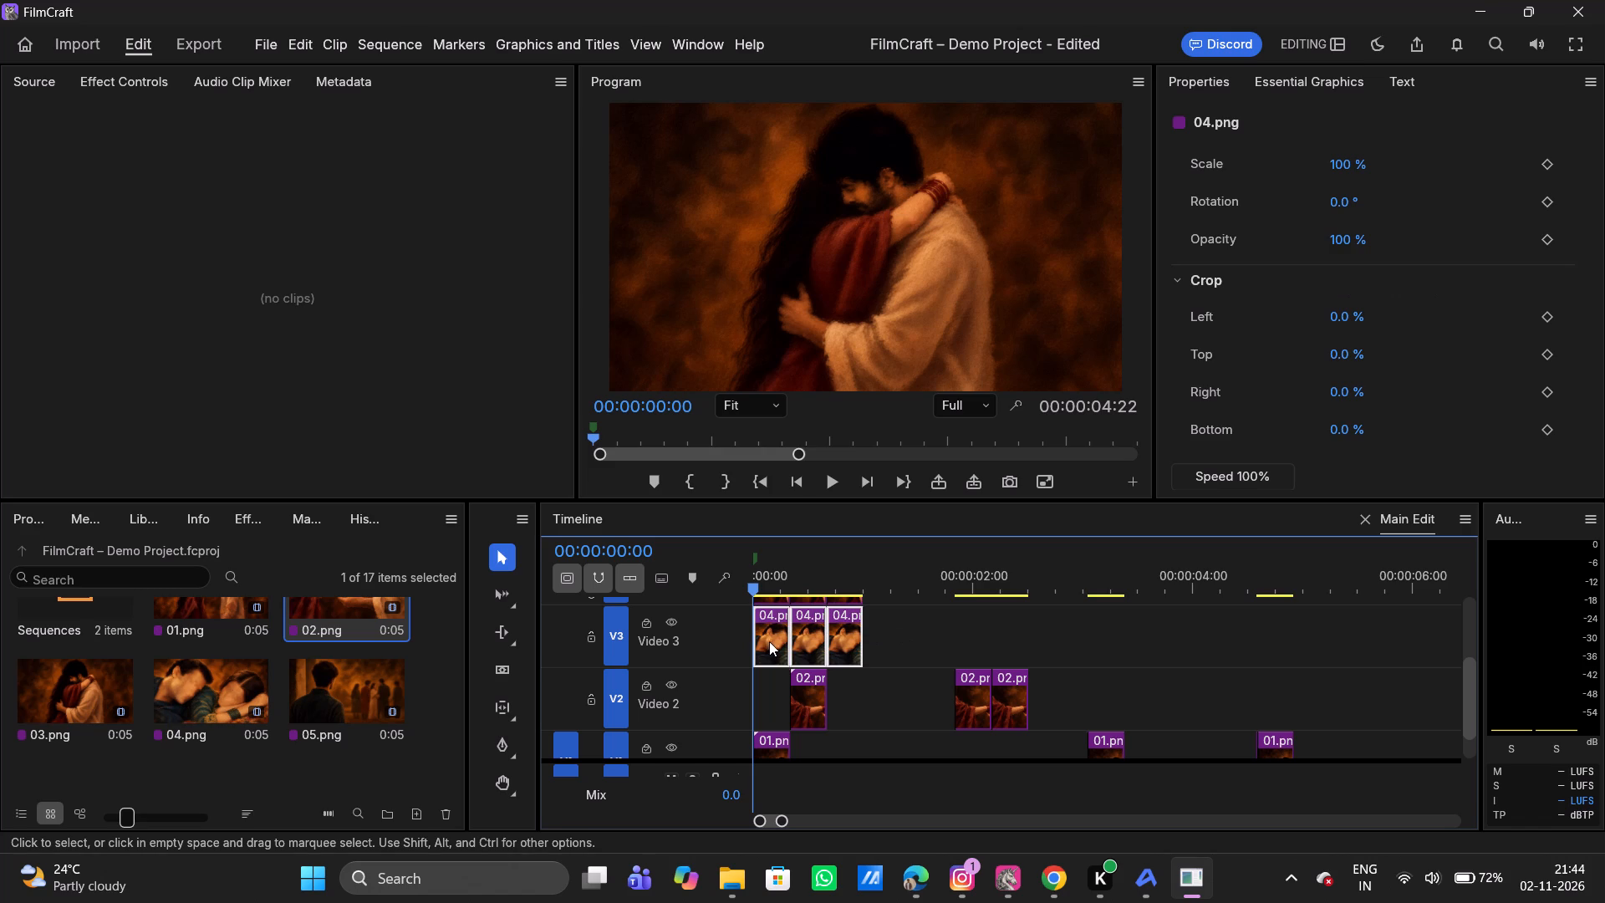
drag(771, 642, 847, 645)
click(870, 693)
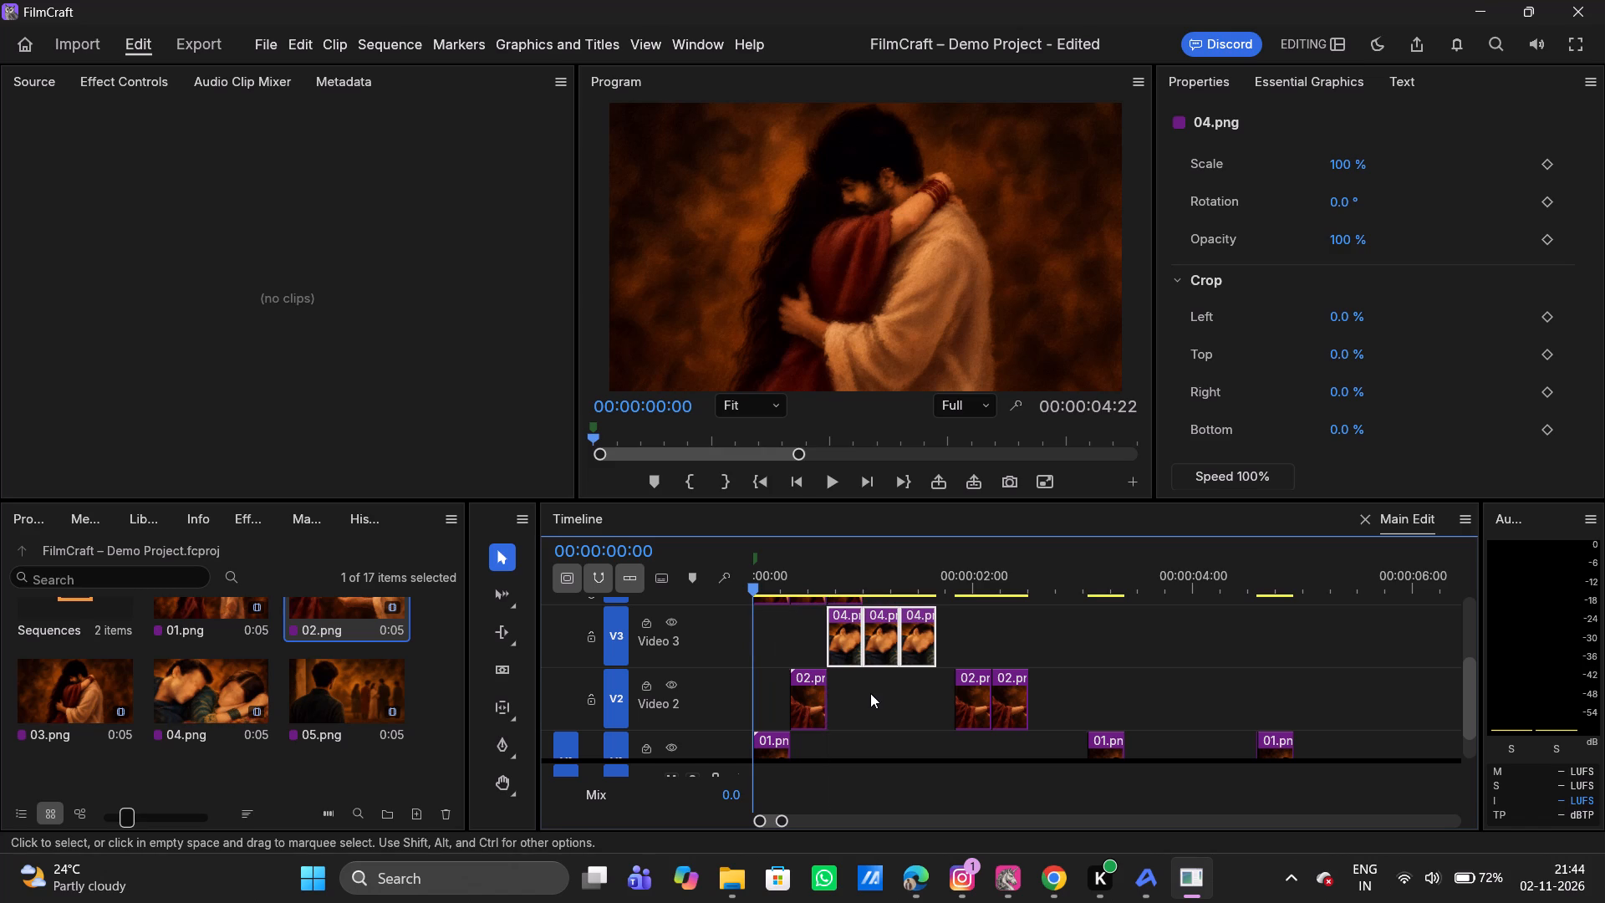
Move the second and third 04.png segments together along Video 3 to start at about 00:00:01:16.
drag(966, 628, 885, 640)
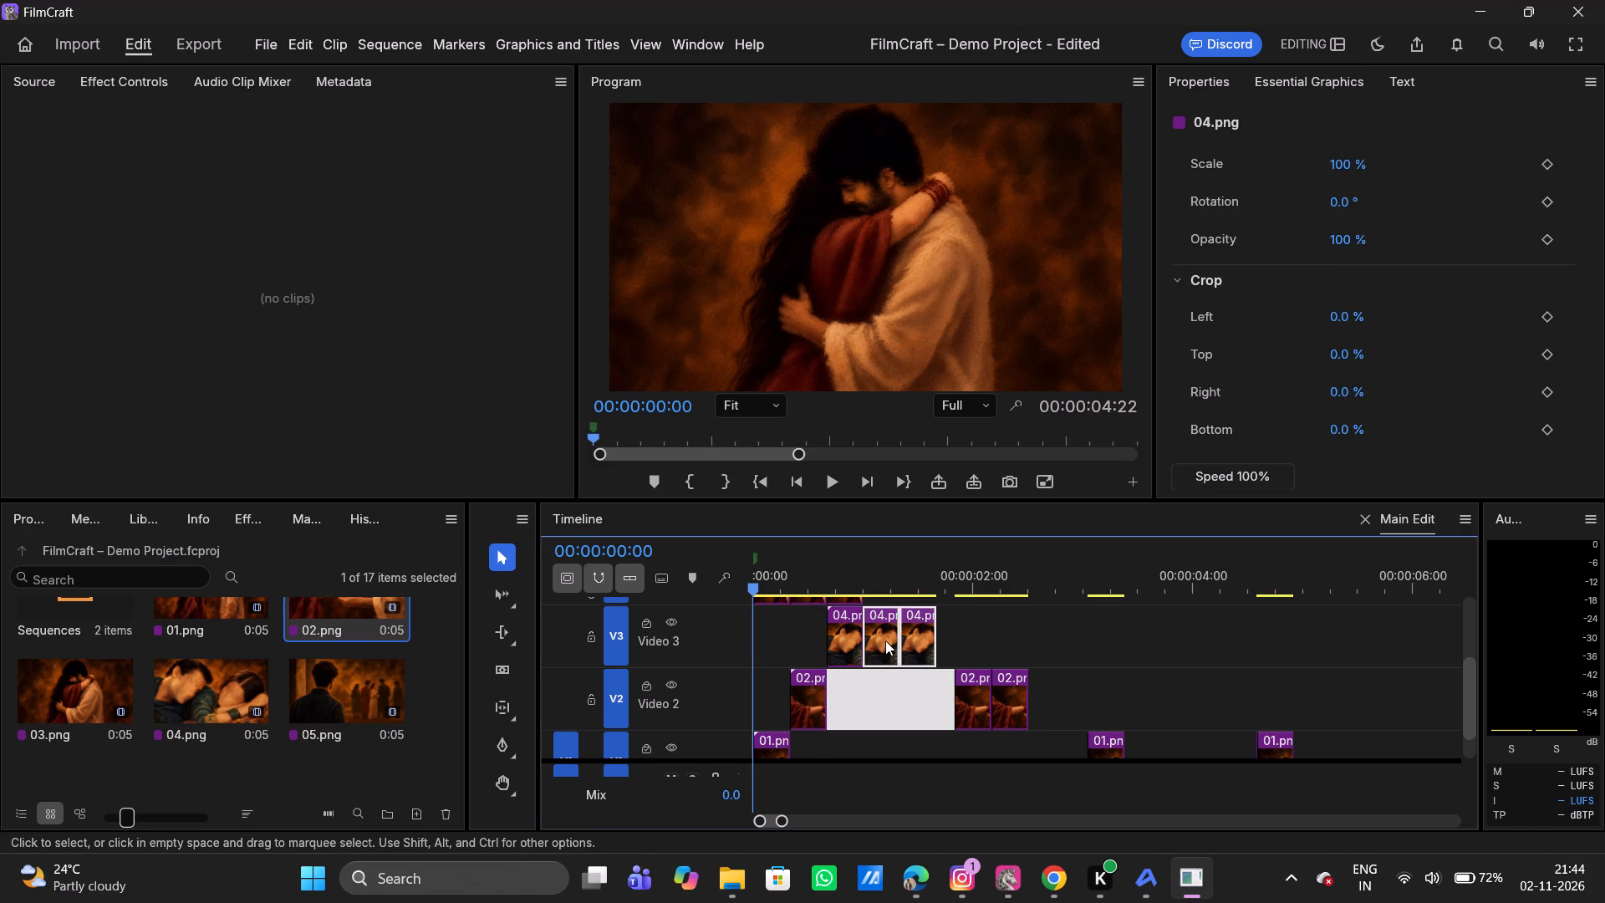
drag(881, 647, 918, 642)
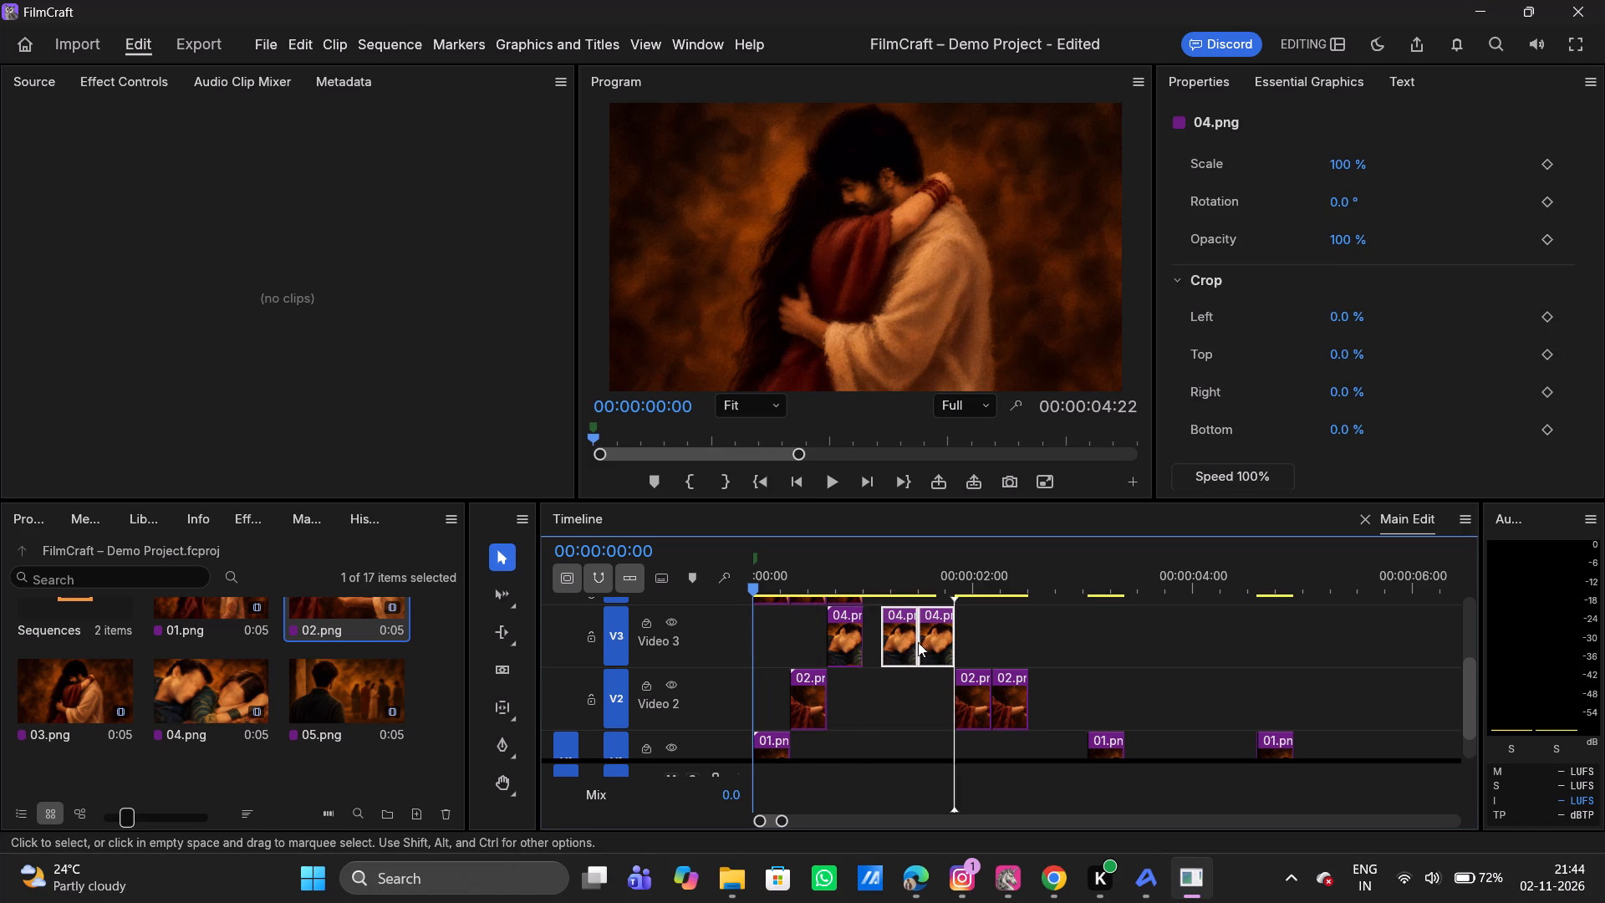
drag(918, 642, 955, 637)
Place the second 01.png segment on Video 1 at 00:00:01:00 and the second 02.png segment on Video 2 directly after it, at 00:00:01:08.
scroll(1078, 671, down, 1)
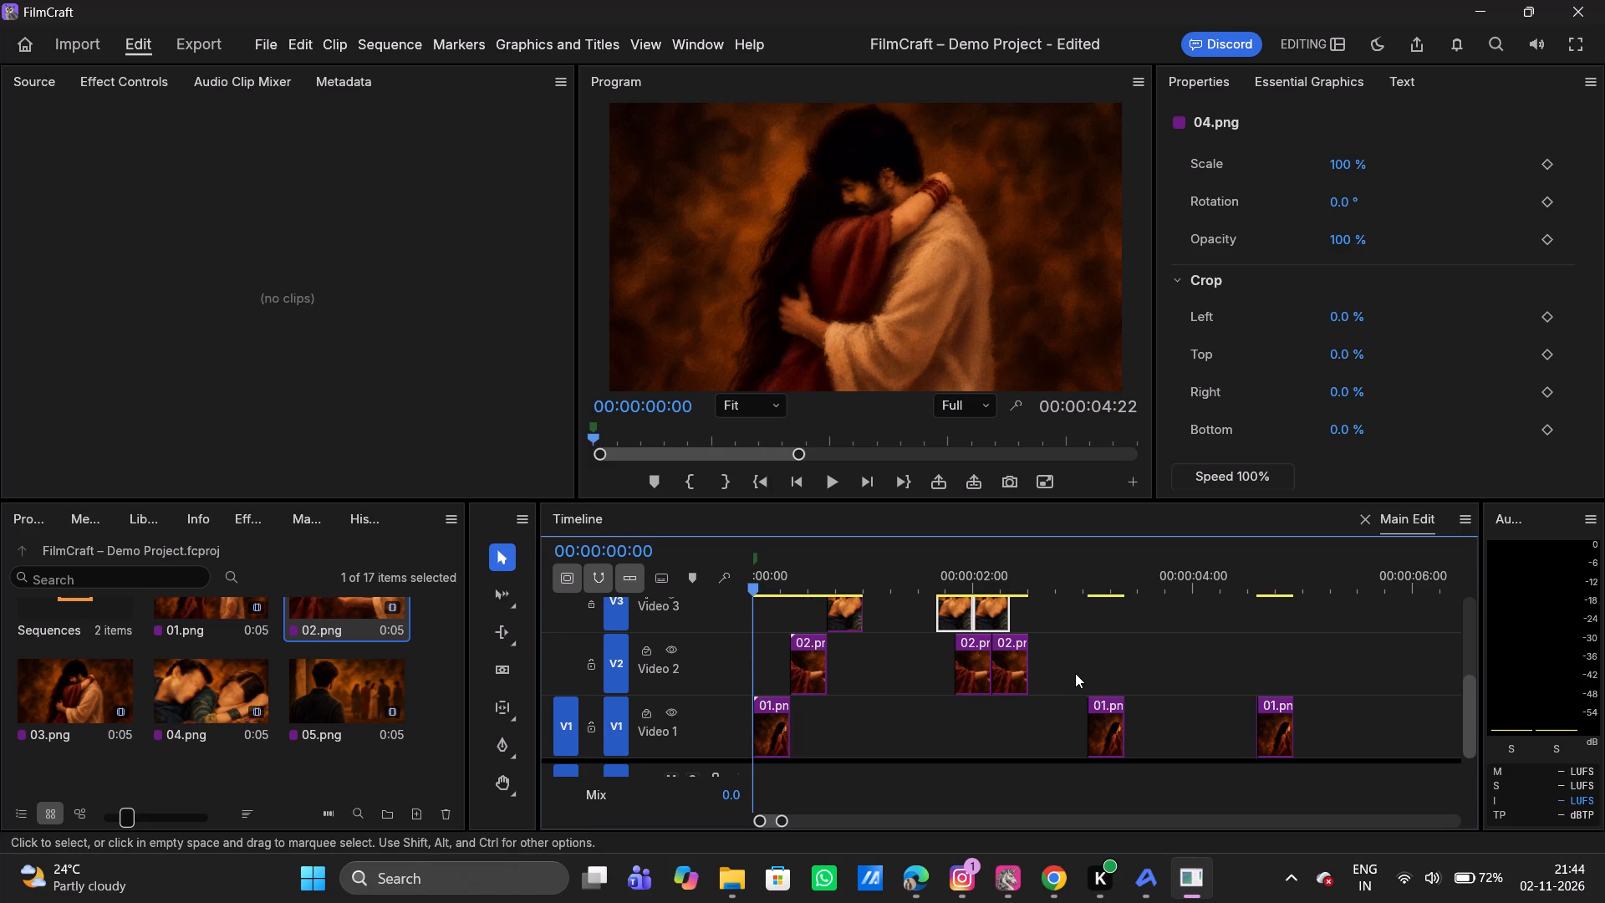
click(1102, 720)
drag(1102, 720, 880, 742)
scroll(964, 745, up, 1)
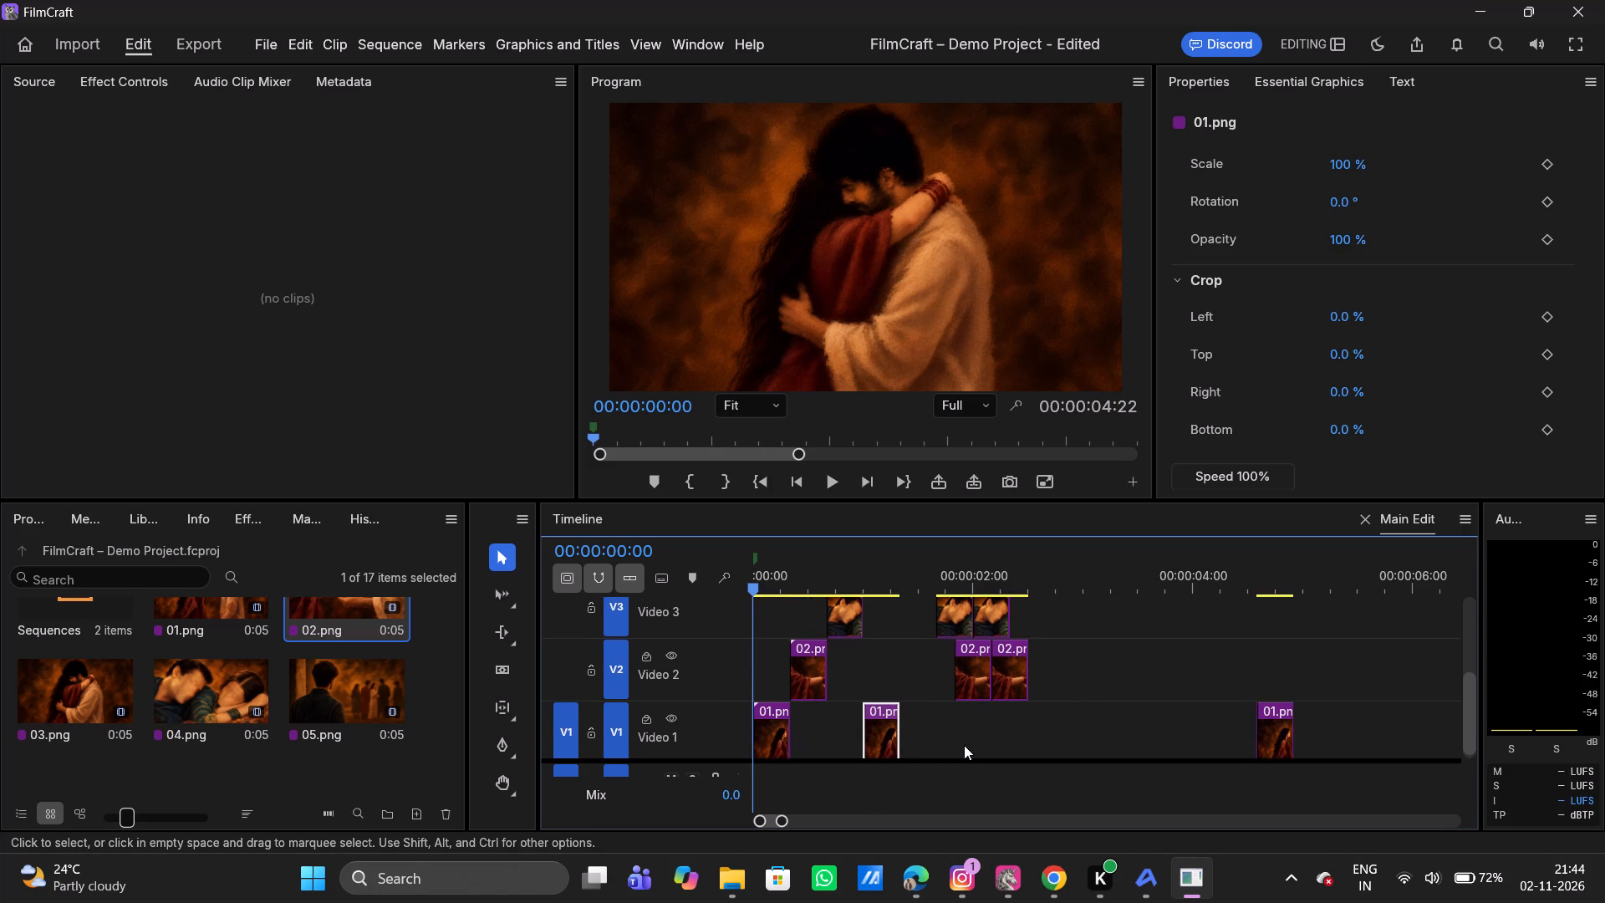
click(982, 681)
drag(982, 681, 966, 682)
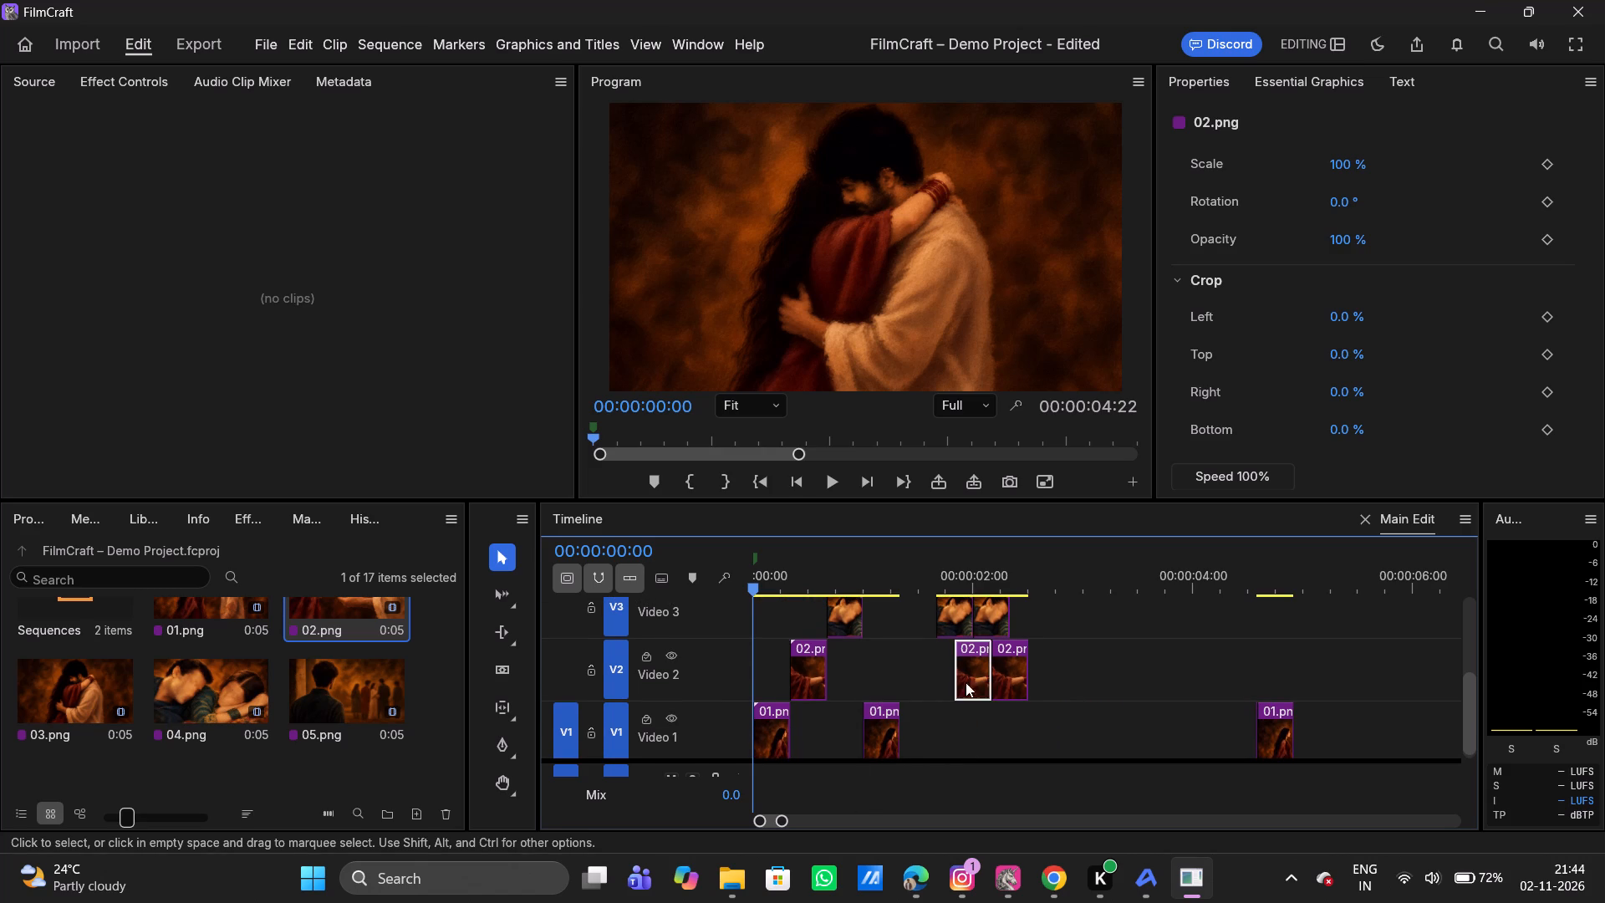
drag(966, 682, 926, 684)
Move the third 02.png segment on Video 2 to start where the second 04.png segment ends, at 00:00:02:00.
click(951, 619)
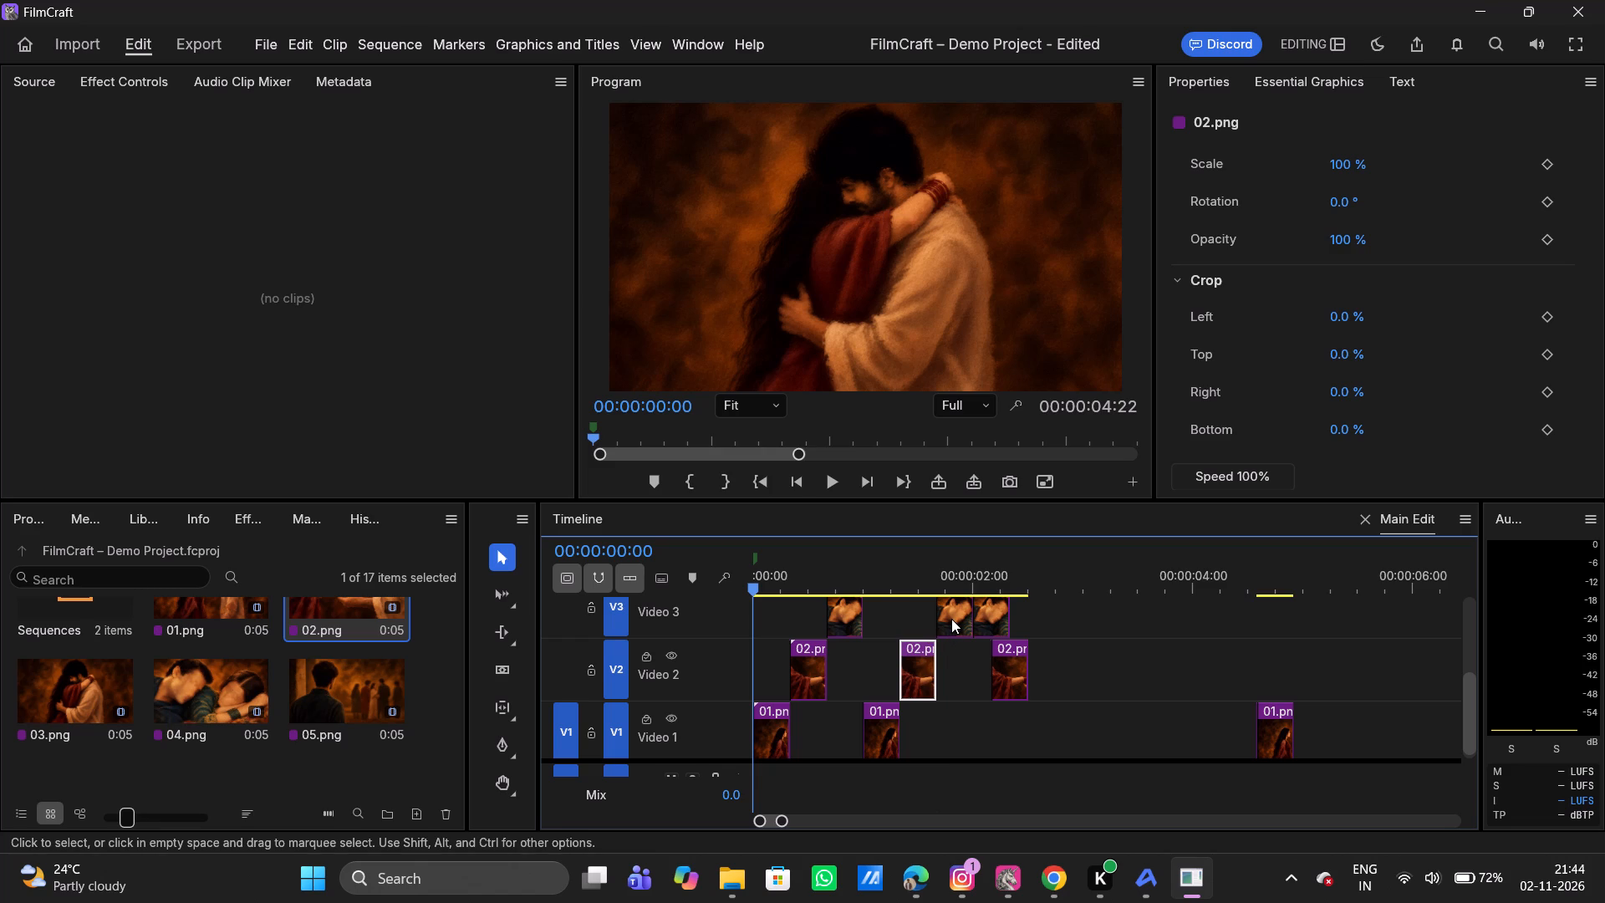
click(951, 619)
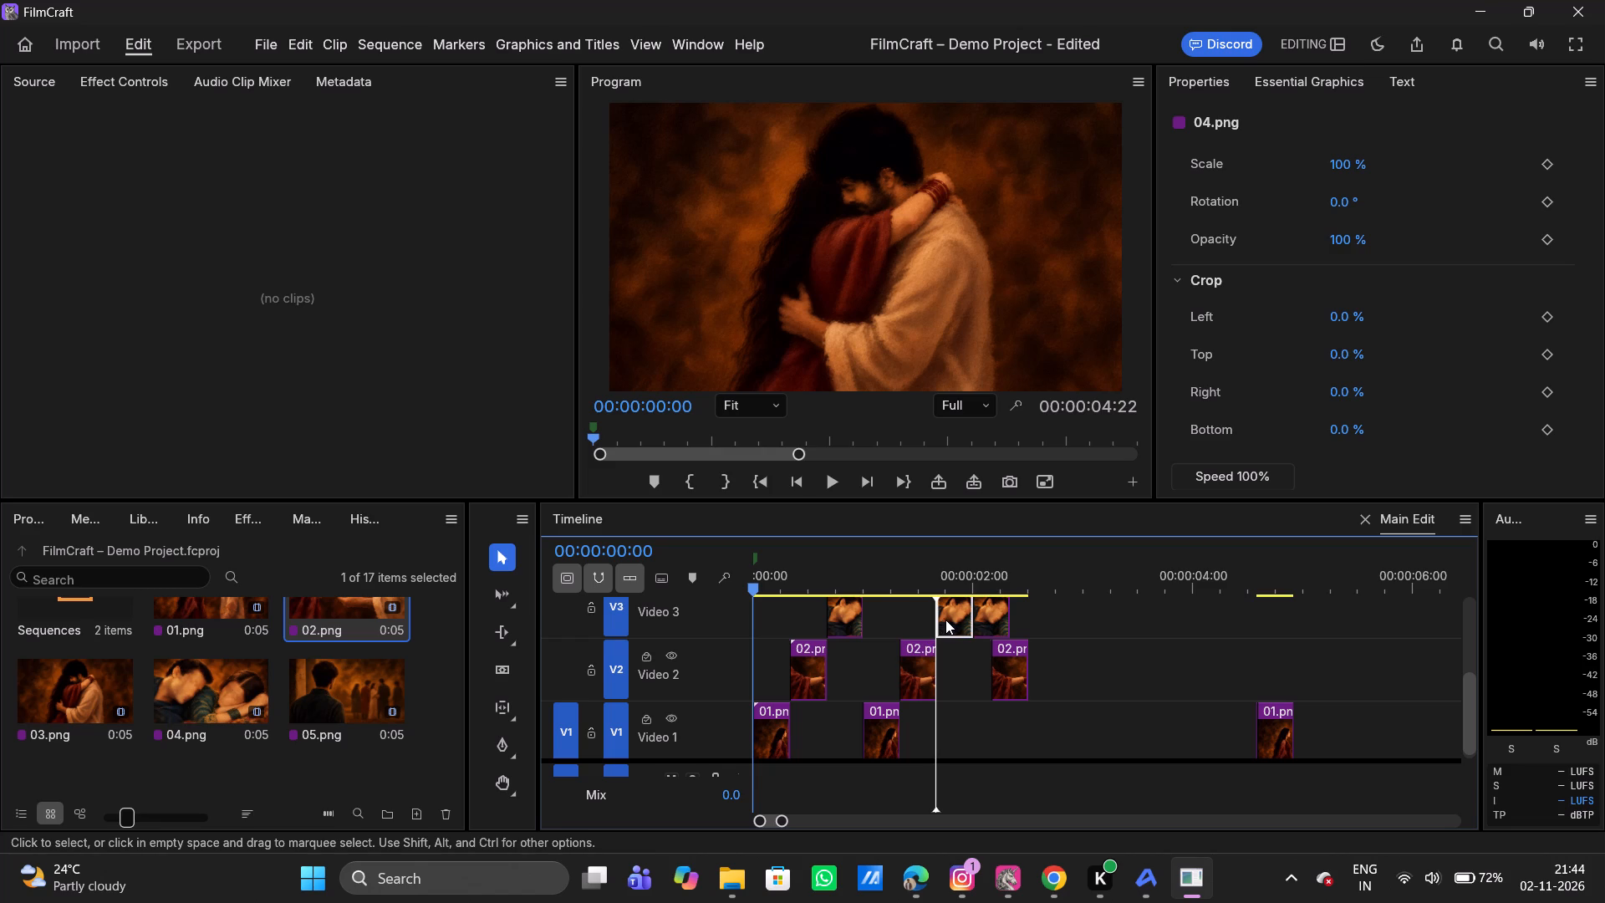
drag(1010, 651, 992, 655)
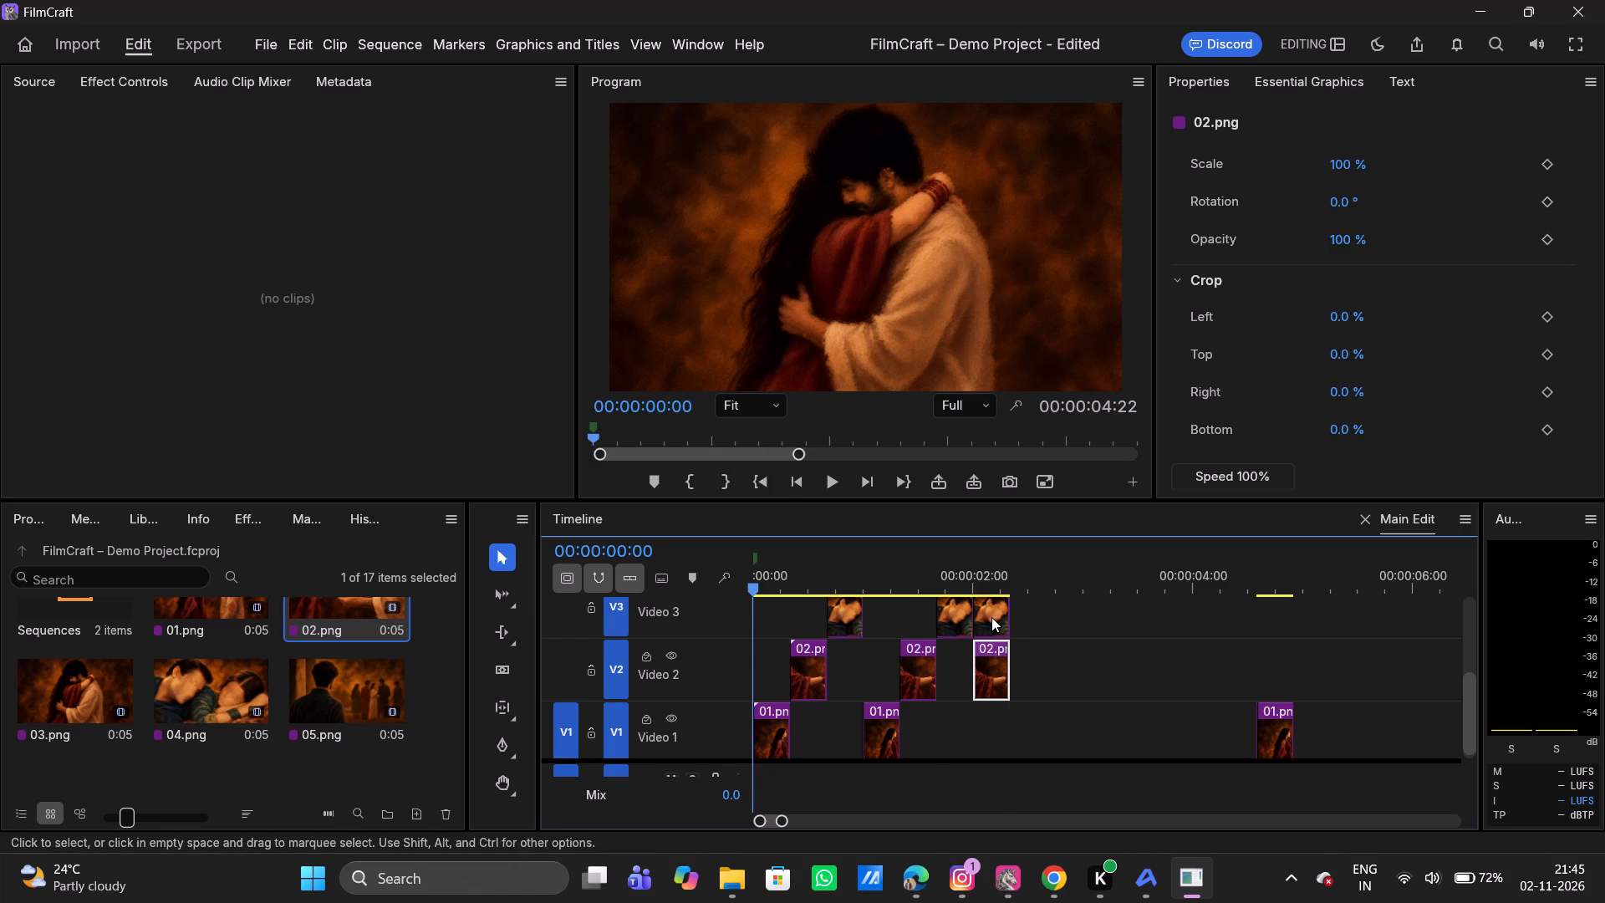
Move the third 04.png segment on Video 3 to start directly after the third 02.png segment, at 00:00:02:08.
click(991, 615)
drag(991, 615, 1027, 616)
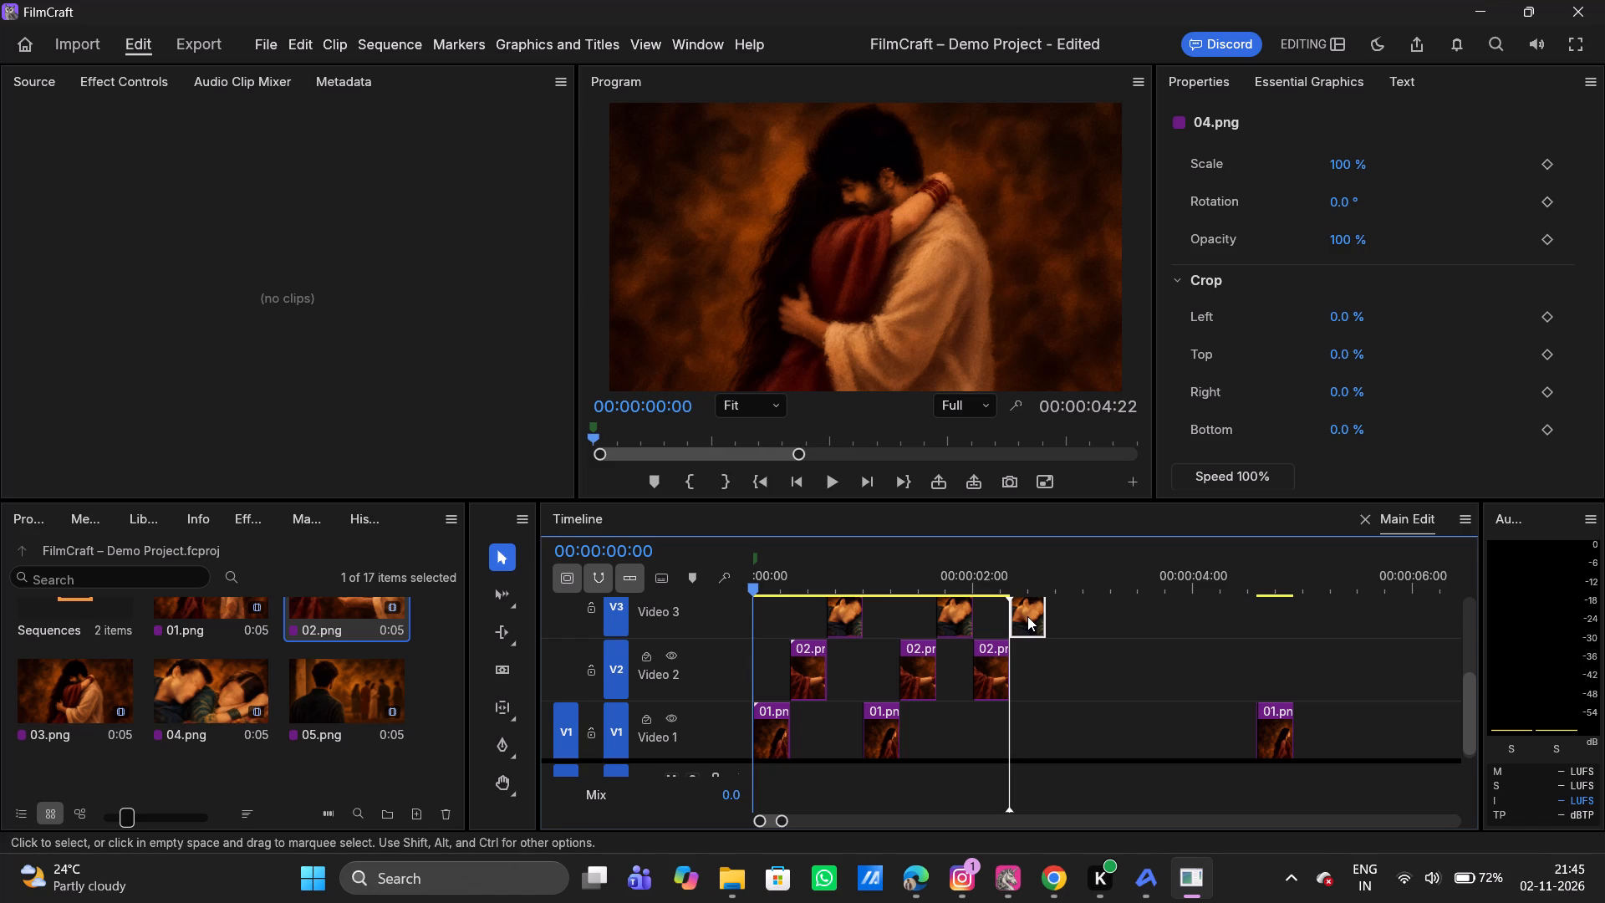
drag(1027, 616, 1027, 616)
Place the third 01.png segment on Video 1 at 00:00:02:08 and the third 04.png segment on Video 3 directly after it, at 00:00:02:16.
scroll(1071, 692, down, 1)
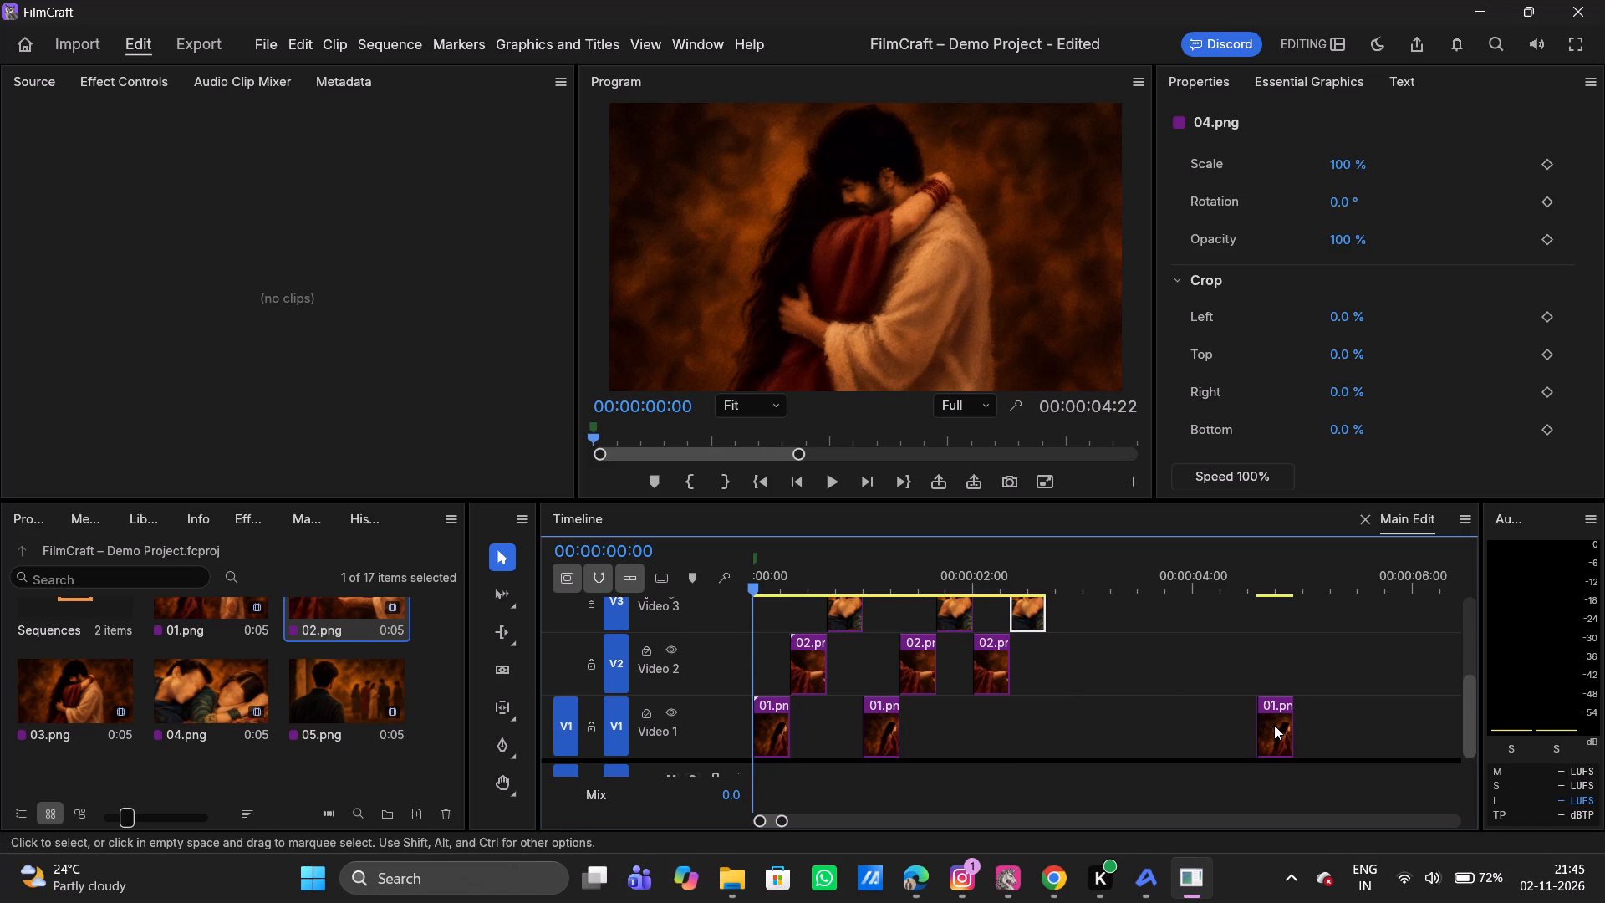
click(1273, 727)
drag(1273, 727, 1030, 744)
click(1029, 620)
drag(1029, 620, 1079, 615)
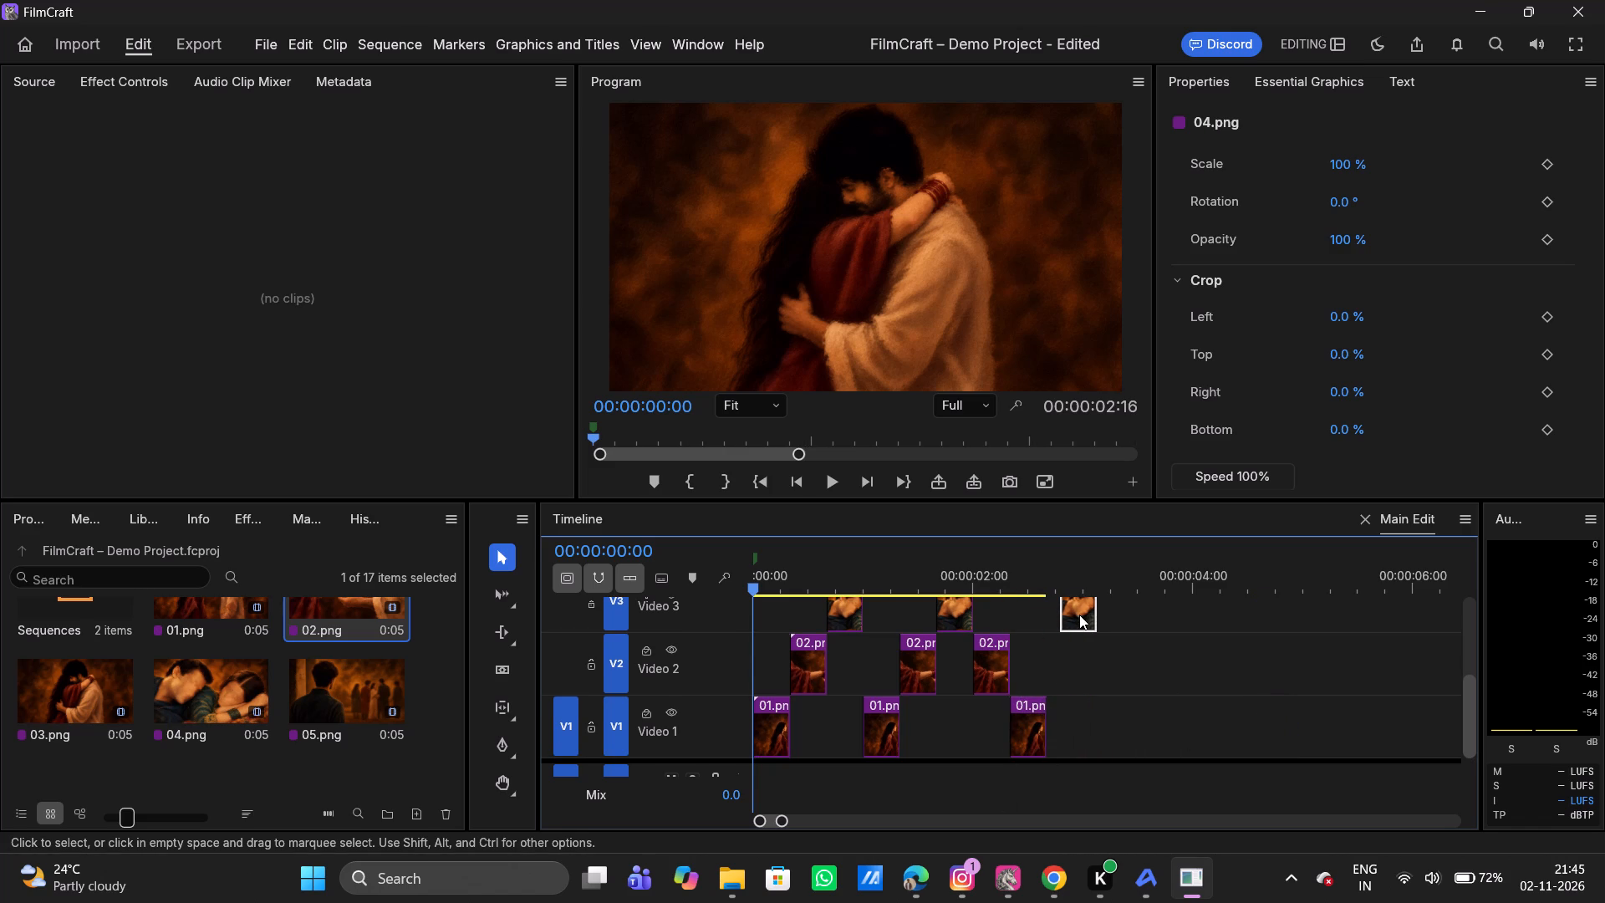
drag(1079, 615, 1067, 617)
Move the three 03.png segments on Video 4 together to start directly after the third 04.png segment, at 00:00:03:00.
scroll(1128, 667, up, 1)
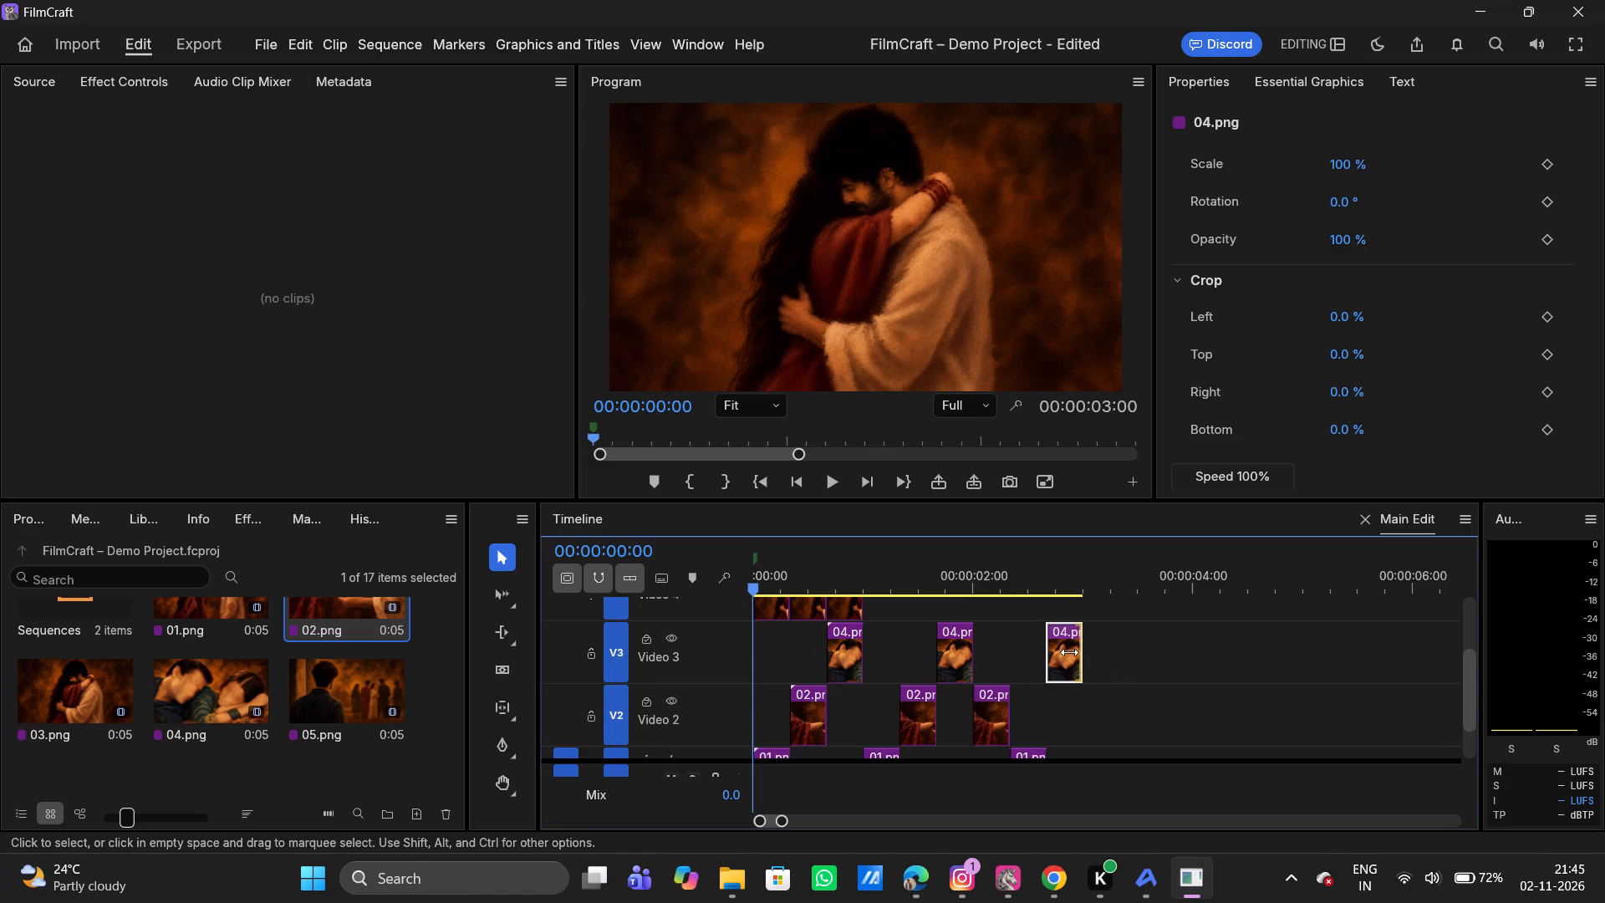
scroll(1048, 657, up, 1)
click(771, 640)
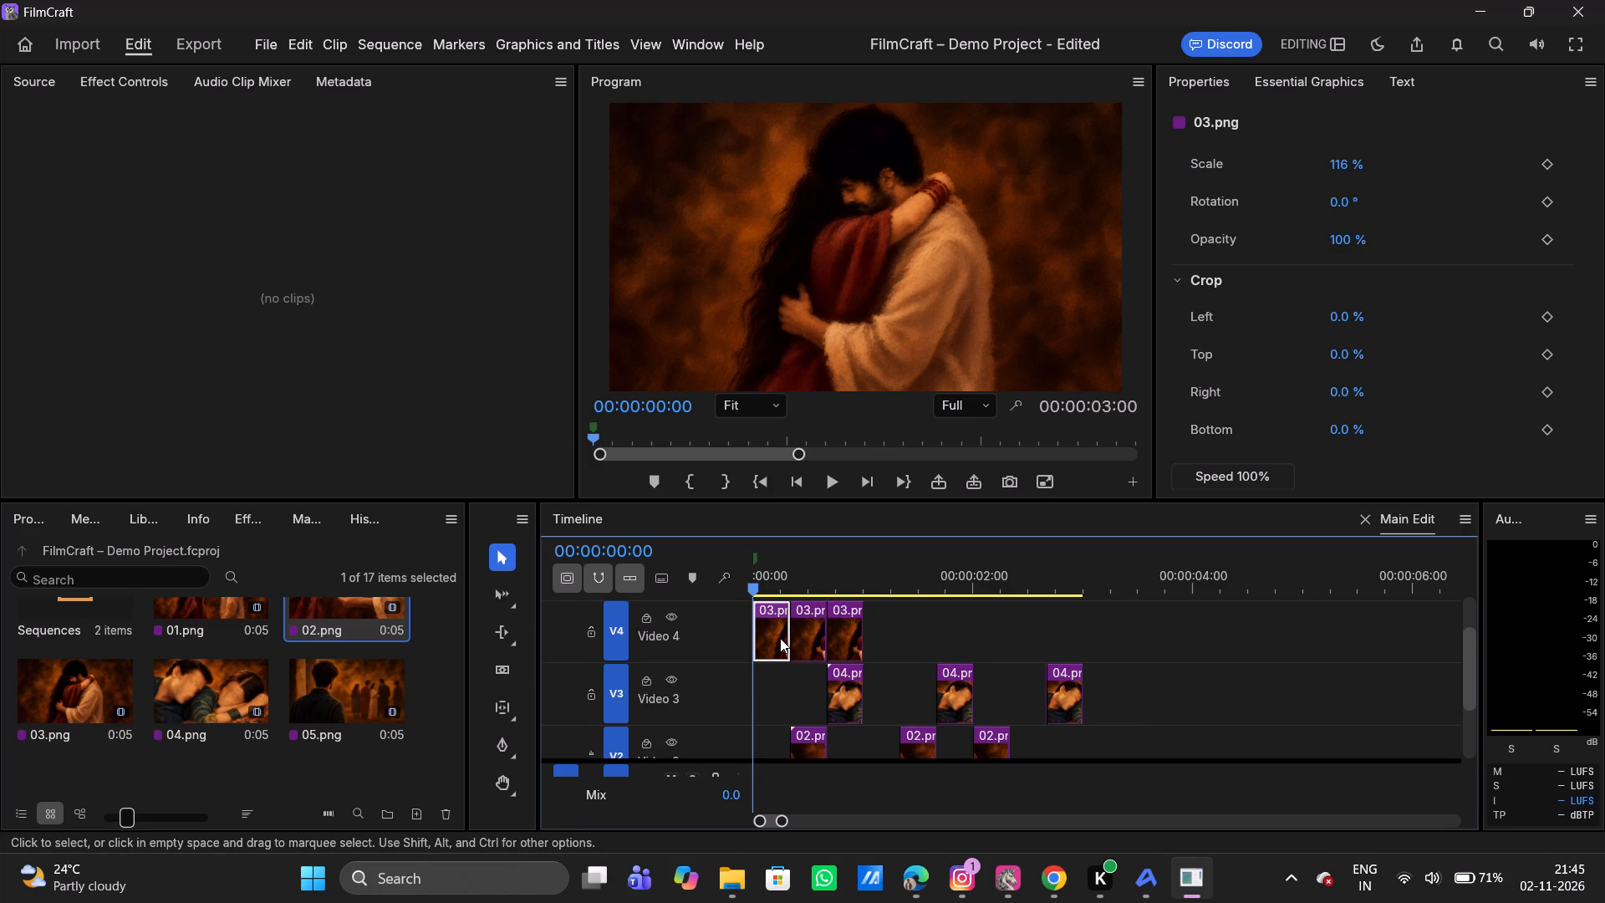
drag(909, 635, 782, 649)
drag(773, 631, 1100, 630)
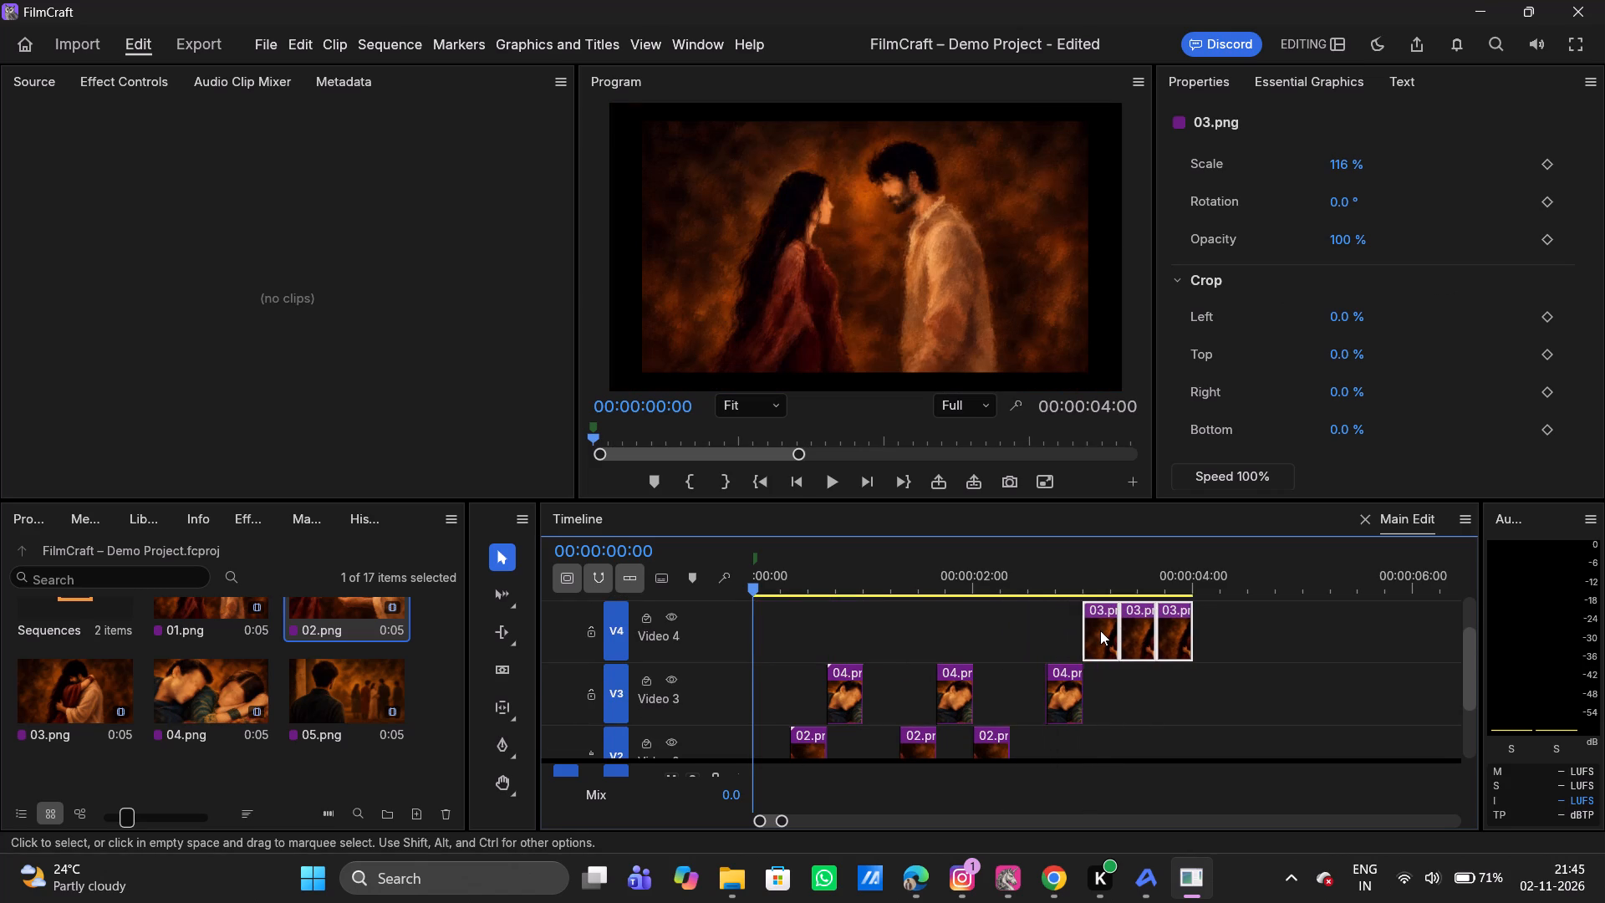
click(1185, 688)
click(1109, 642)
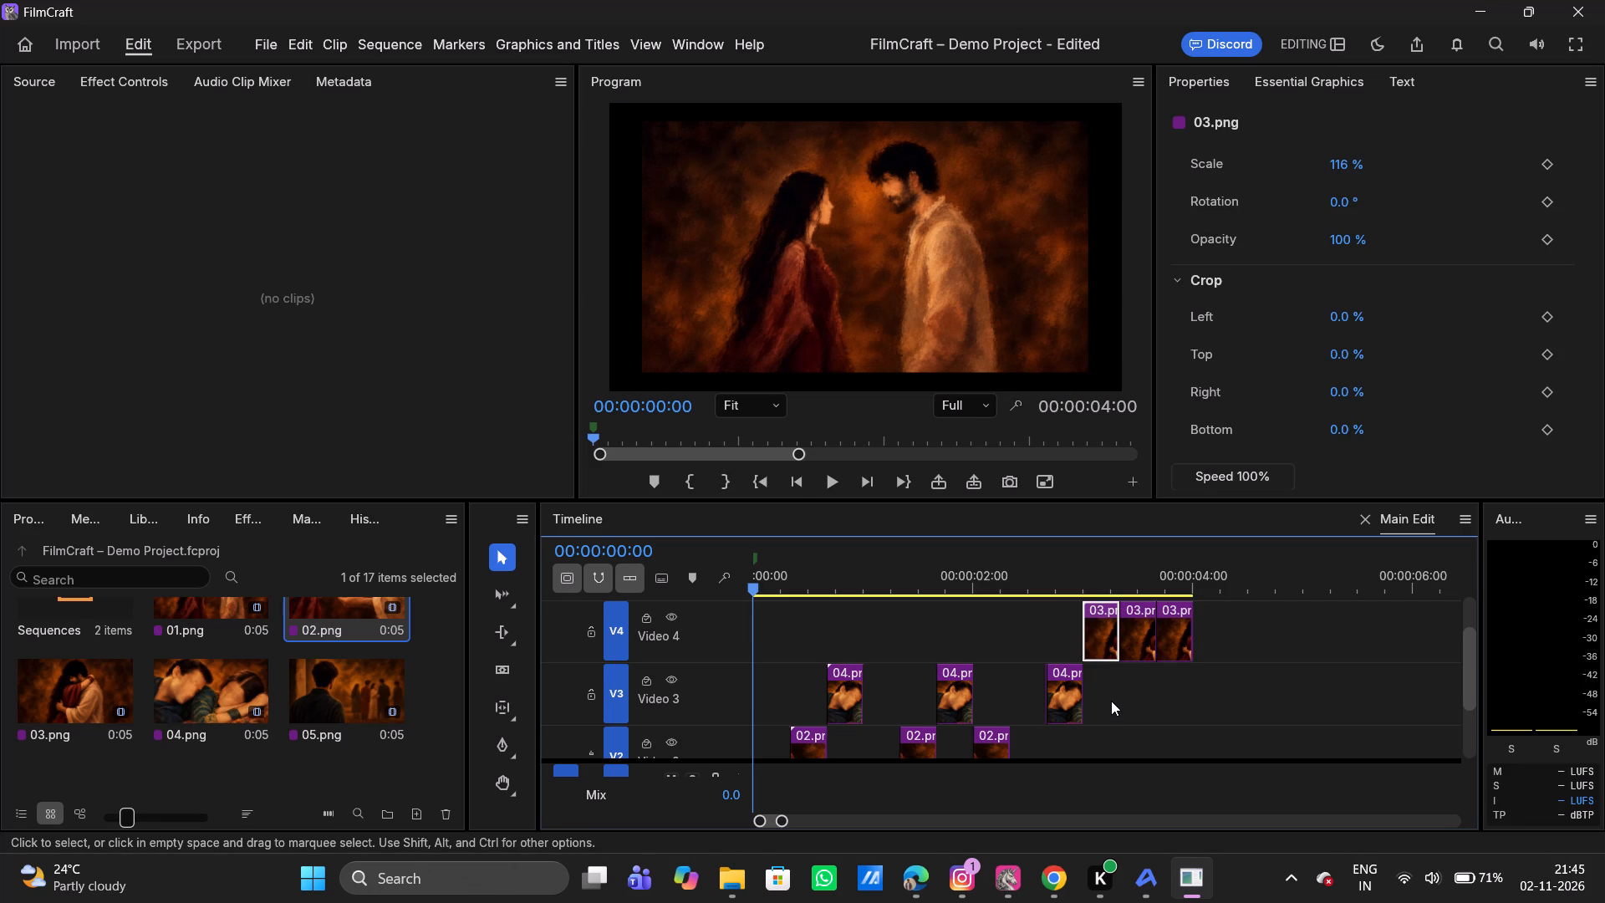
Scrub across the first 01.png segment and return the playhead to 00:00:00:00.
scroll(1111, 701, down, 1)
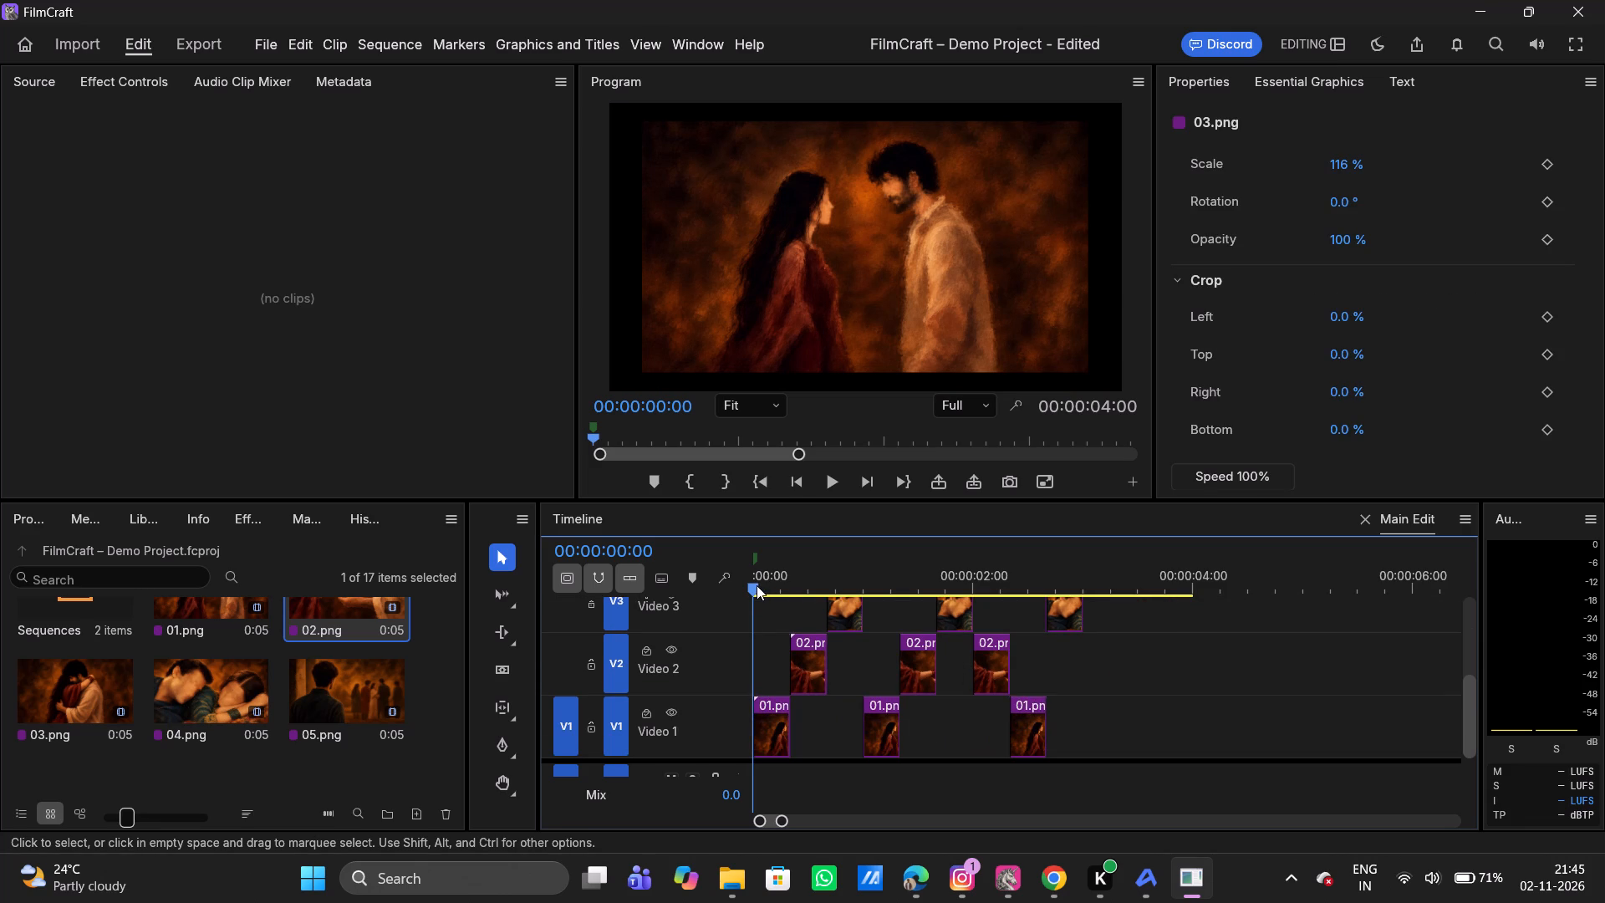
drag(757, 585, 783, 584)
drag(755, 587, 758, 586)
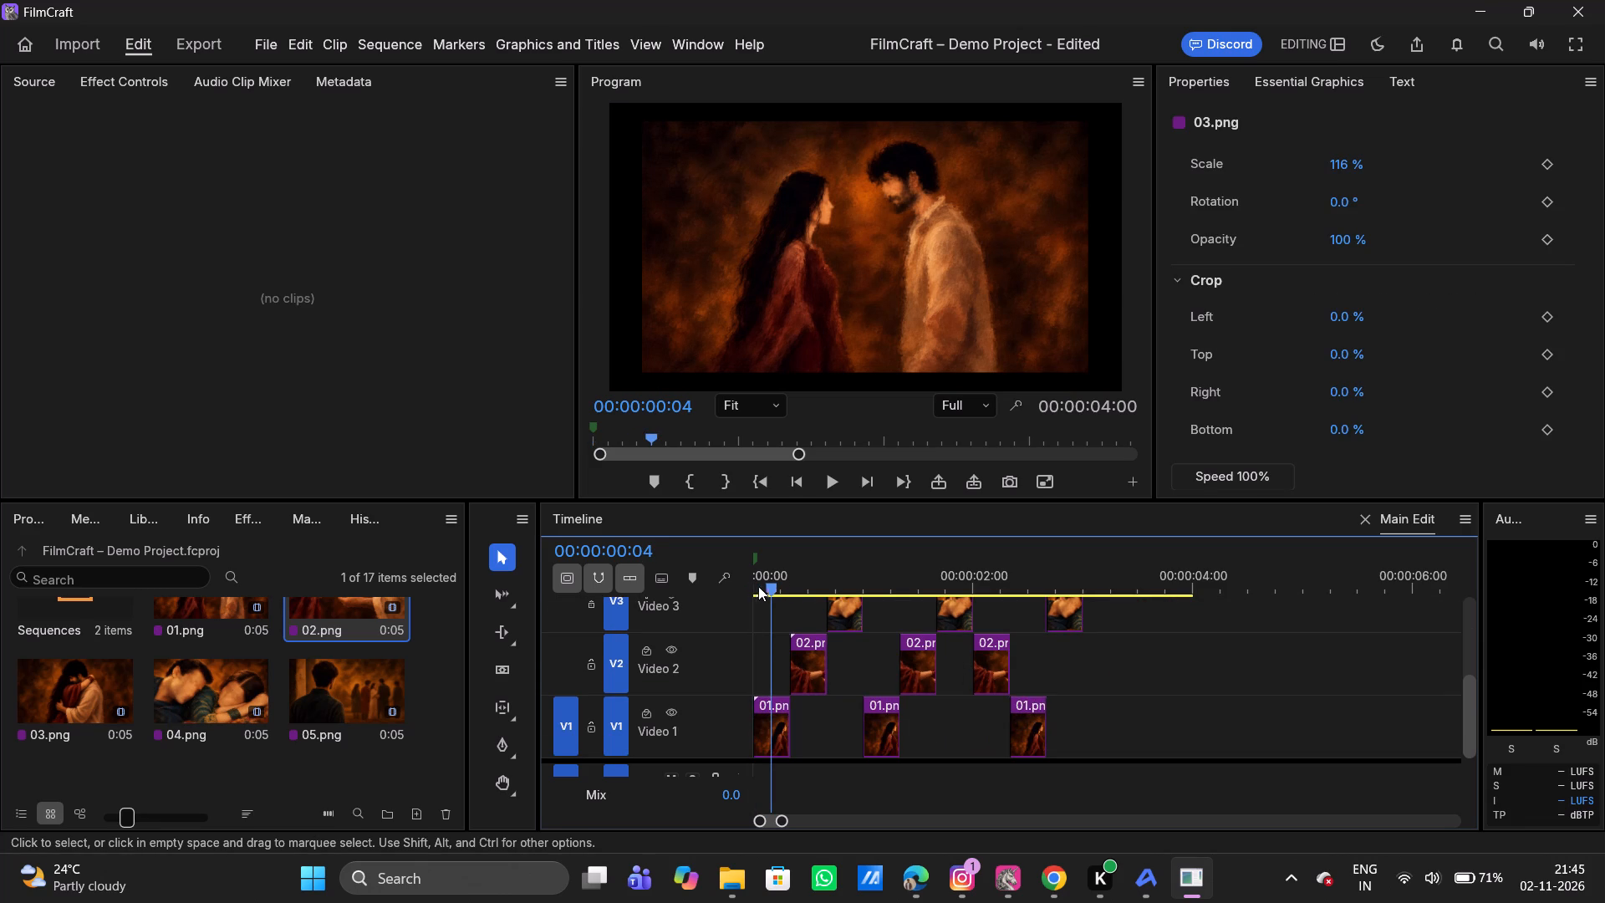
drag(758, 586, 779, 582)
drag(779, 582, 747, 584)
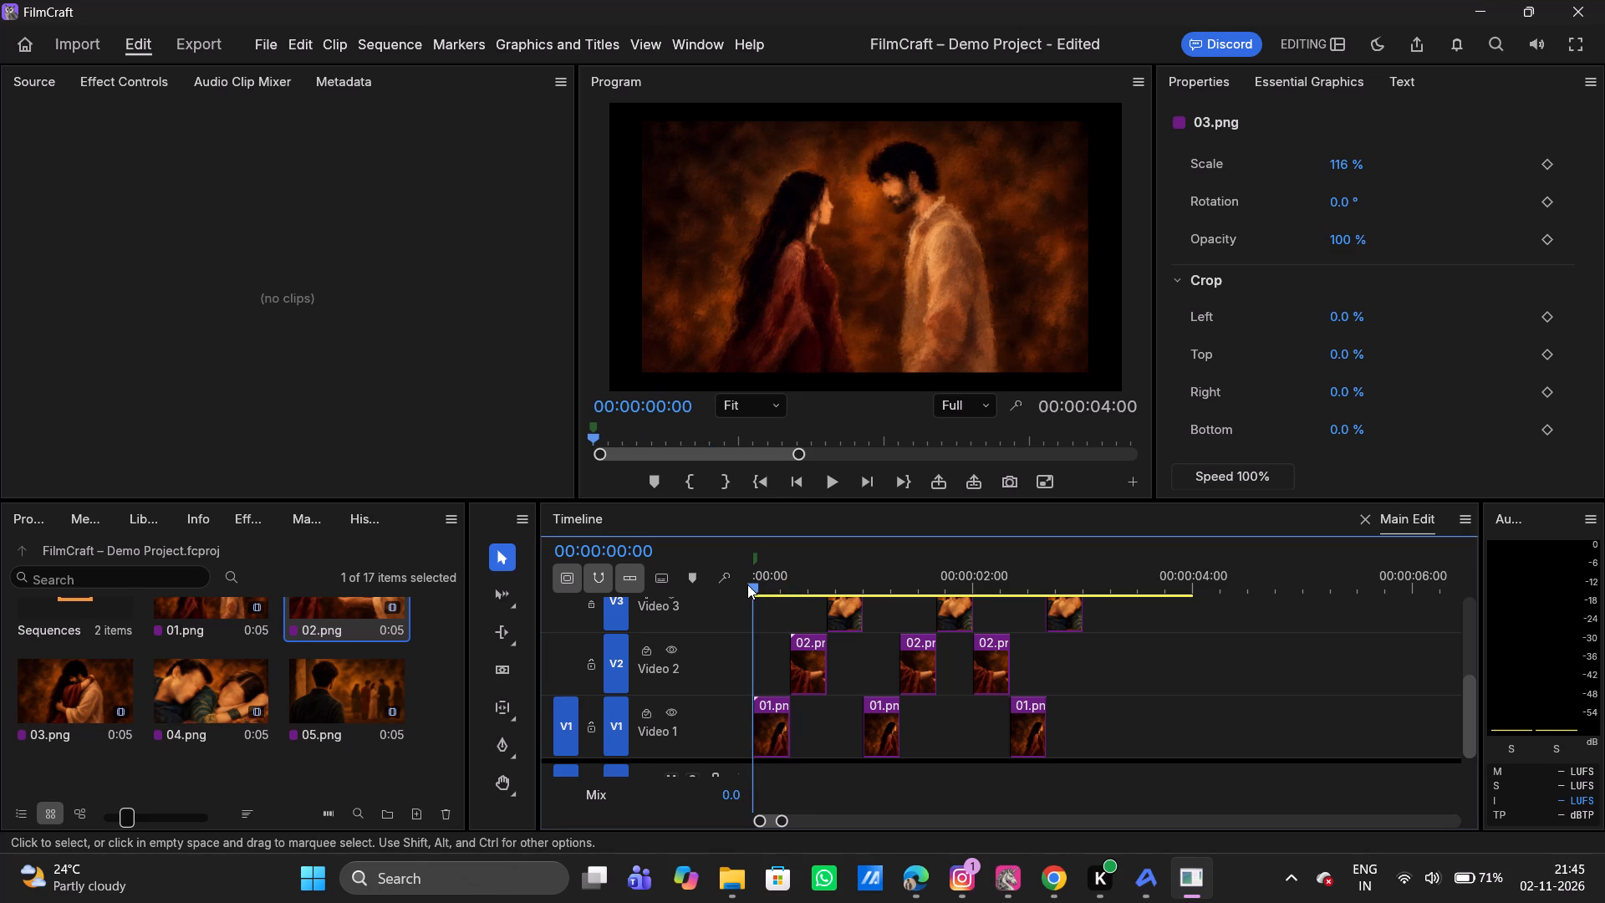
Select all the 01.png, 02.png, 04.png and 03.png segments across Video 1 to Video 4 and set Scale to 117 %.
click(771, 723)
scroll(771, 723, up, 1)
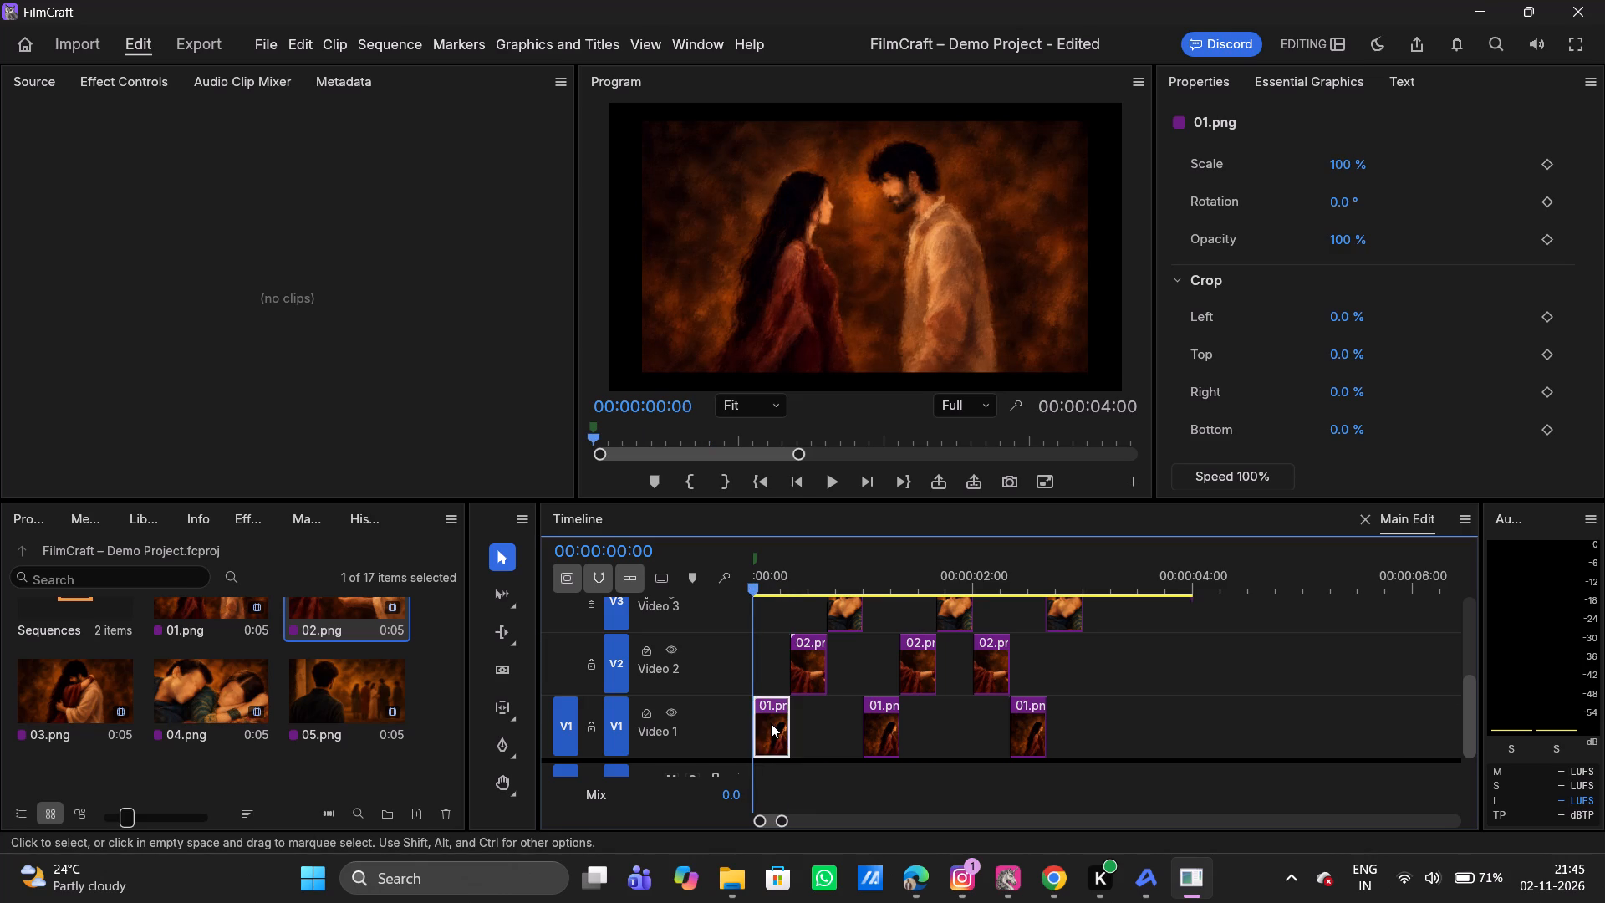
scroll(771, 723, up, 1)
scroll(1093, 714, down, 1)
scroll(859, 727, down, 1)
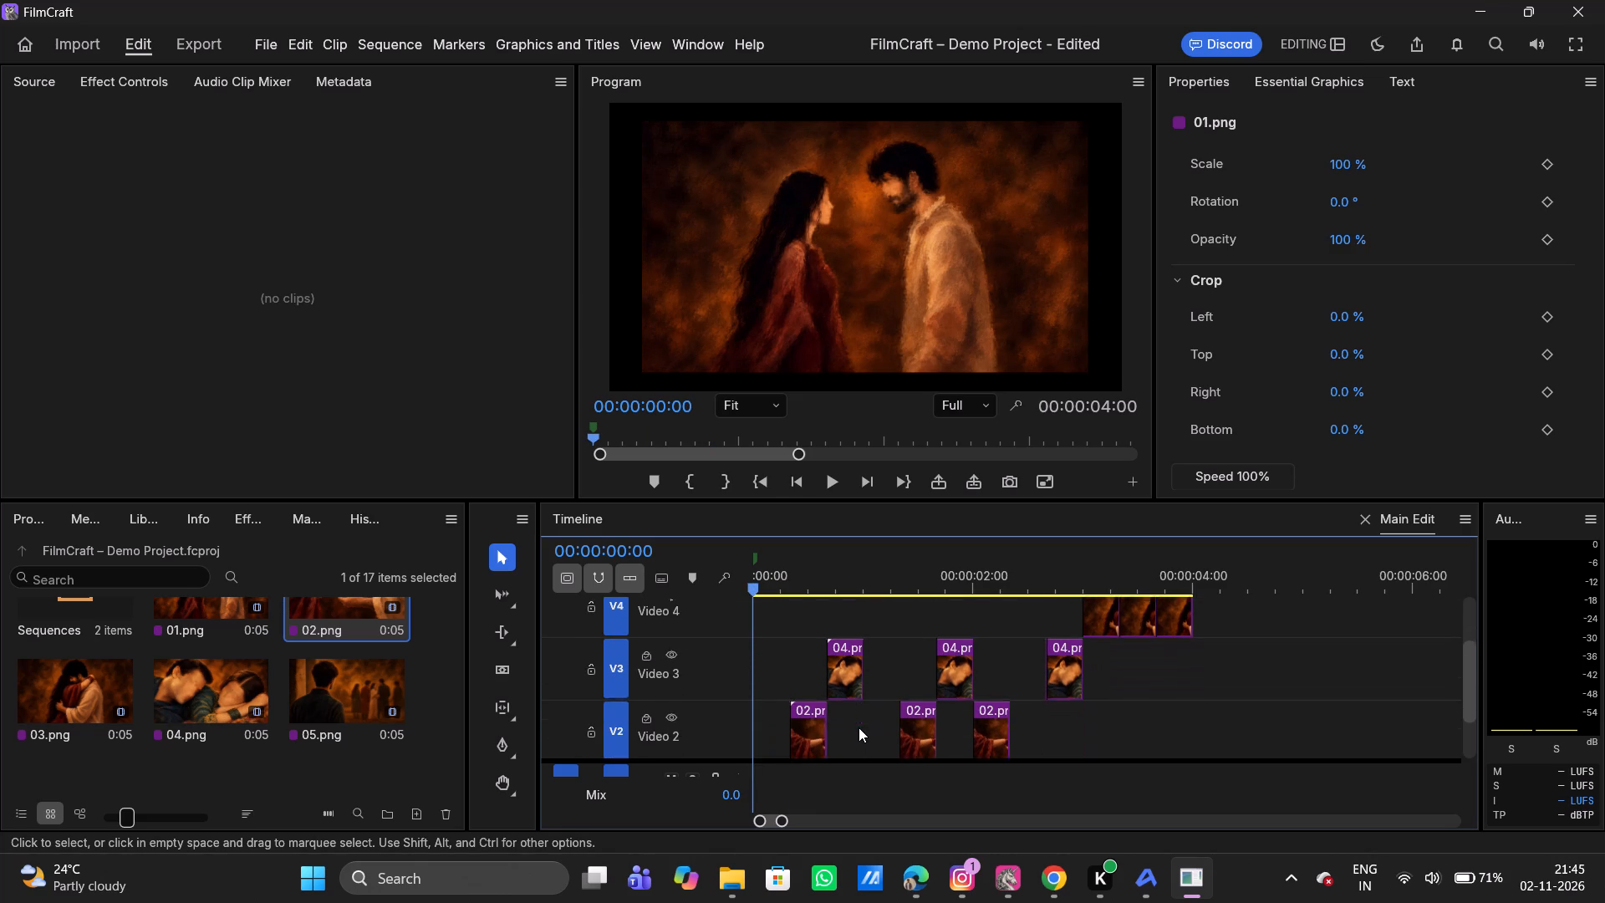
shift+click(799, 706)
shift+click(838, 661)
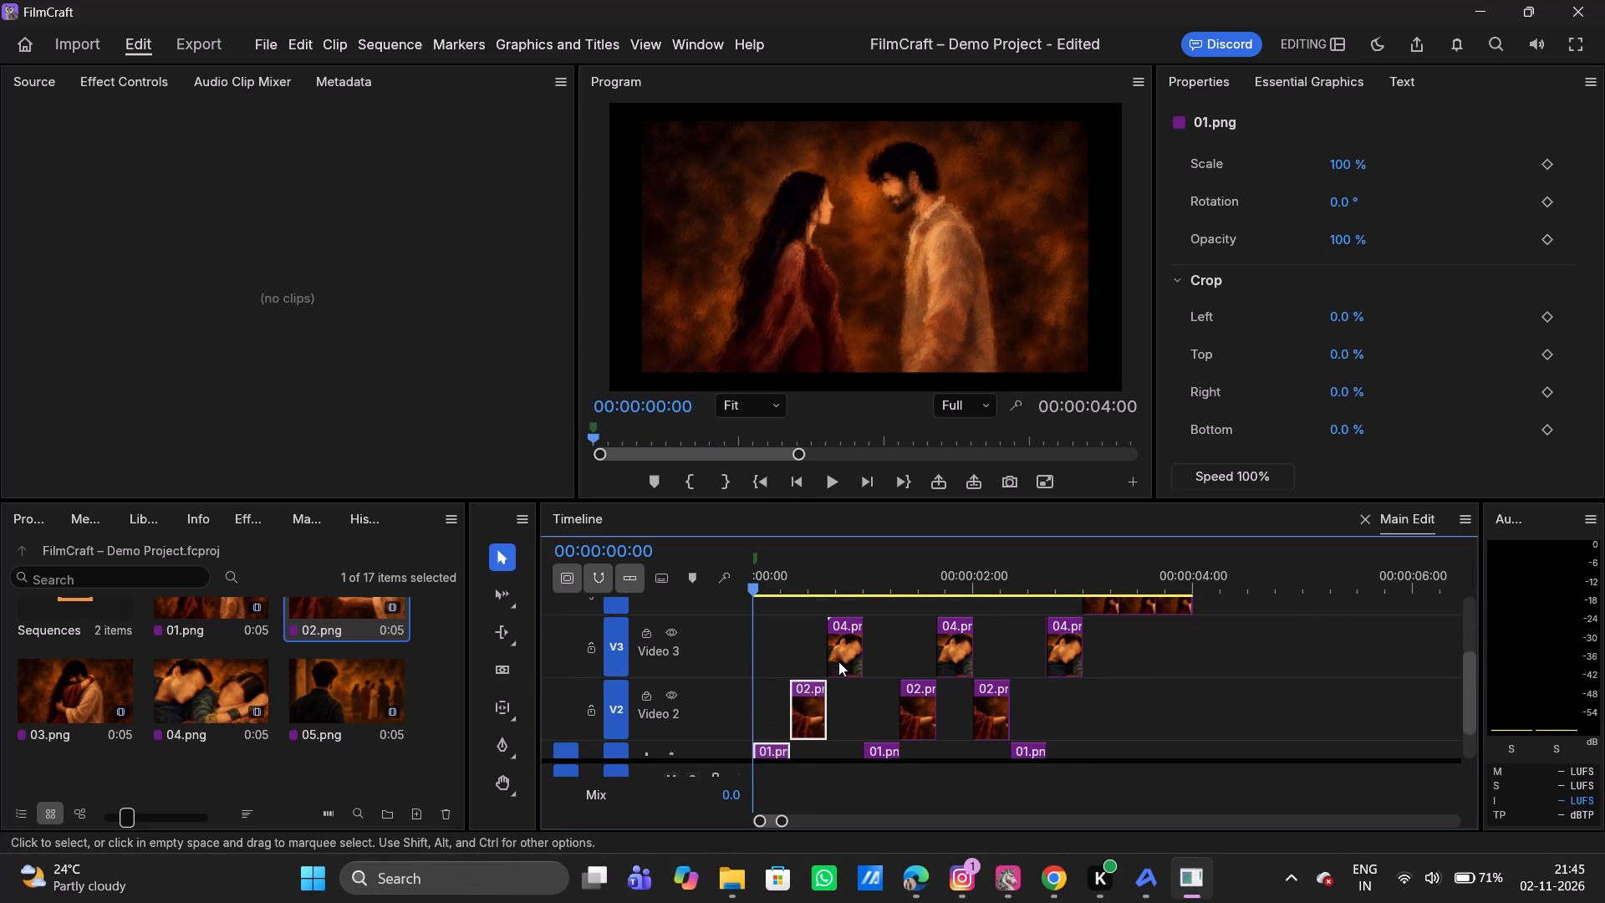
shift+click(954, 651)
shift+click(919, 697)
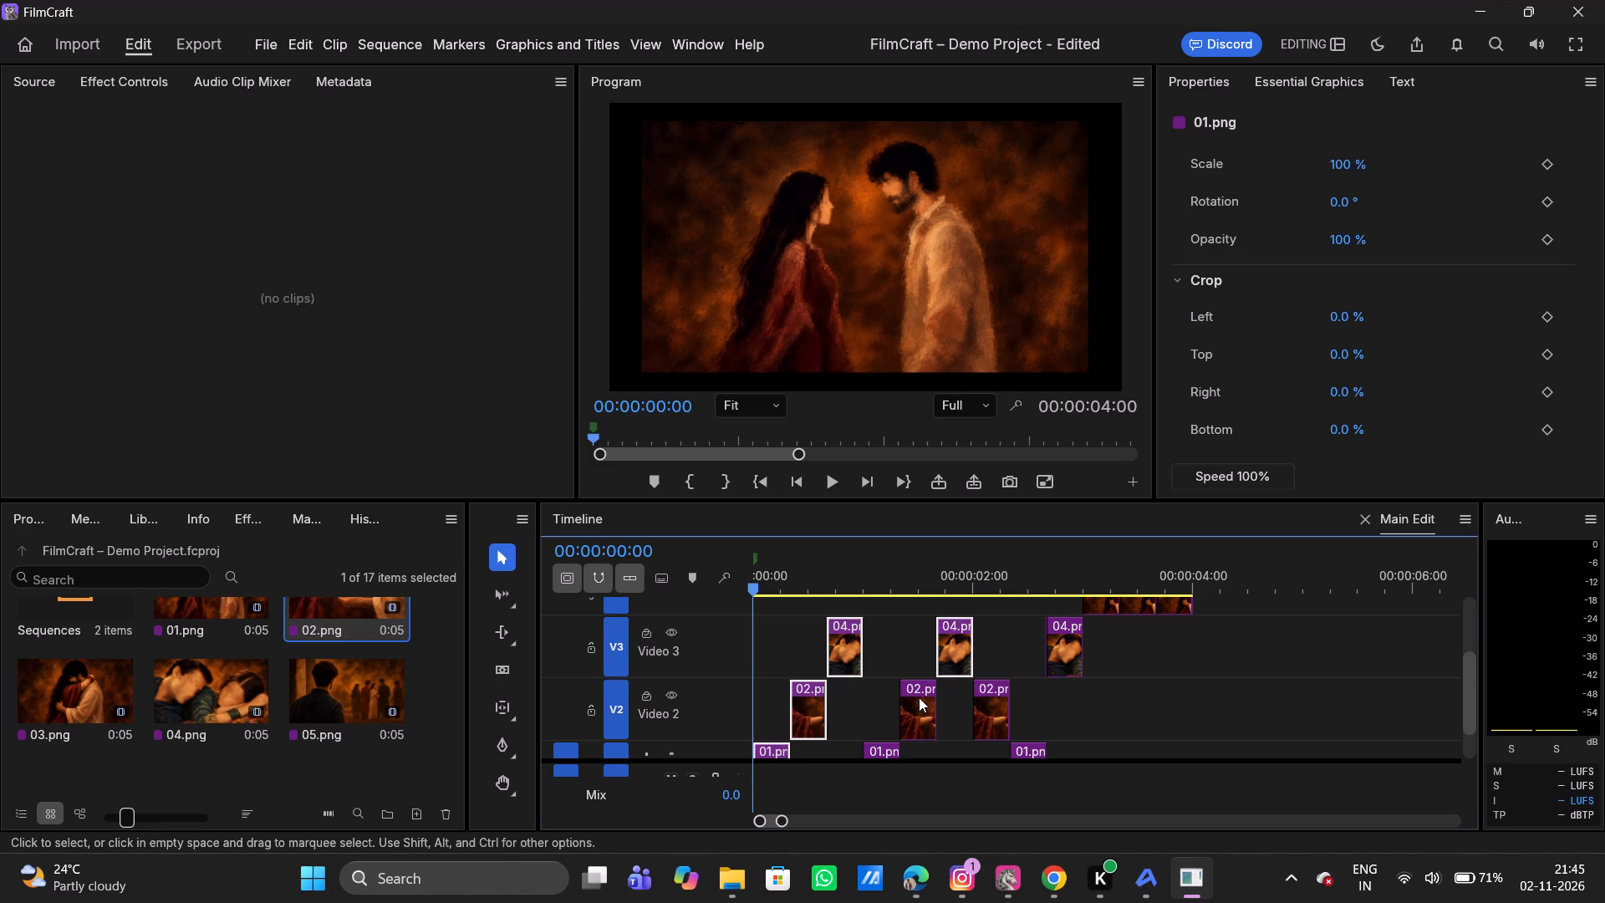
scroll(904, 727, down, 1)
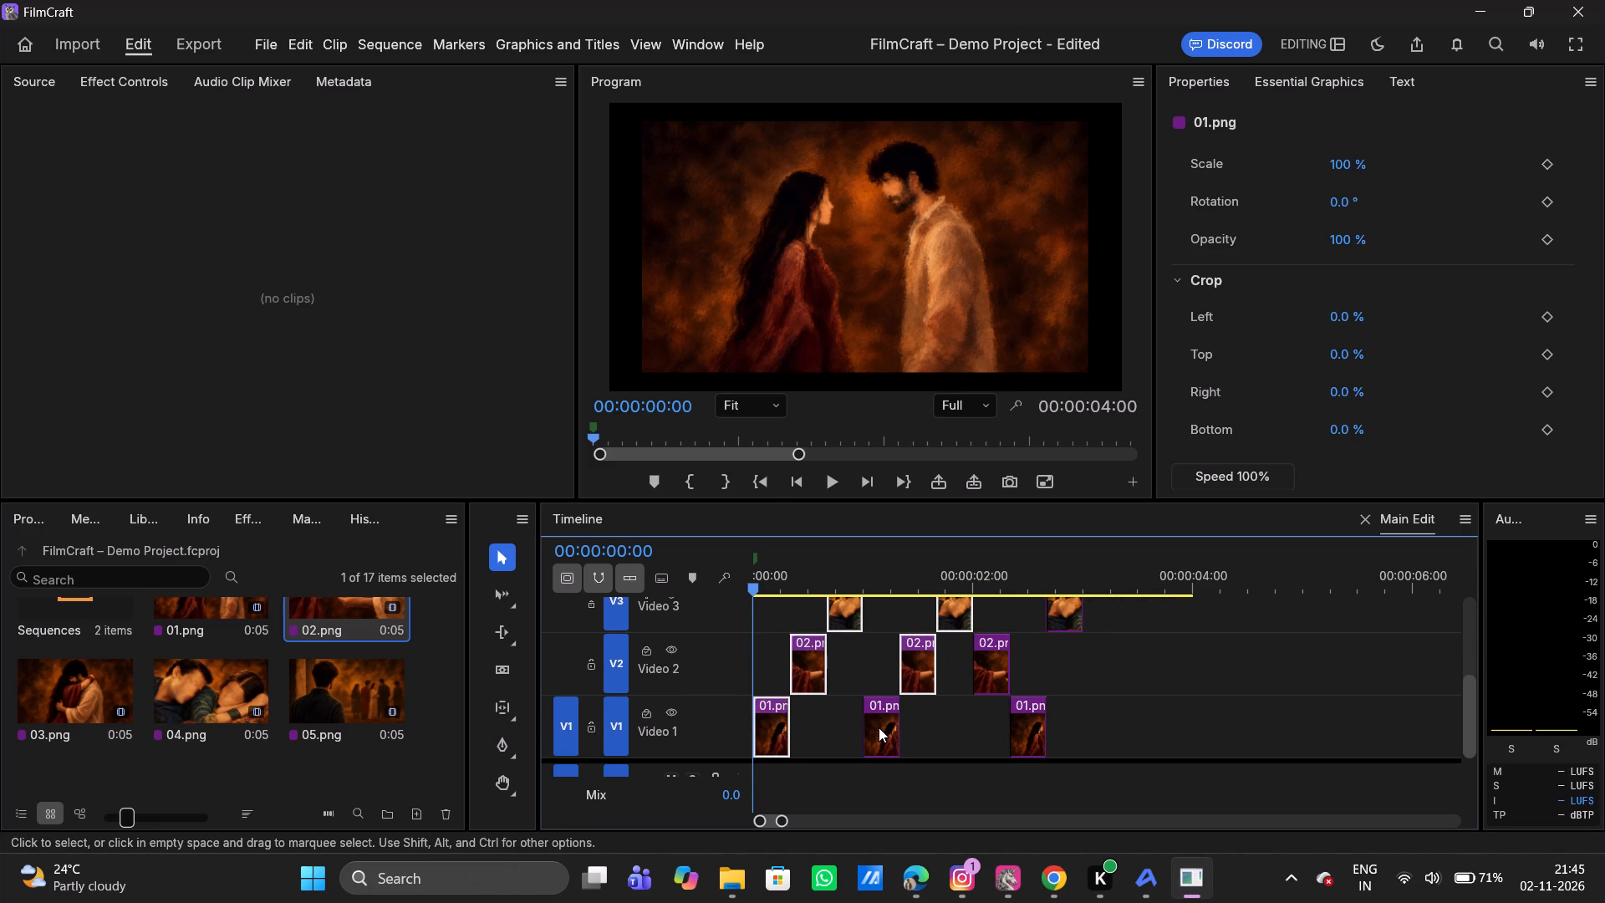
shift+click(879, 727)
shift+click(986, 676)
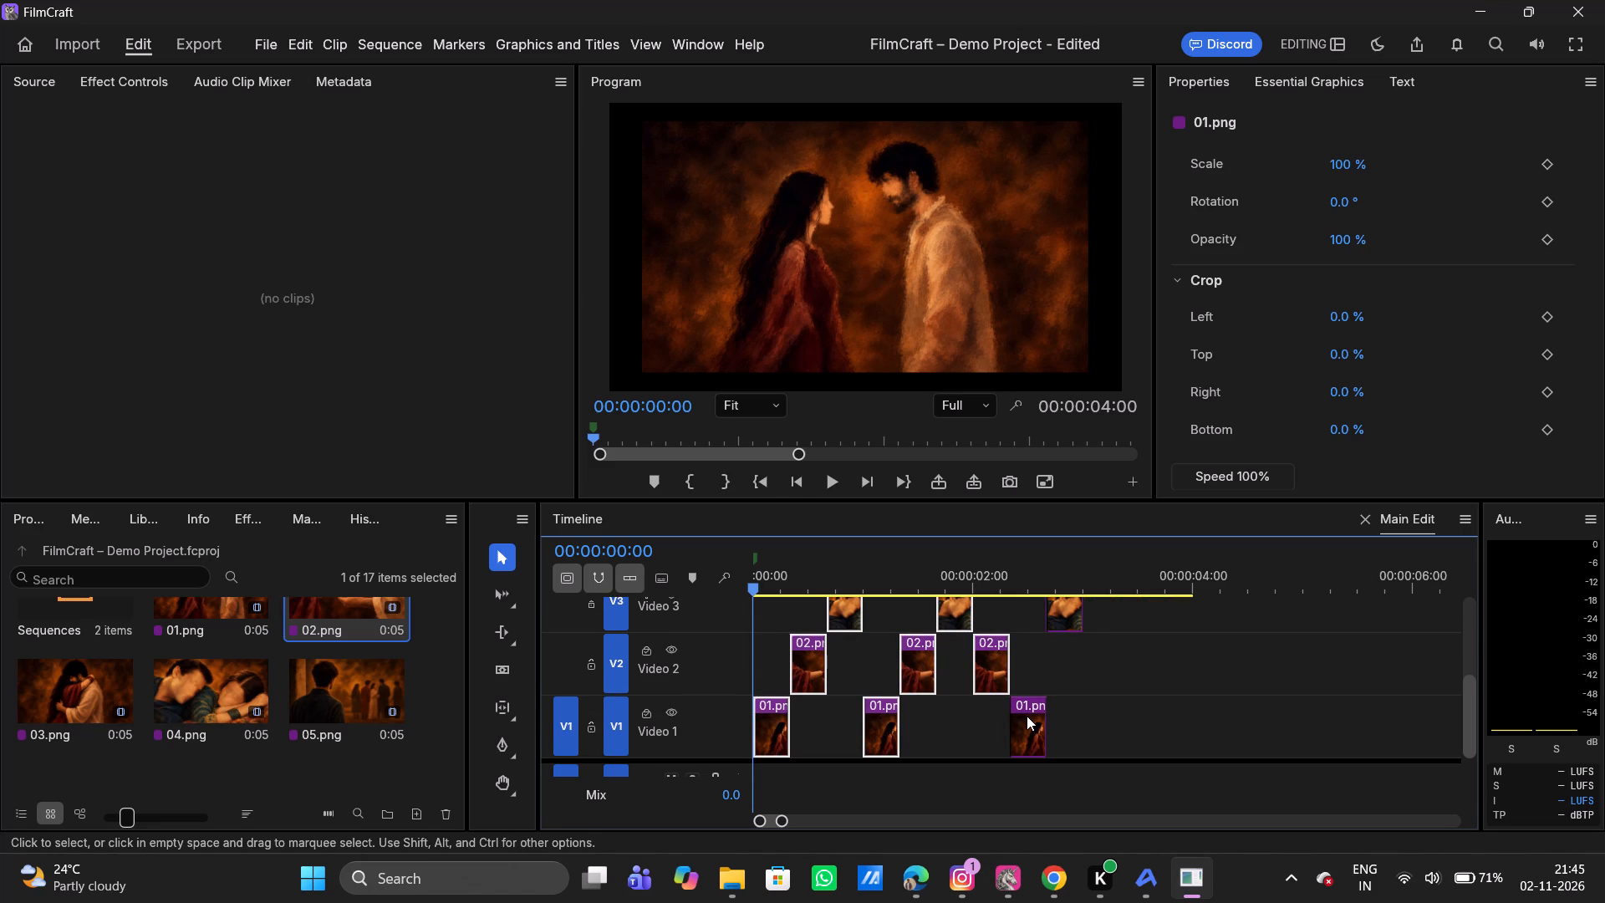
shift+click(1027, 716)
scroll(1088, 681, up, 1)
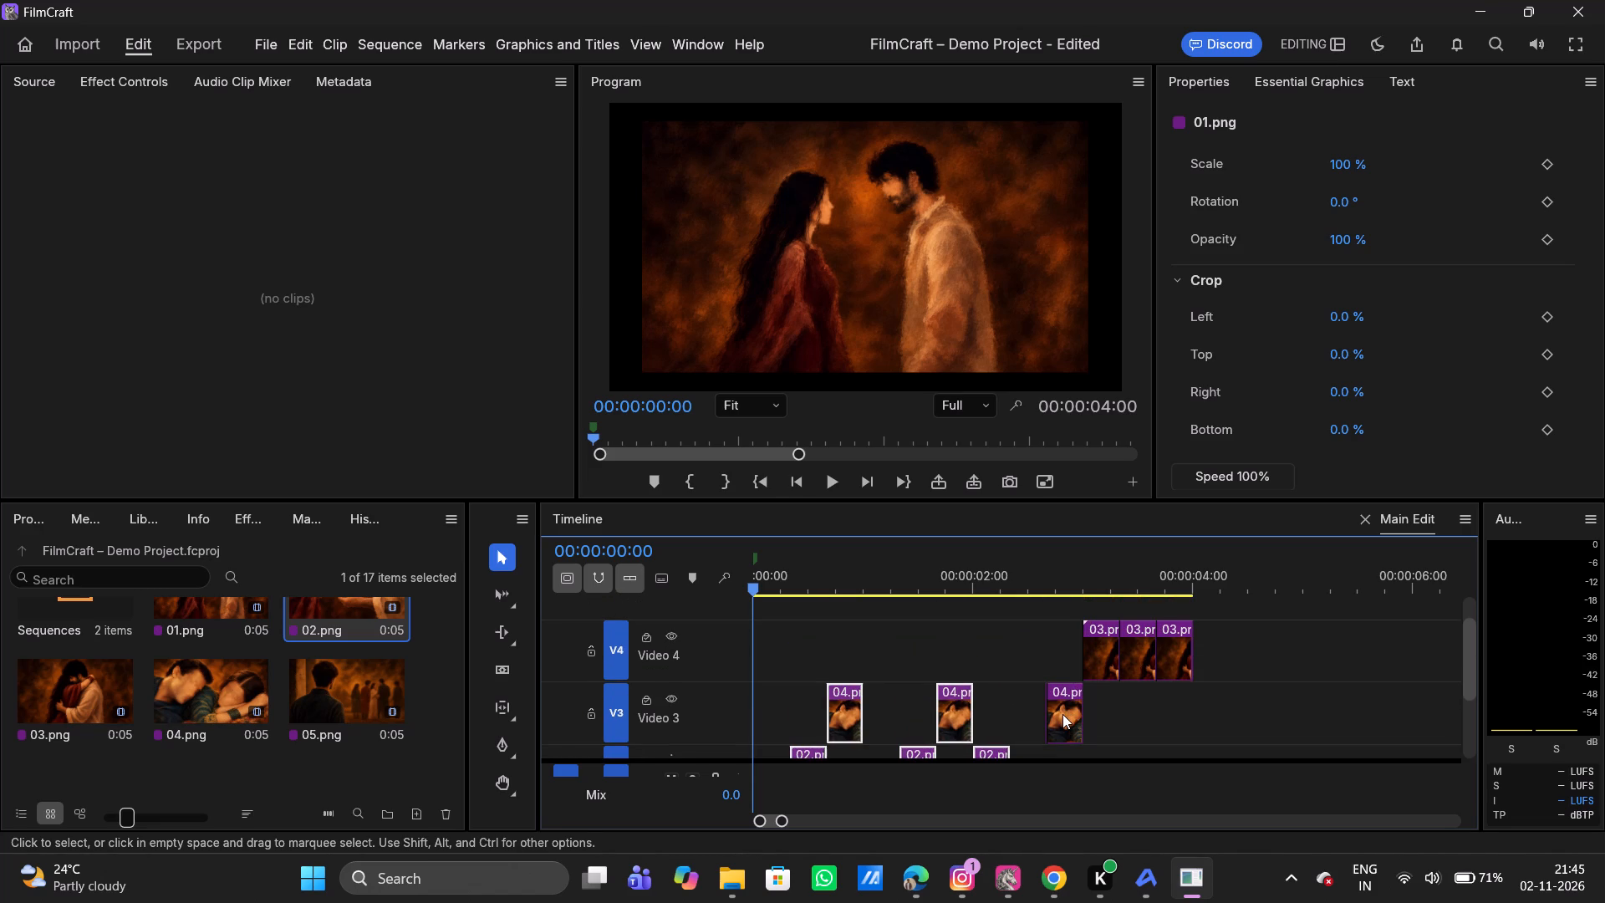
shift+click(1062, 714)
shift+click(1095, 665)
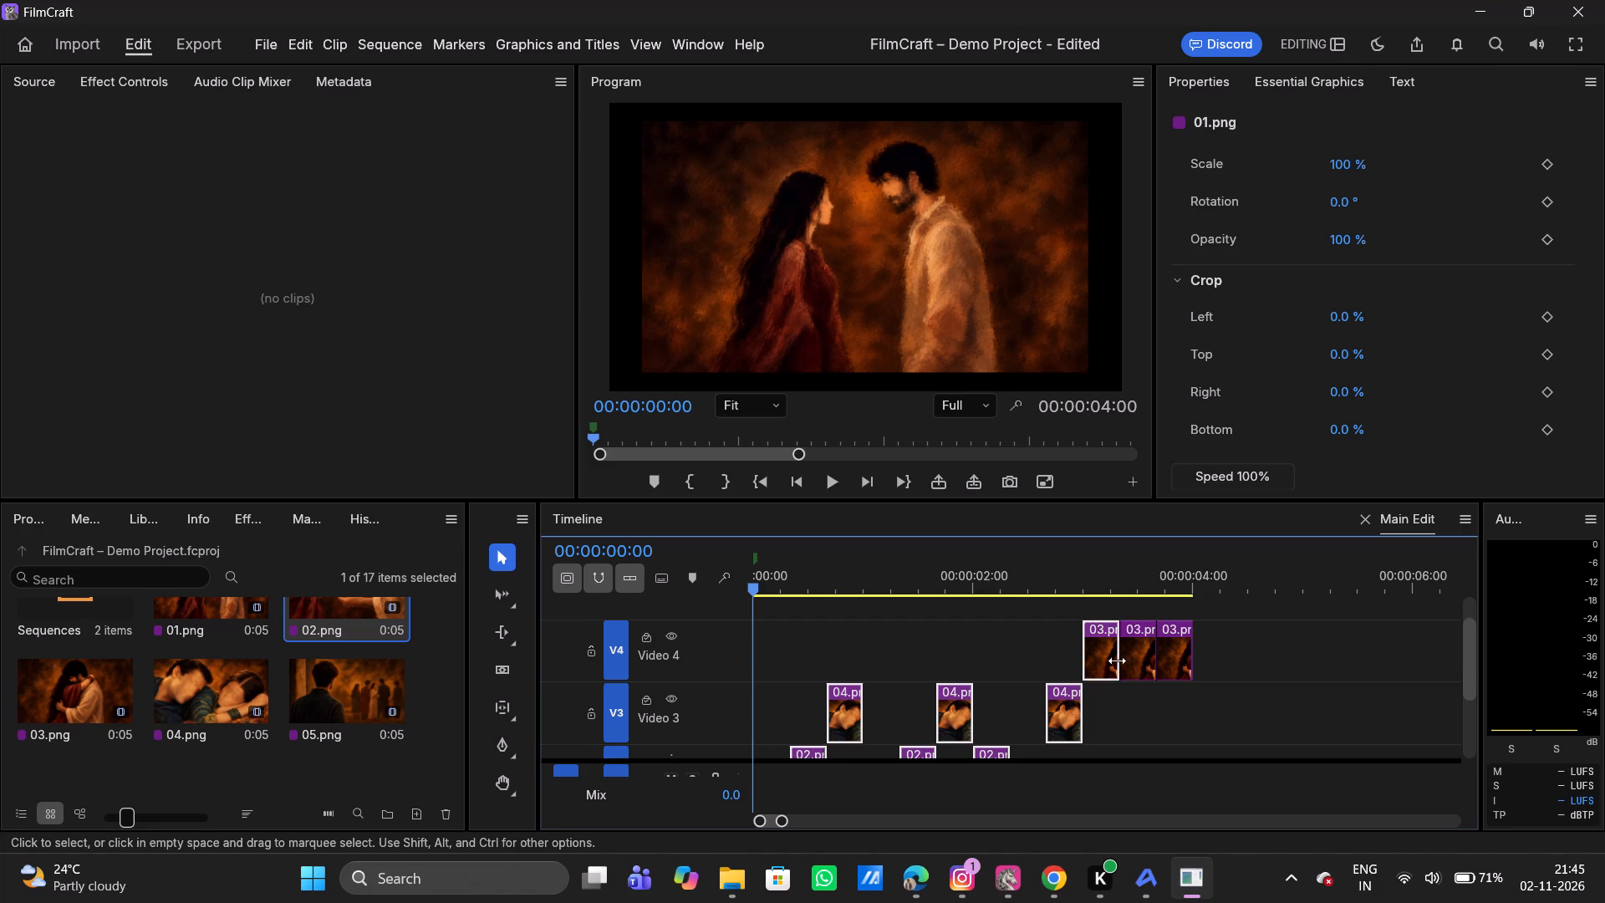
shift+click(1135, 658)
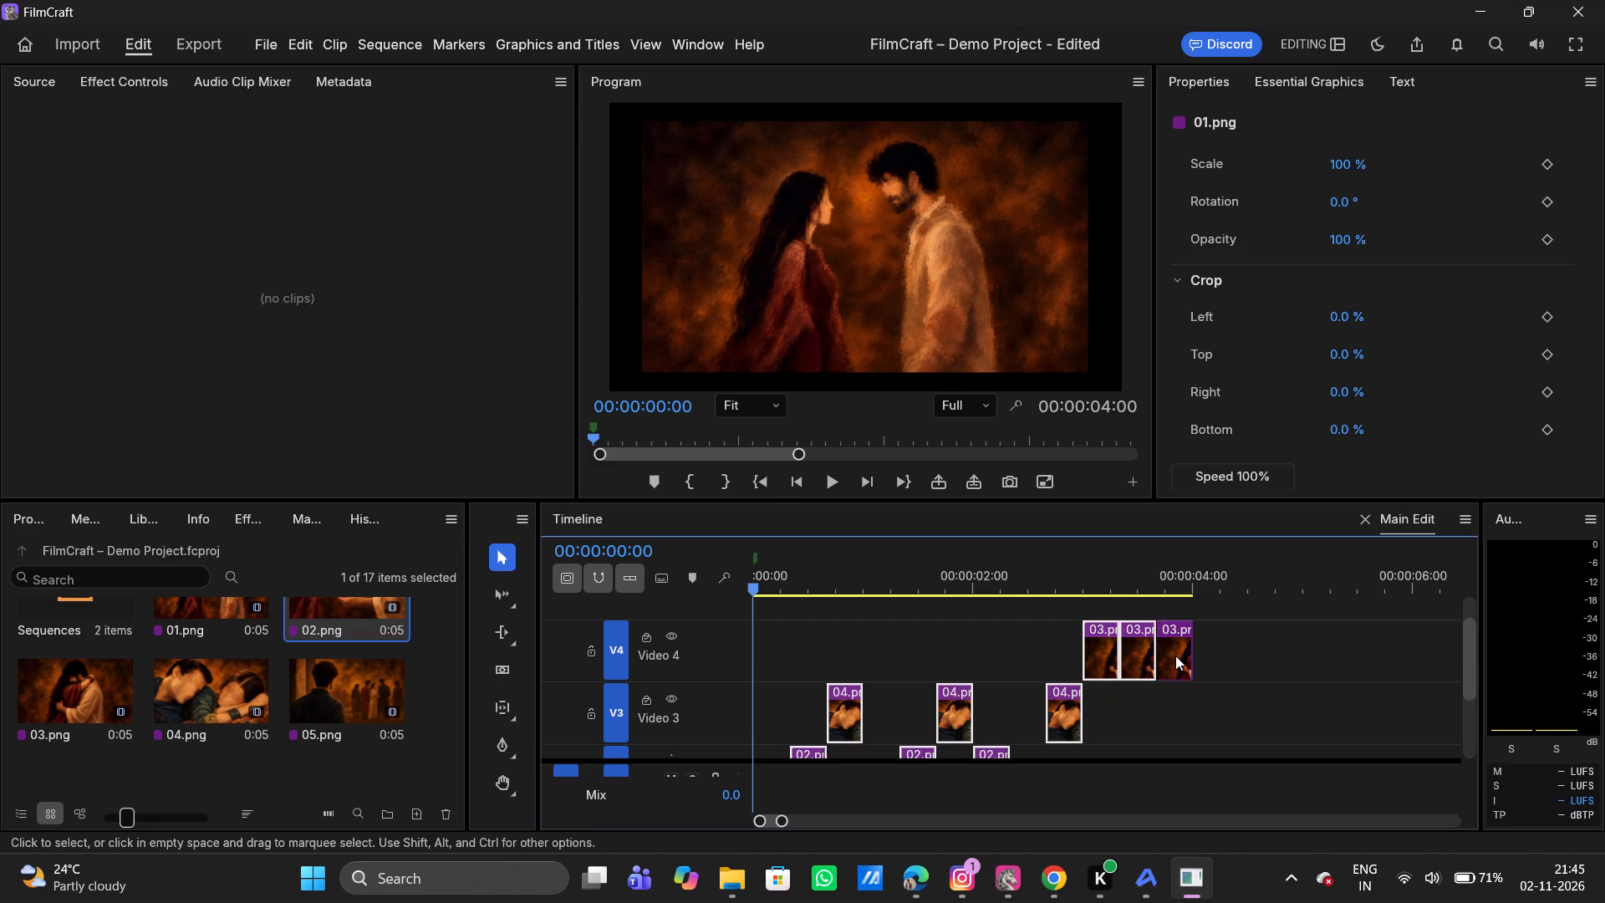
shift+click(1175, 656)
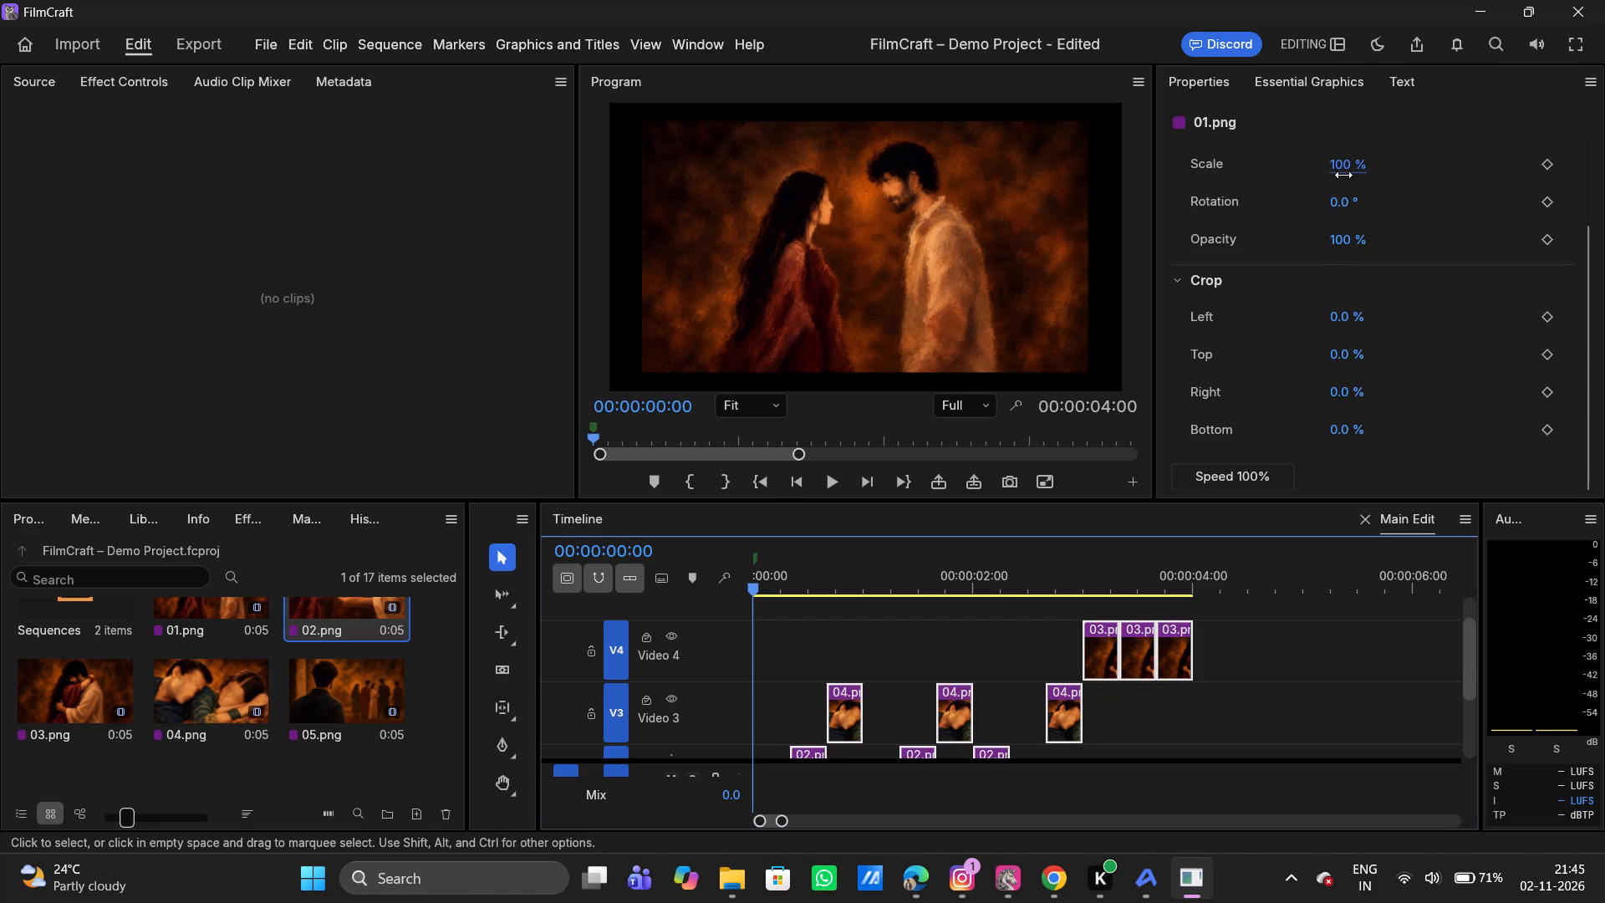
drag(1343, 175, 1381, 169)
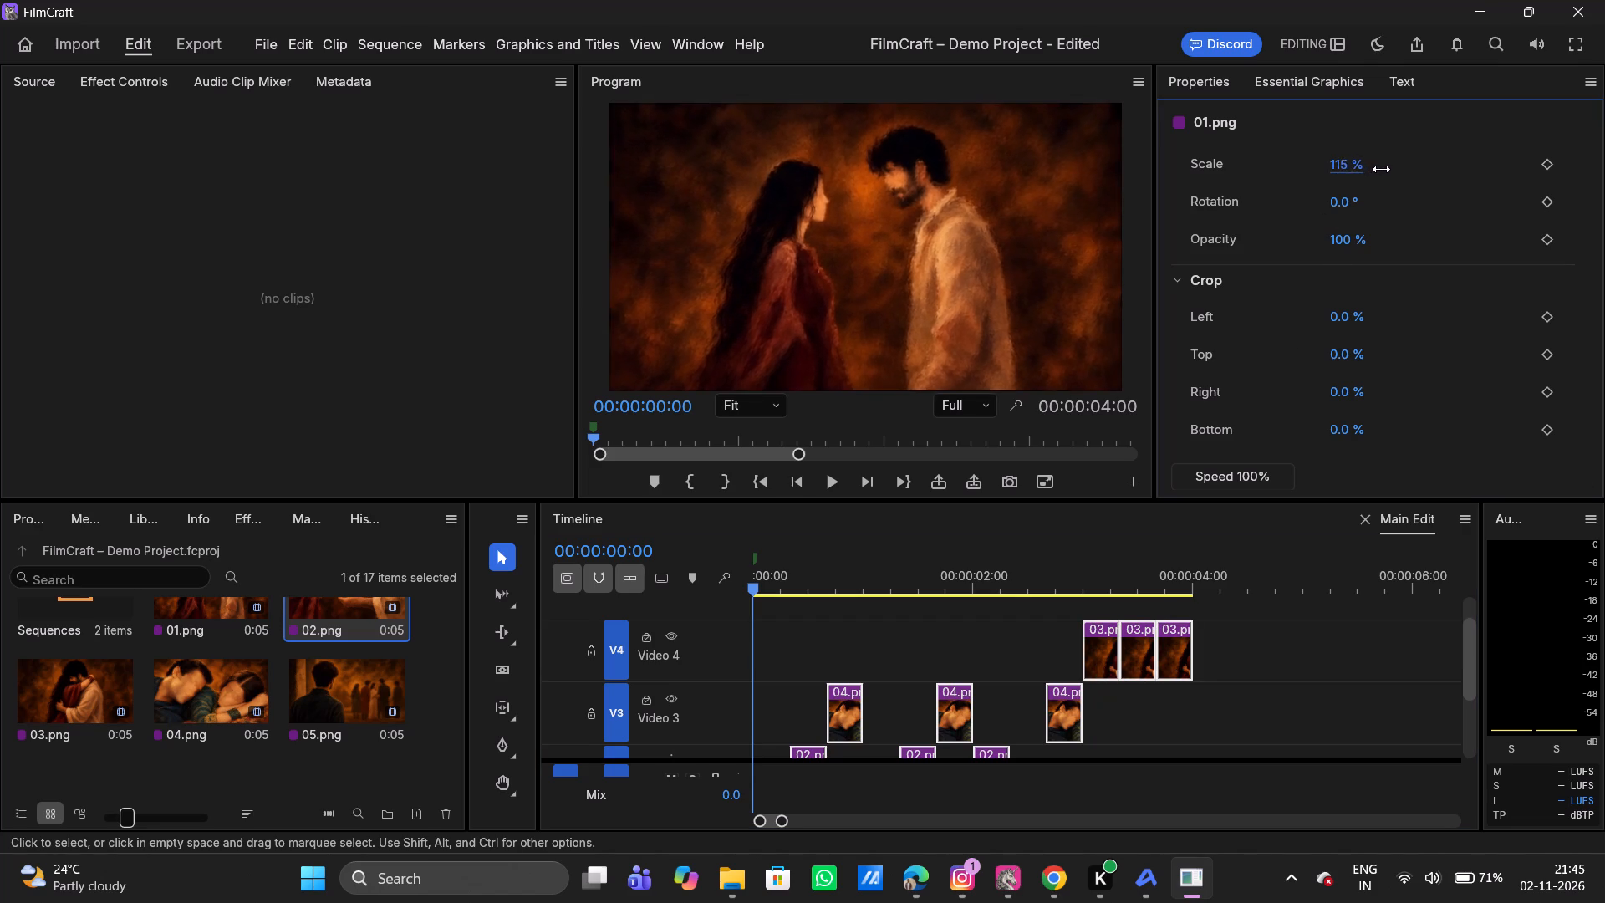
drag(1381, 169, 1379, 169)
drag(1379, 169, 1384, 169)
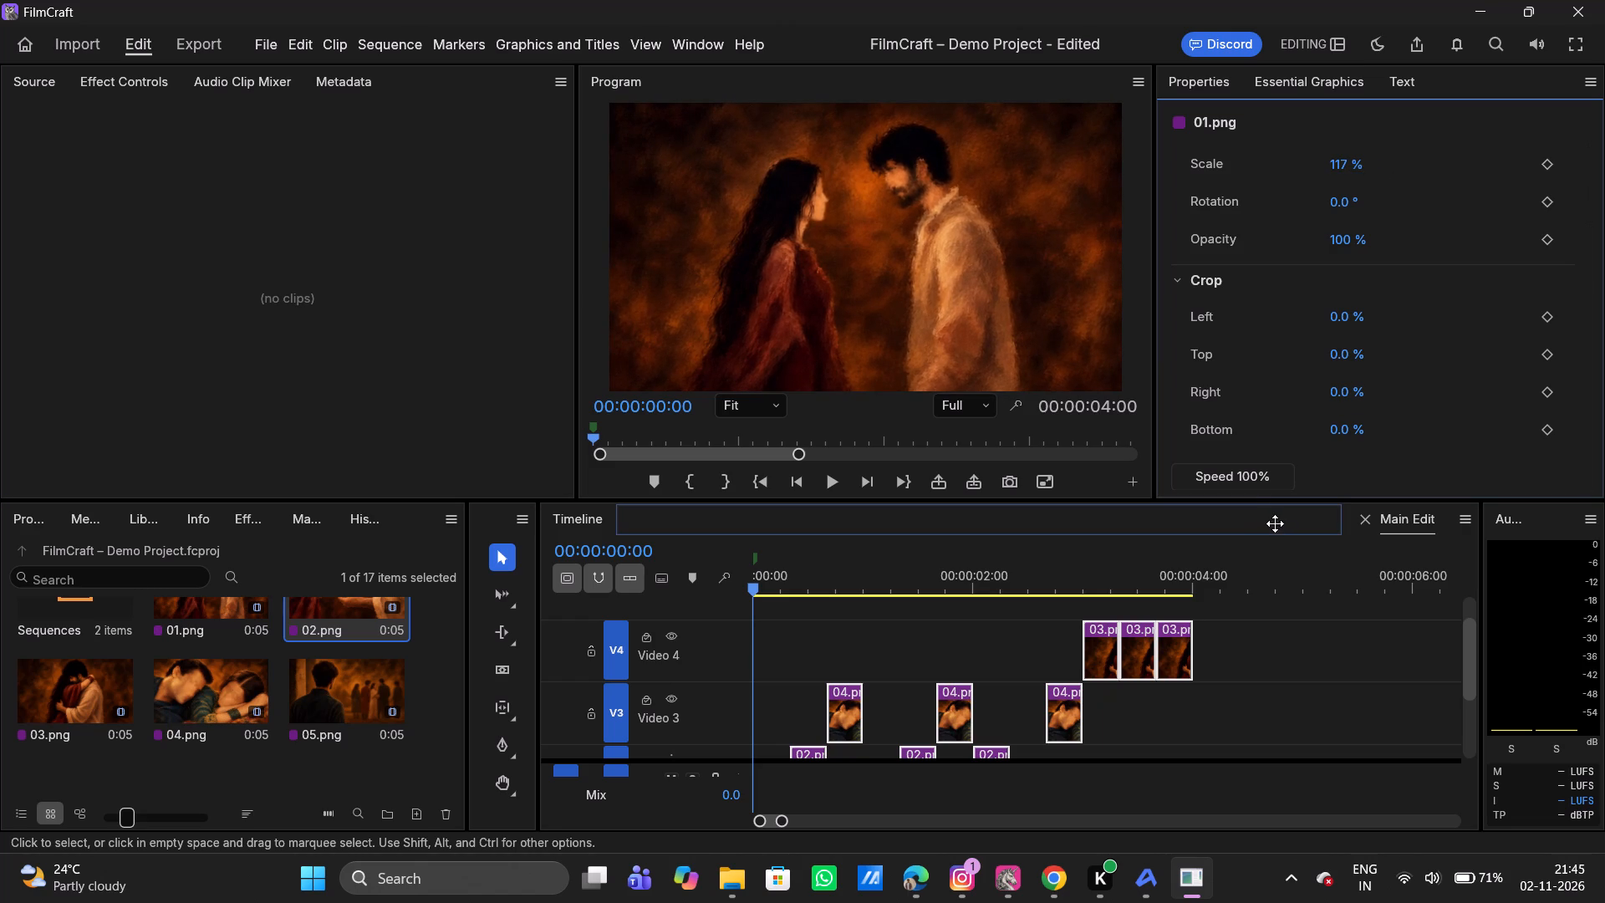
click(1276, 550)
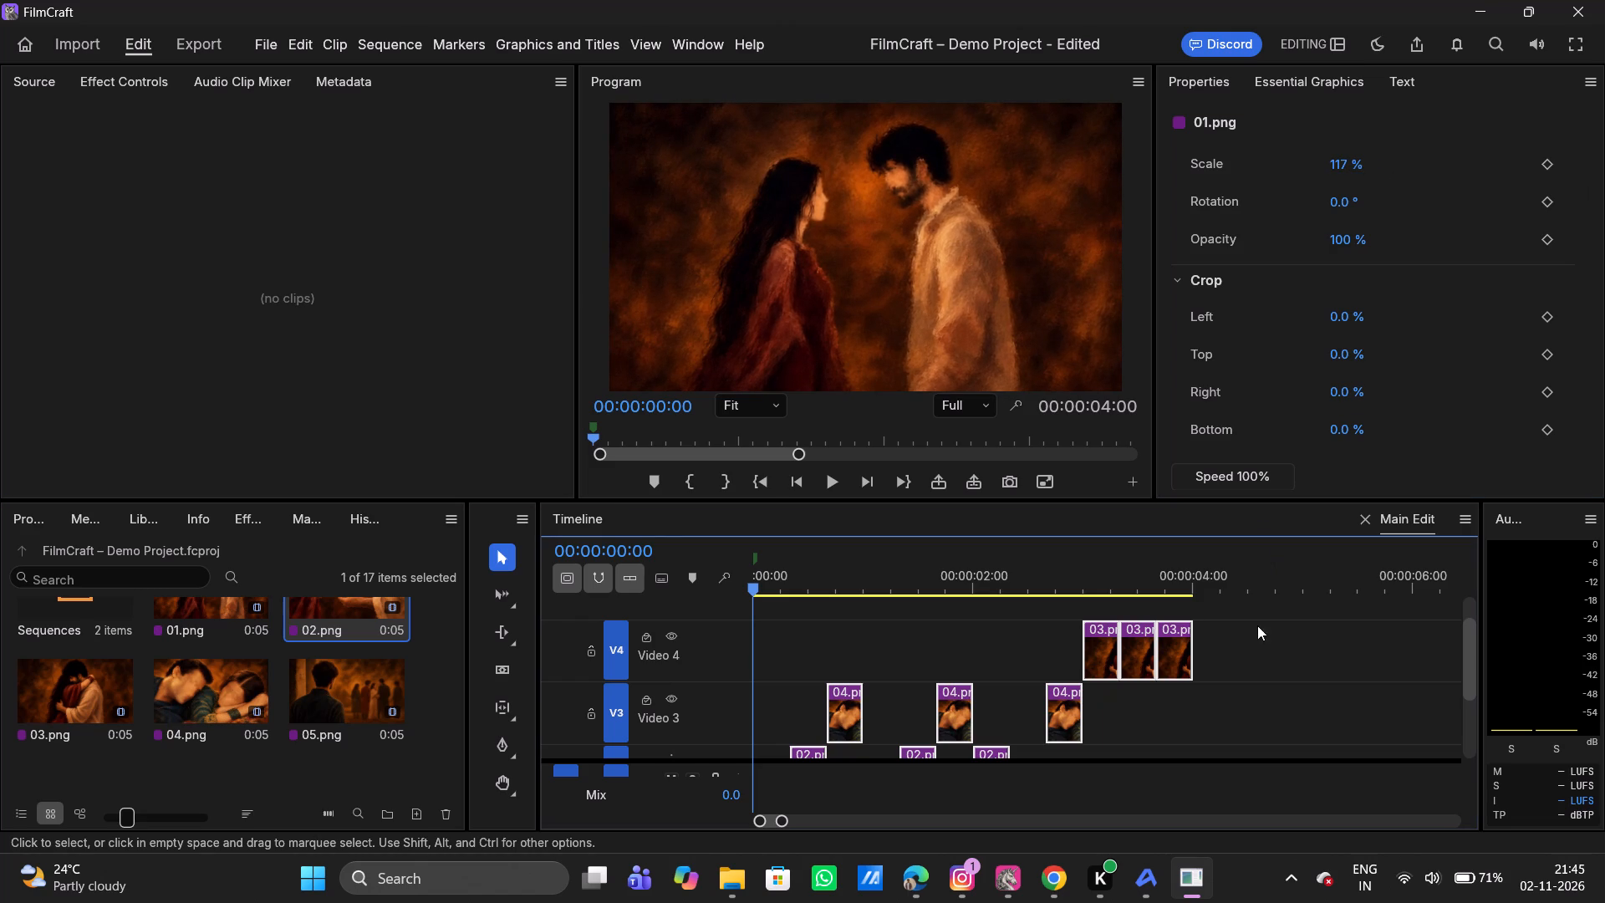
click(1247, 644)
Play the sequence from the start to check how each image fills the frame, and return the playhead to 00:00:00:00.
scroll(1247, 644, down, 2)
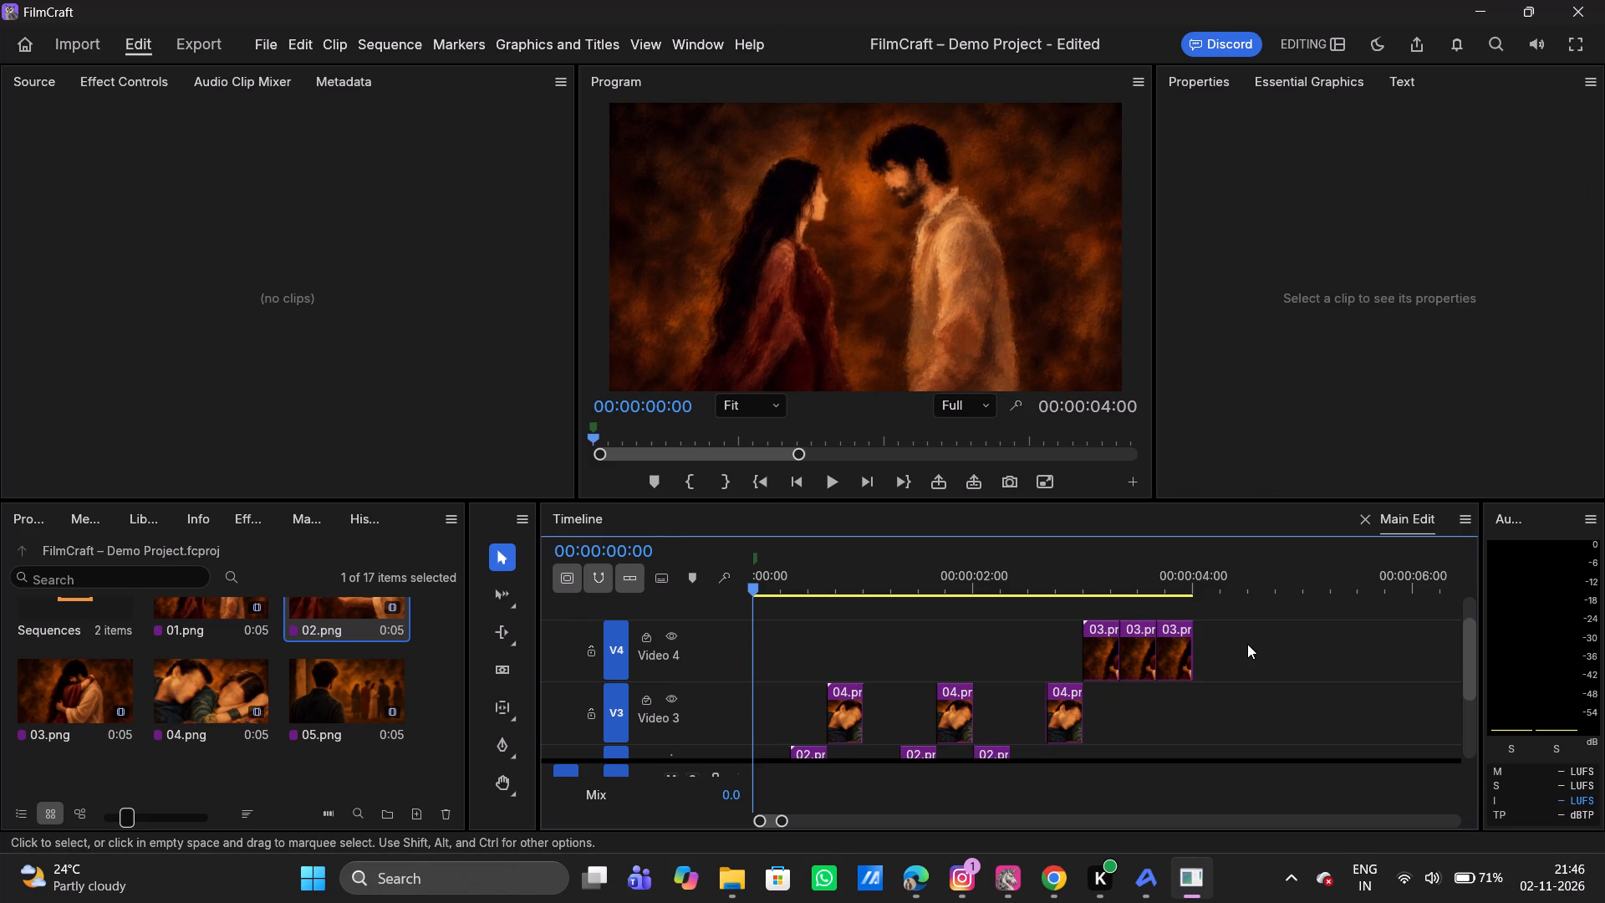
scroll(1247, 644, down, 1)
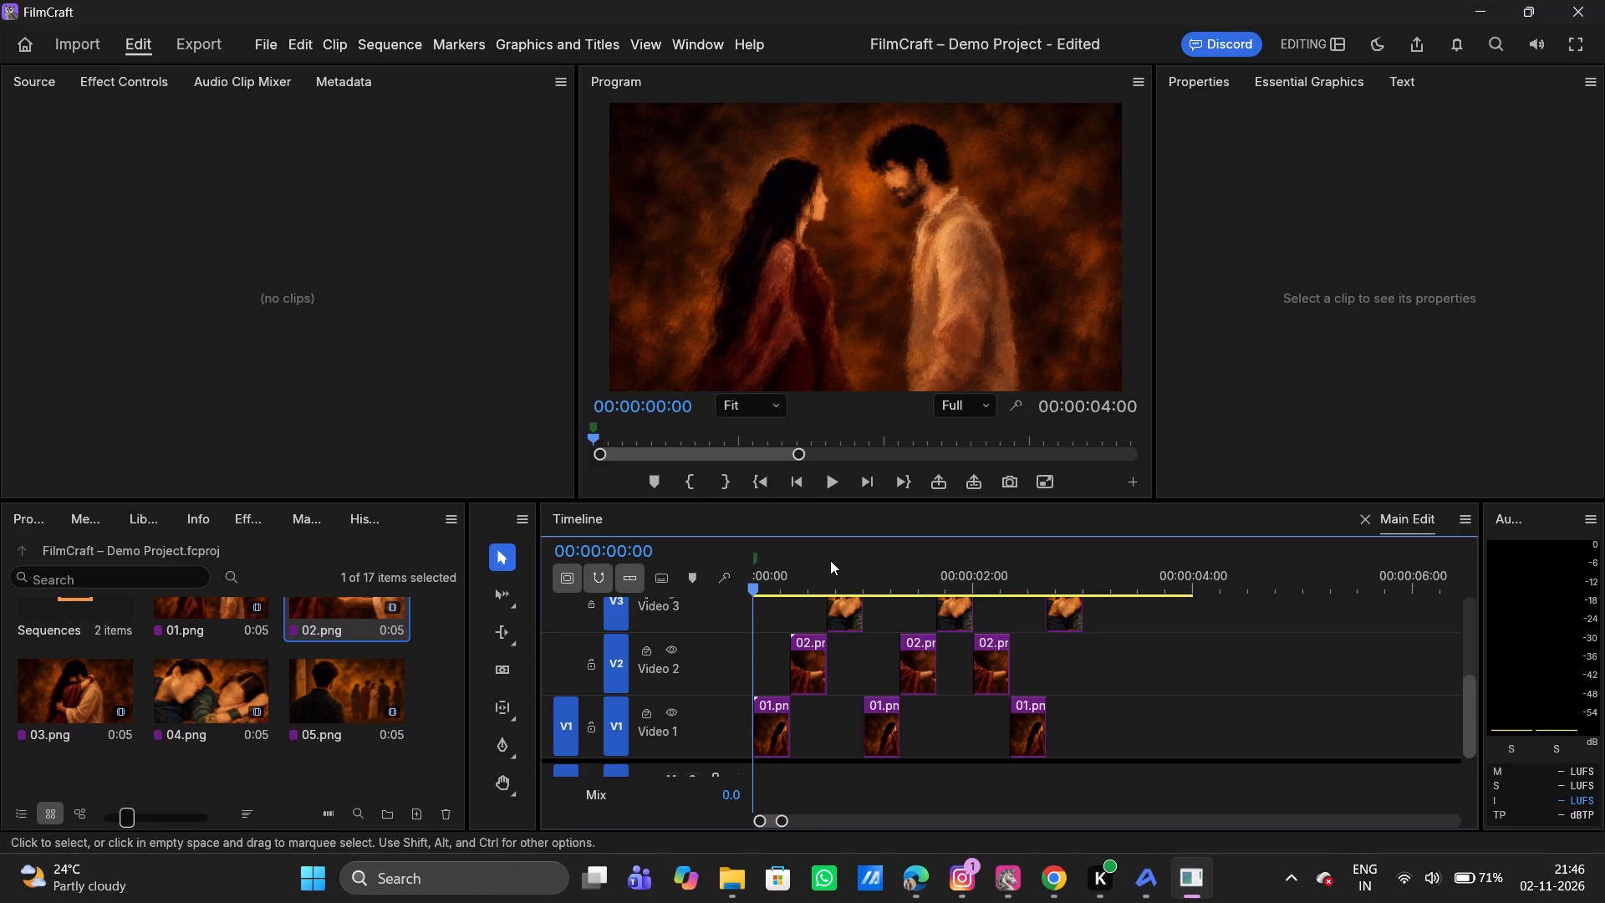
key(space)
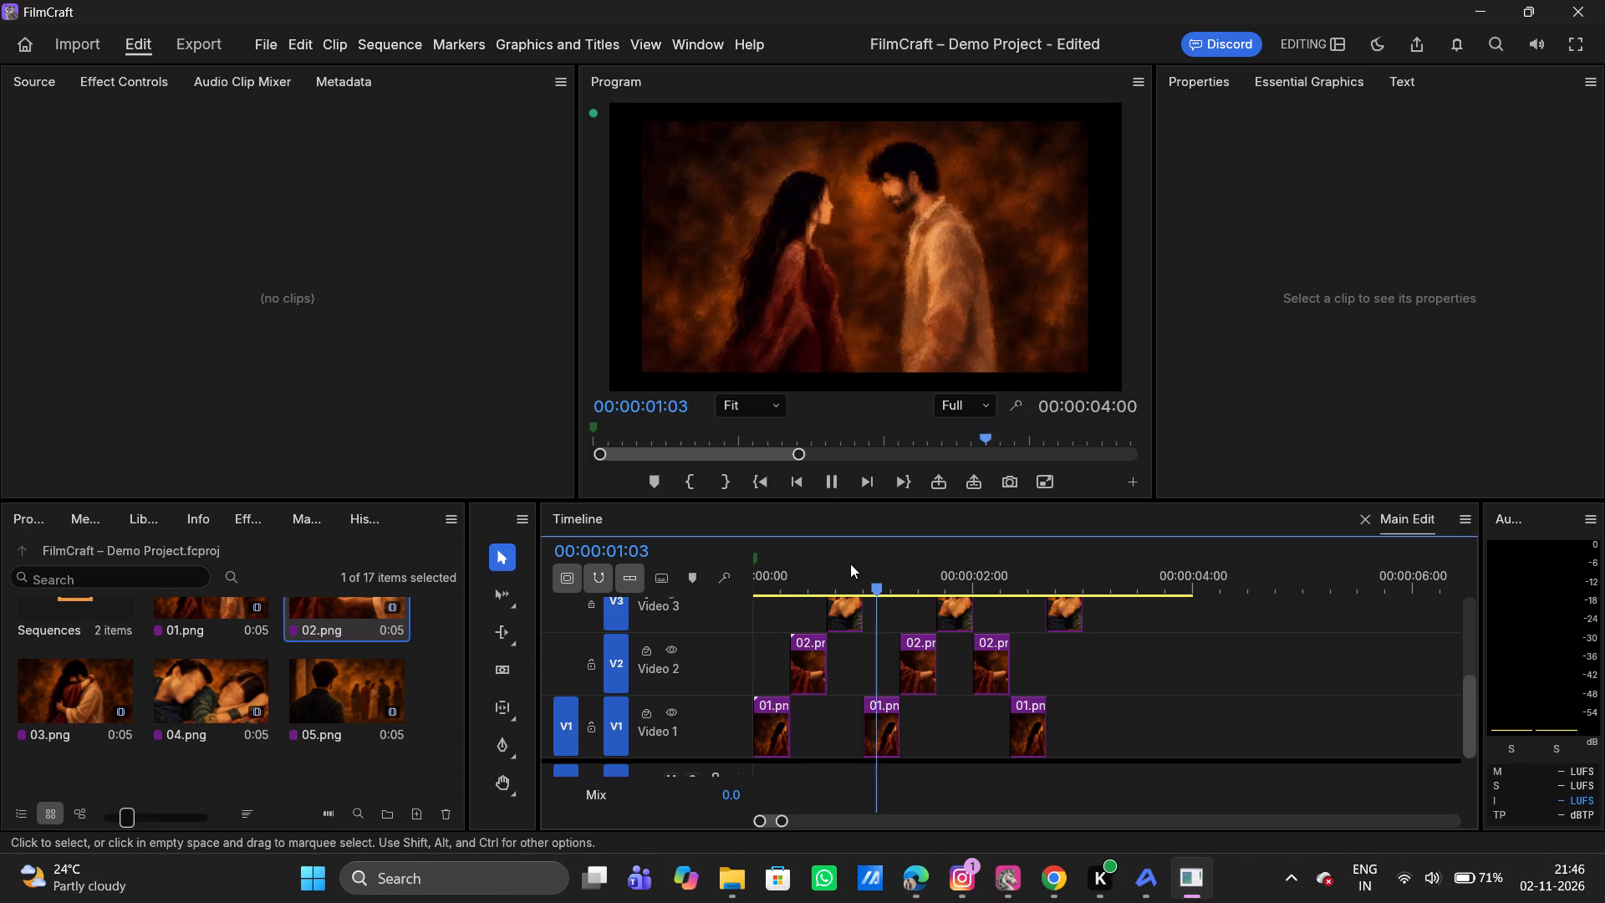
key(space)
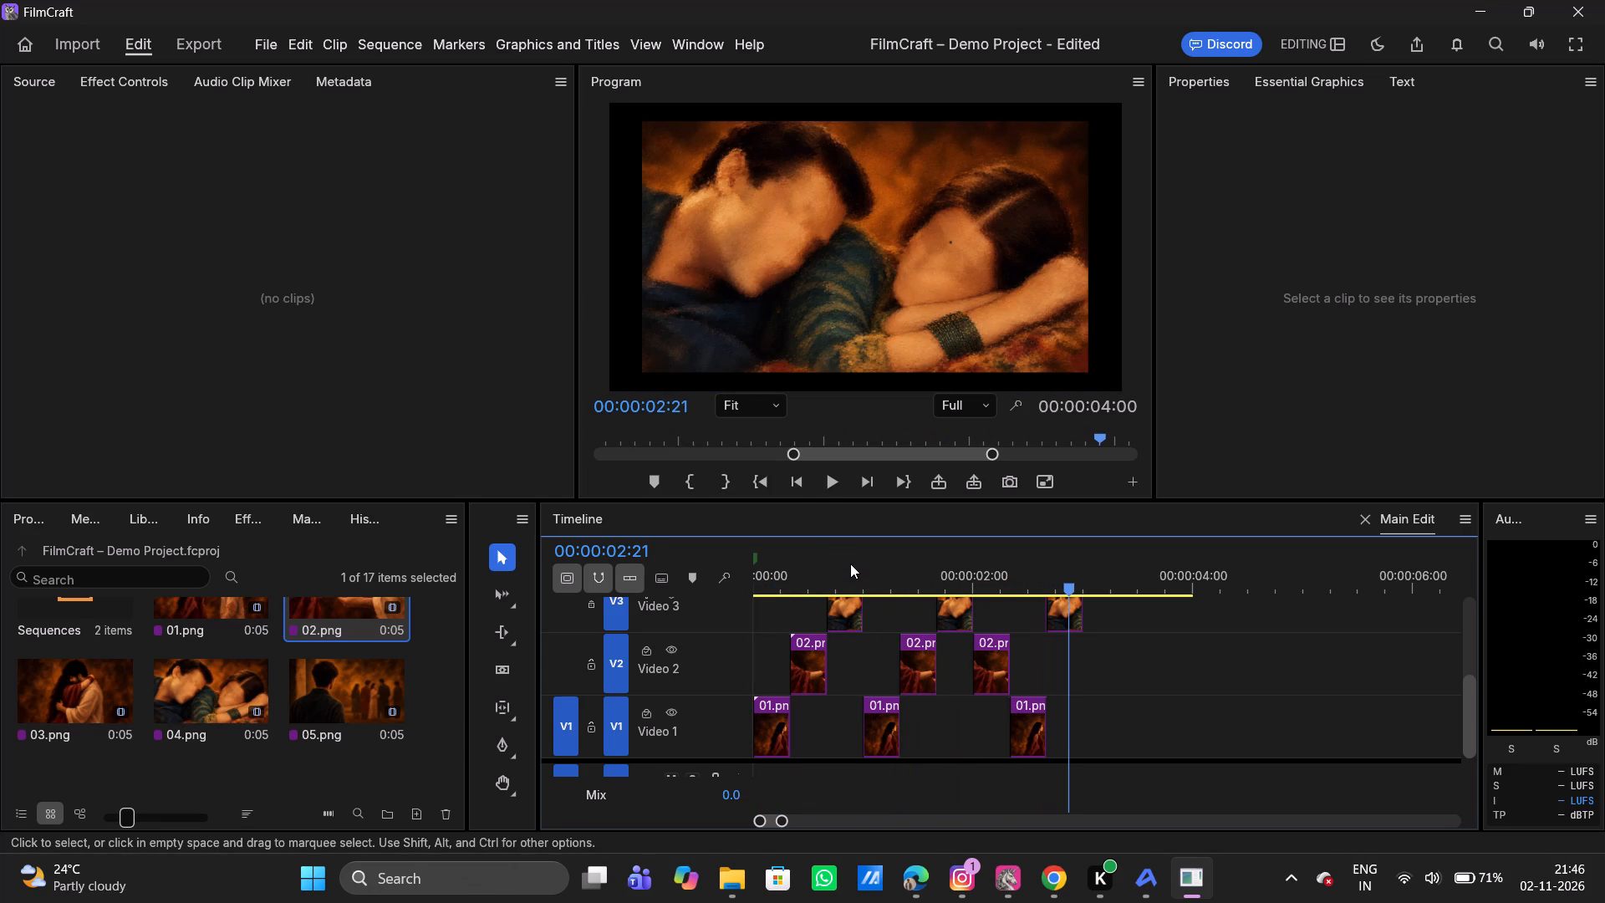
click(821, 576)
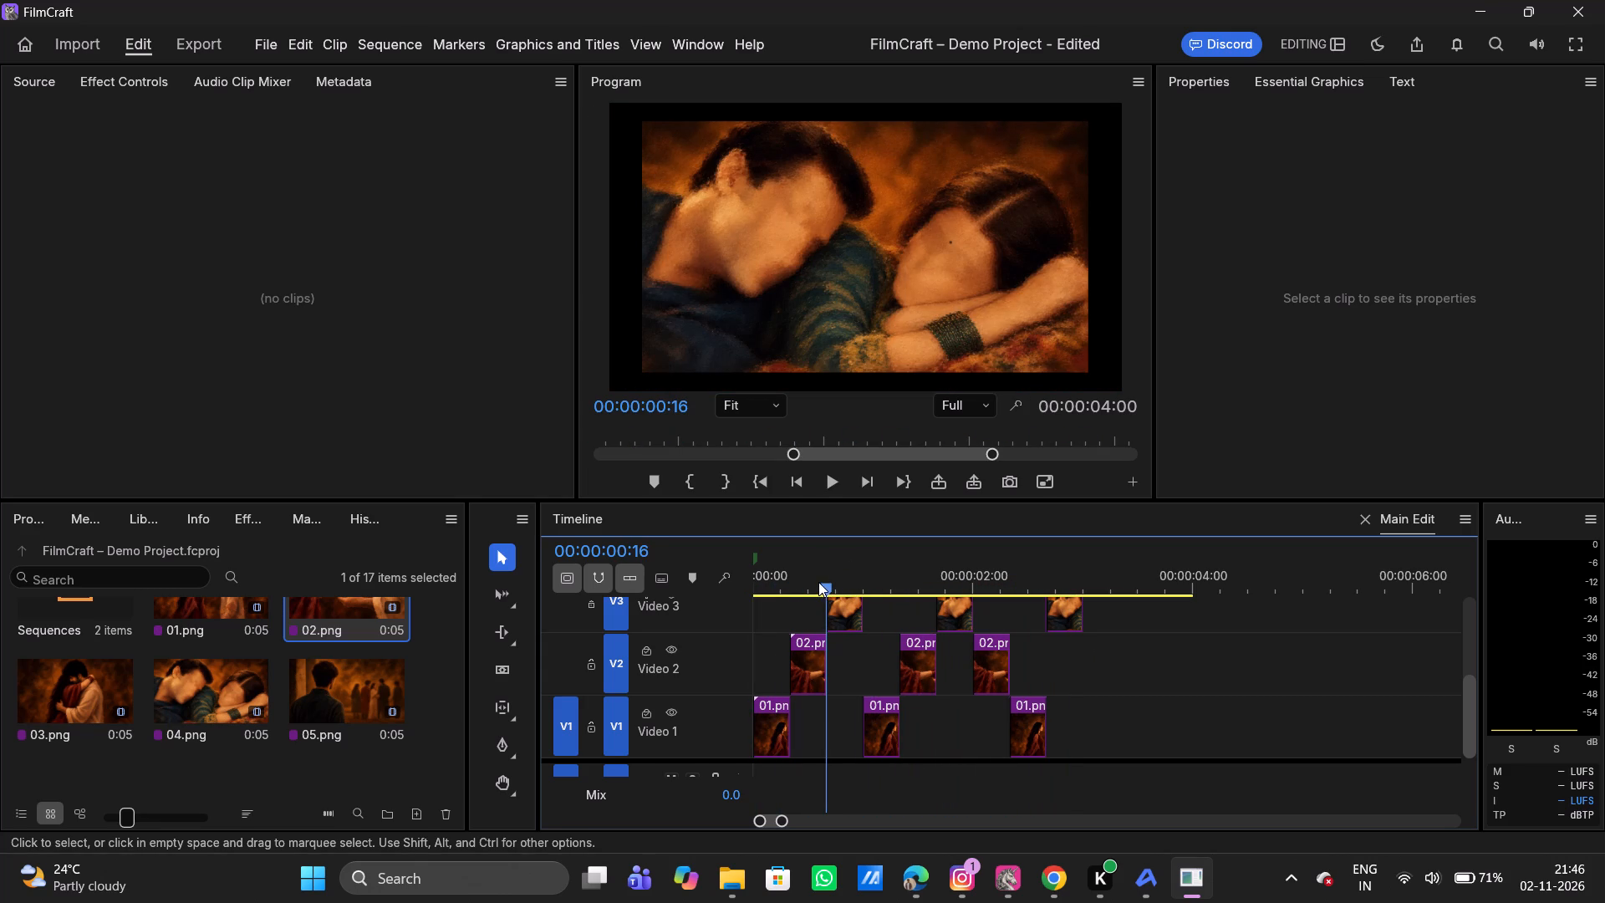
drag(826, 582, 738, 586)
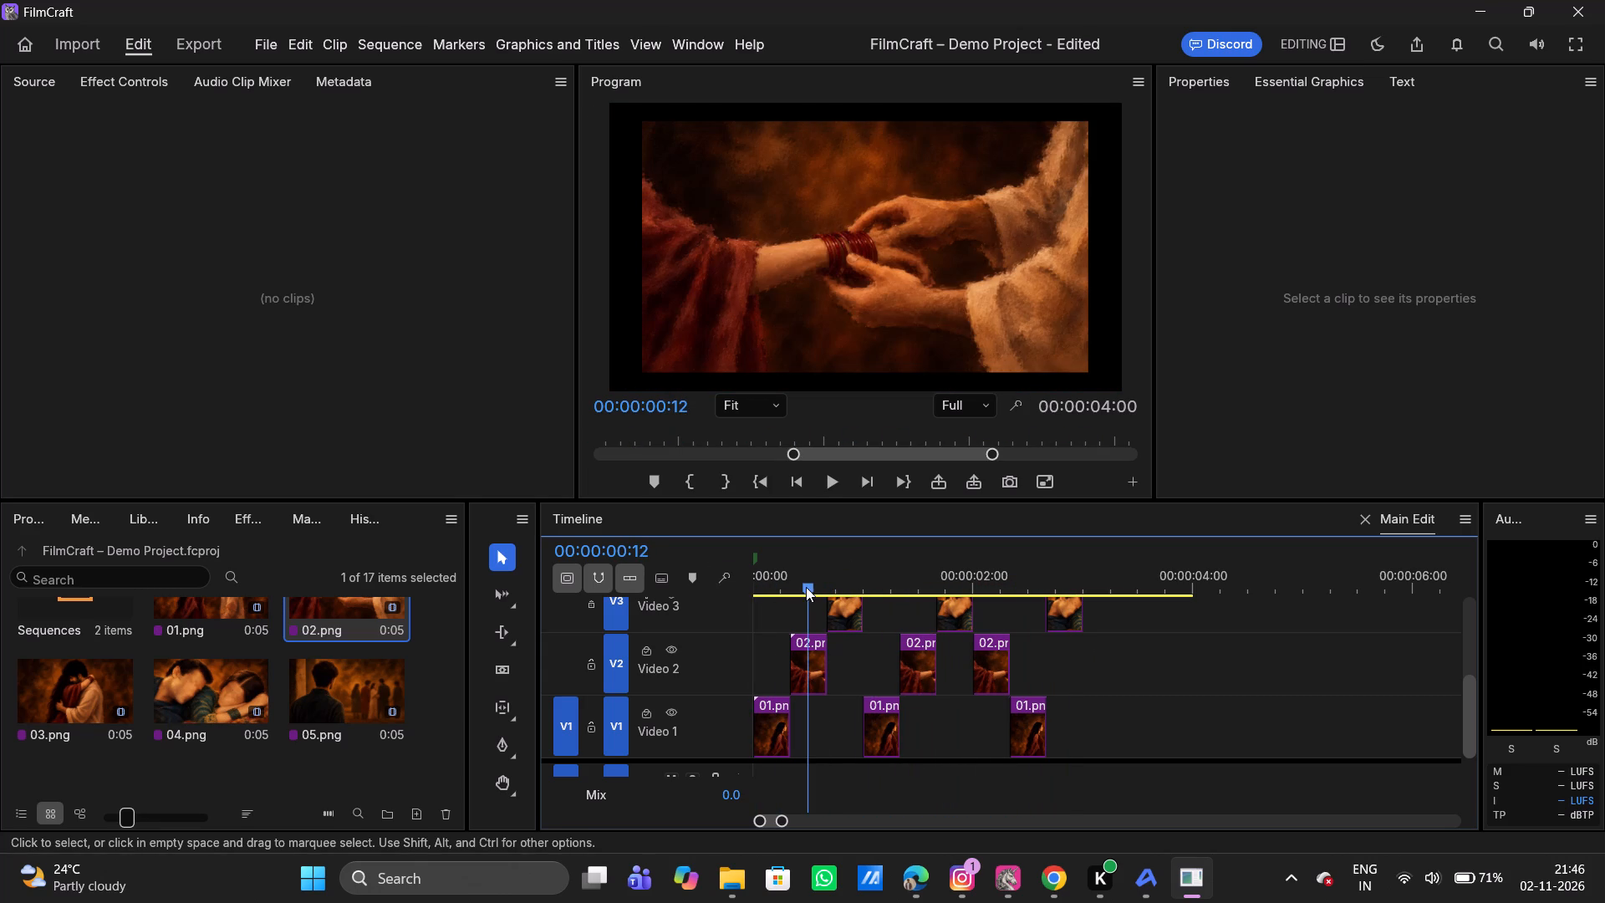
drag(806, 587, 738, 585)
drag(777, 589, 736, 589)
Inspect the properties of the first two 03.png segments on Video 4 and the third 04.png segment on Video 3.
scroll(945, 647, up, 1)
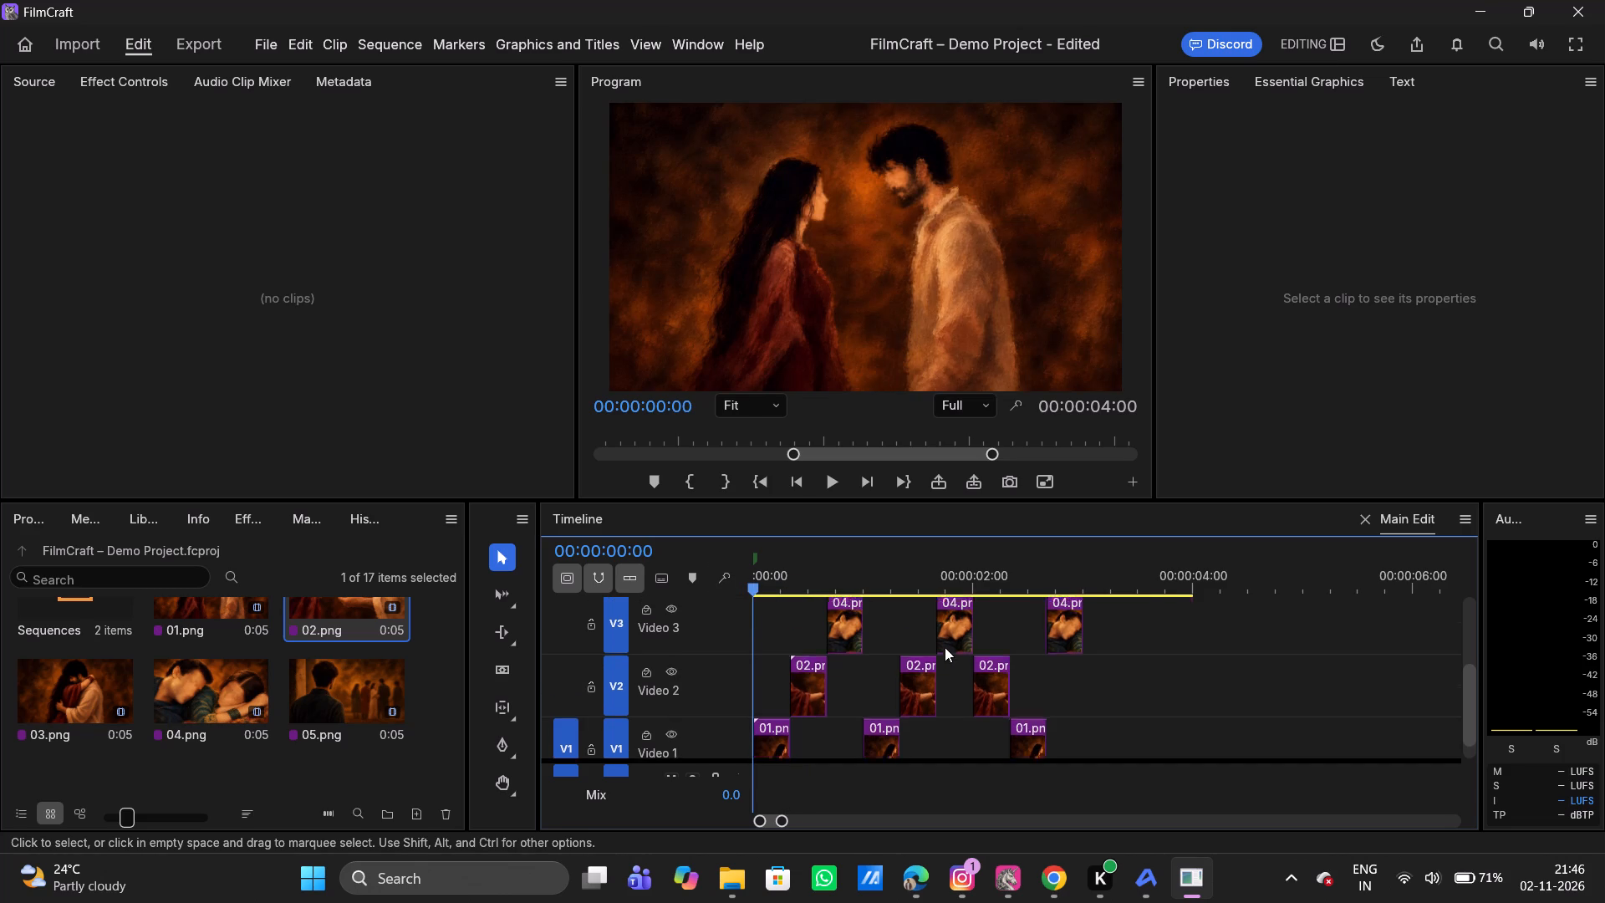
scroll(945, 647, up, 3)
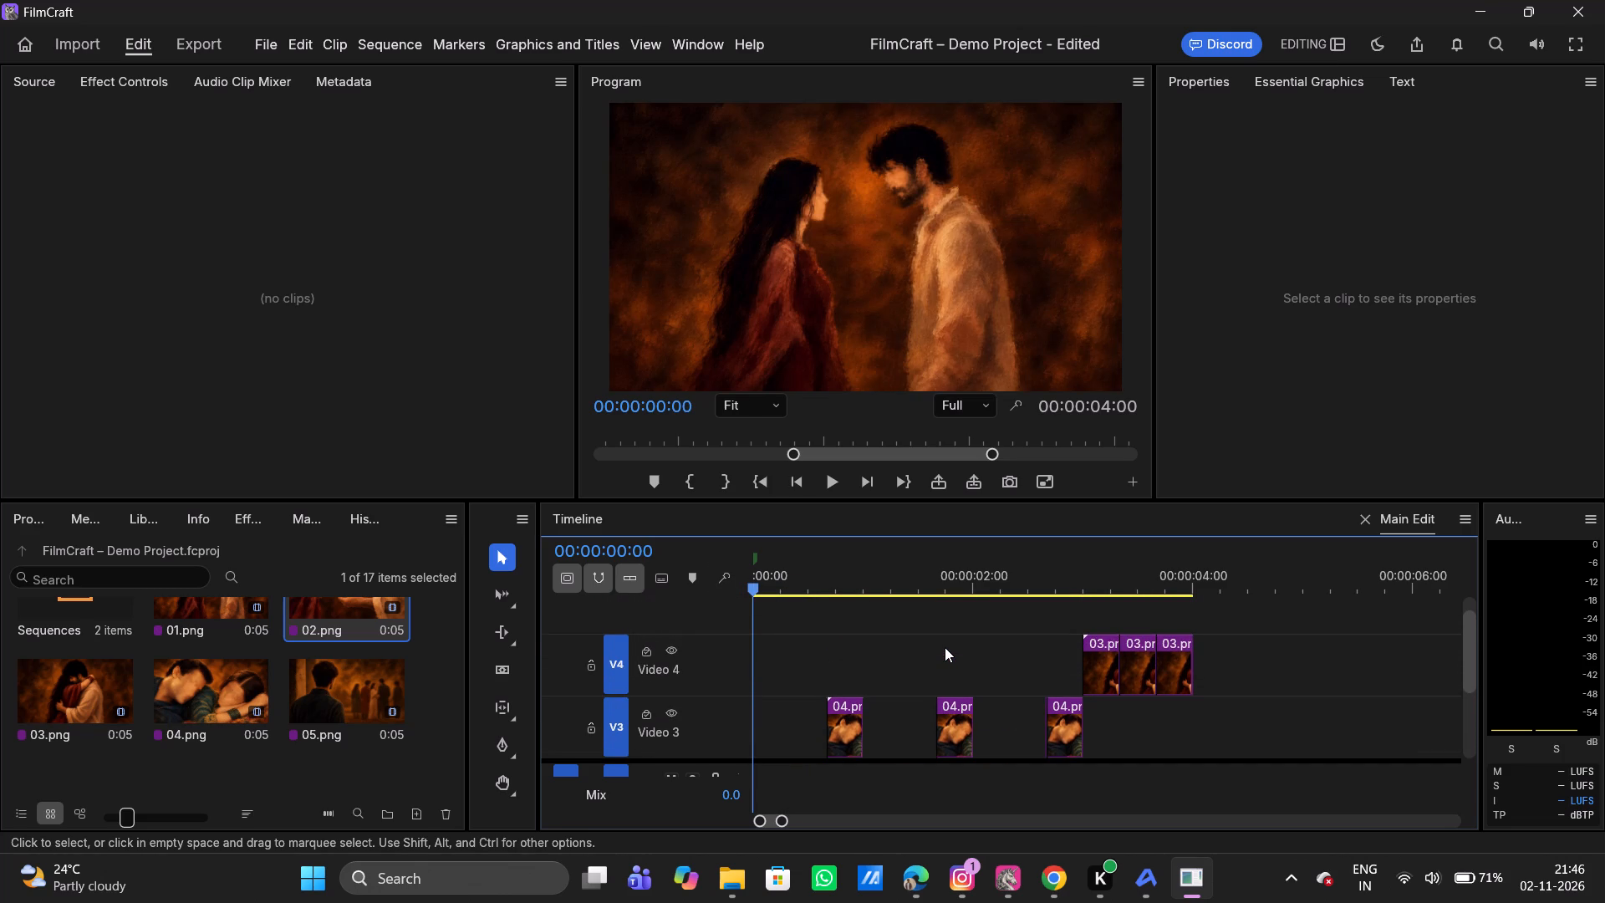
click(1106, 669)
scroll(1152, 700, down, 1)
scroll(1152, 700, up, 1)
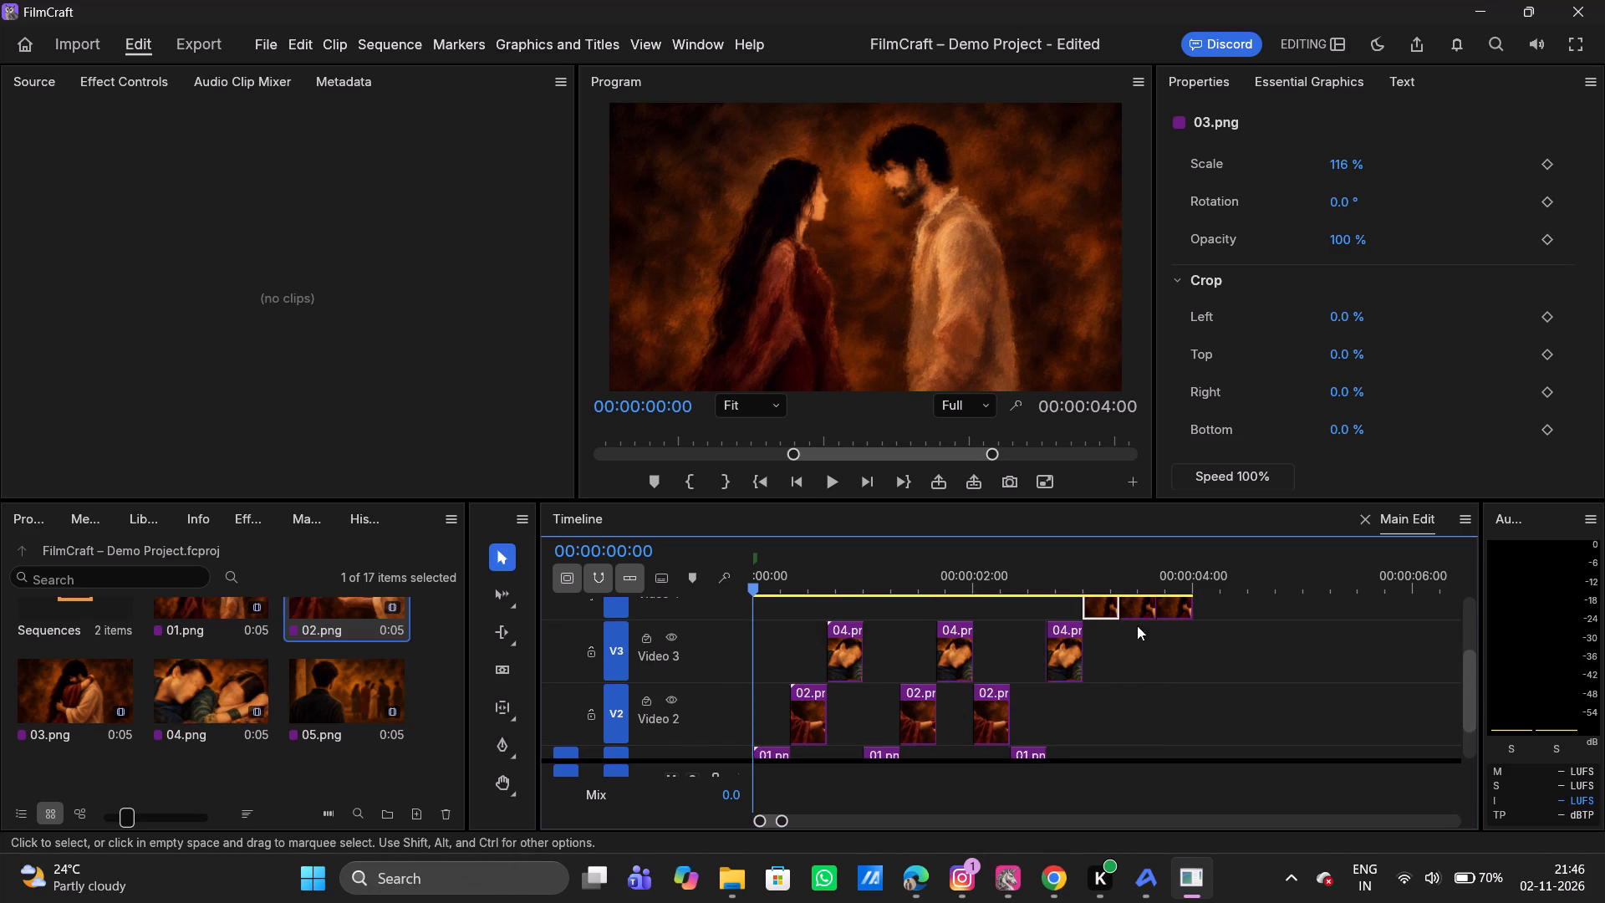
click(1133, 607)
scroll(1120, 695, down, 1)
click(1070, 621)
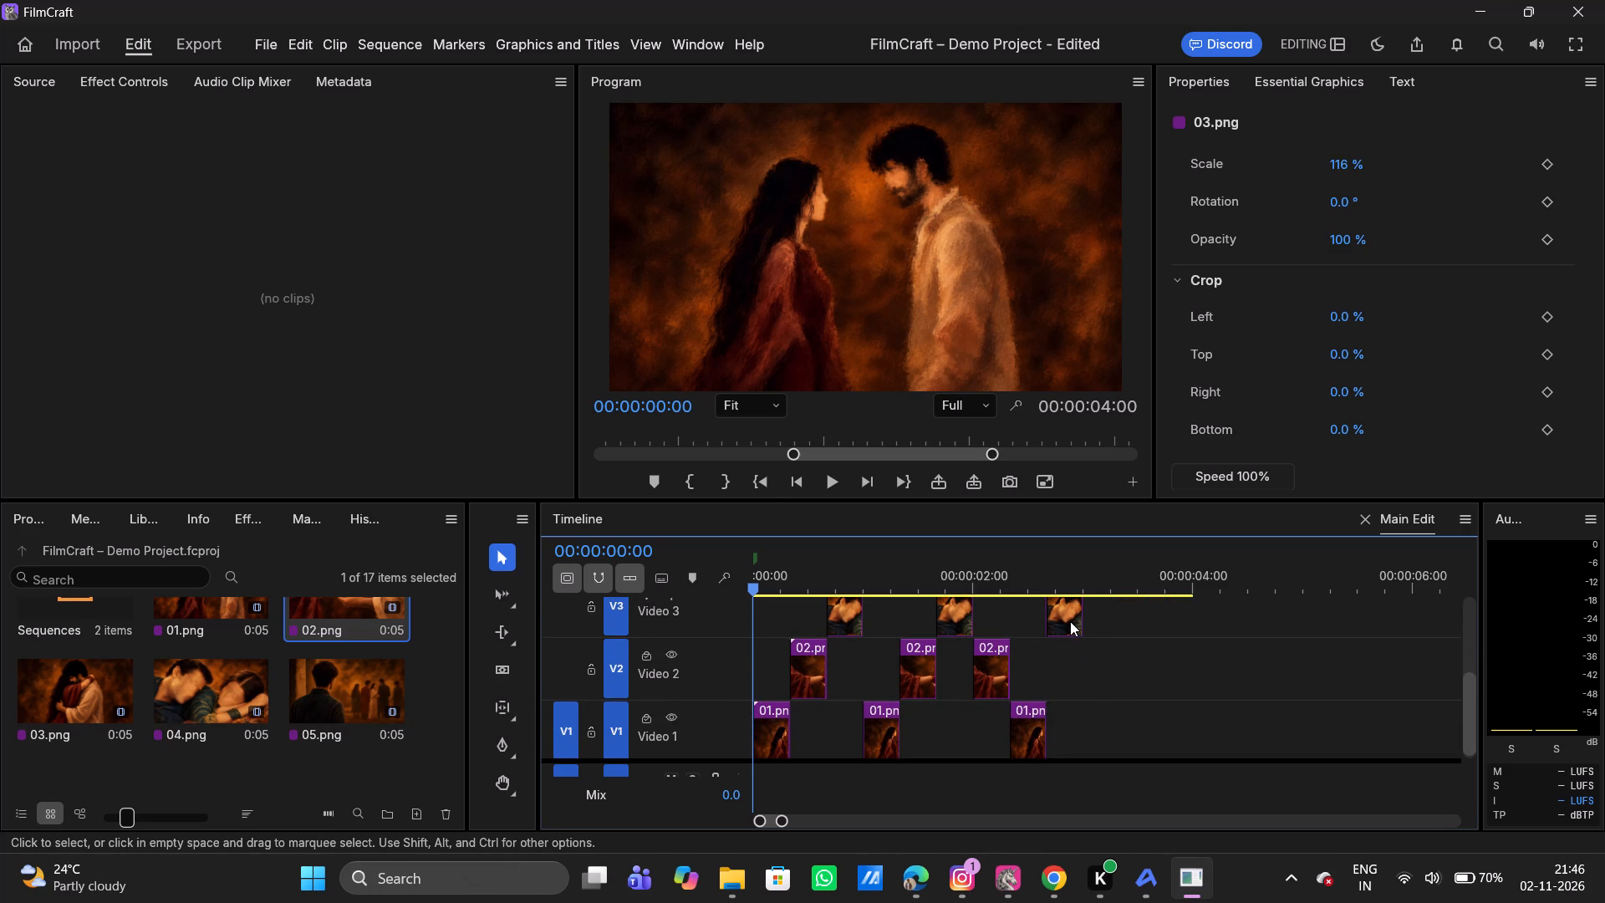
scroll(1084, 710, down, 1)
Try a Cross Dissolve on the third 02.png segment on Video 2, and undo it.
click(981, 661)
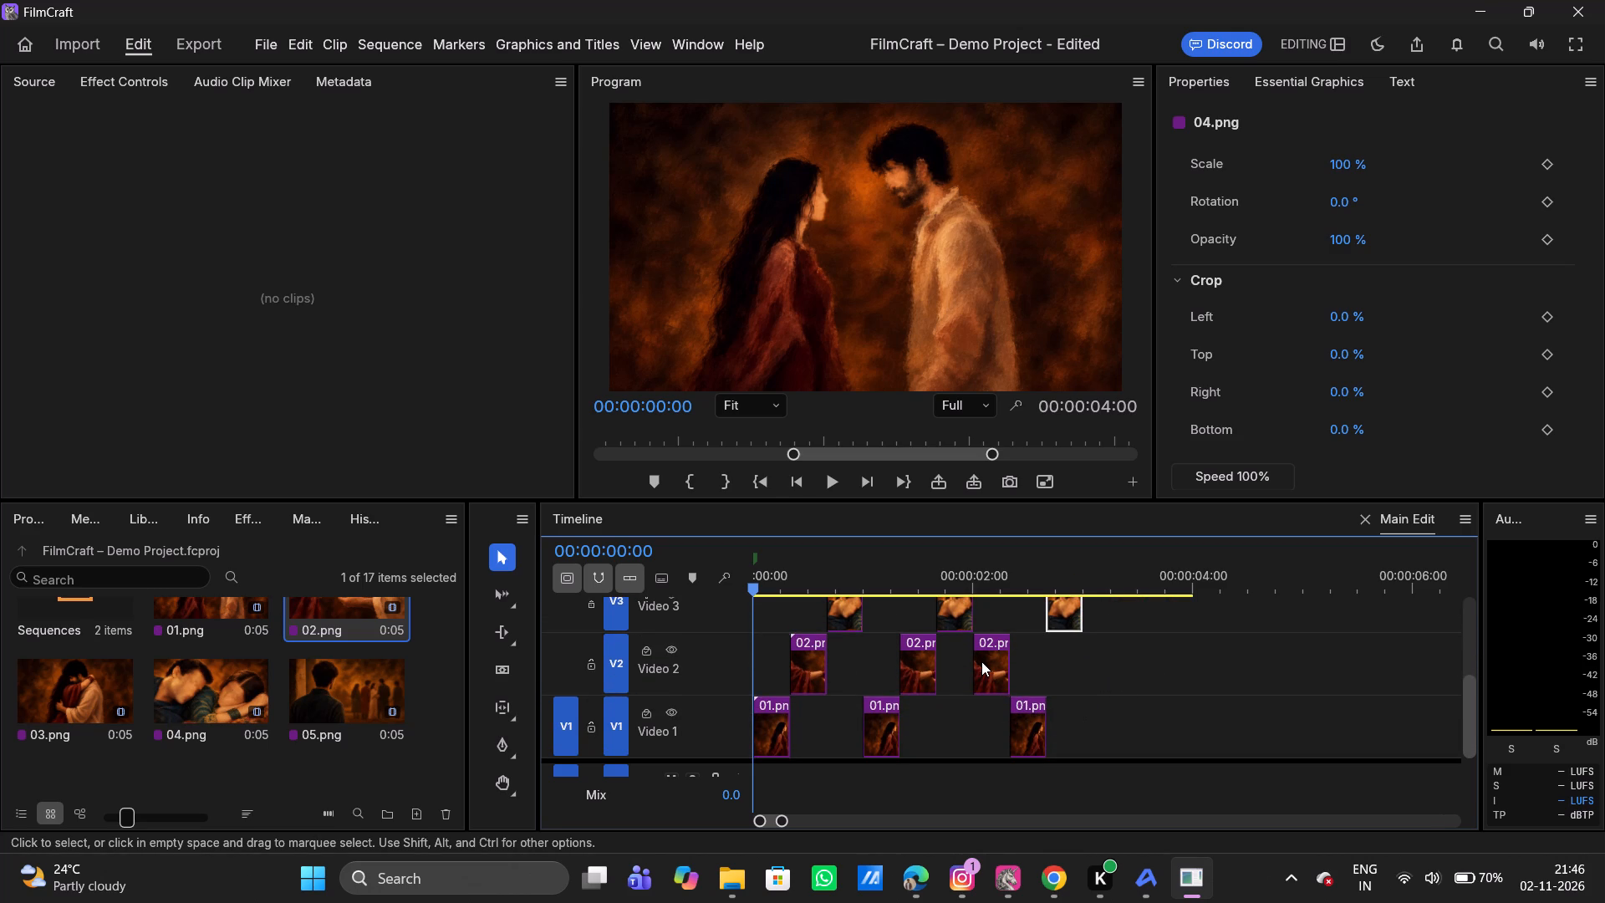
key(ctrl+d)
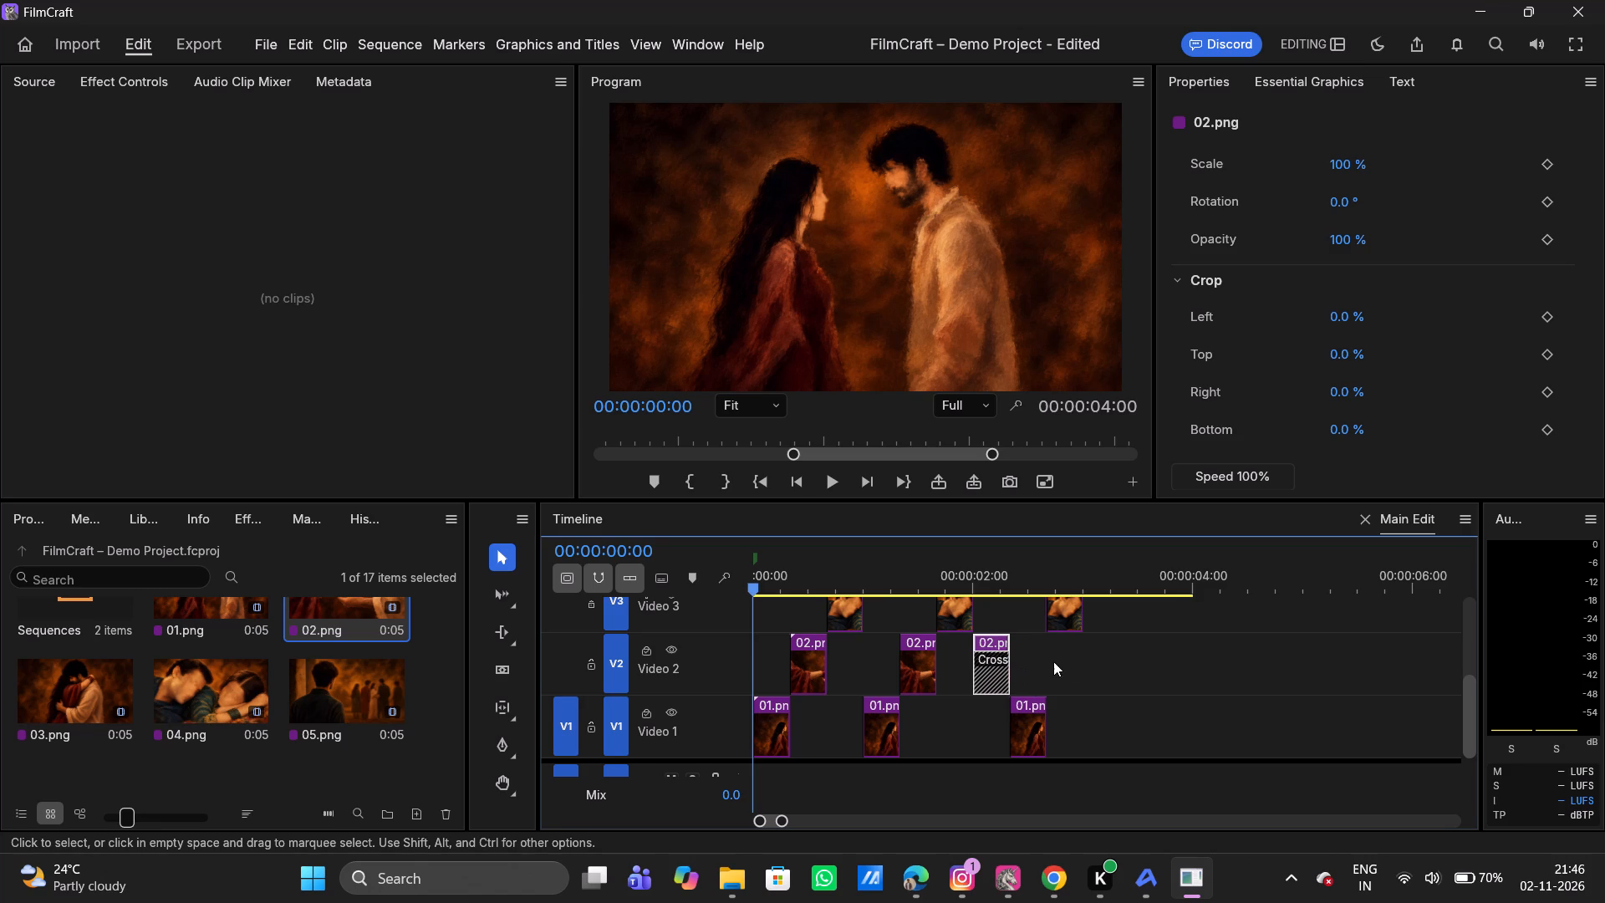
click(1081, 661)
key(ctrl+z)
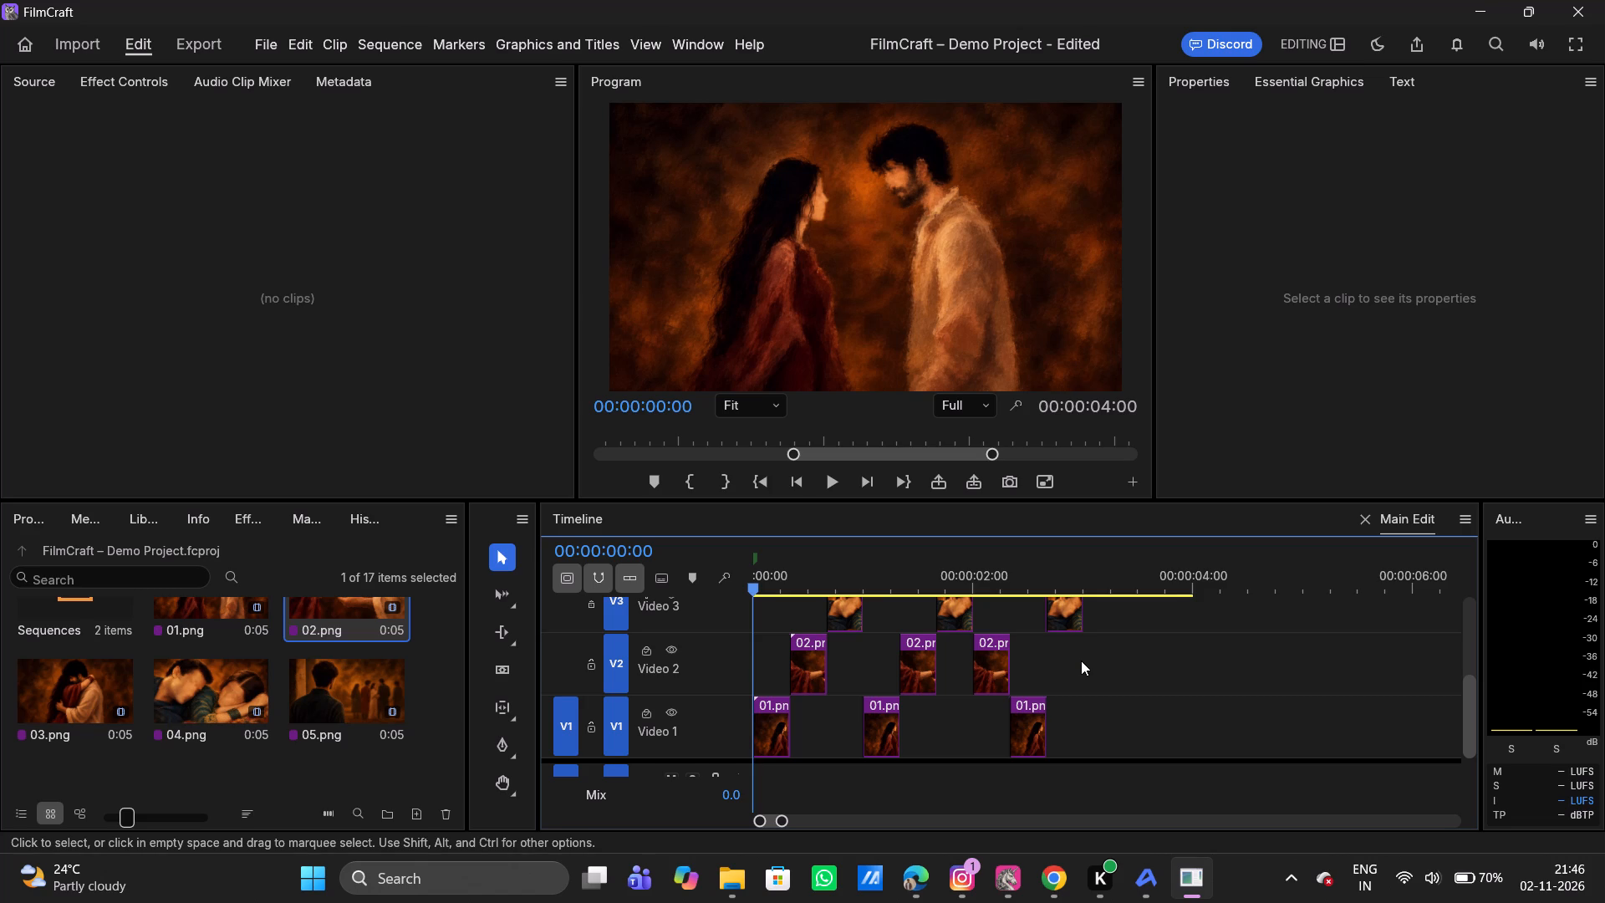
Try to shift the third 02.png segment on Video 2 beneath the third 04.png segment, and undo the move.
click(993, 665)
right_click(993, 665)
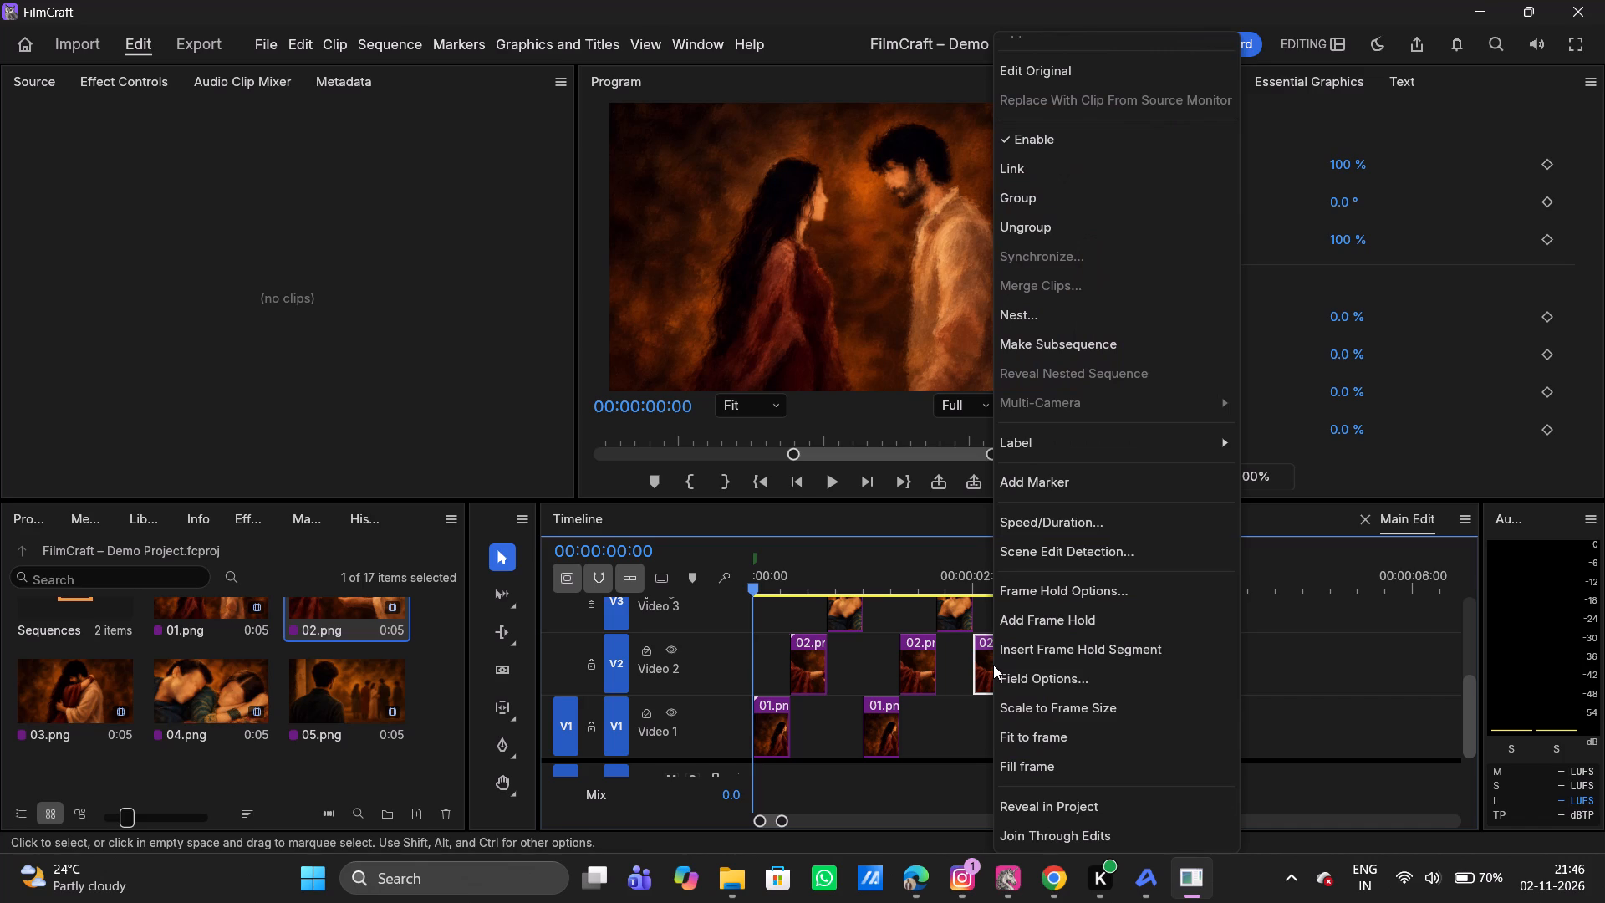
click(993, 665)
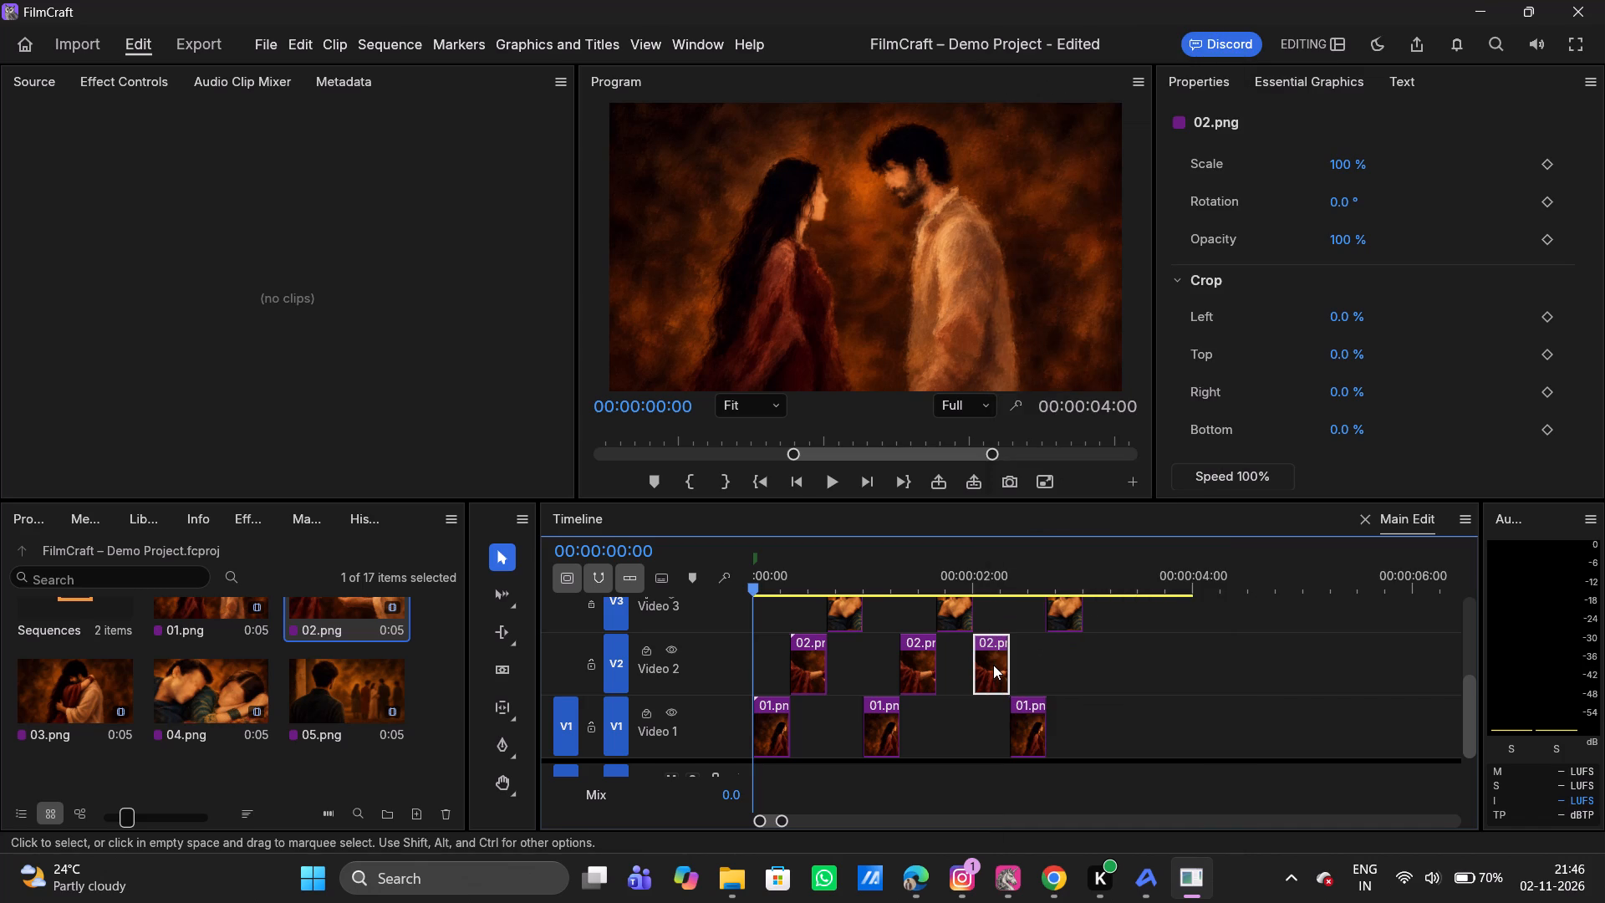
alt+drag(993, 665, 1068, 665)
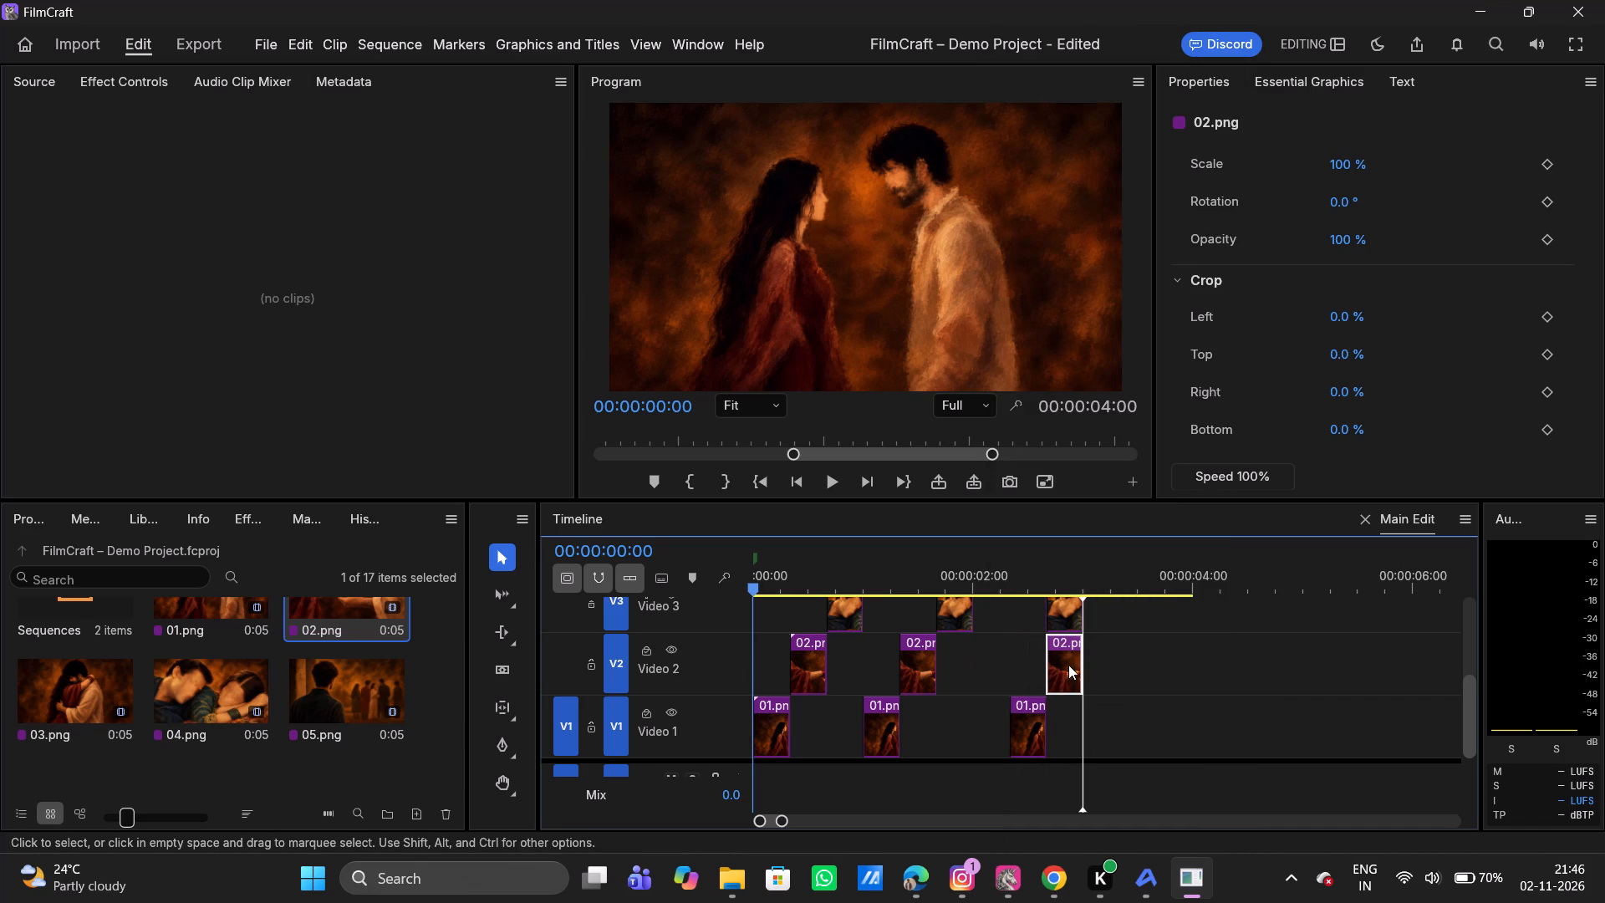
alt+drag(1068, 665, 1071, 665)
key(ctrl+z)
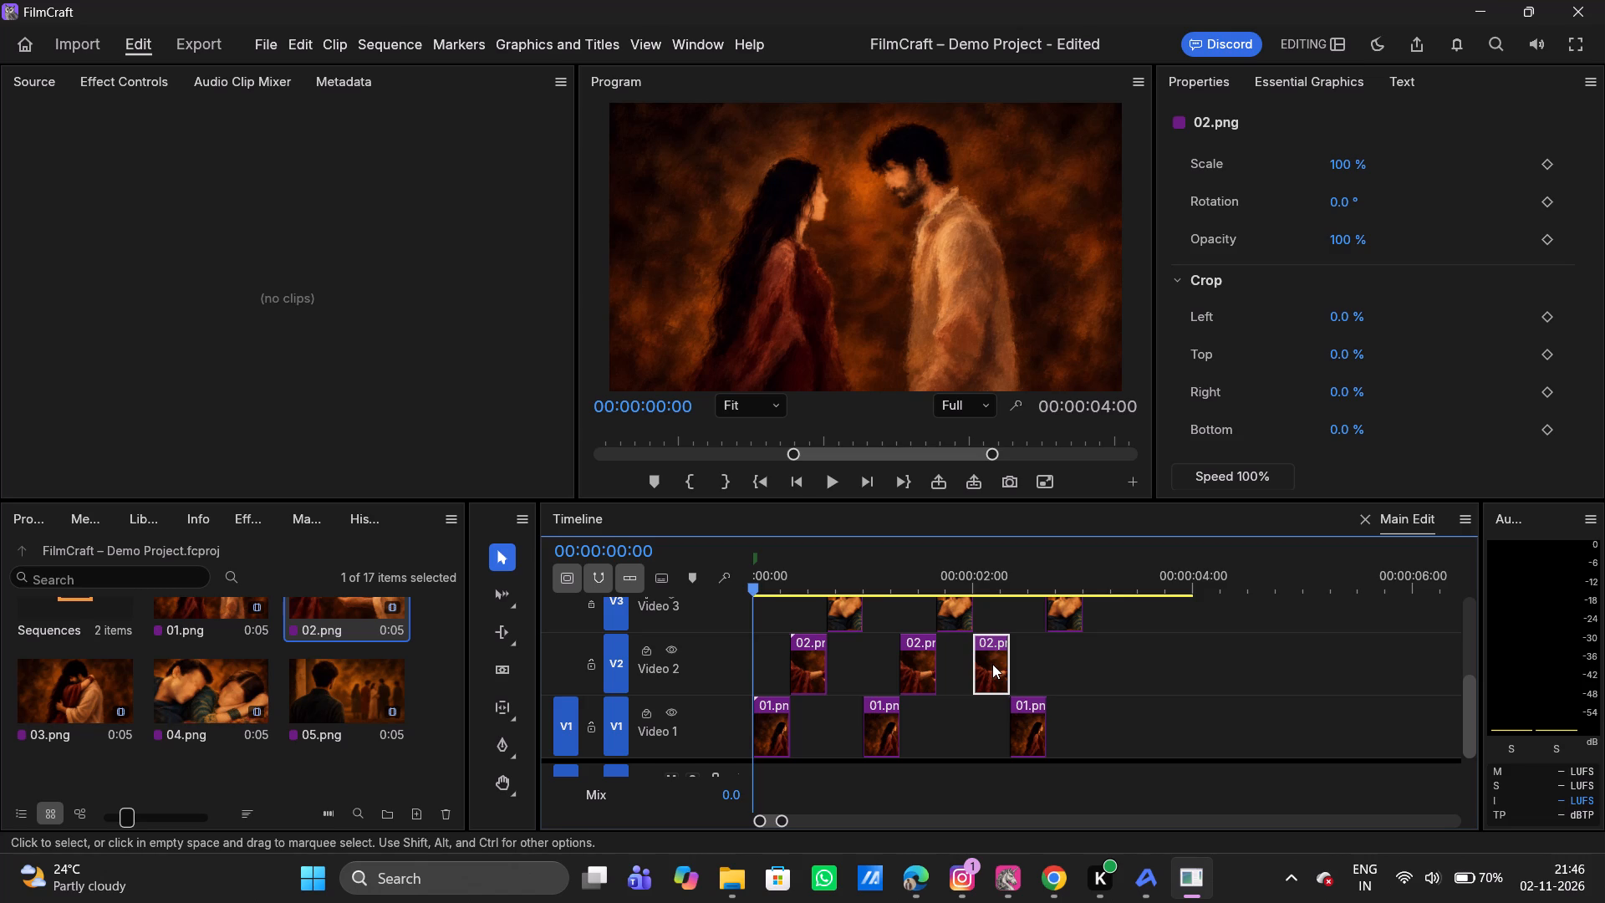
Duplicate the third 02.png segment on Video 2 and place the copy directly after the third 04.png segment, at 00:00:03:00.
alt+drag(992, 664, 1062, 669)
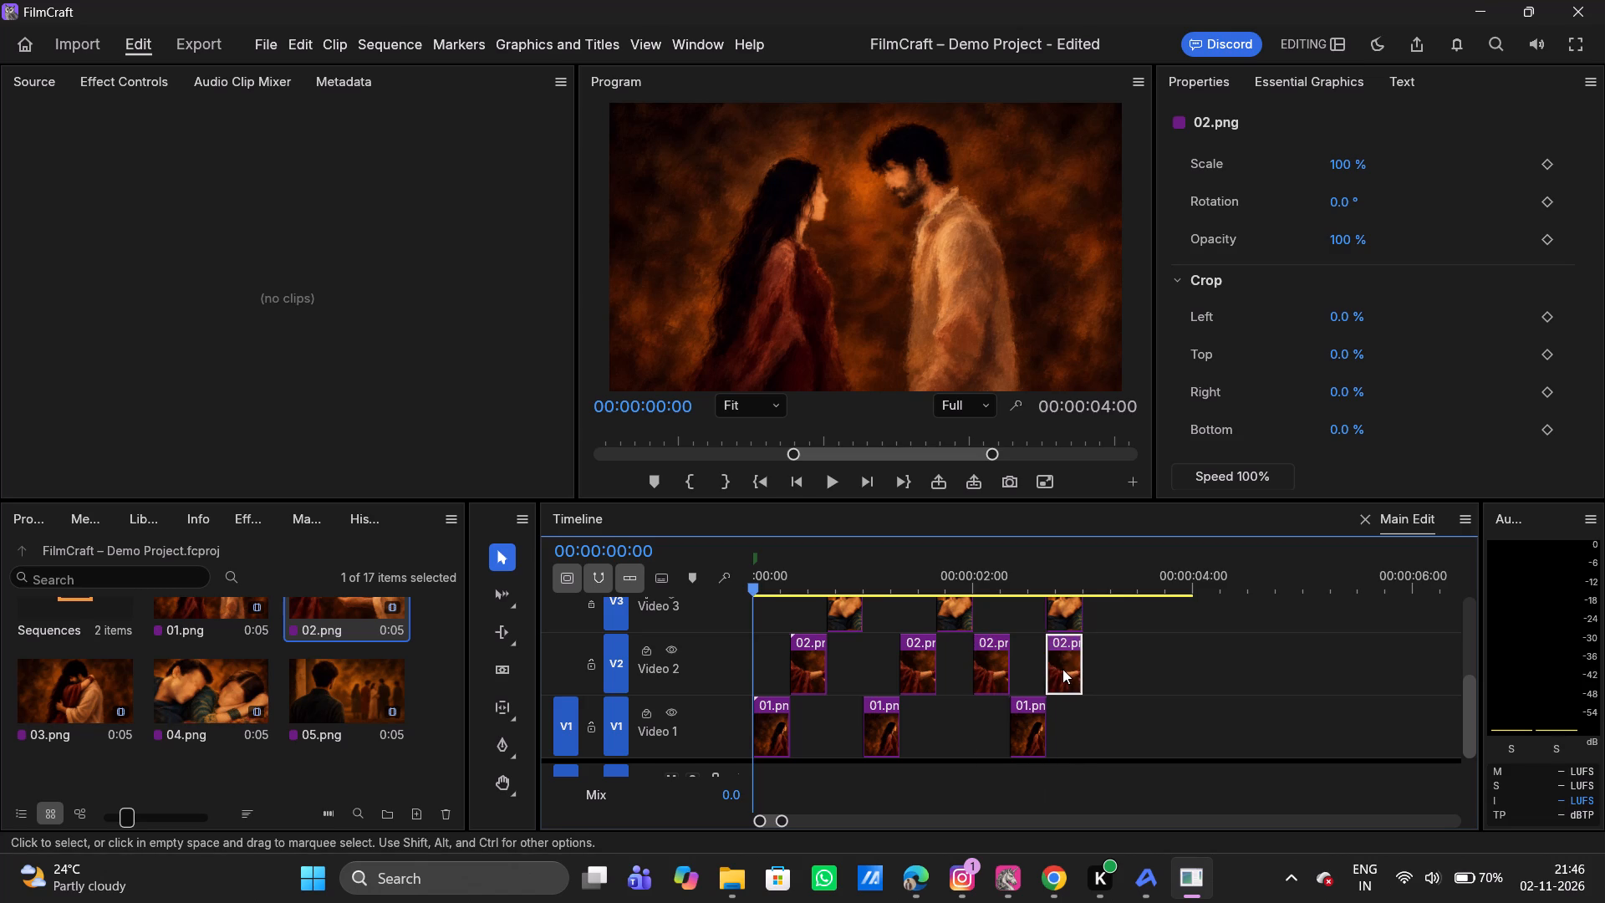
drag(1062, 669, 1086, 667)
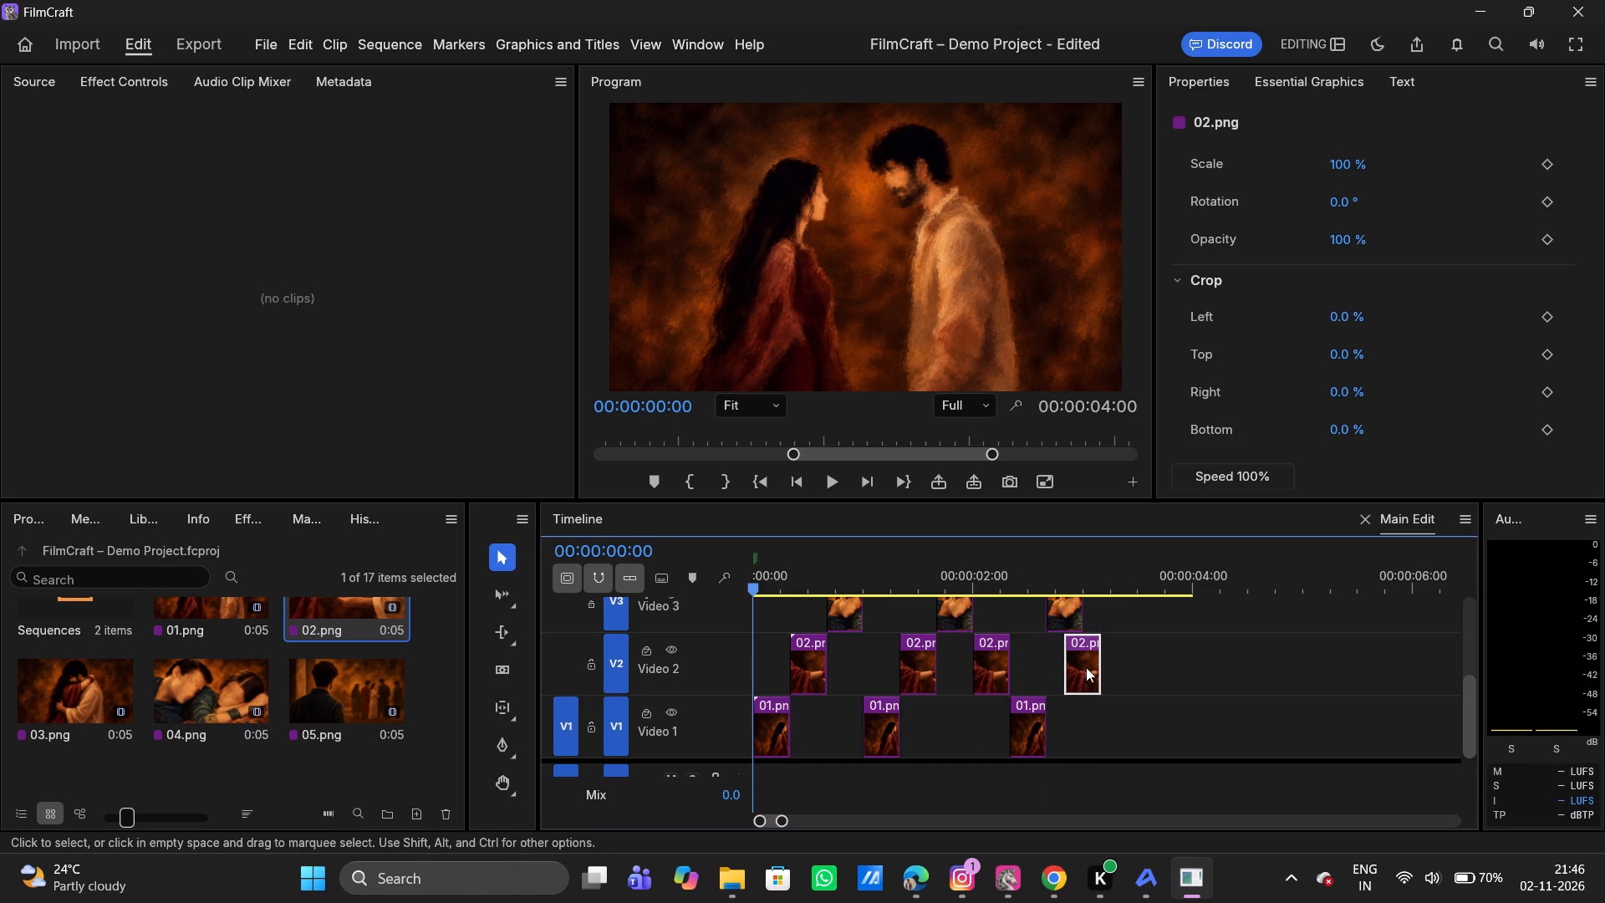
drag(1086, 667, 1100, 668)
scroll(1176, 680, down, 1)
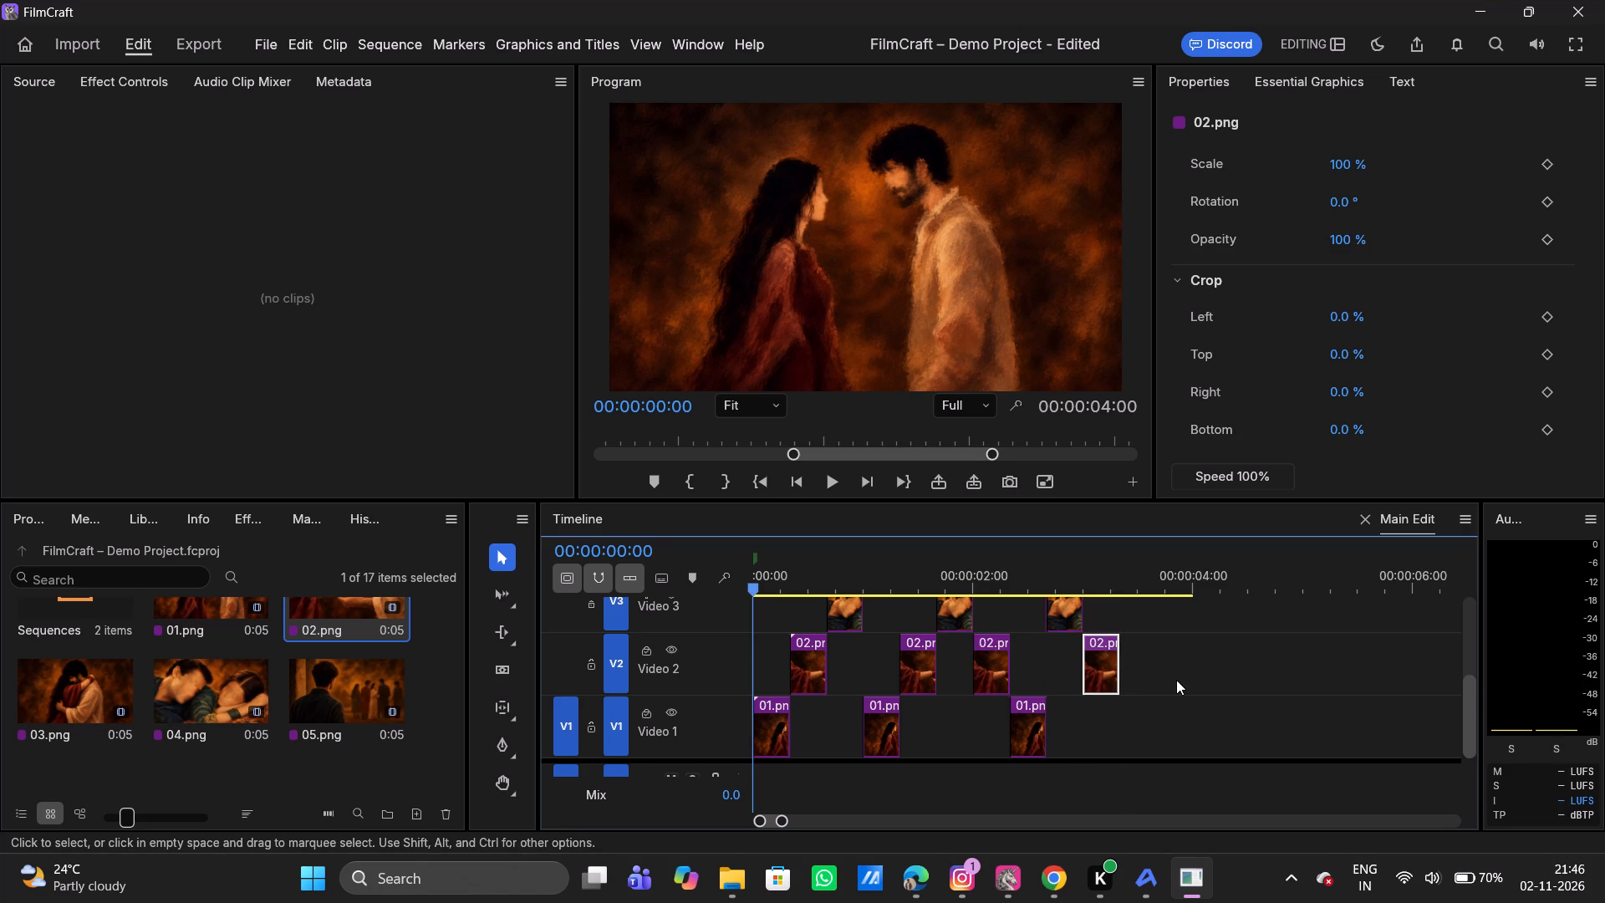
scroll(1176, 680, up, 1)
scroll(1176, 680, down, 3)
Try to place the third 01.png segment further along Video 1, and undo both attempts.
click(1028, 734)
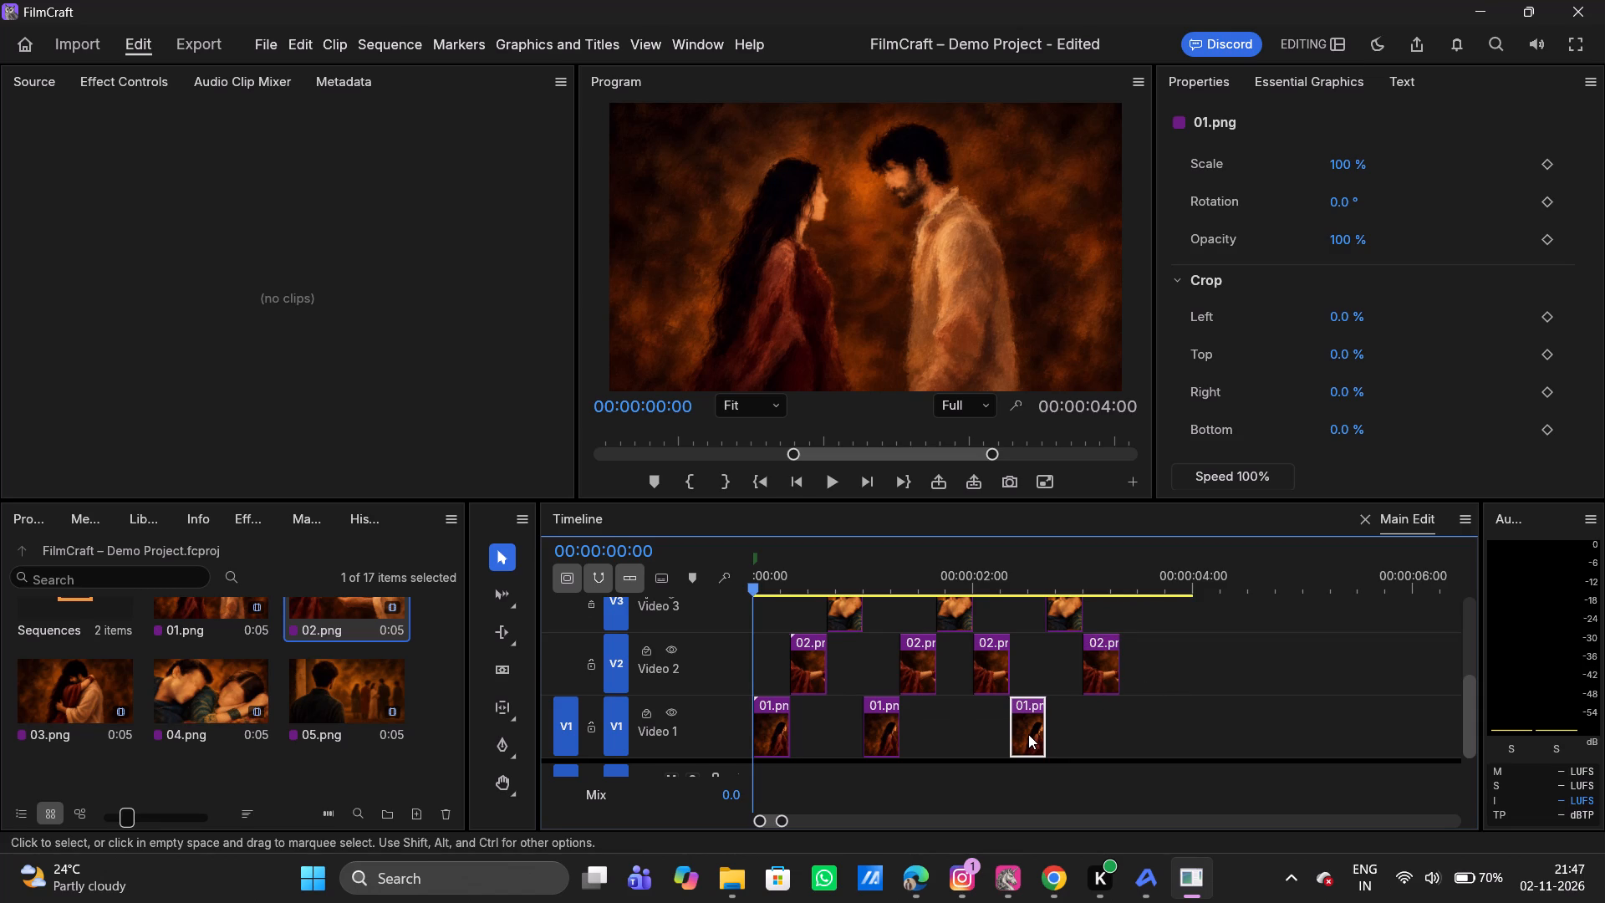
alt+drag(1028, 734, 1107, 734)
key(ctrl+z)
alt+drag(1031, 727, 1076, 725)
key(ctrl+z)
Duplicate the third 01.png segment on Video 1 so the copy starts at 00:00:03:00, directly after the third 04.png segment.
alt+drag(1025, 725, 1095, 726)
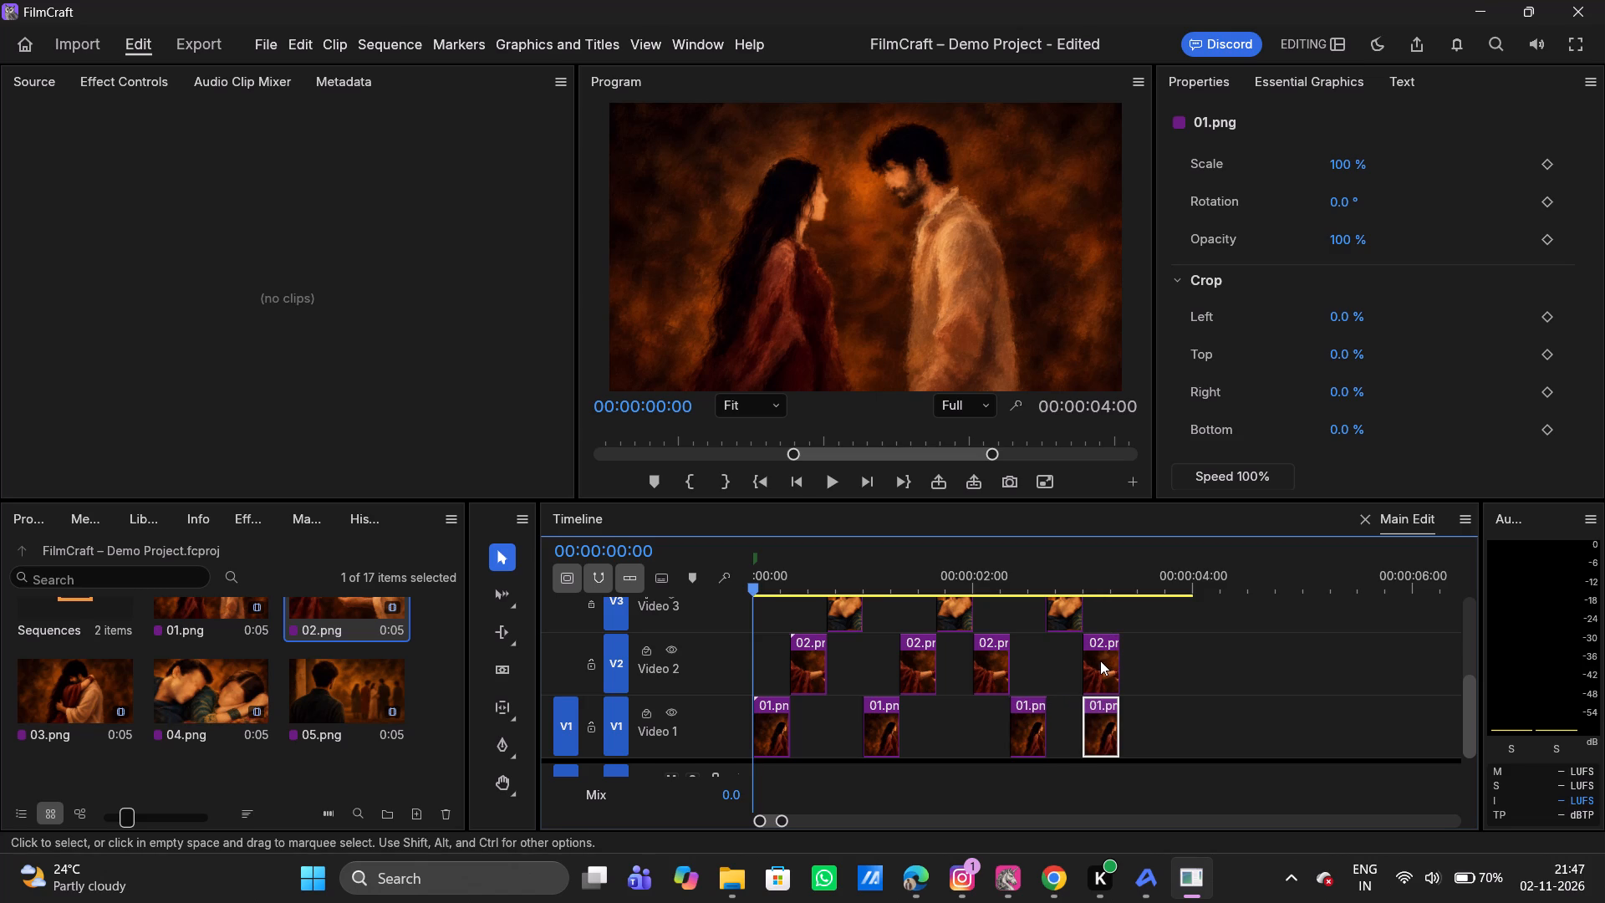
Move the fourth 02.png segment on Video 2 to start directly after the fourth 01.png segment, at 00:00:03:08.
drag(1100, 661, 1139, 663)
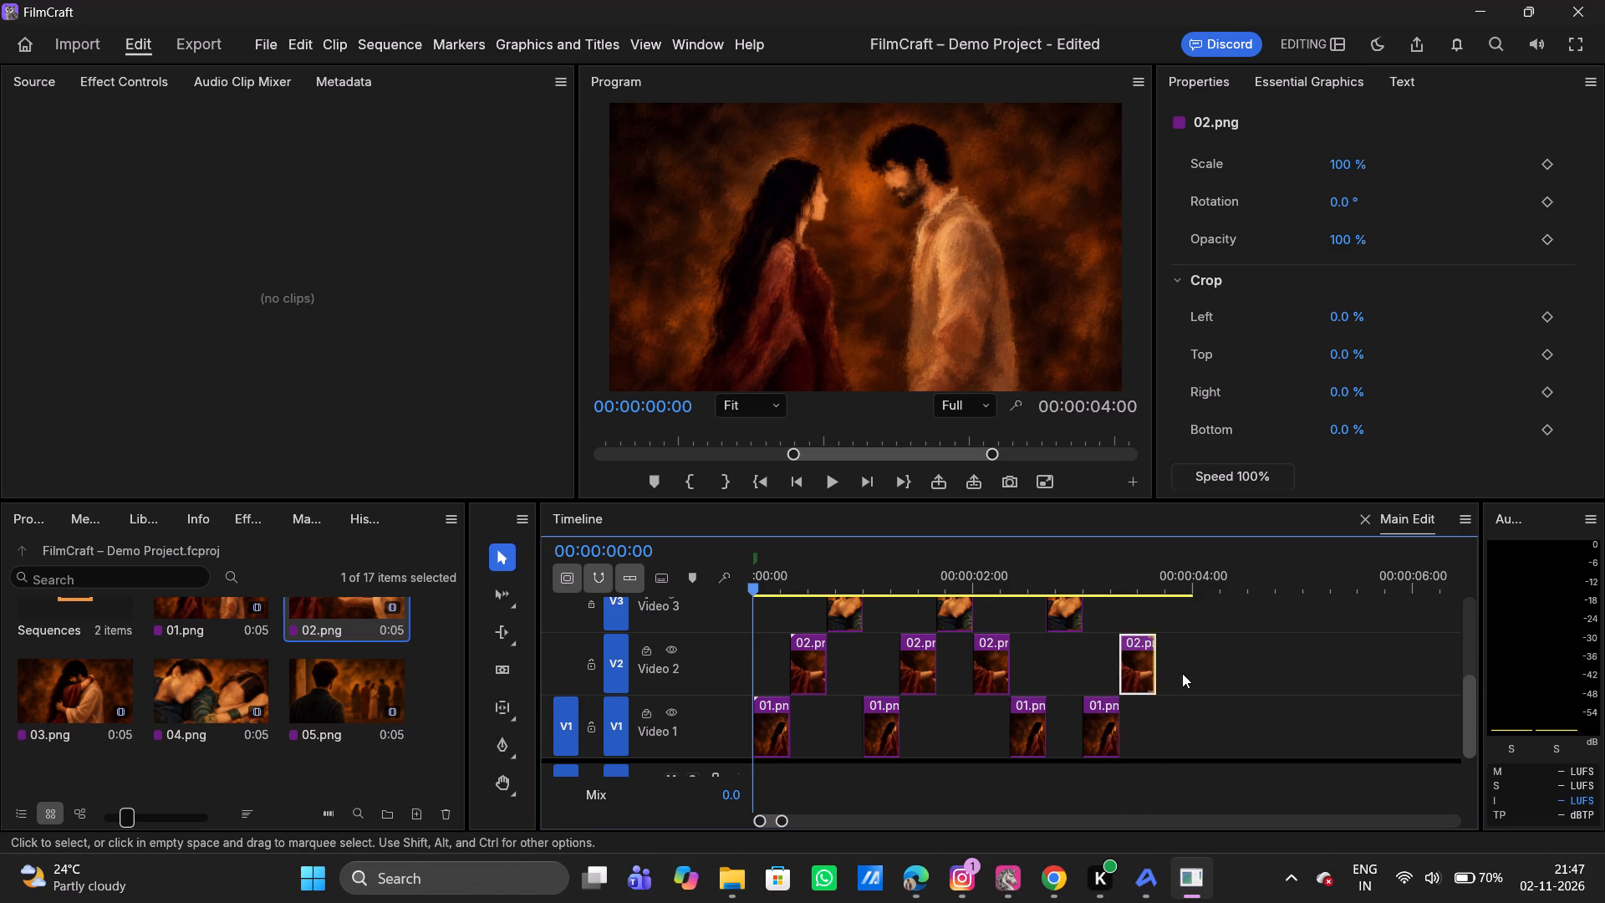
Move the second and third 03.png segments on Video 4 together to start directly after the fourth 02.png segment, at 00:00:03:16.
scroll(1200, 678, up, 1)
click(1067, 637)
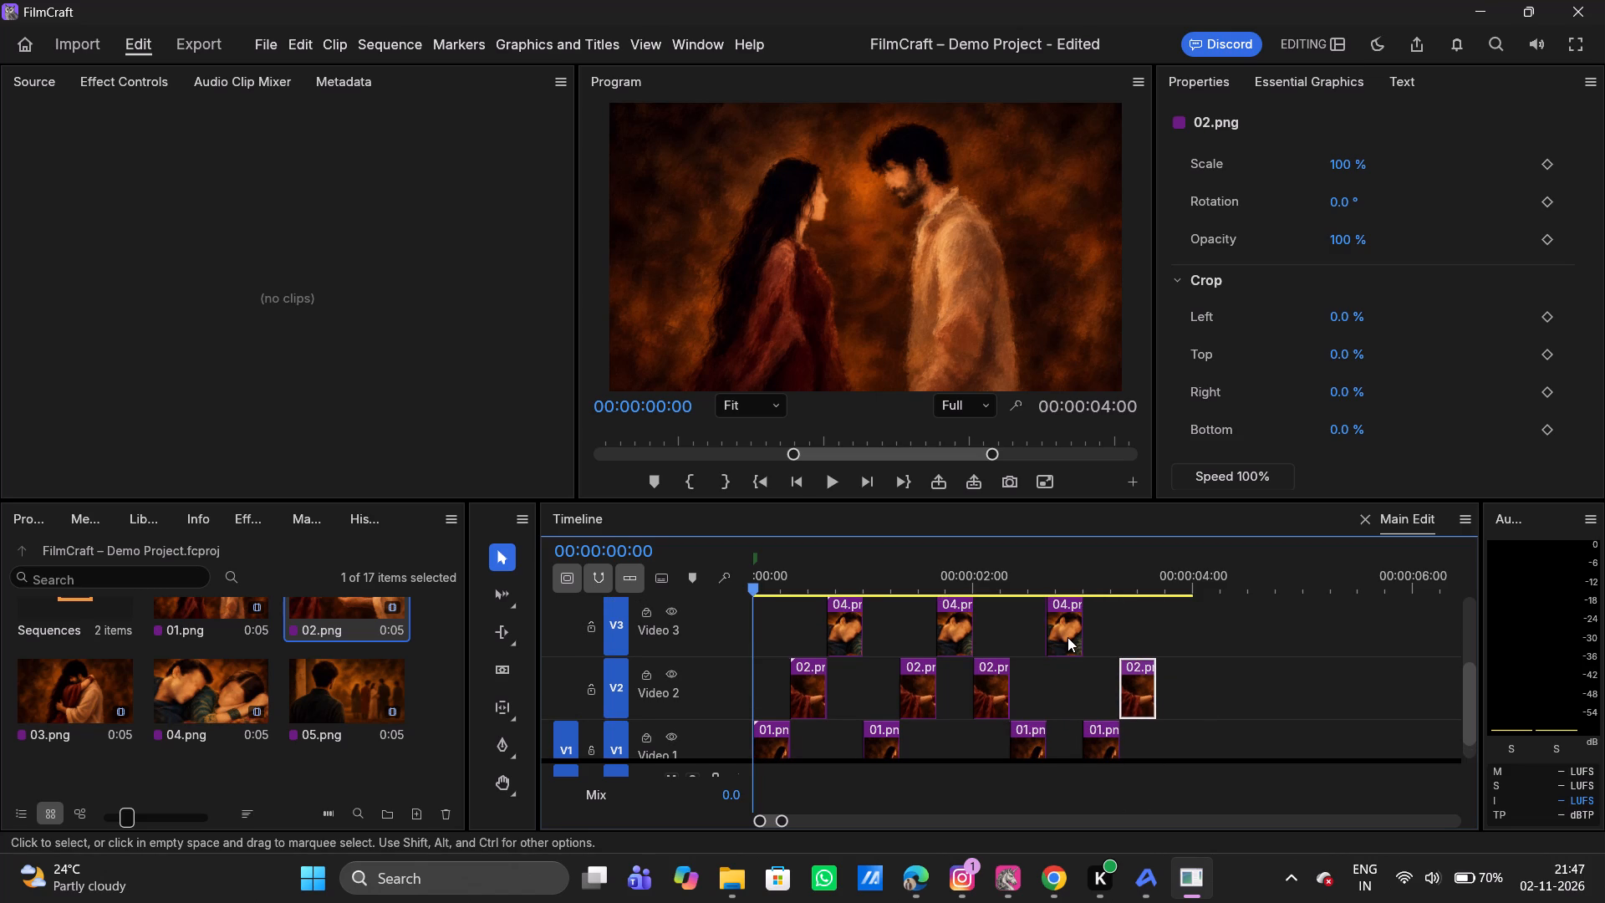
scroll(1201, 651, up, 1)
scroll(1150, 690, down, 1)
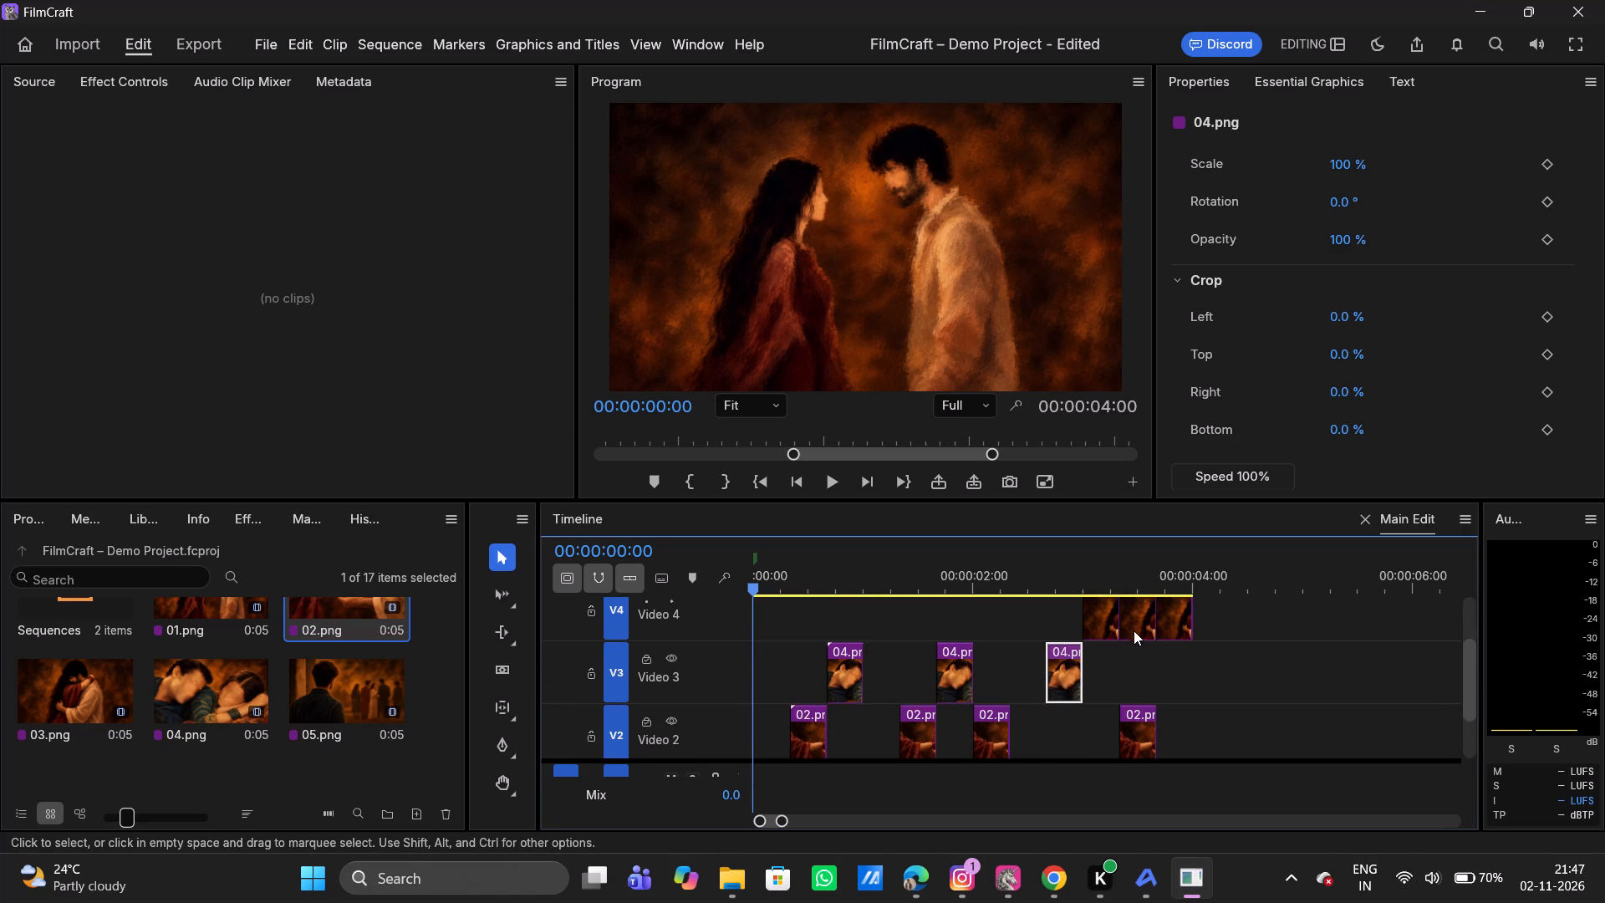
click(1139, 626)
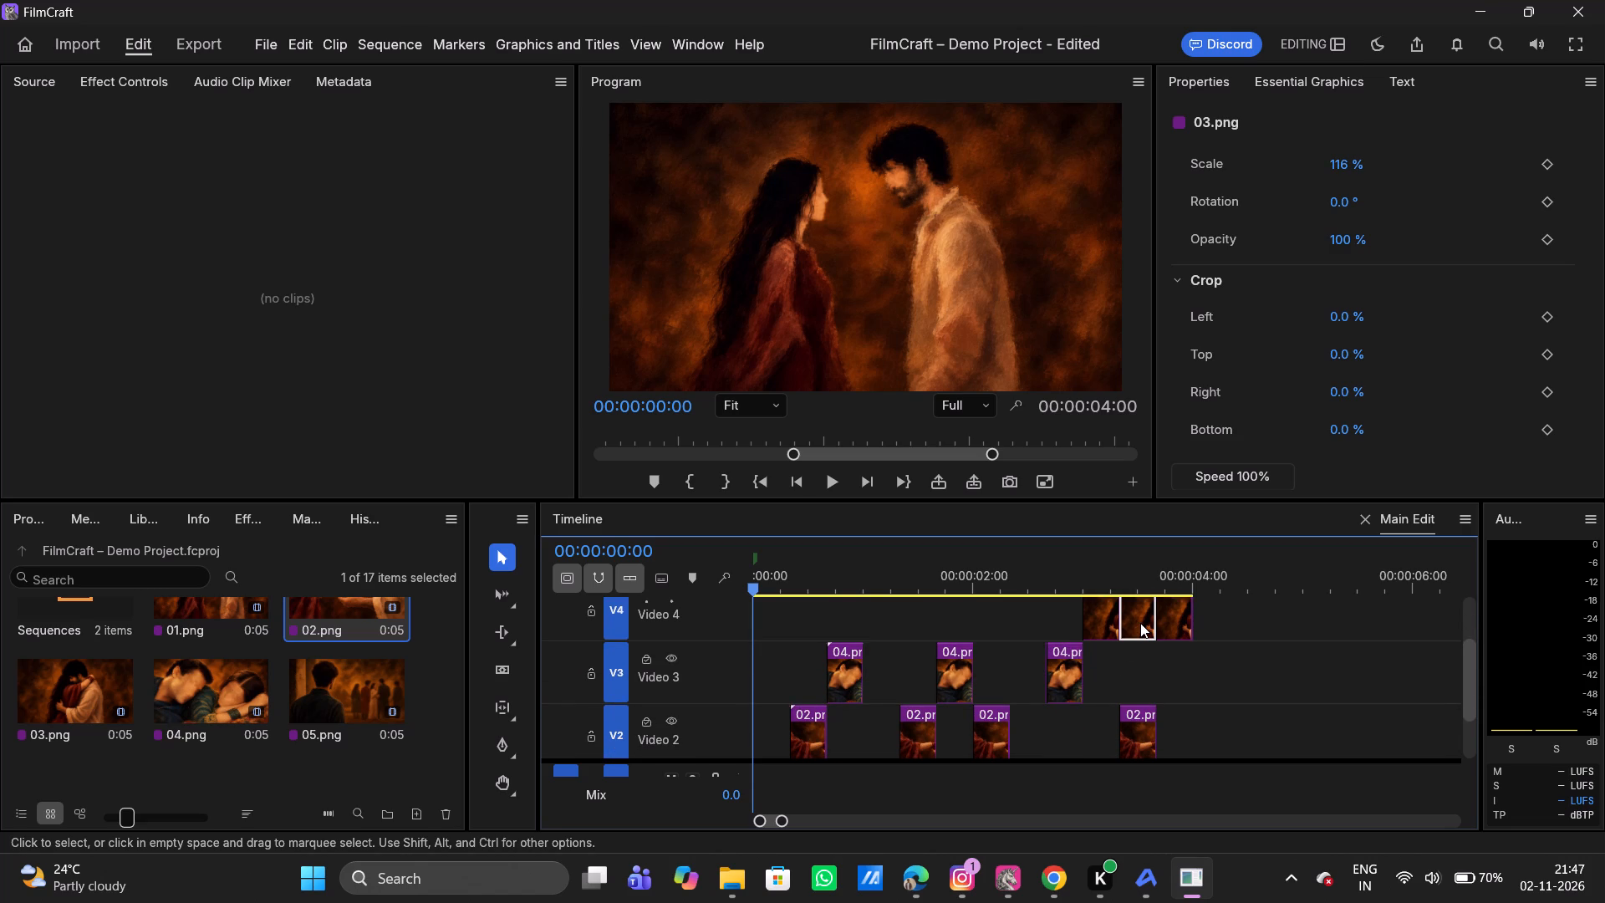
drag(1255, 605, 1137, 632)
drag(1137, 632, 1134, 634)
drag(1134, 619, 1167, 619)
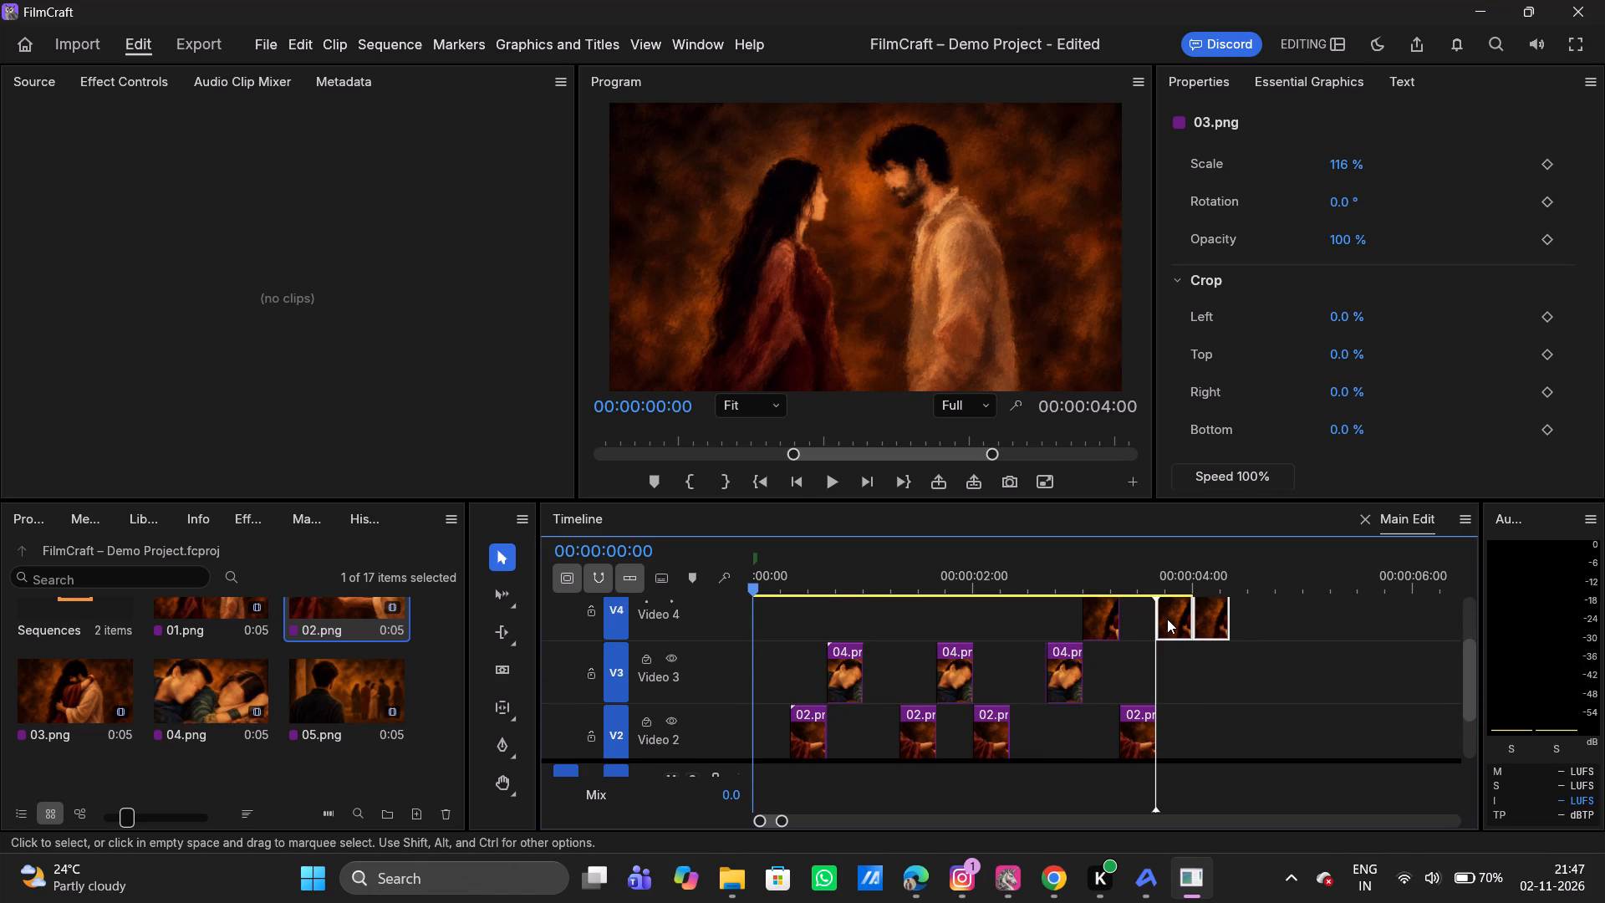
drag(1167, 619, 1166, 619)
scroll(1220, 678, up, 1)
Delete the last 03.png segment on Video 4.
click(1221, 652)
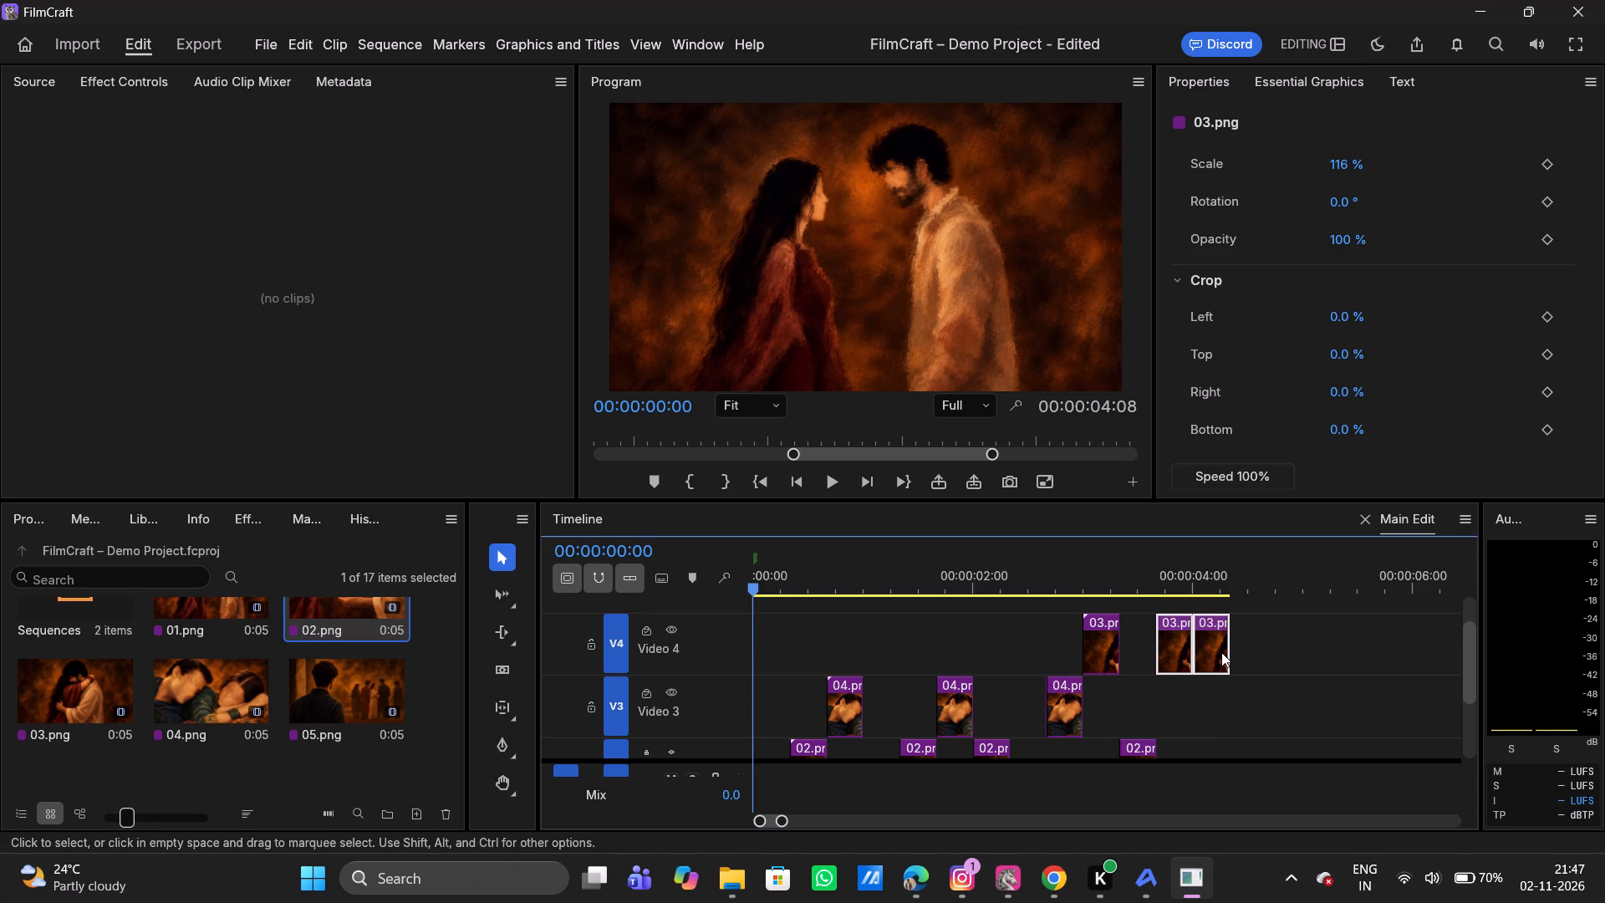
click(1304, 652)
click(1217, 654)
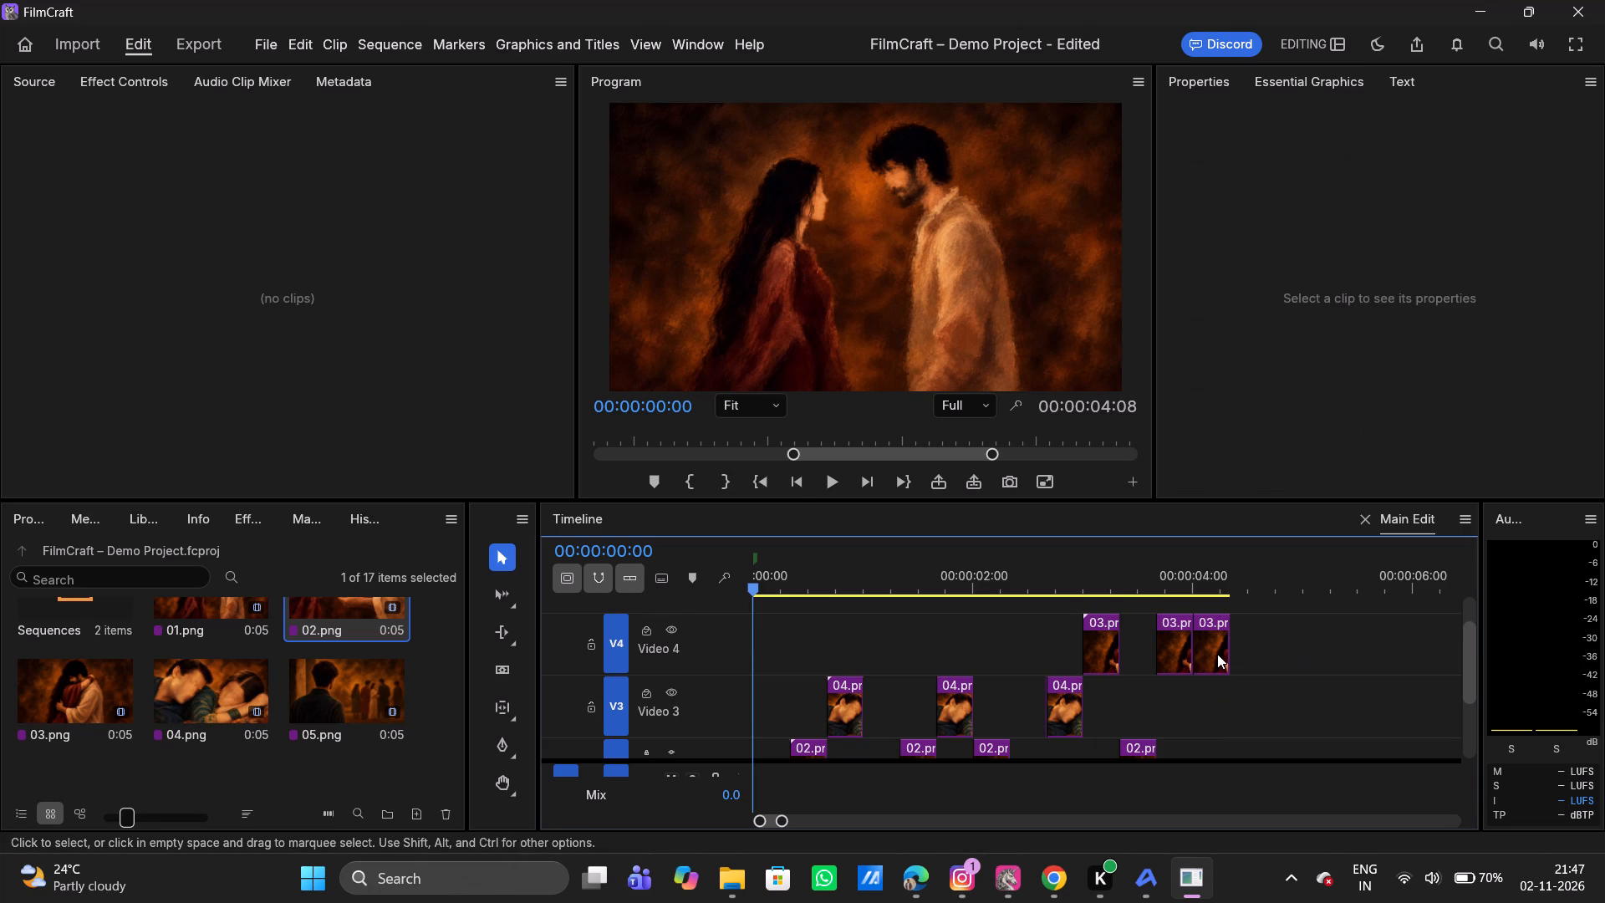
key(Delete)
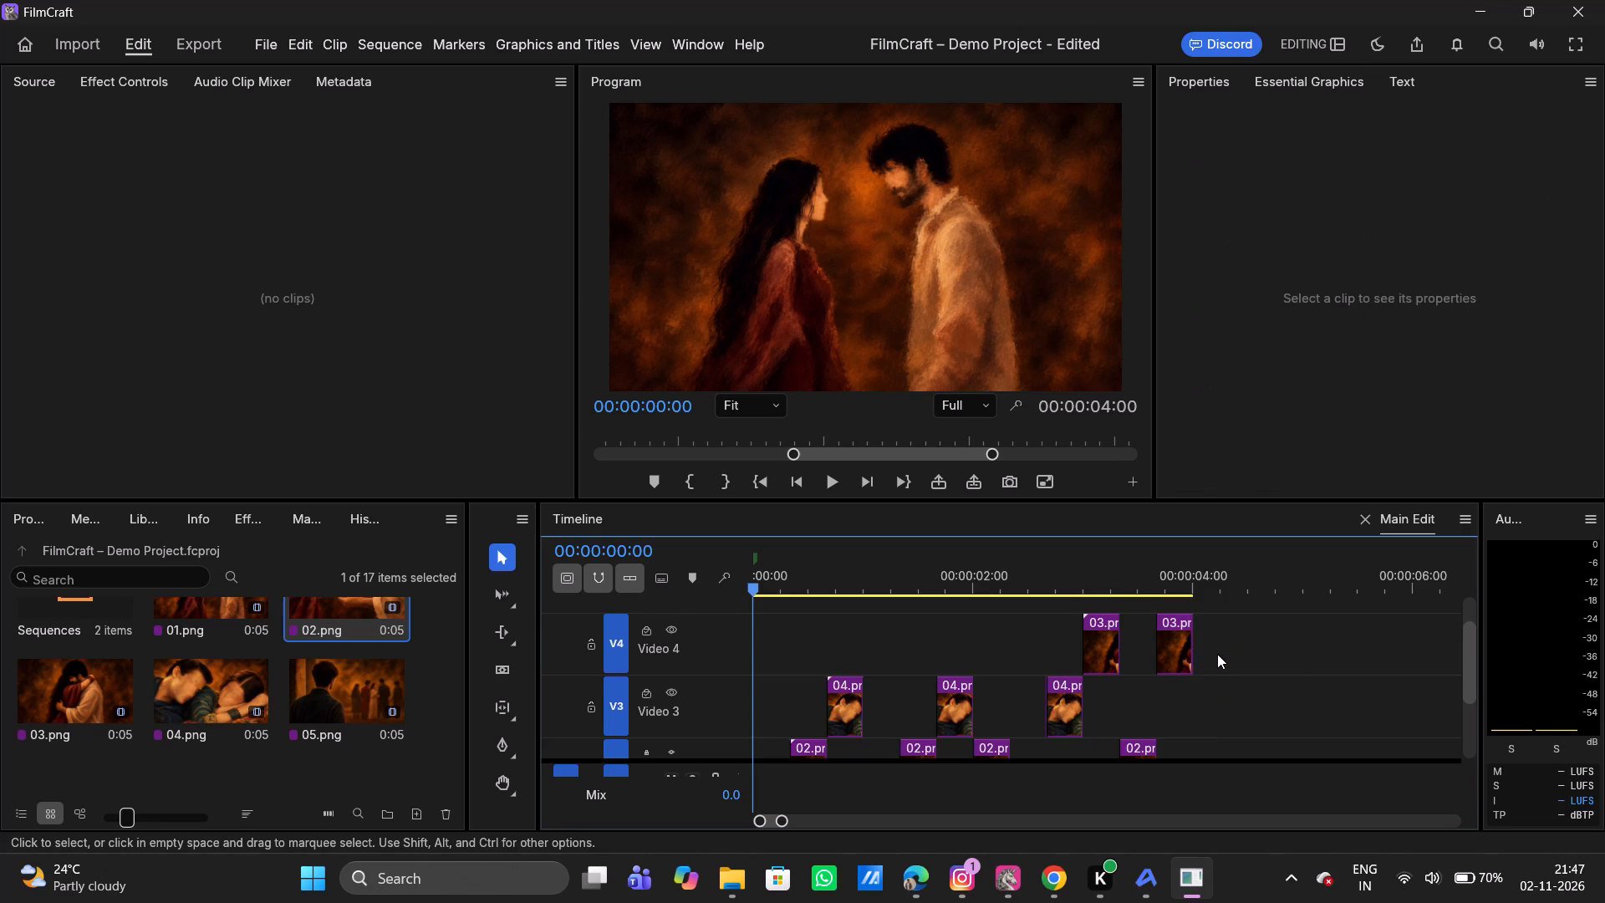
Inspect the first 01.png segment's properties and play the sequence from the start to review the new arrangement, pausing at 00:00:03:14.
scroll(1217, 654, down, 1)
scroll(1217, 654, up, 1)
scroll(1217, 654, down, 1)
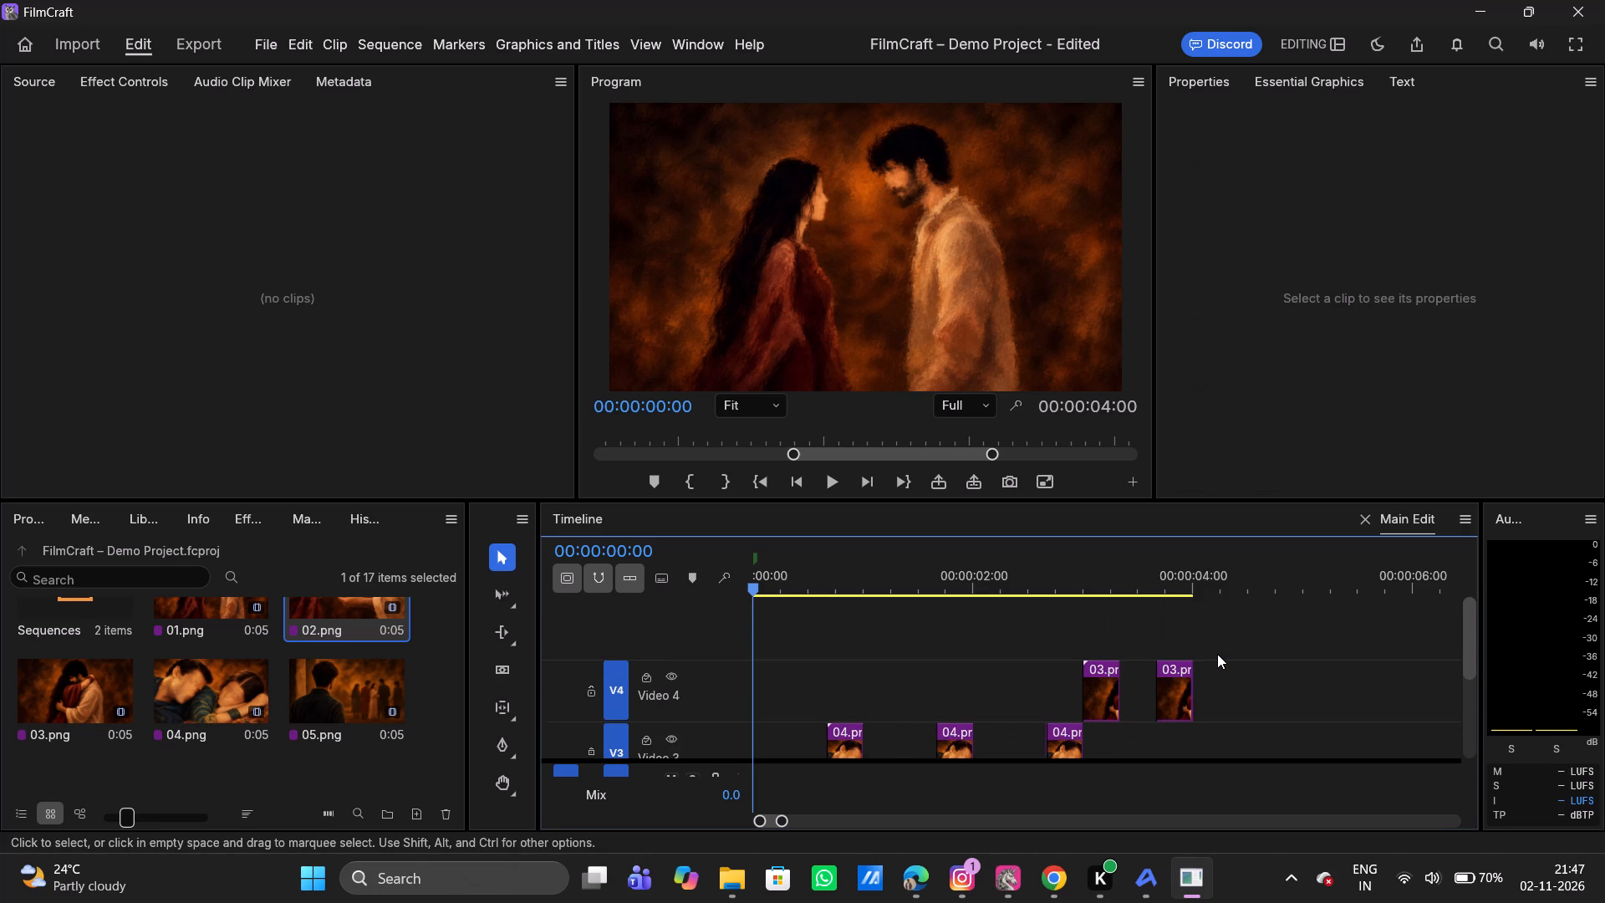
scroll(1217, 654, down, 1)
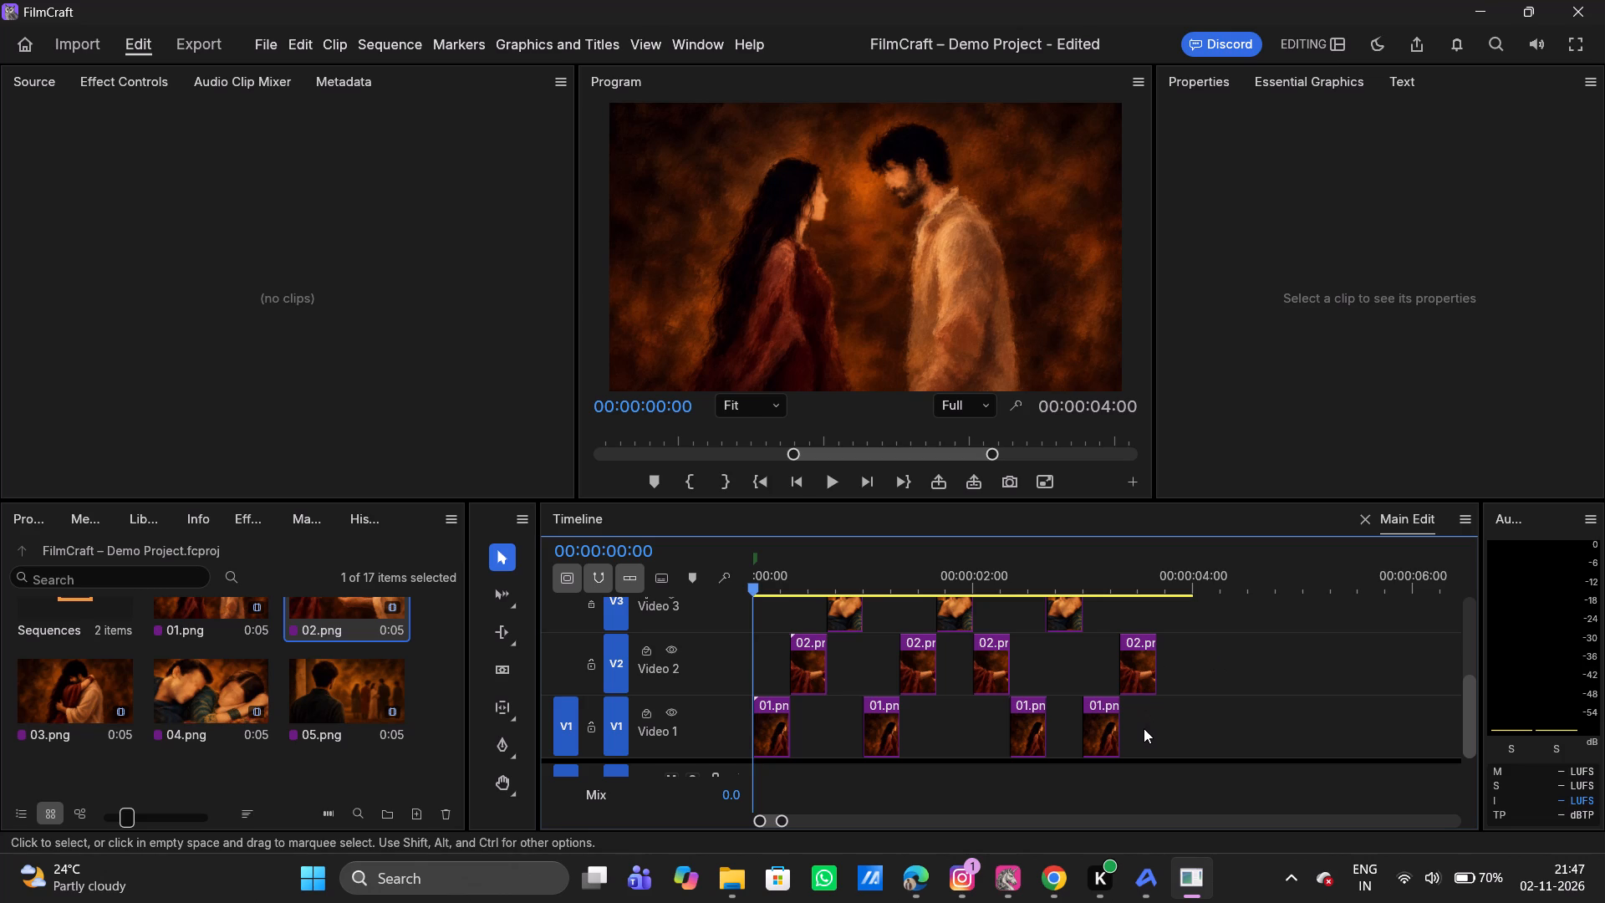
click(776, 732)
scroll(776, 732, up, 1)
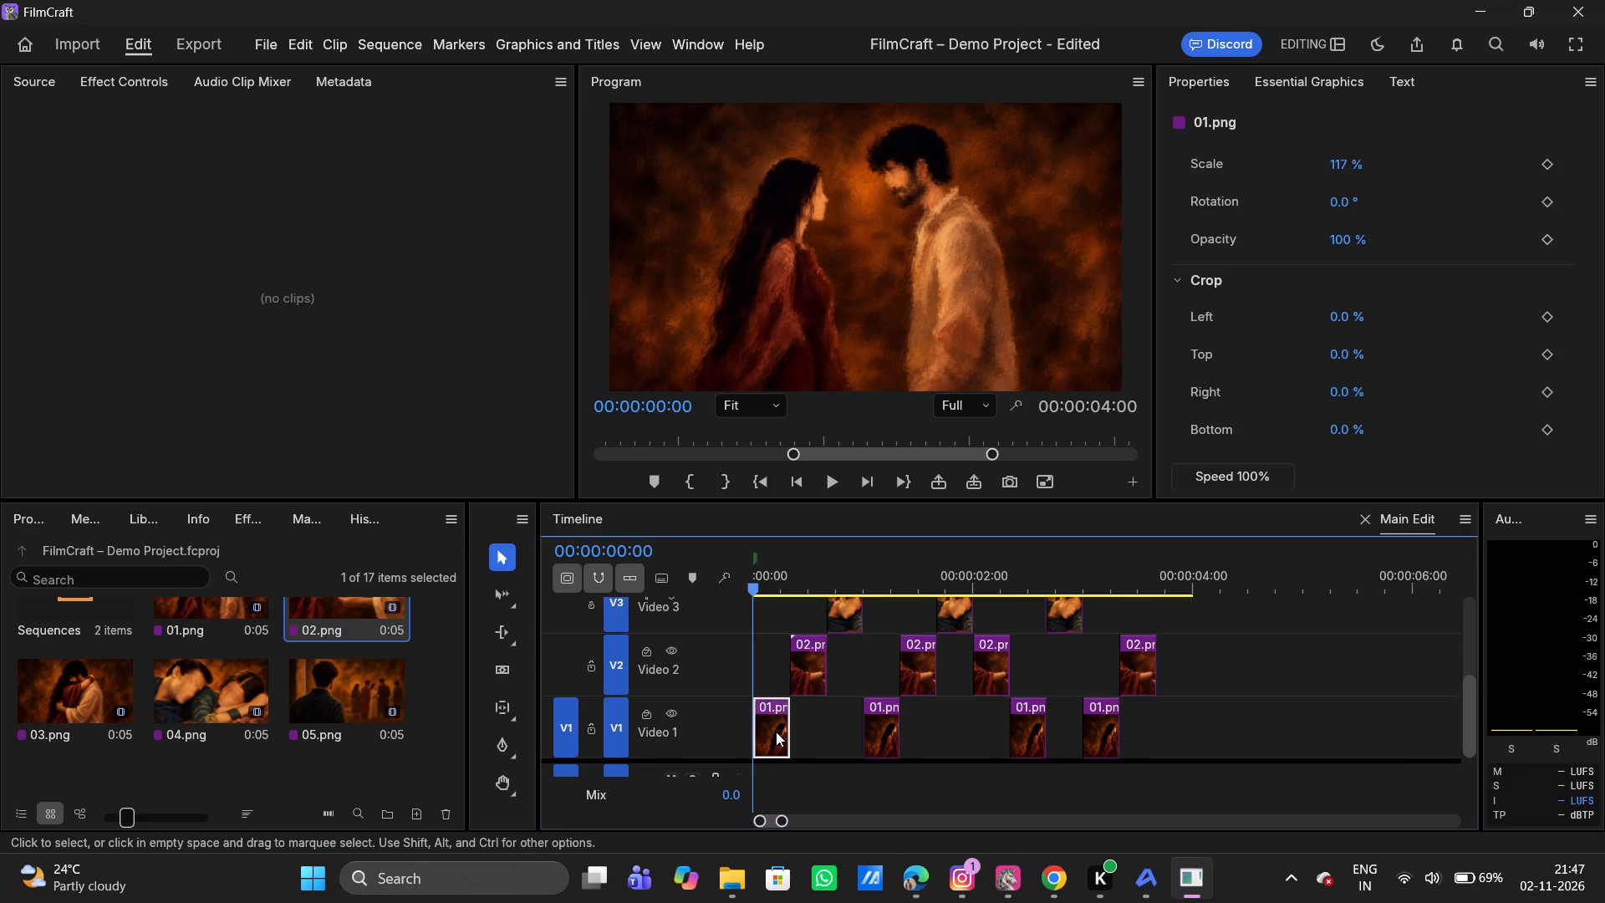
scroll(776, 732, up, 1)
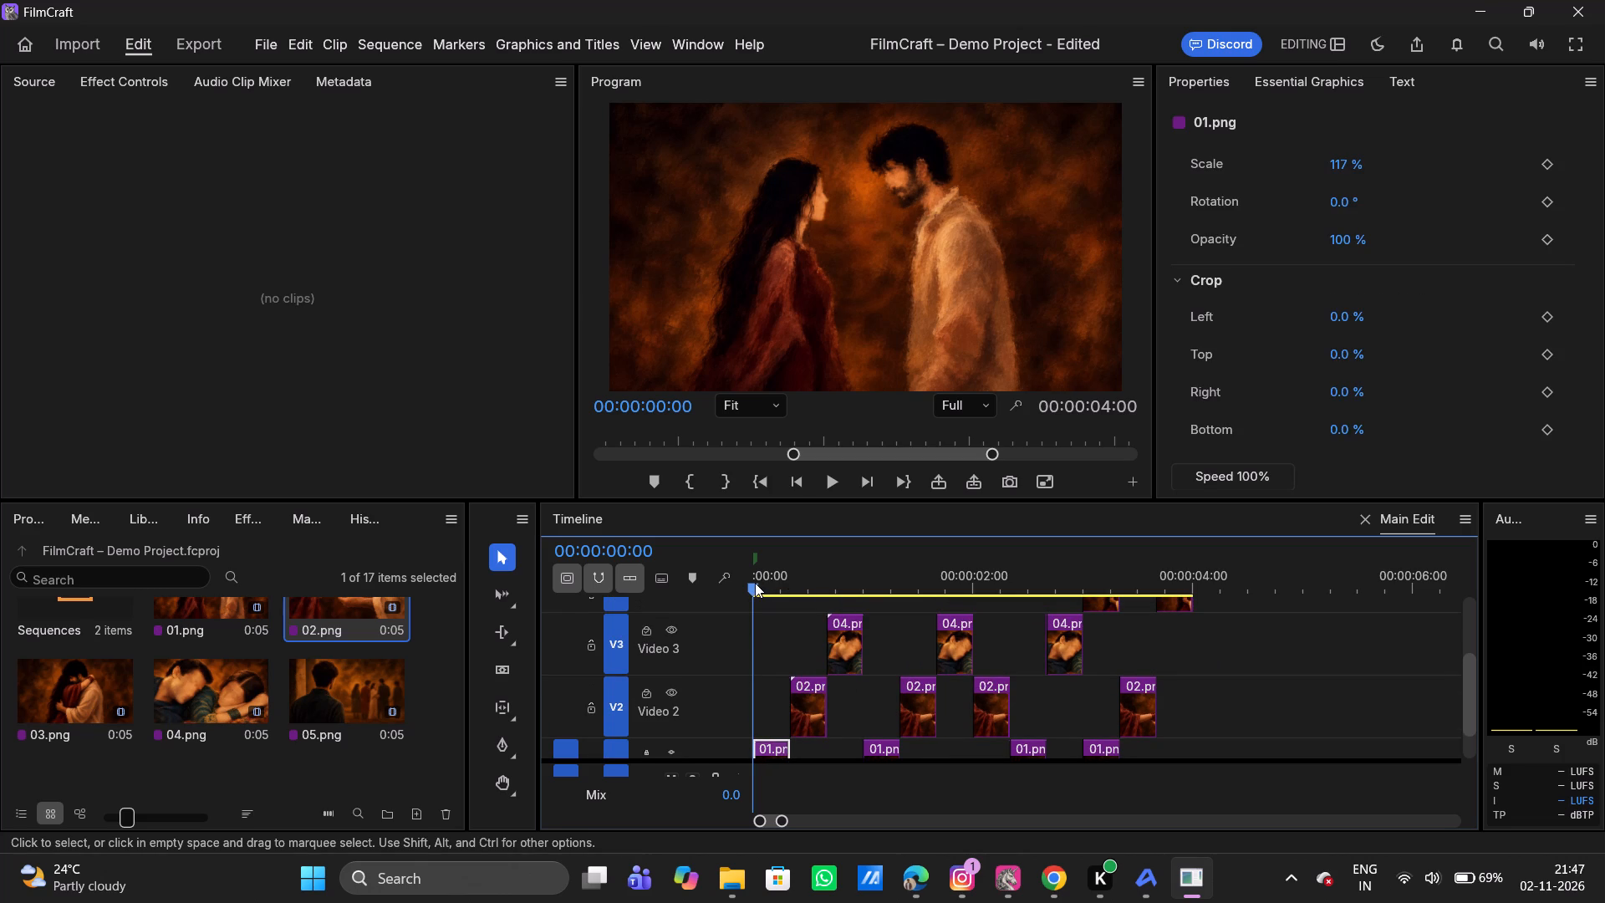
drag(755, 583, 738, 590)
key(space)
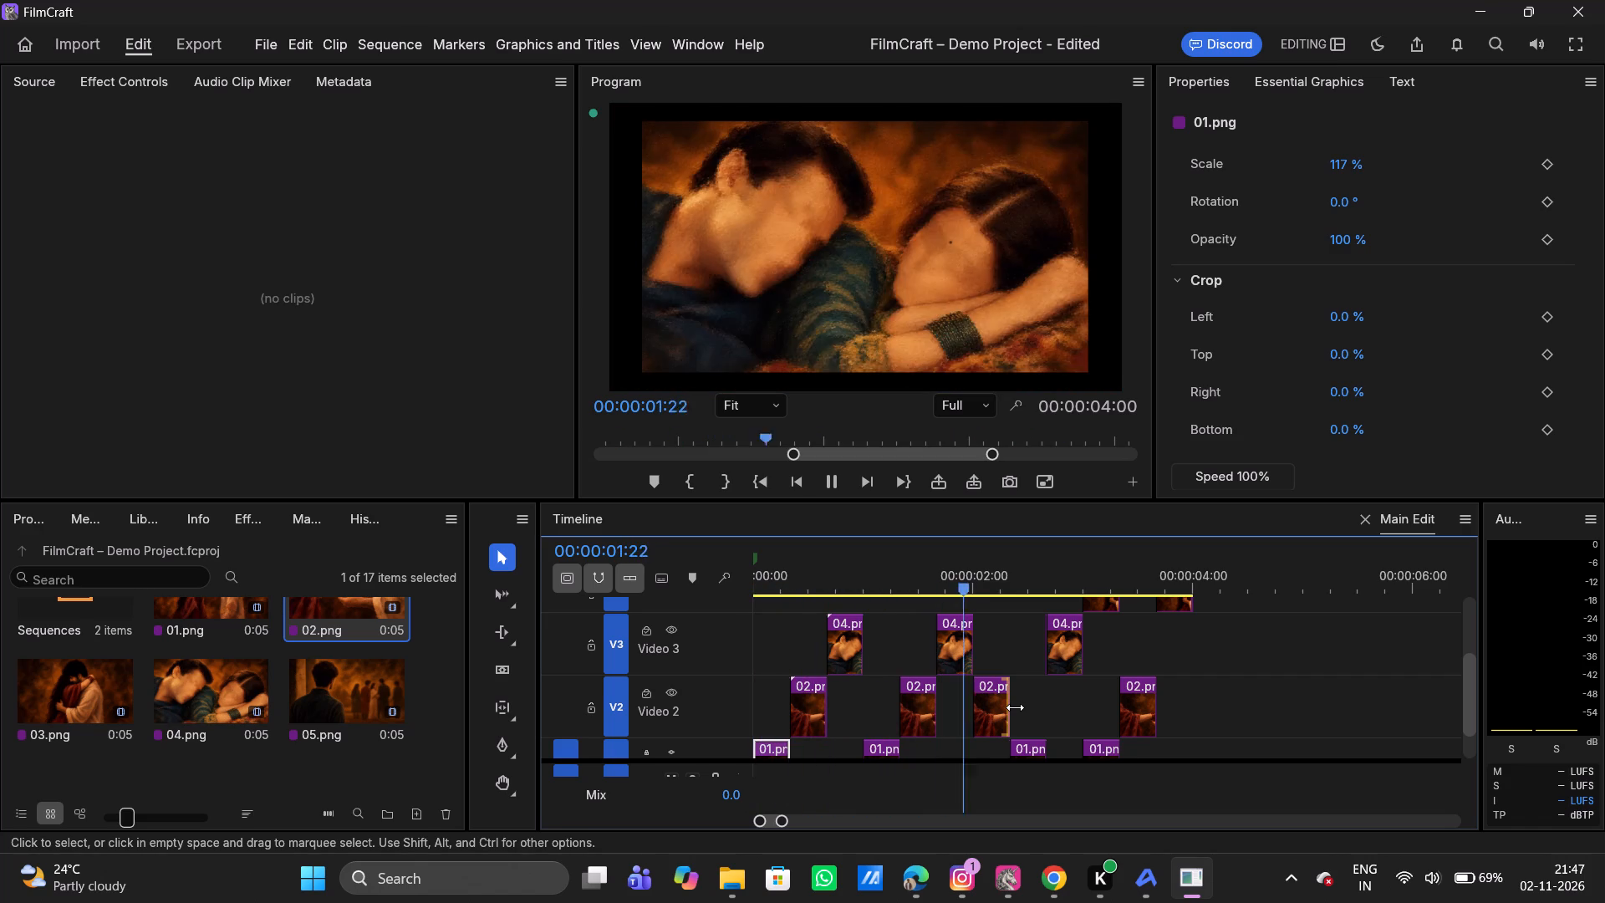
key(space)
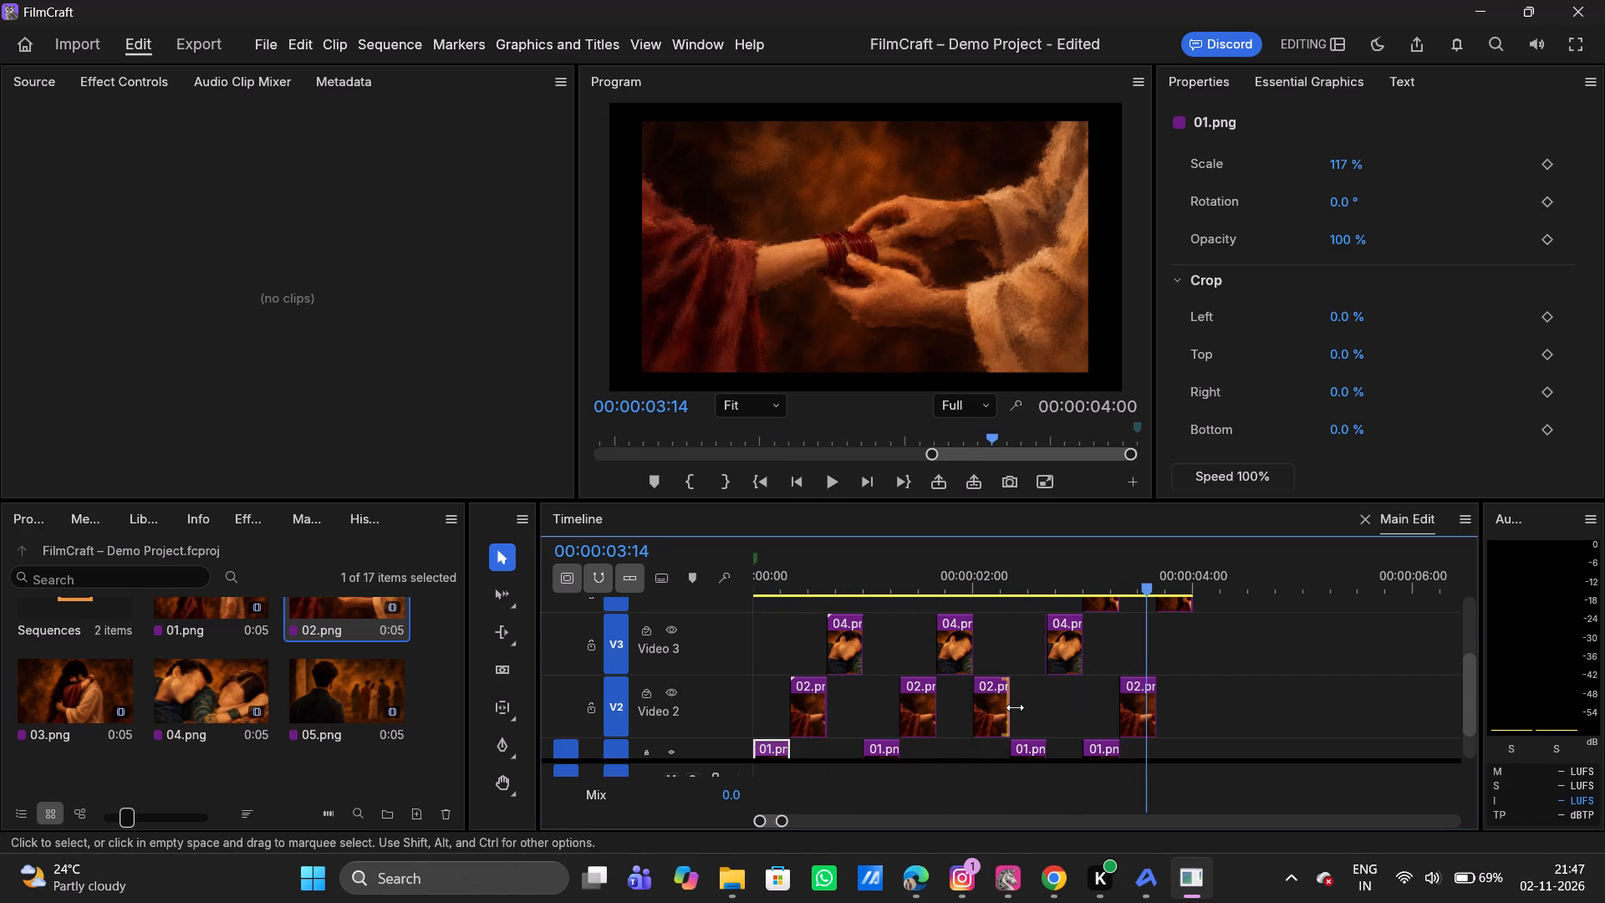
Play the rest of the sequence and replay its opening segments to review the cuts, returning the playhead to 00:00:00:00.
key(space)
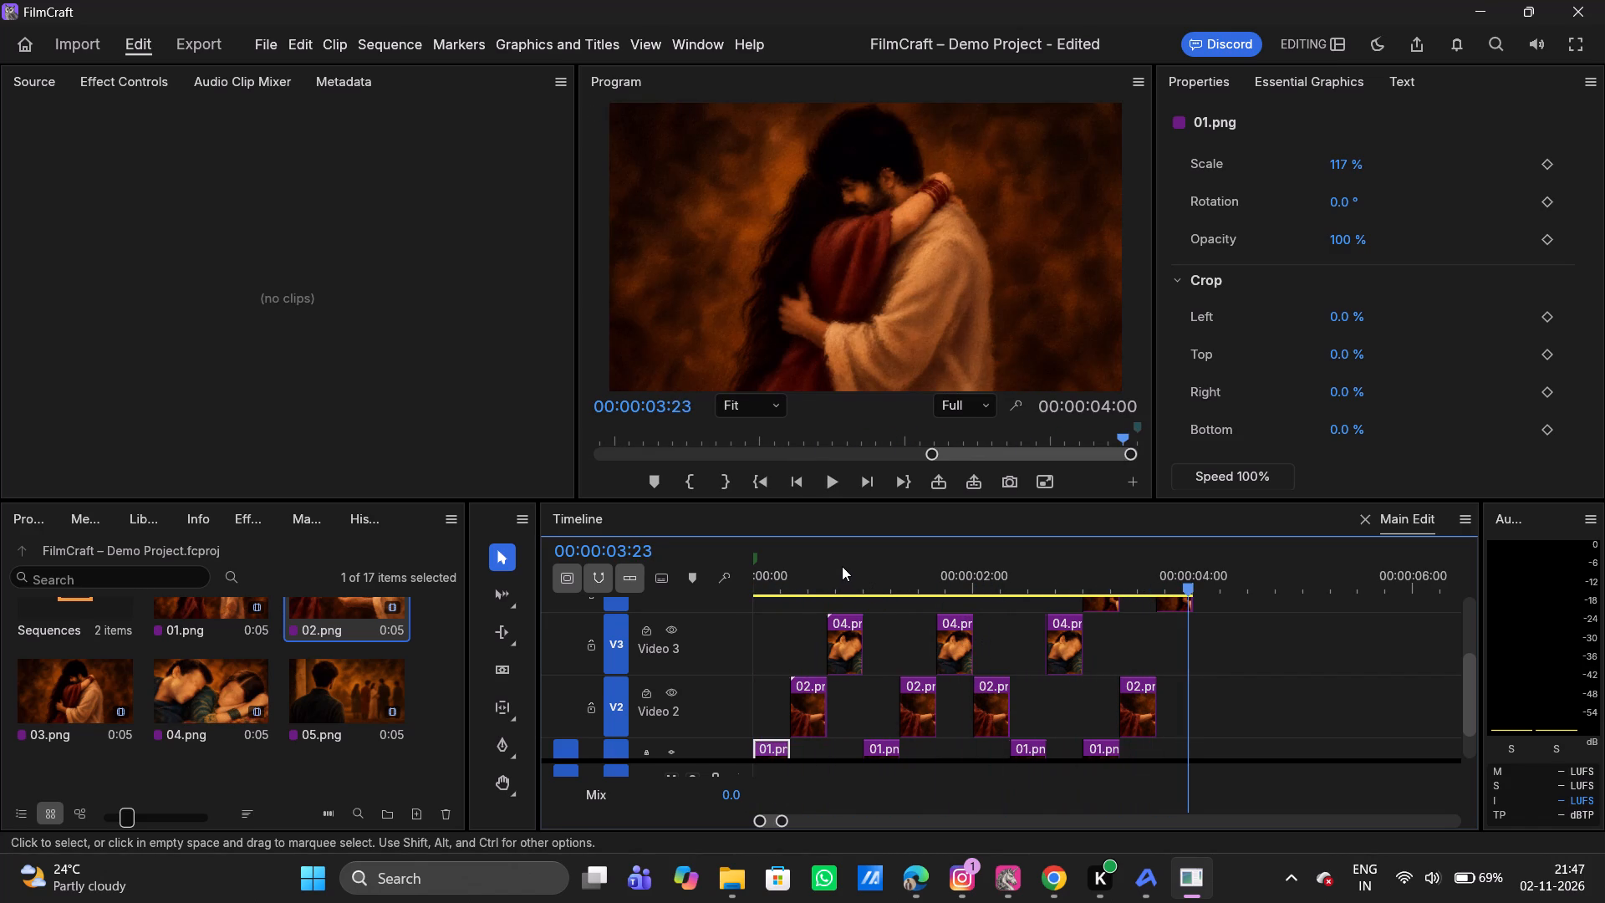
click(842, 566)
drag(810, 577, 751, 578)
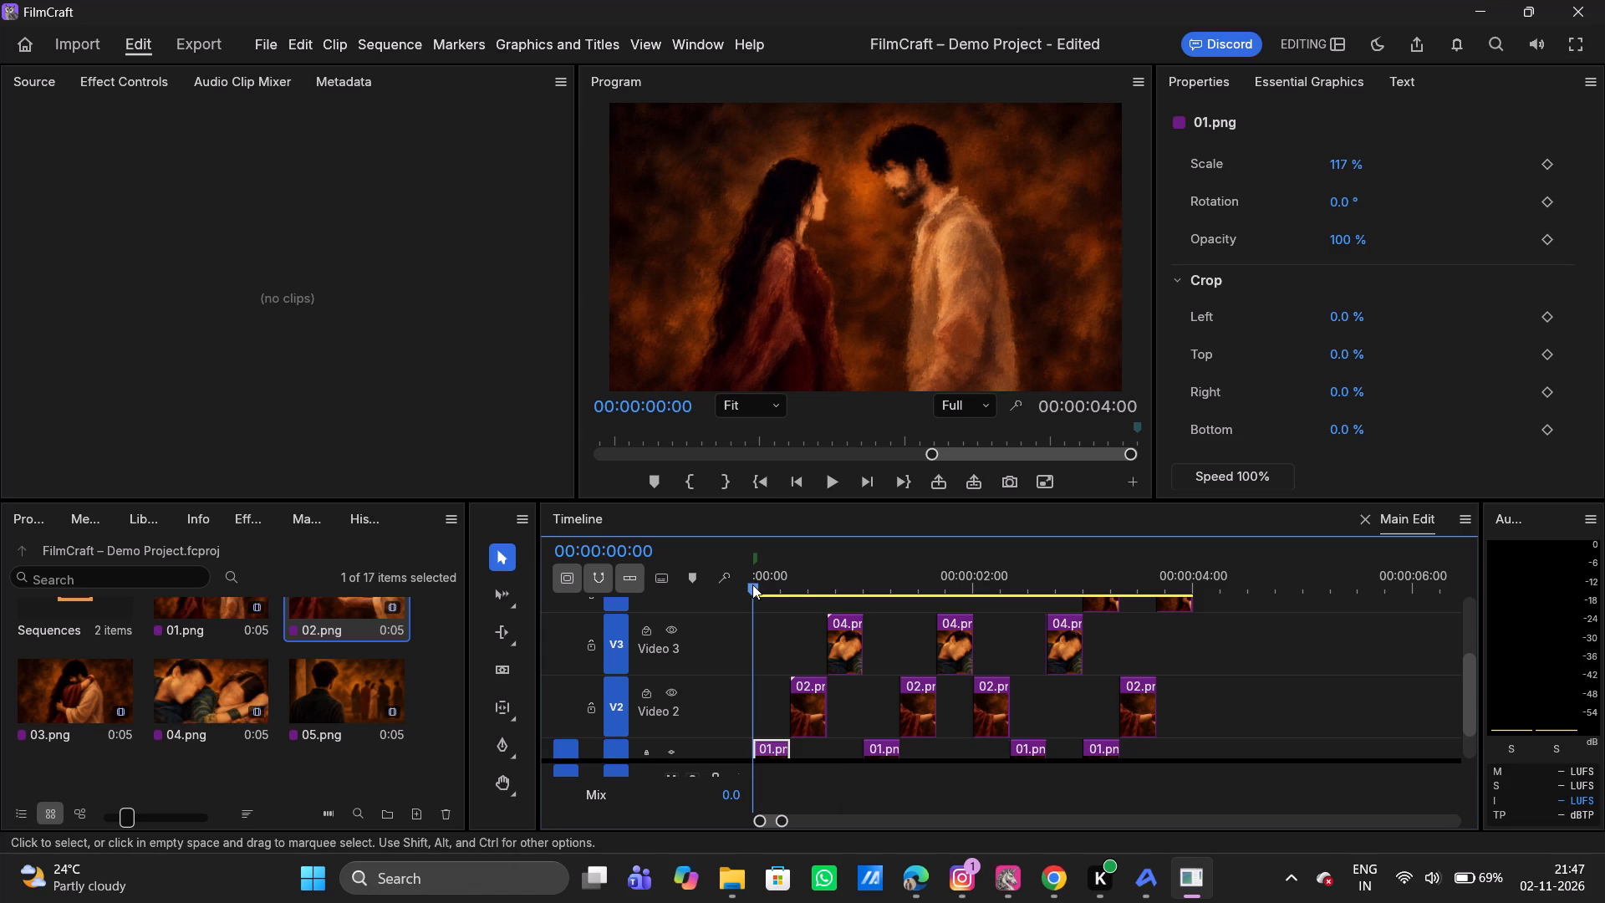
drag(752, 587, 768, 586)
key(space)
key(space)
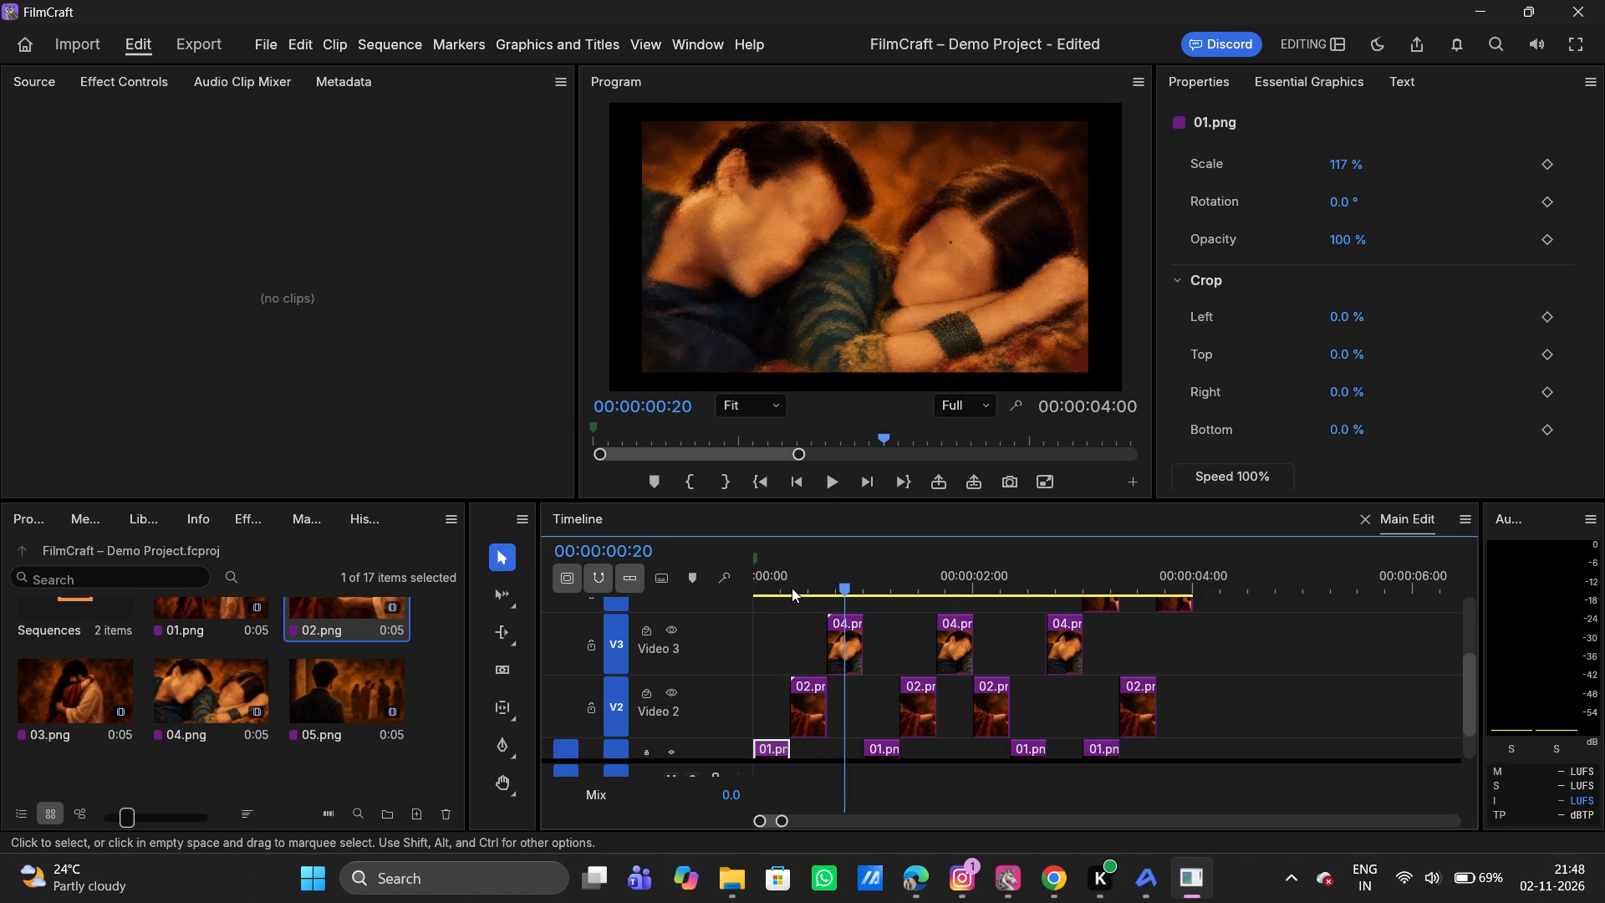
click(772, 583)
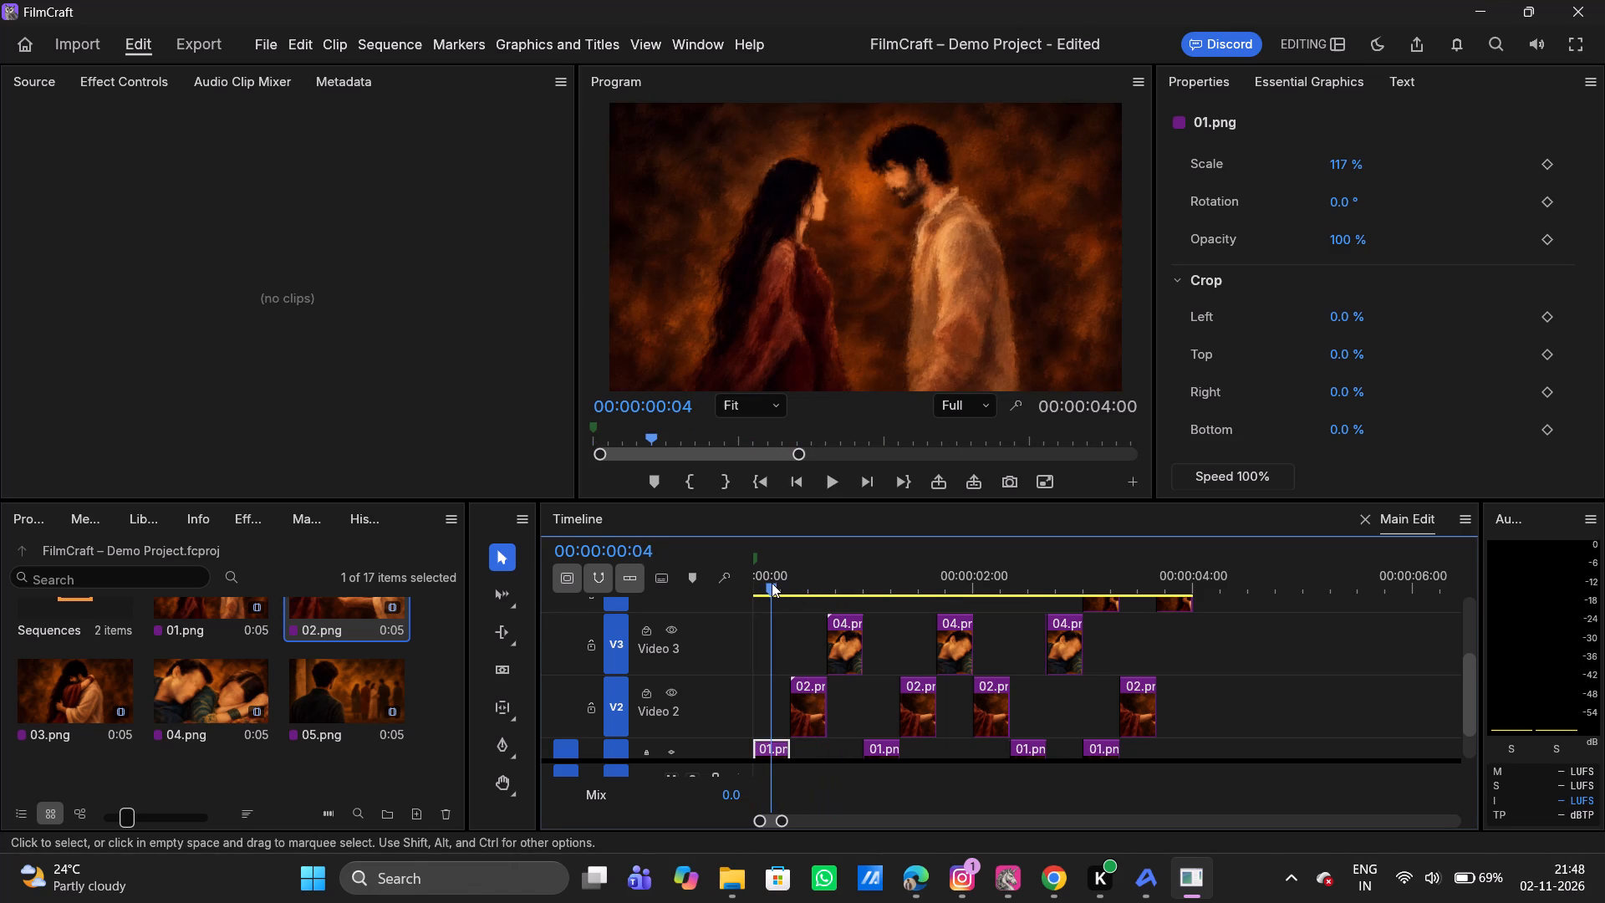
drag(771, 583, 743, 584)
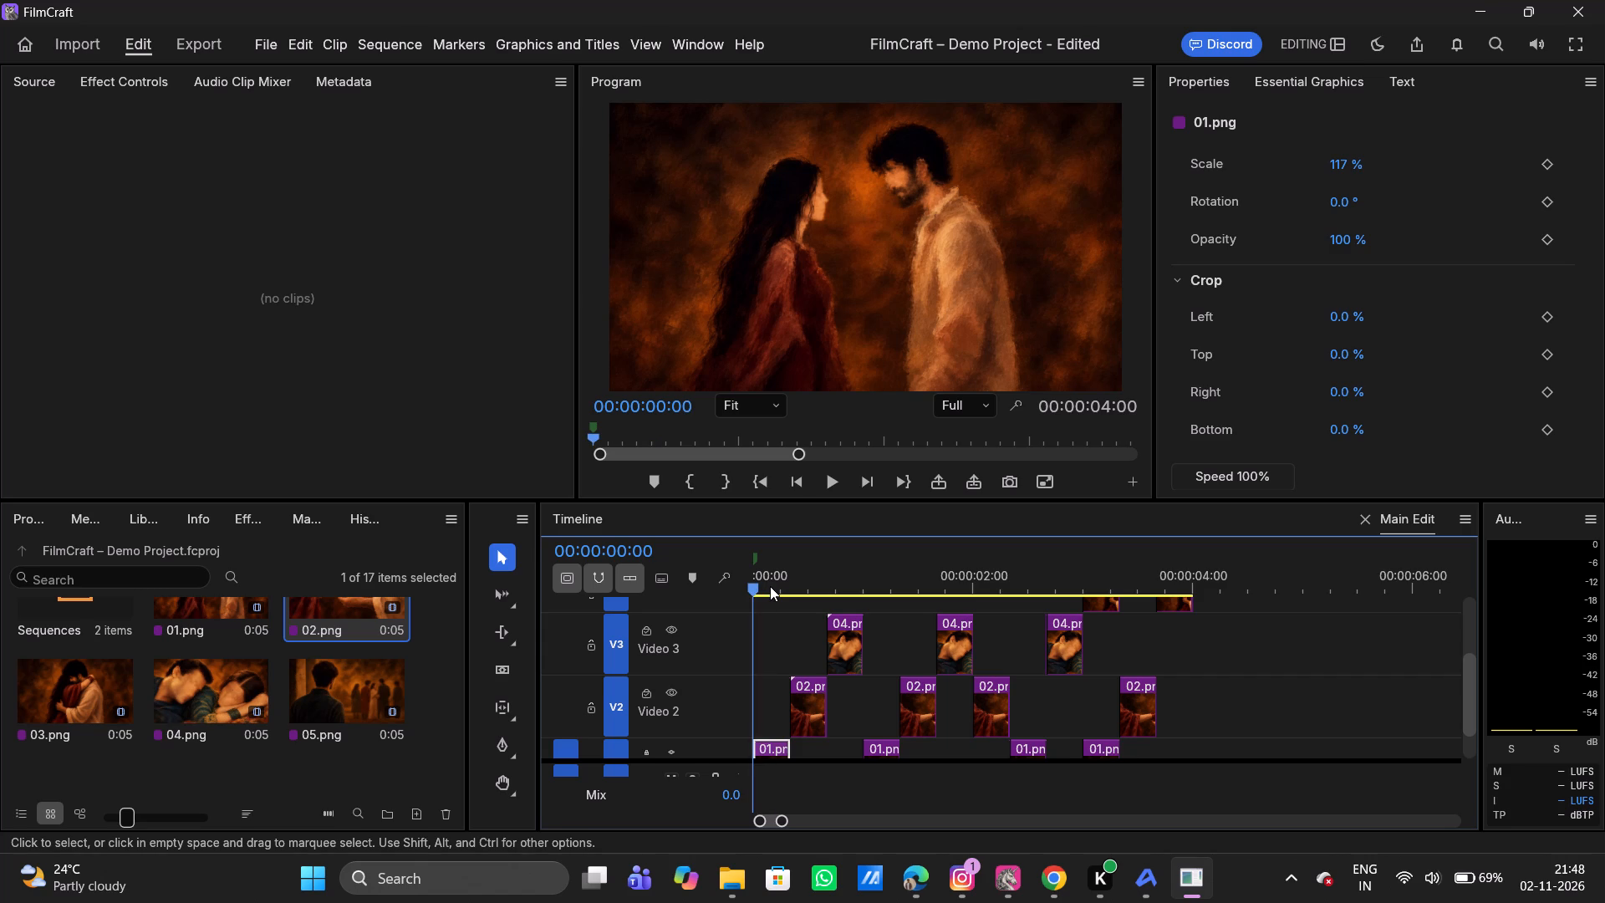
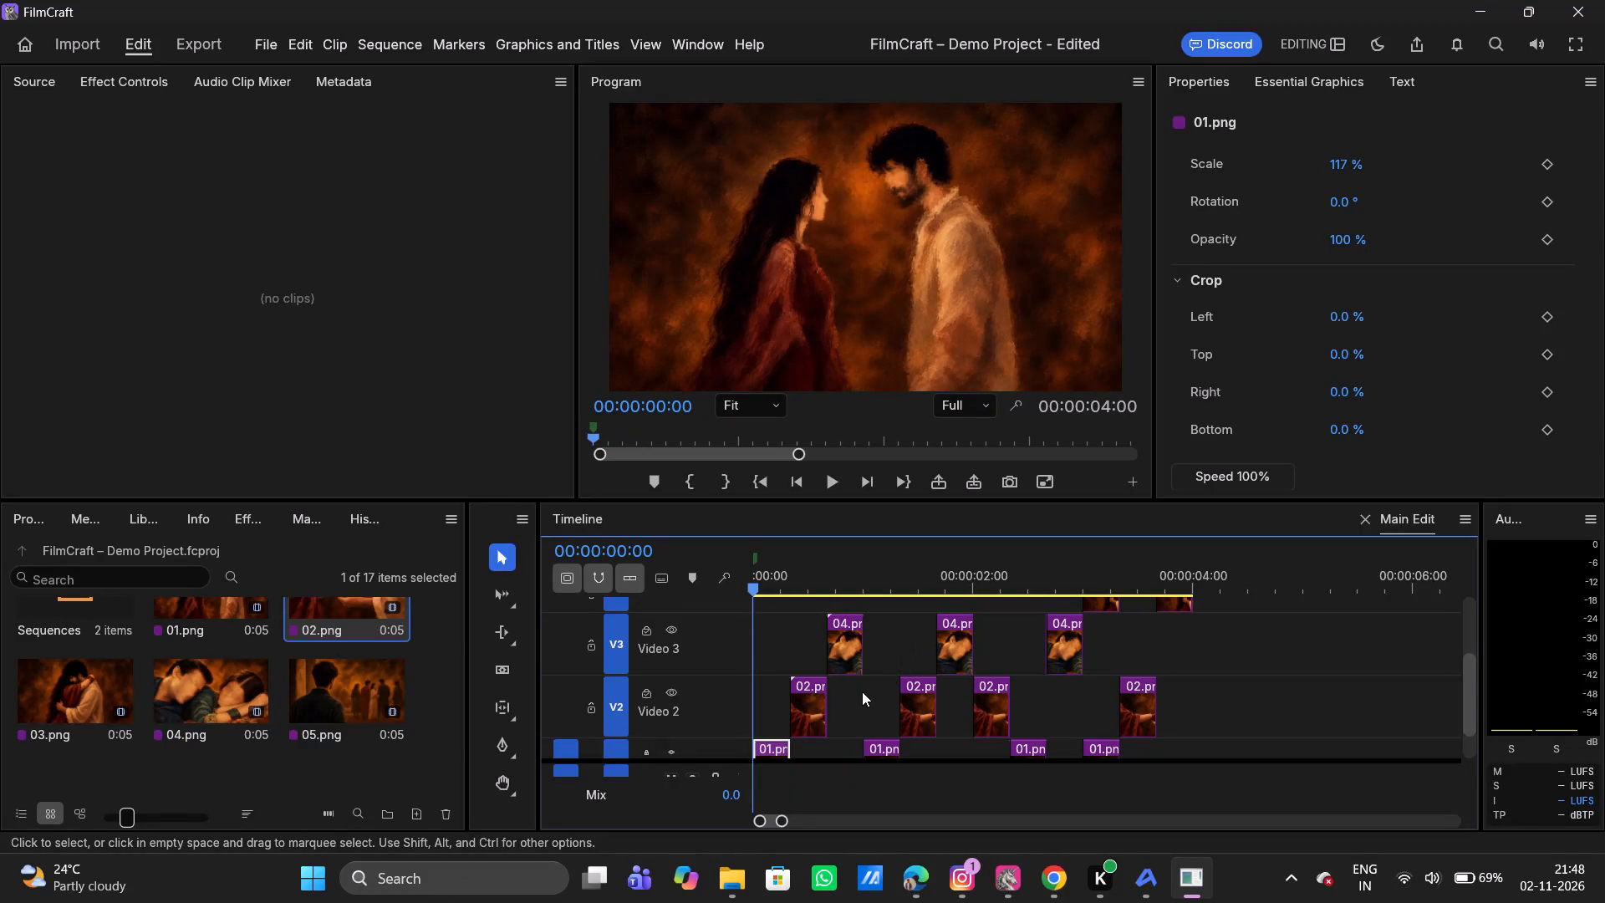
Set the duration of all segments in the Main Edit sequence to 00:00:00:04.
click(855, 692)
key(ctrl+a)
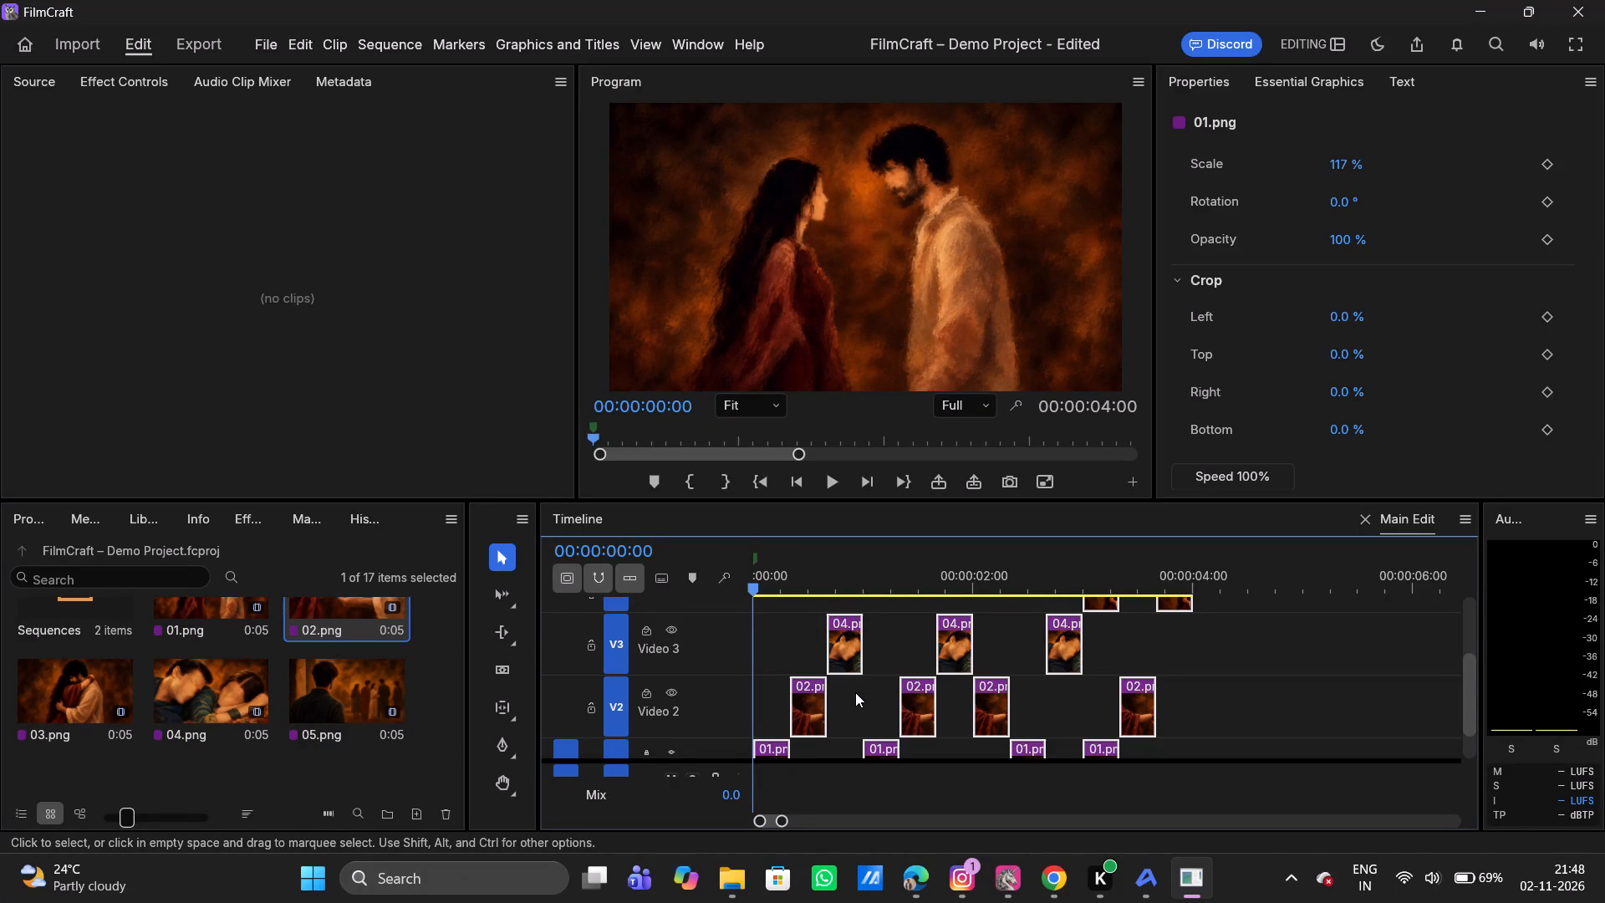
right_click(847, 644)
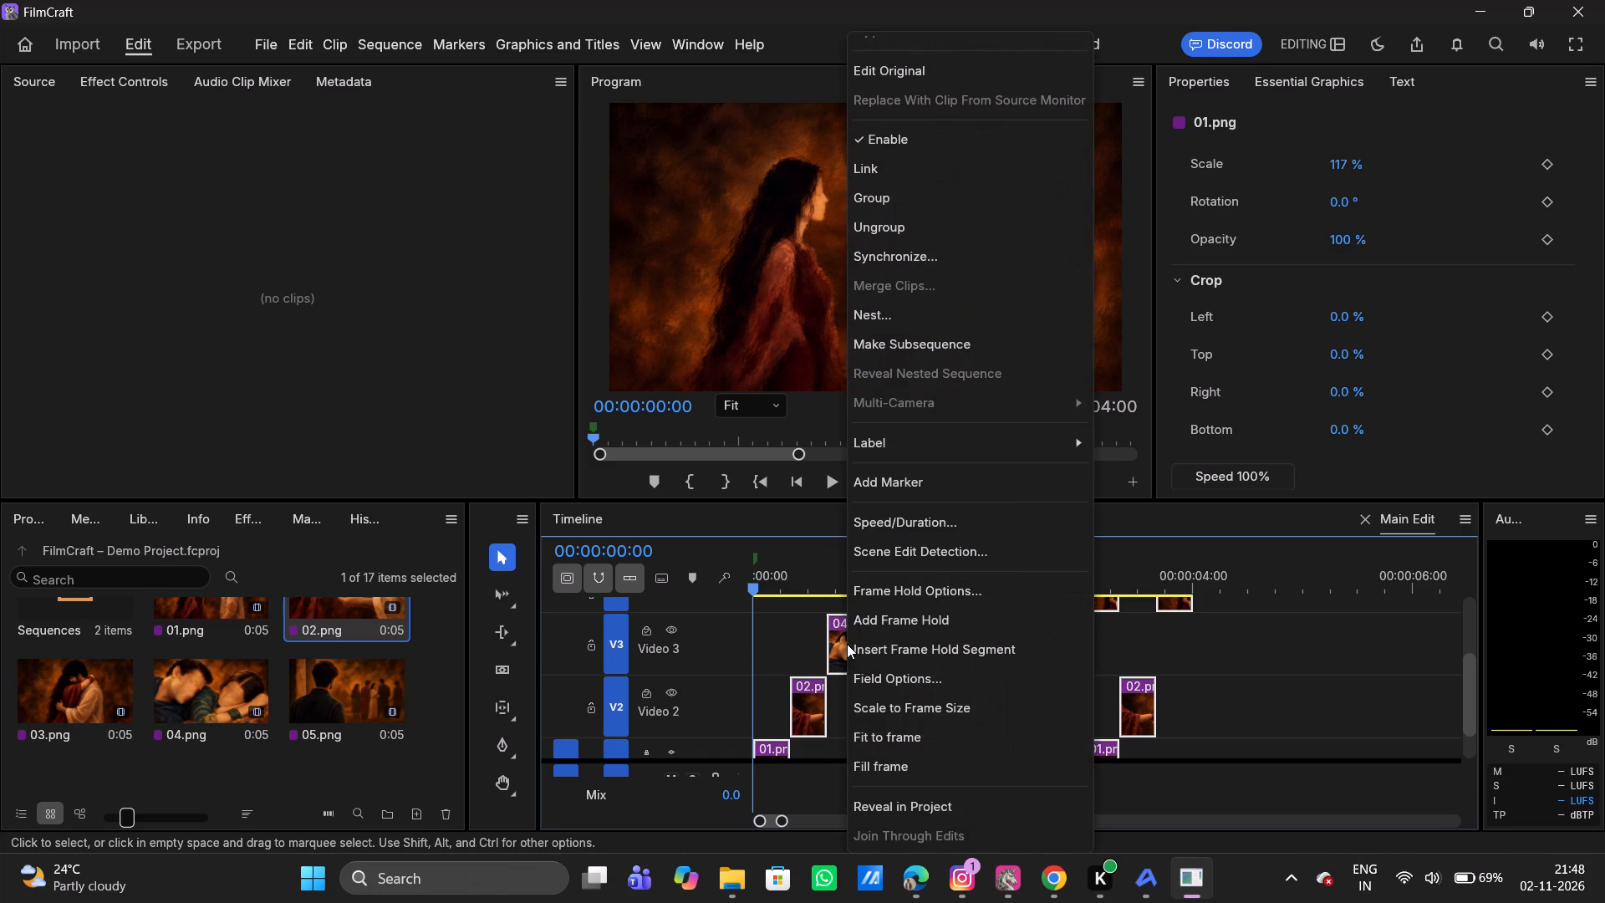
click(948, 522)
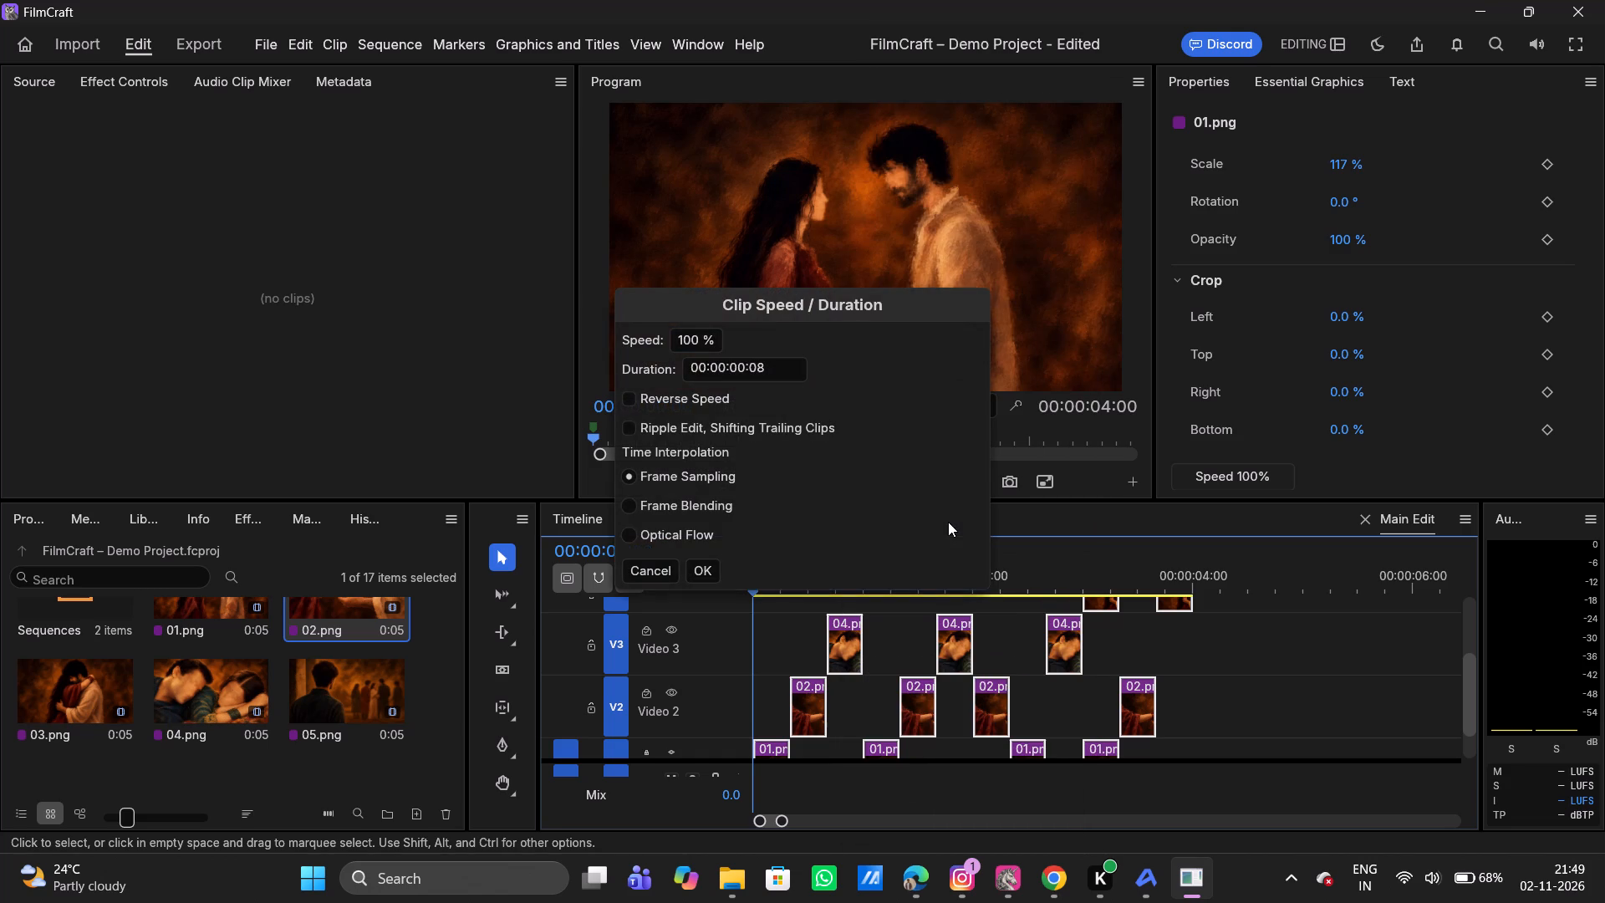
click(770, 370)
key(BackSpace)
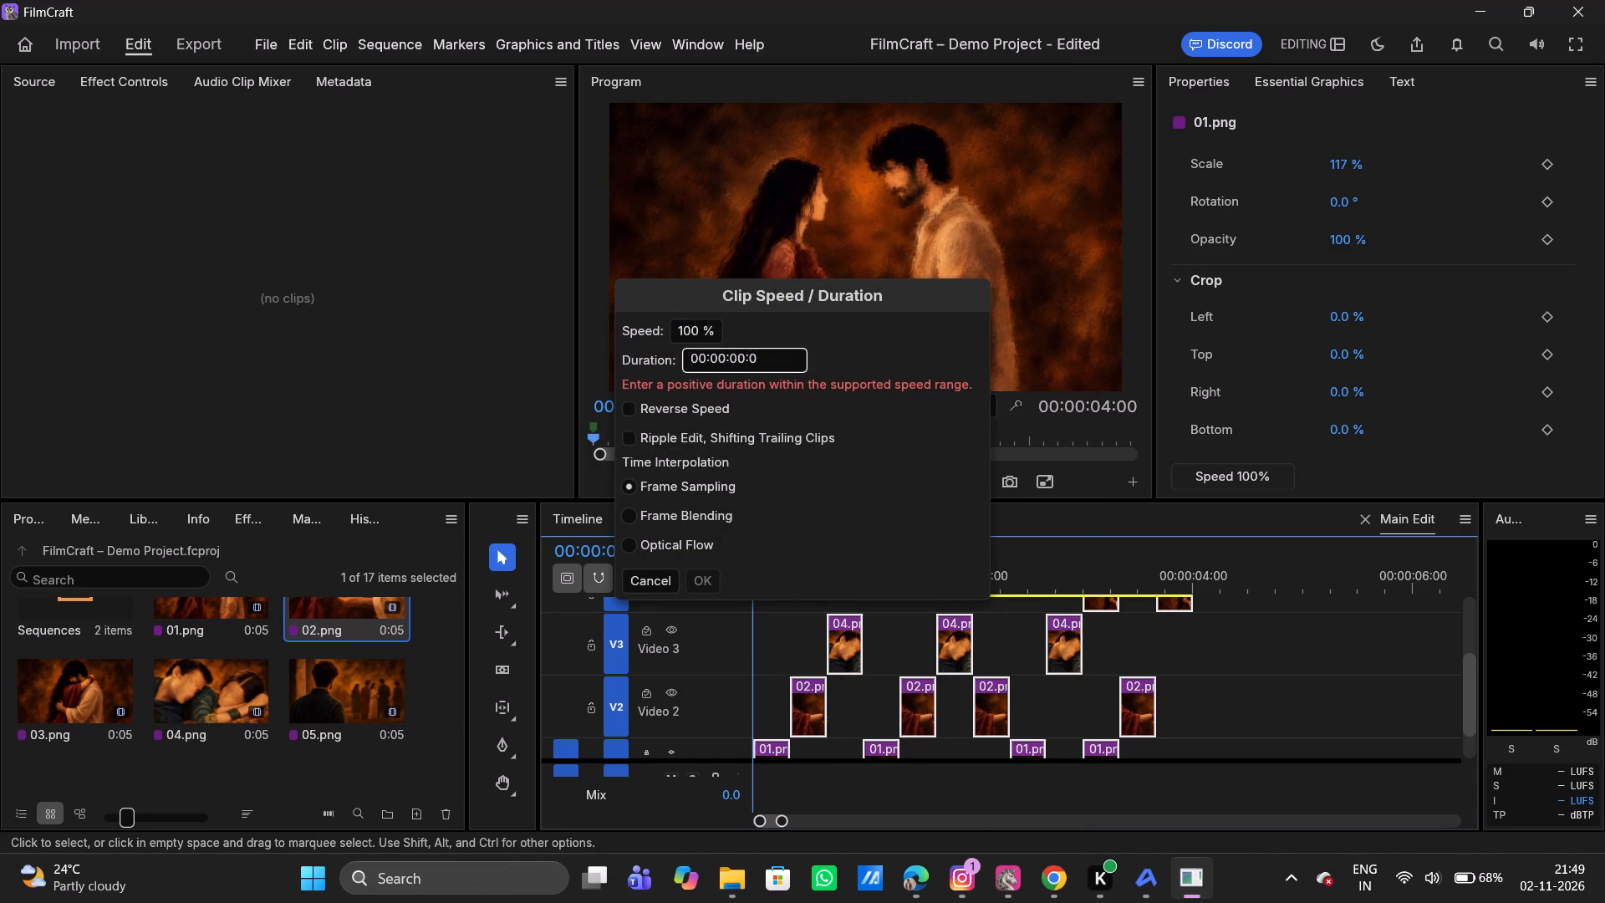
key(4)
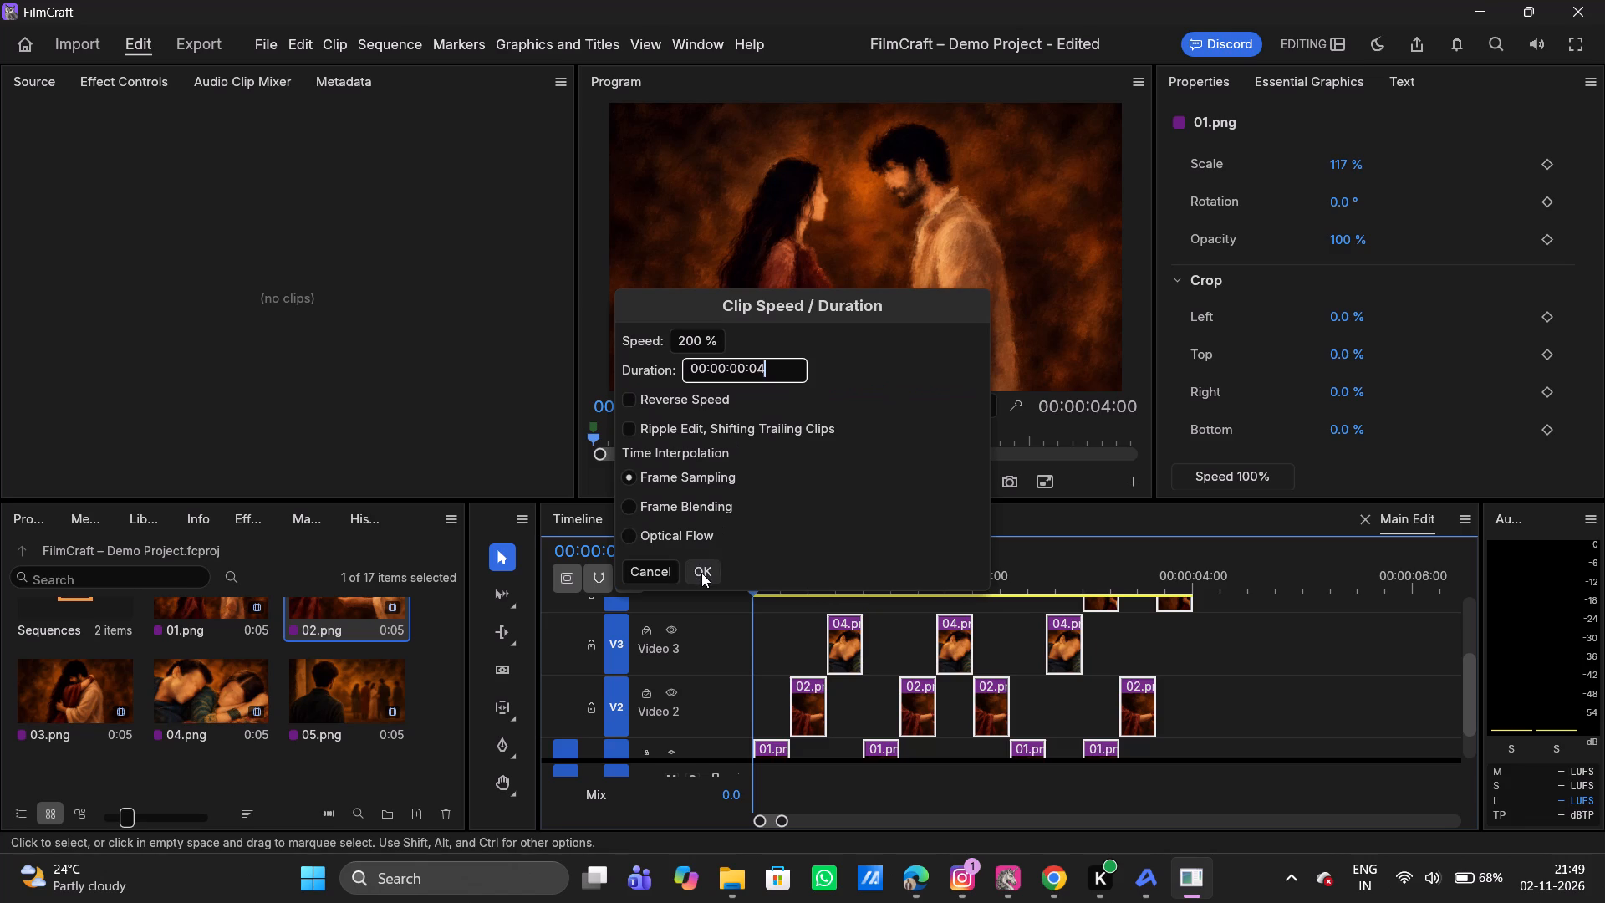
click(701, 573)
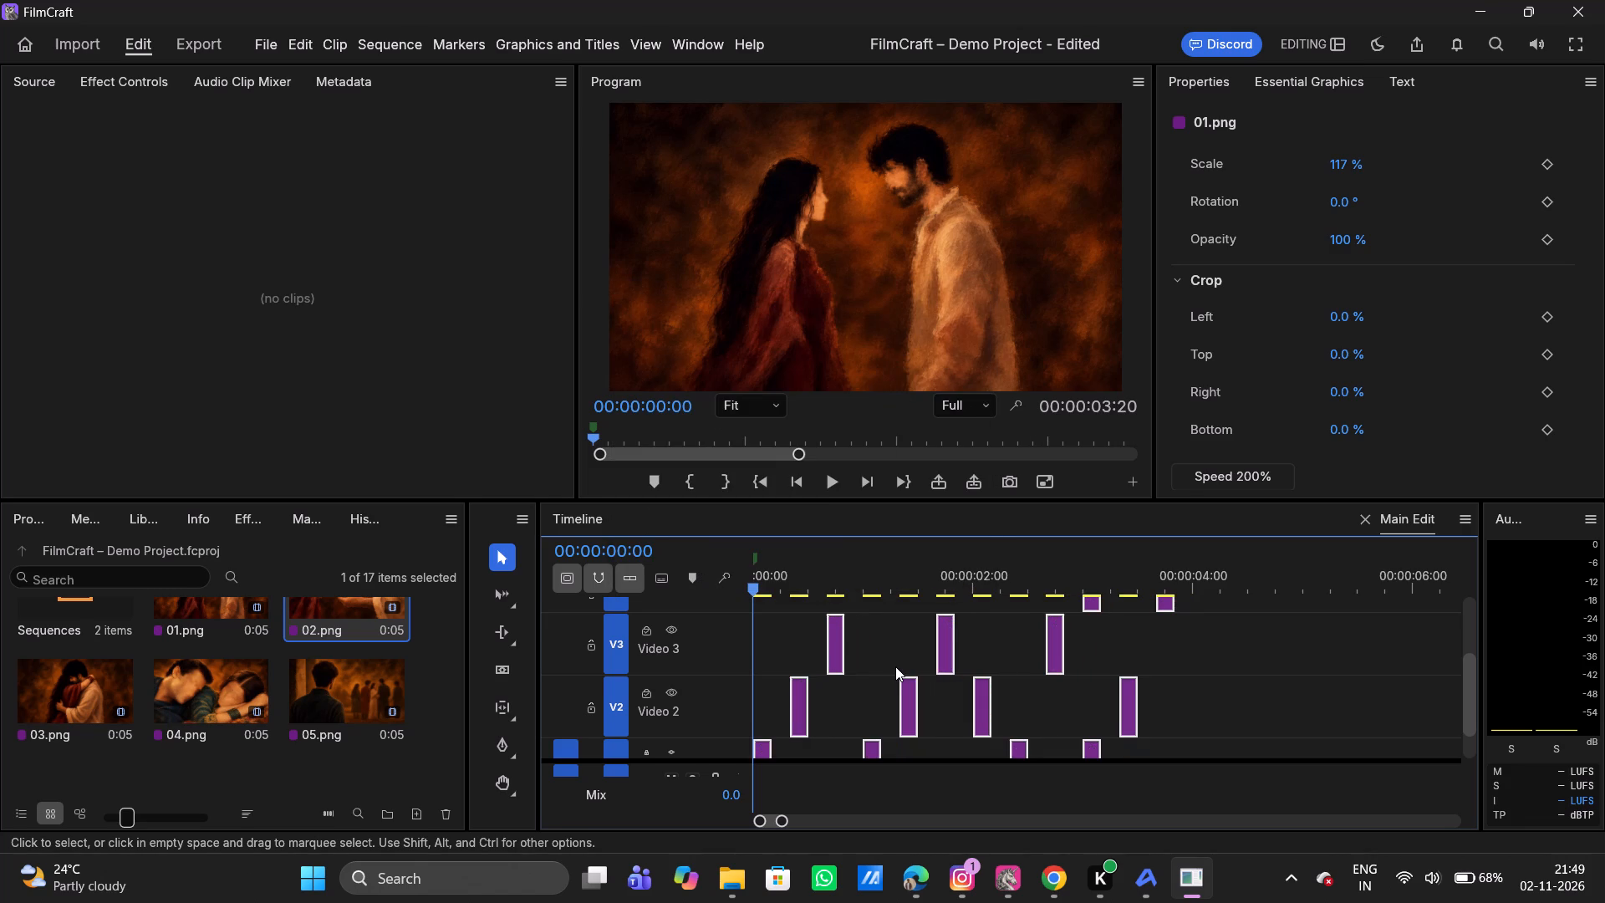
Close the opening gaps by moving the first 02.png segment directly after the first 01.png, and the first 04.png directly after that 02.png.
click(895, 666)
scroll(895, 666, down, 1)
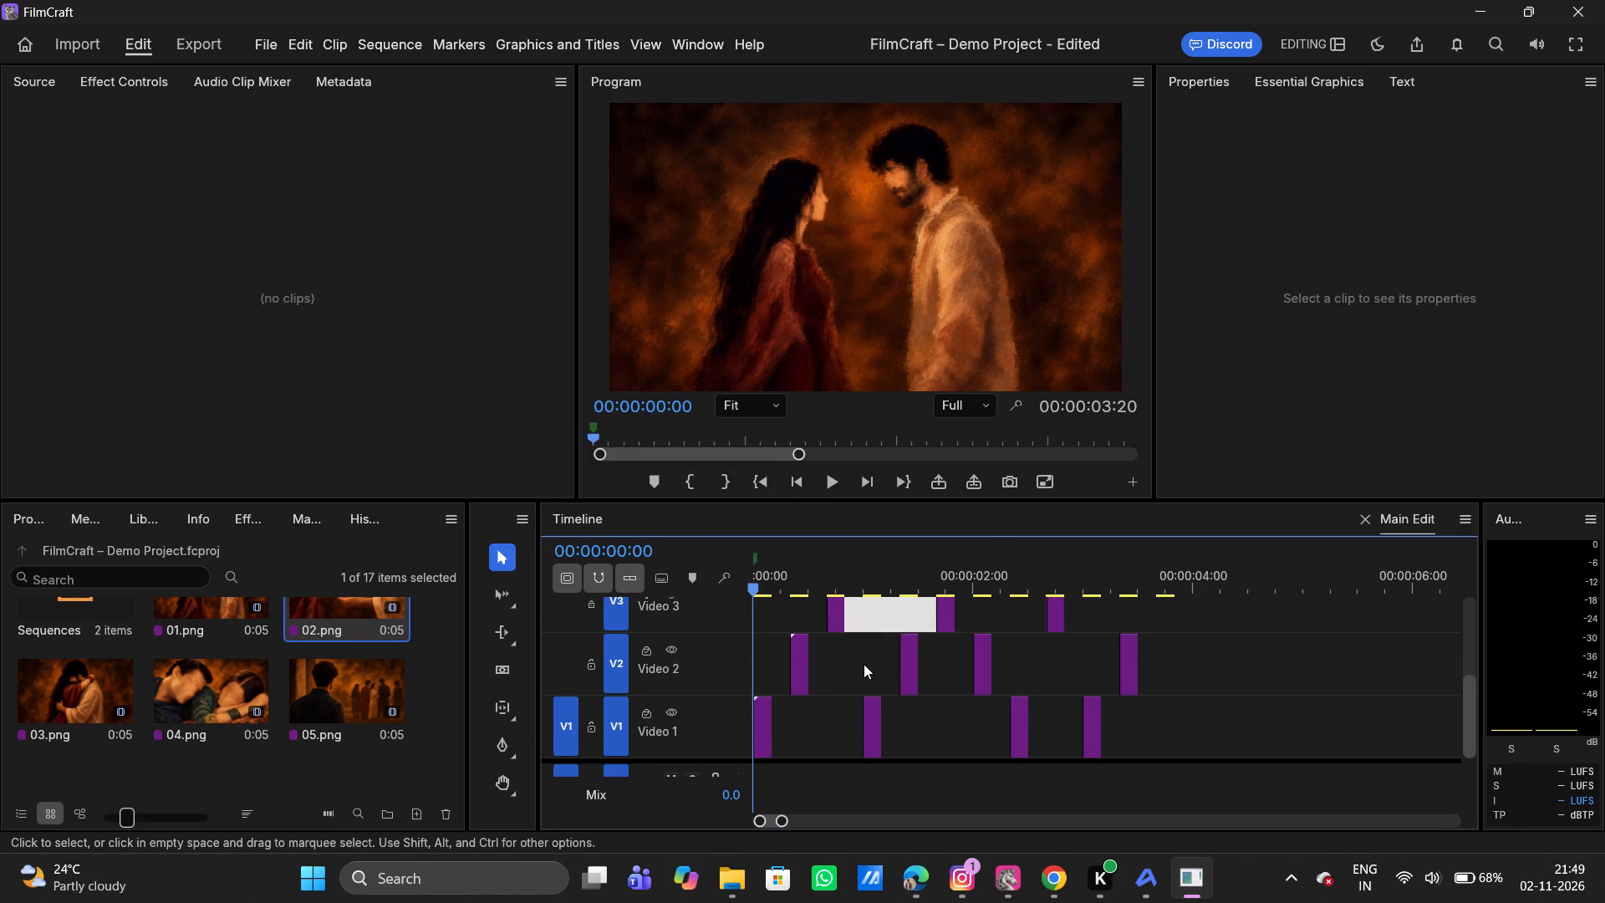
click(798, 659)
shift+drag(798, 659, 781, 660)
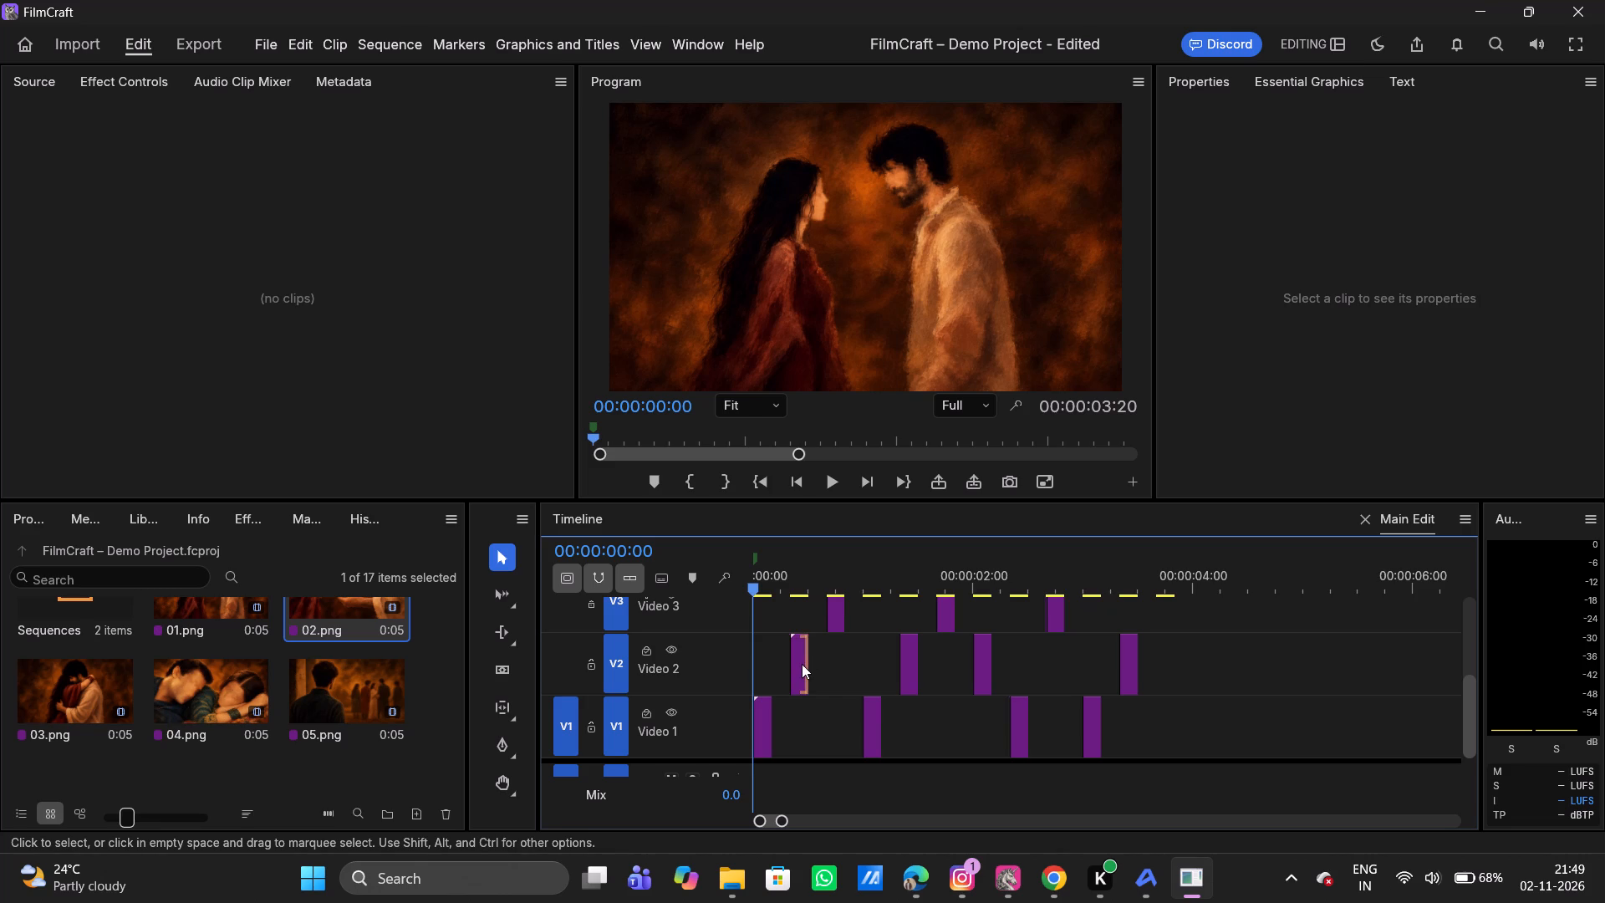
click(802, 664)
drag(802, 664, 777, 666)
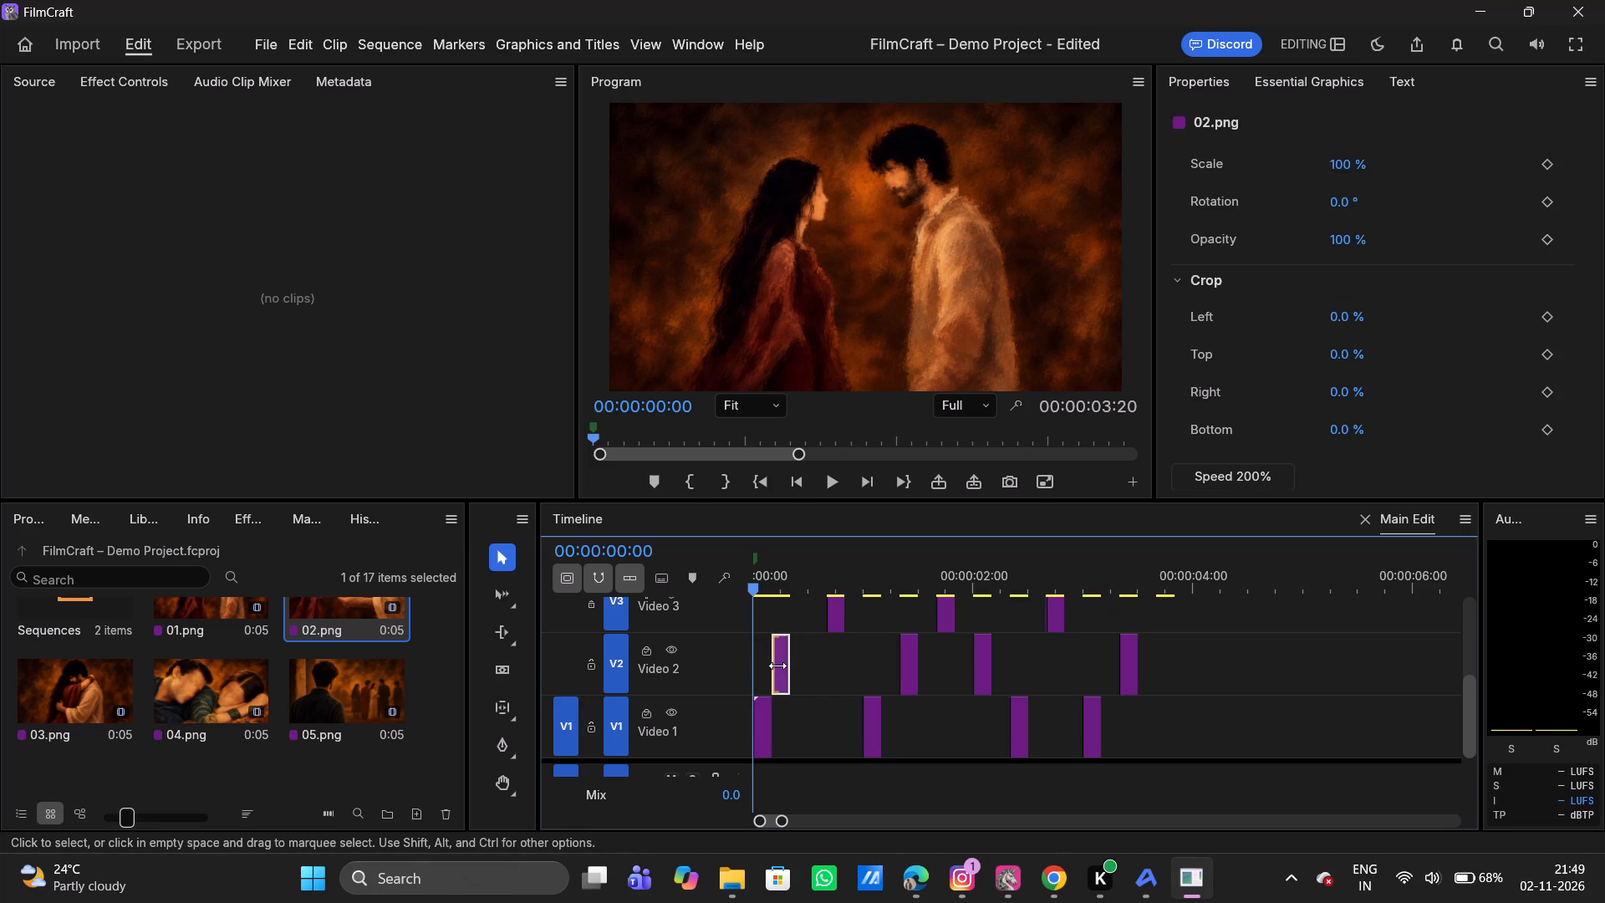
click(839, 620)
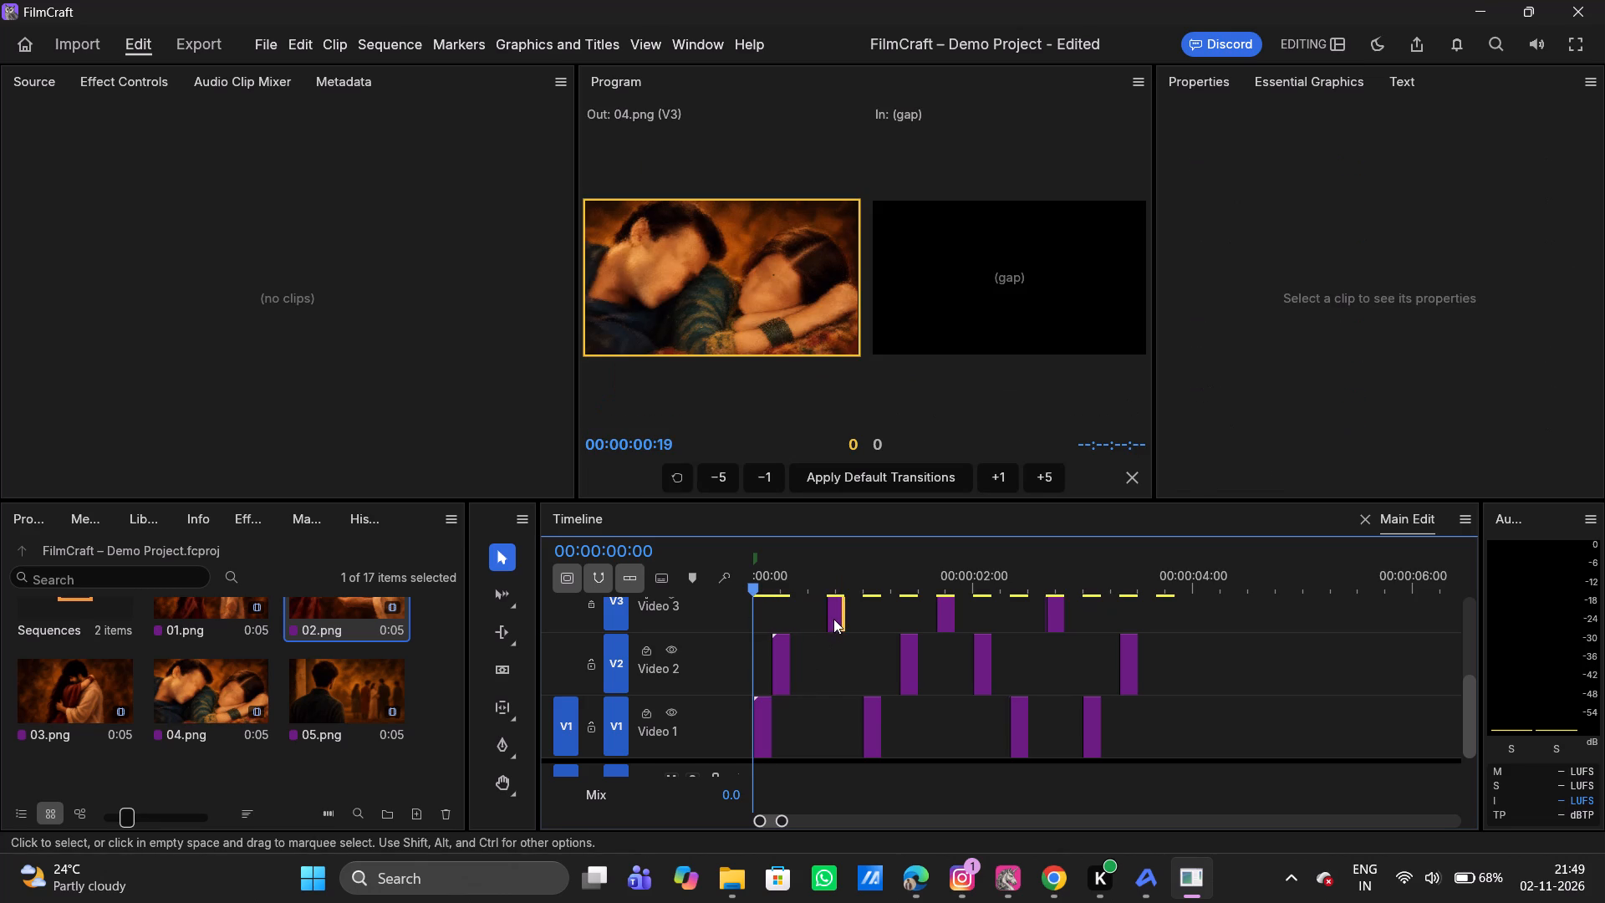
click(834, 617)
drag(834, 617, 802, 618)
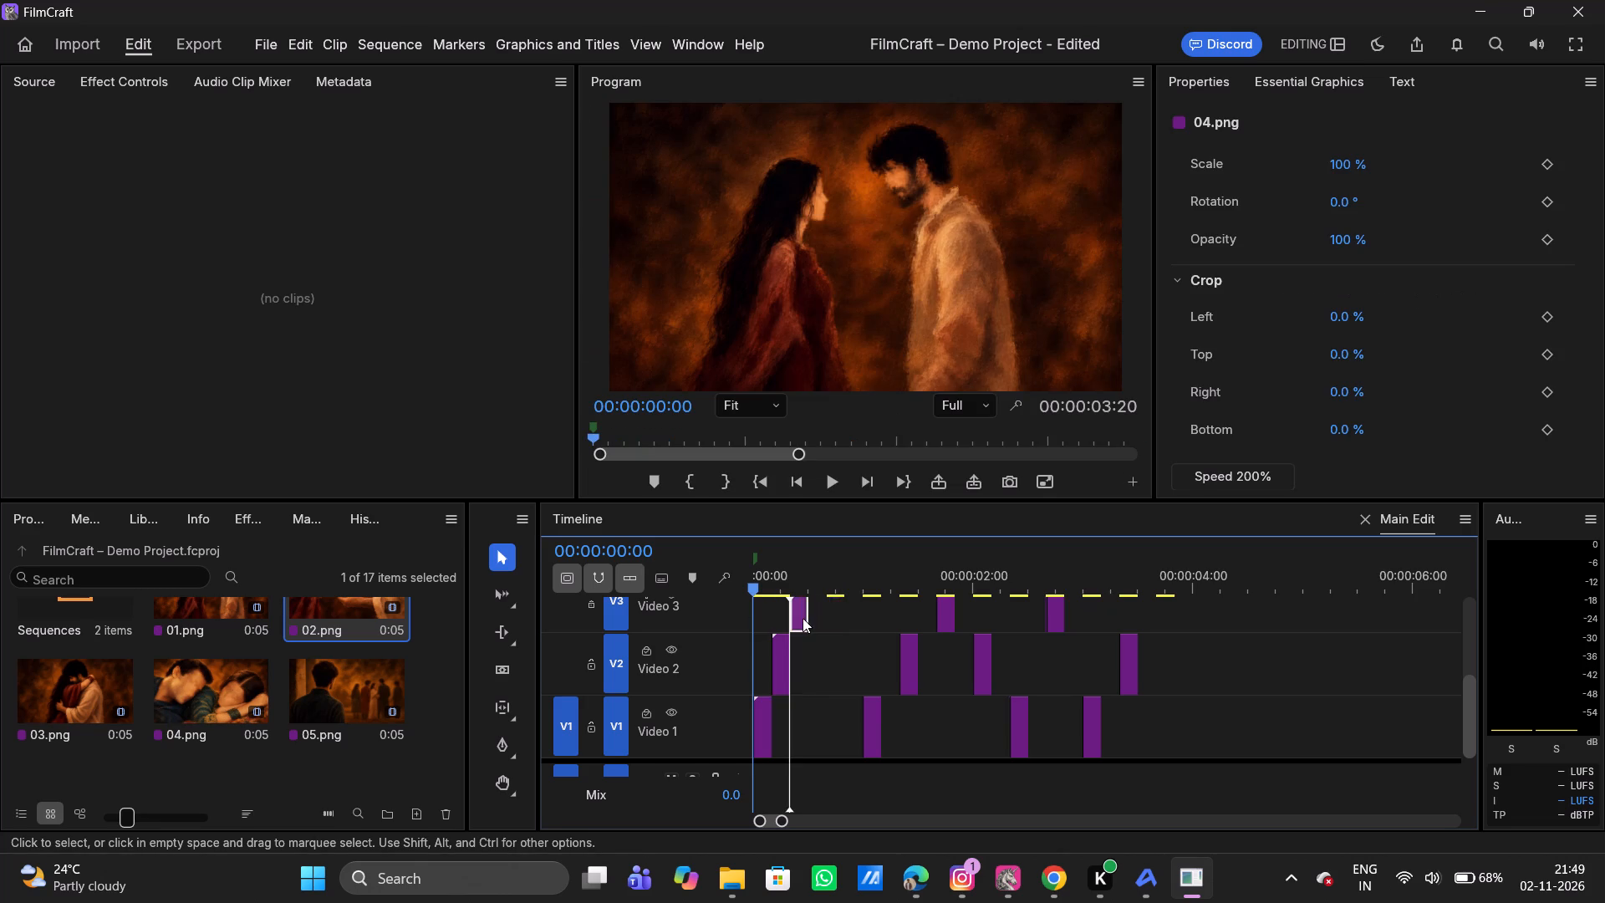
drag(802, 618, 801, 618)
Move the second 01.png, 02.png and 04.png segments on their own tracks, in that order, to run directly after the first 04.png segment.
click(870, 731)
drag(870, 731, 818, 737)
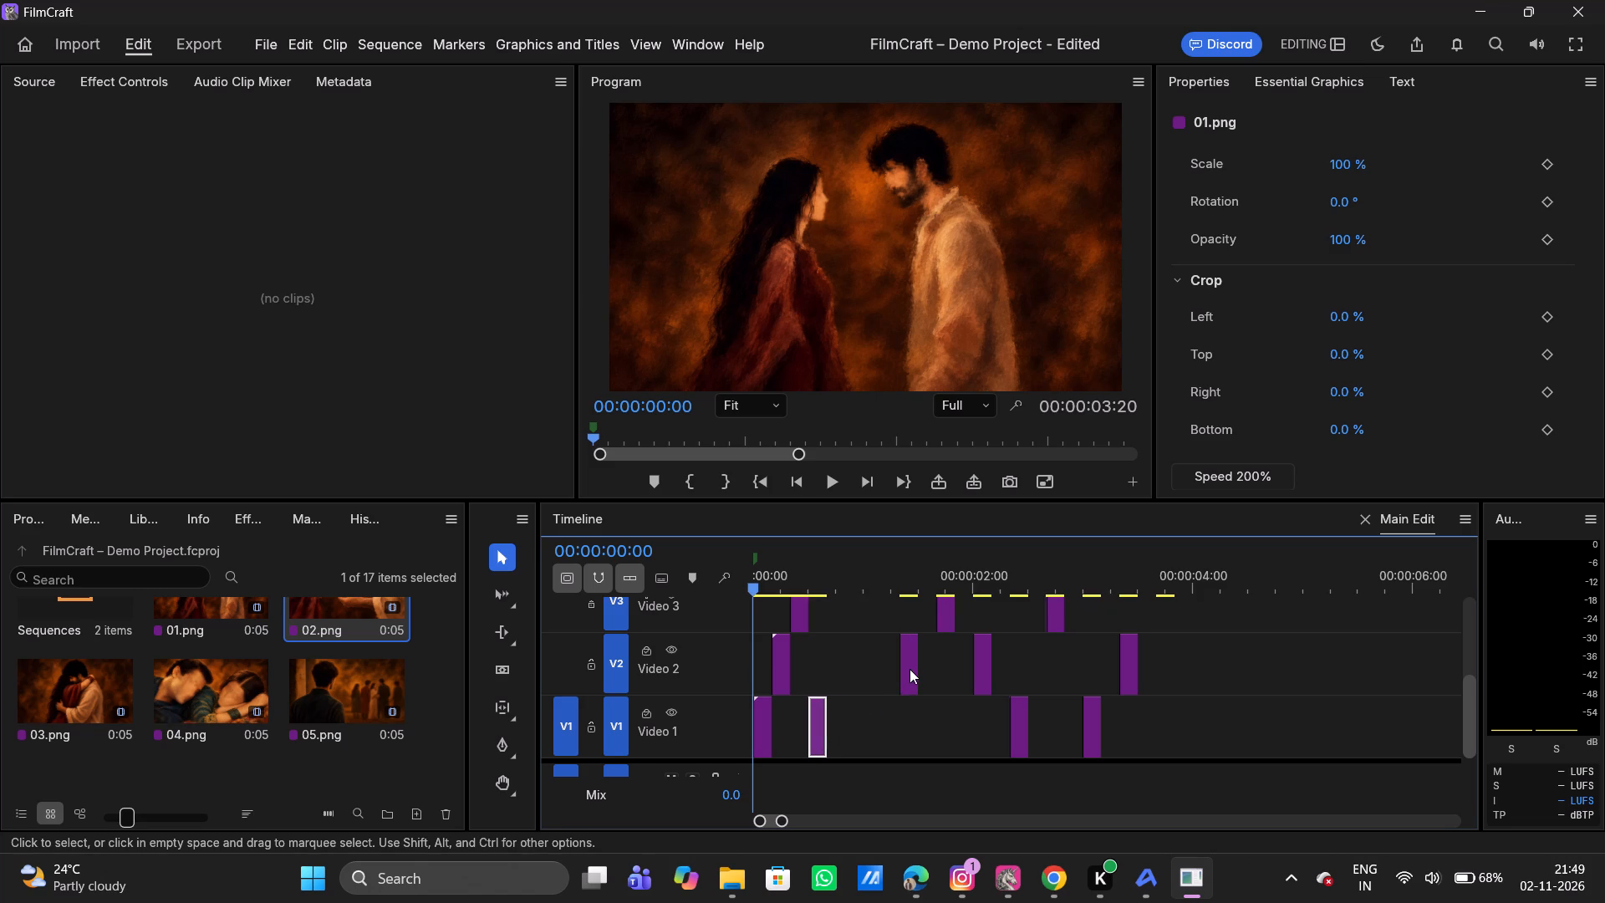
click(909, 669)
drag(909, 669, 841, 673)
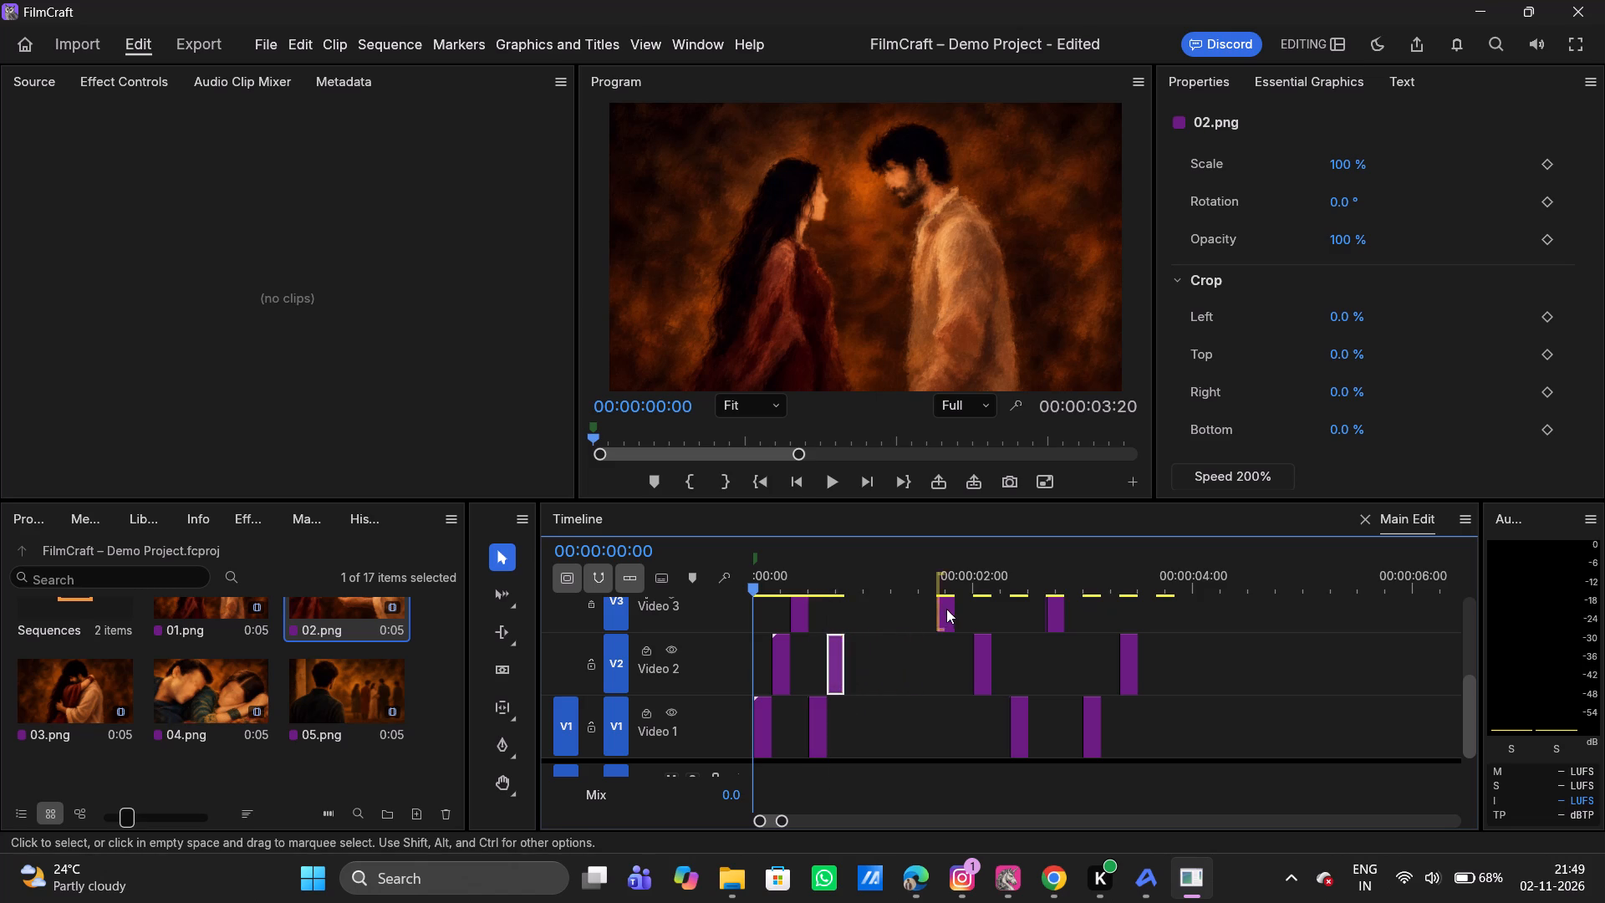
click(946, 611)
drag(946, 611, 848, 613)
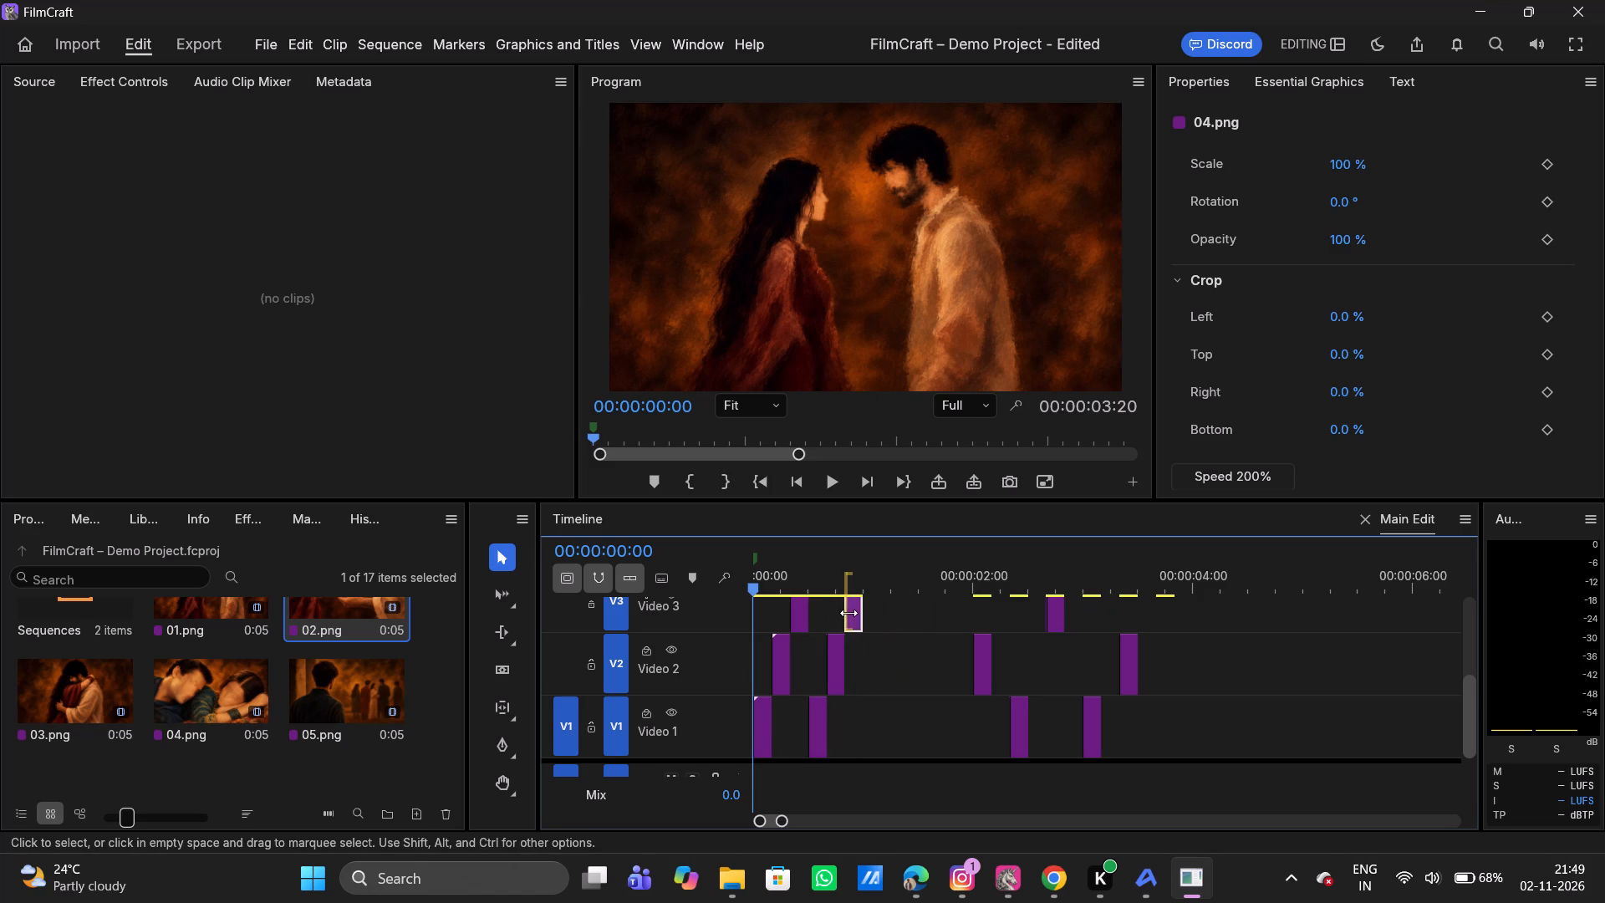
Move the third 02.png, 01.png and 04.png segments on their own tracks, in that order, to run directly after the second 04.png segment.
click(984, 654)
drag(984, 654, 887, 666)
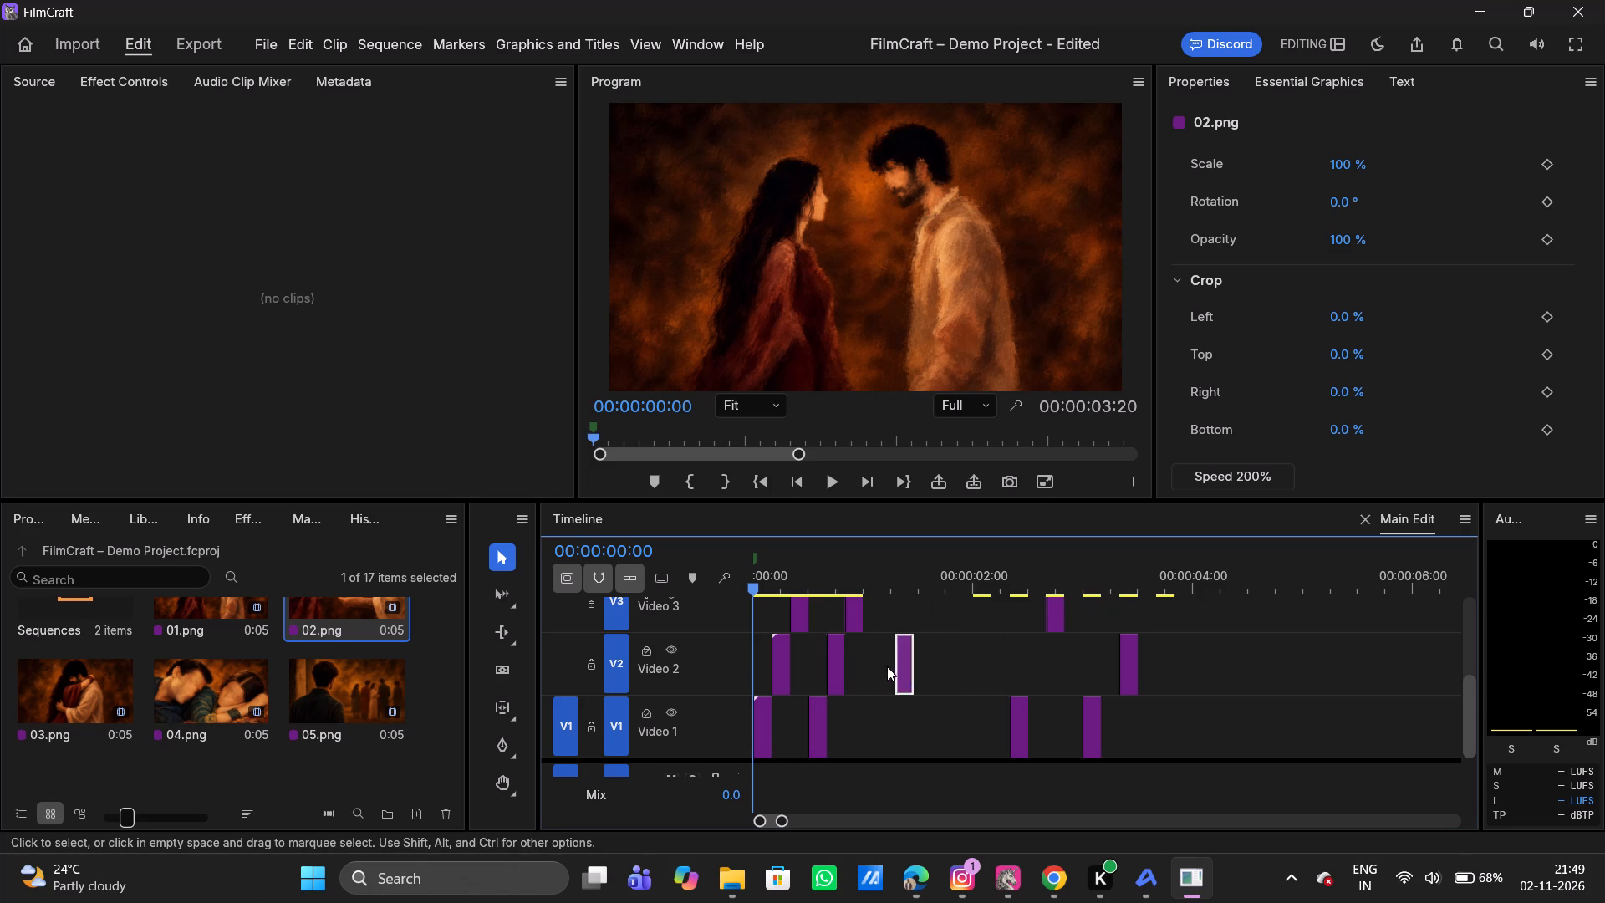
drag(887, 666, 877, 666)
click(1020, 727)
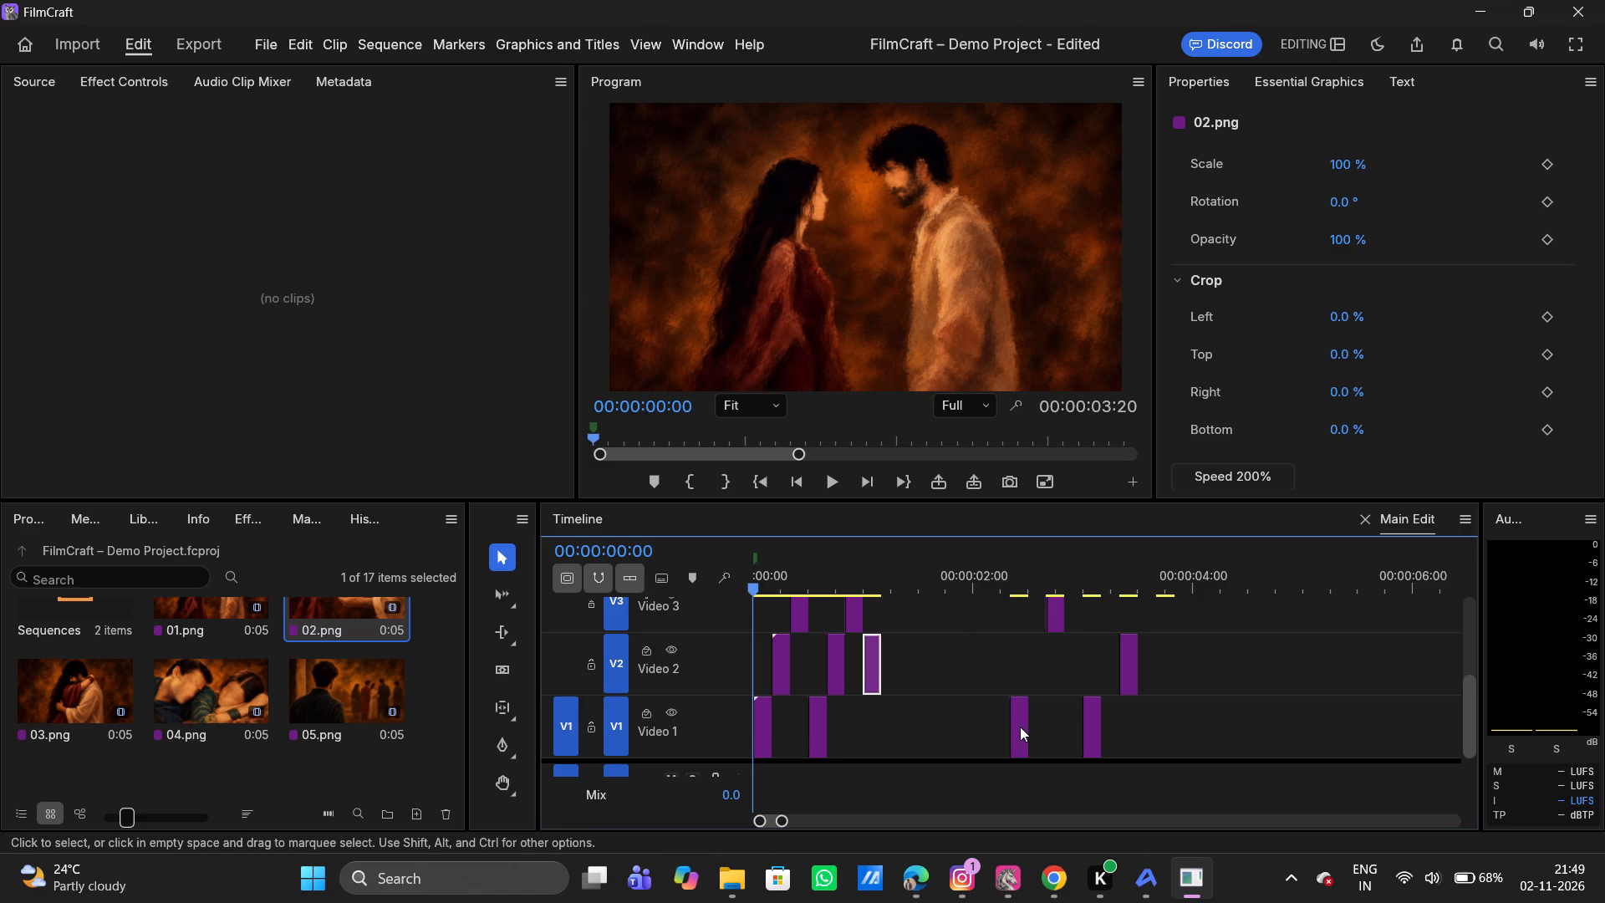
drag(1020, 727, 898, 731)
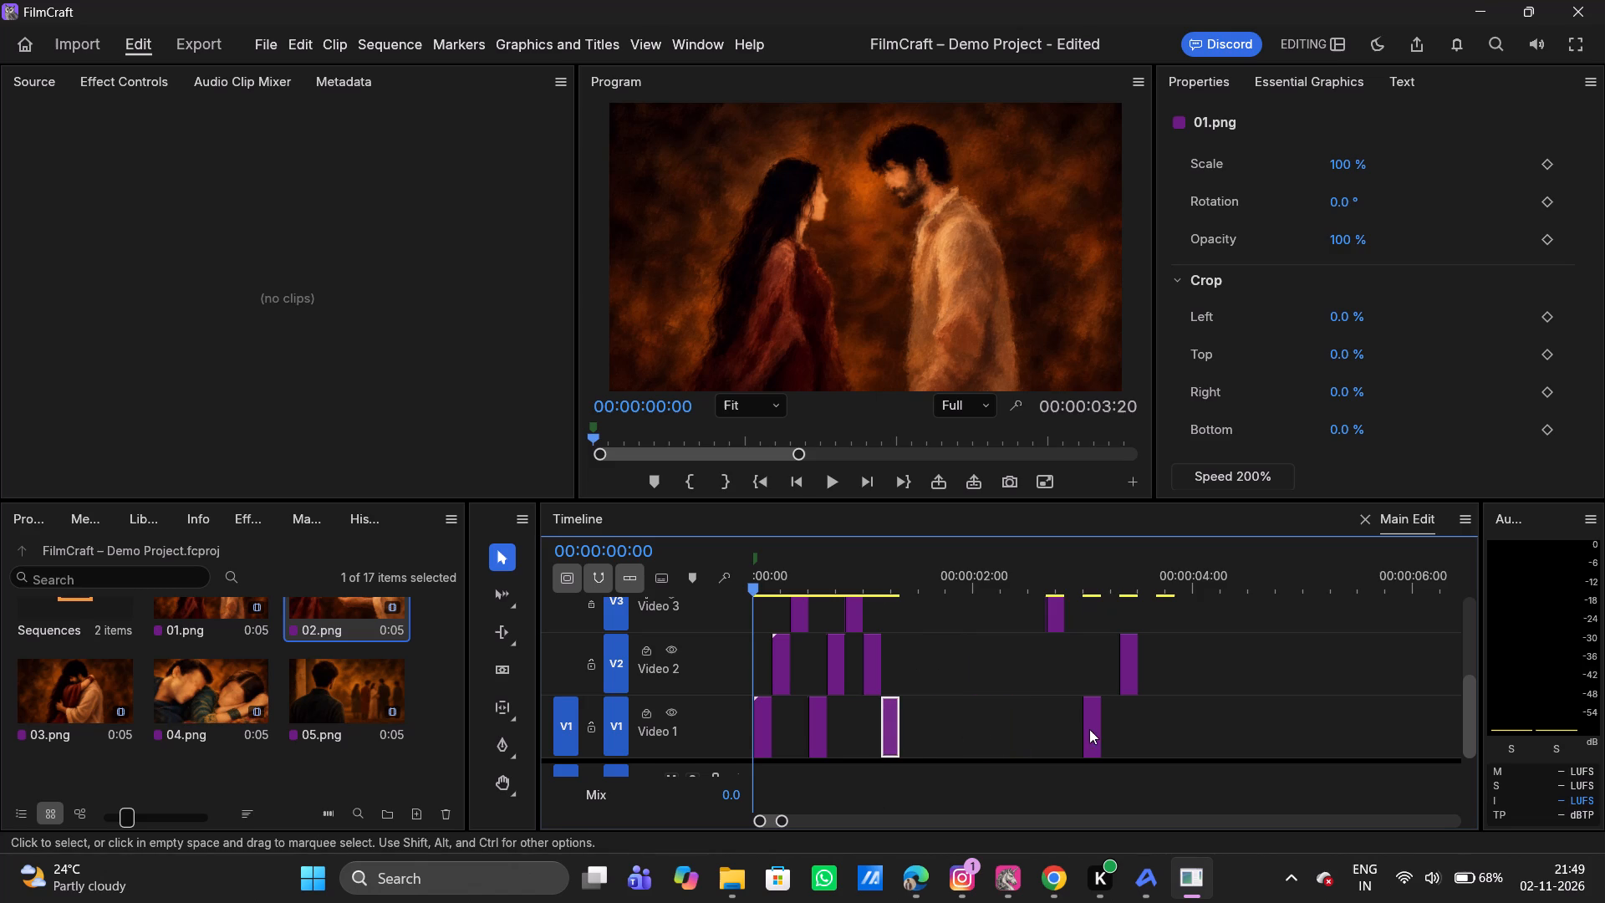
click(1055, 620)
drag(1055, 620, 934, 619)
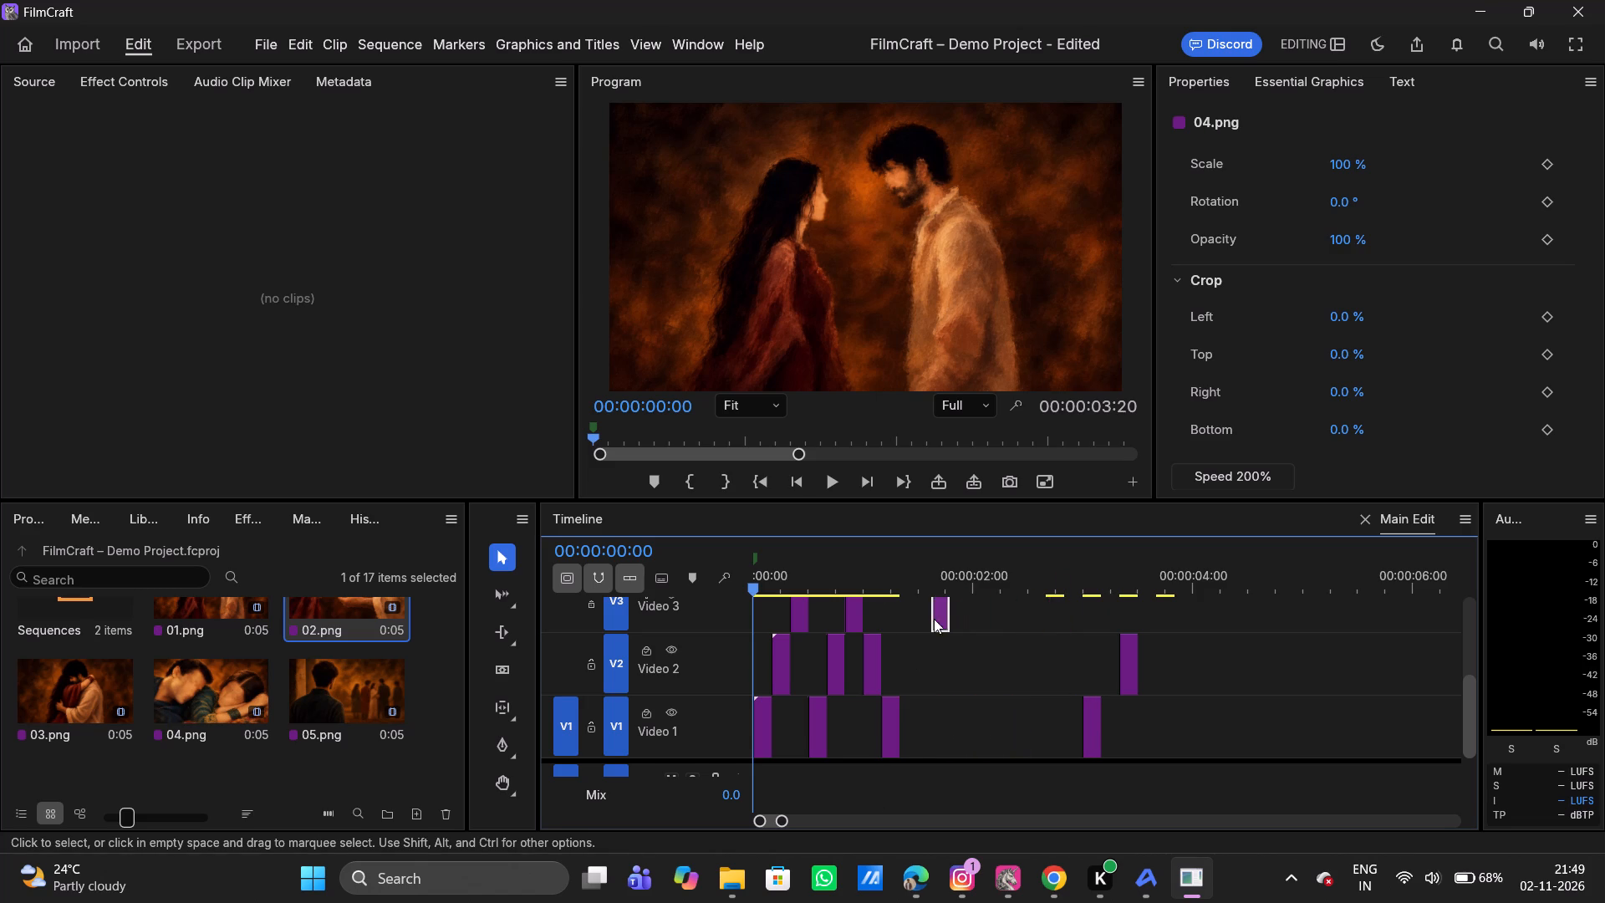
drag(934, 619, 906, 620)
Move the fourth 01.png segment directly after the third 04.png, and the fourth 02.png directly after it at 00:00:01:16.
click(1090, 723)
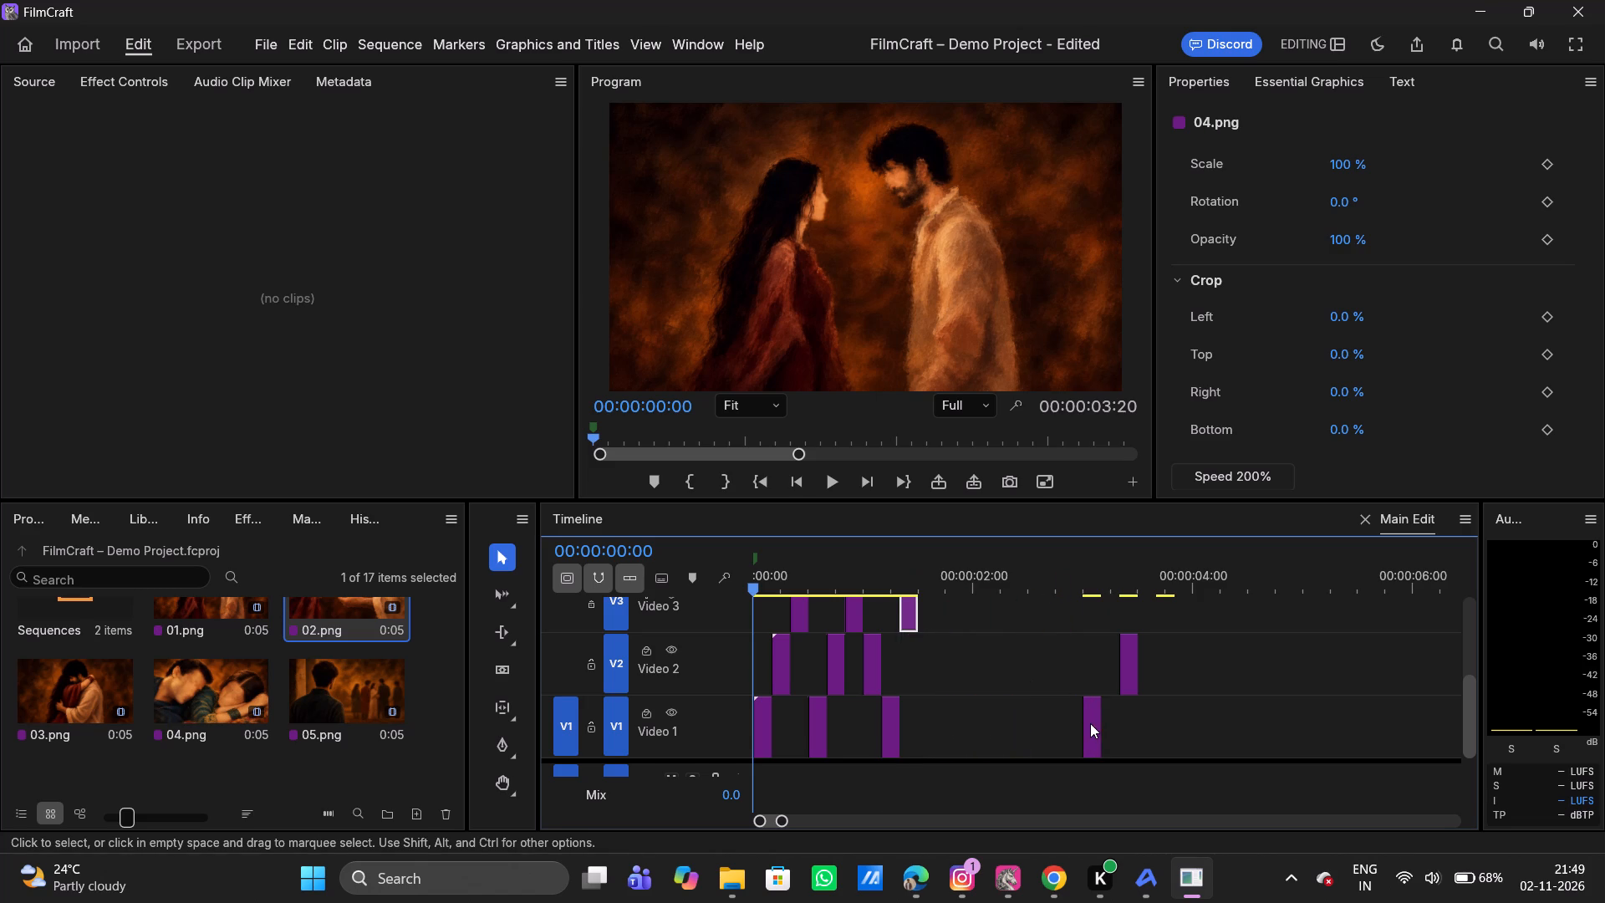
drag(1090, 723, 934, 733)
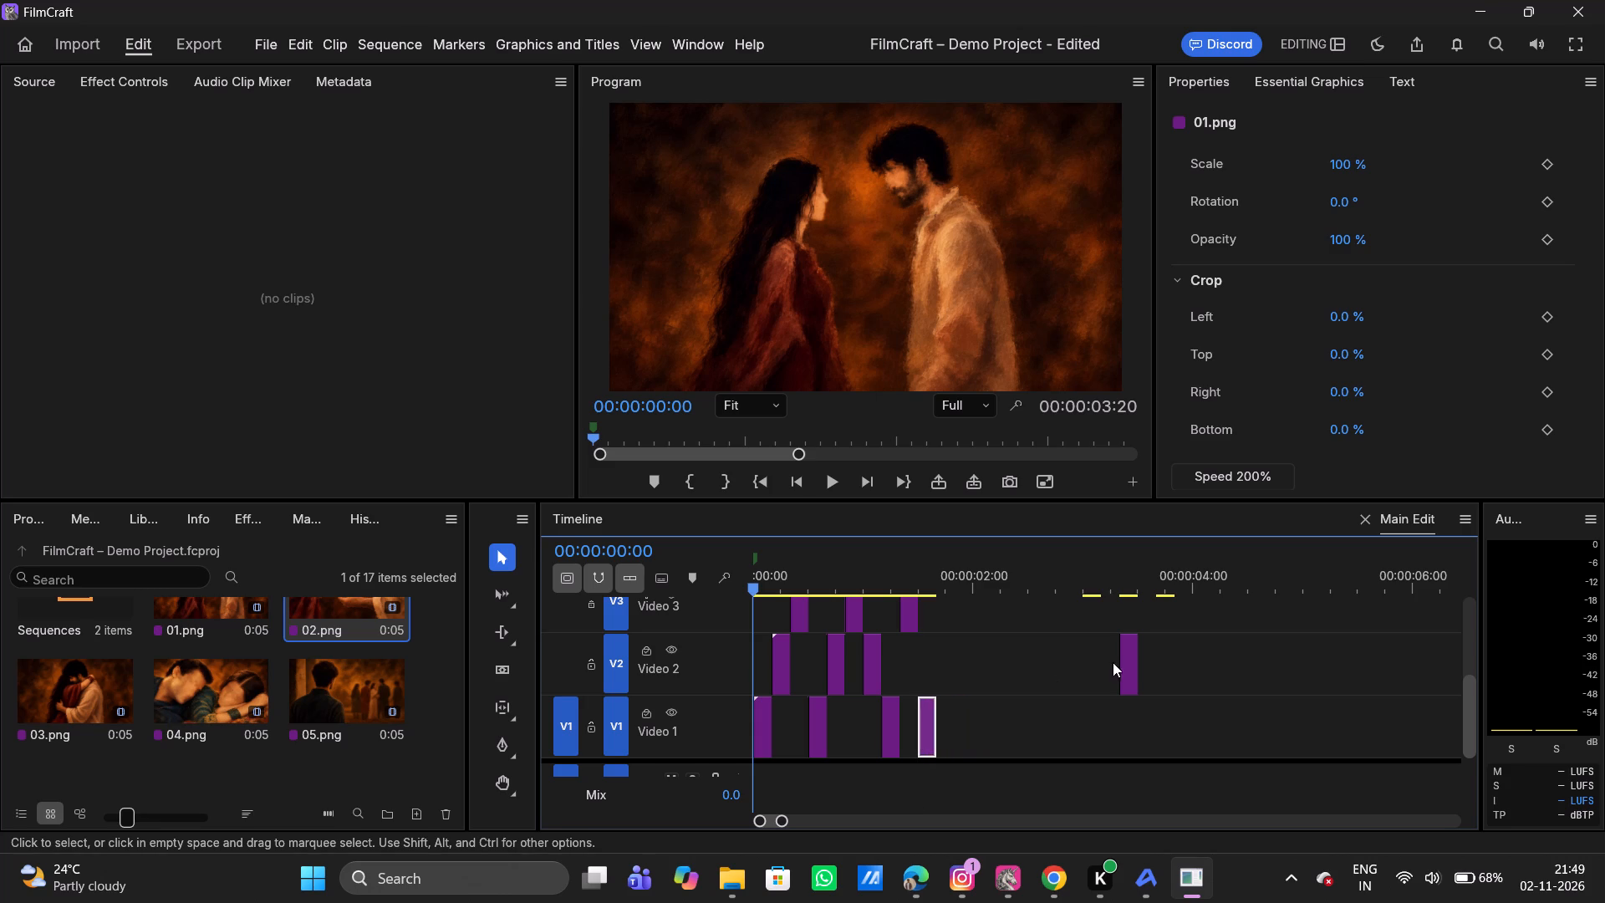
click(1134, 665)
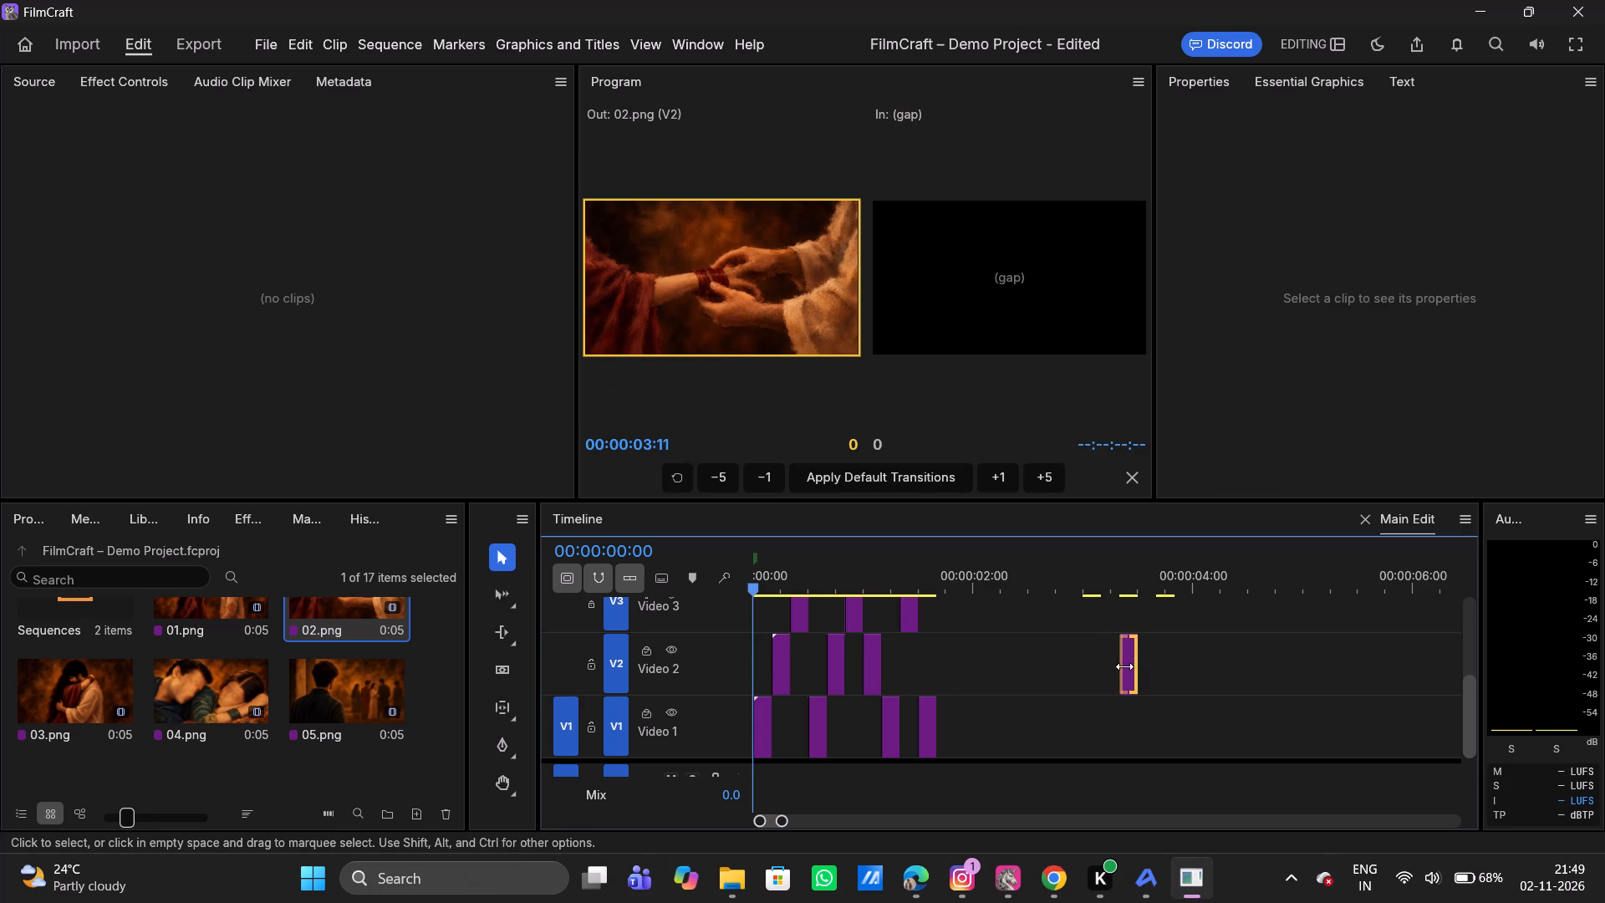
click(1129, 666)
drag(1129, 666, 949, 669)
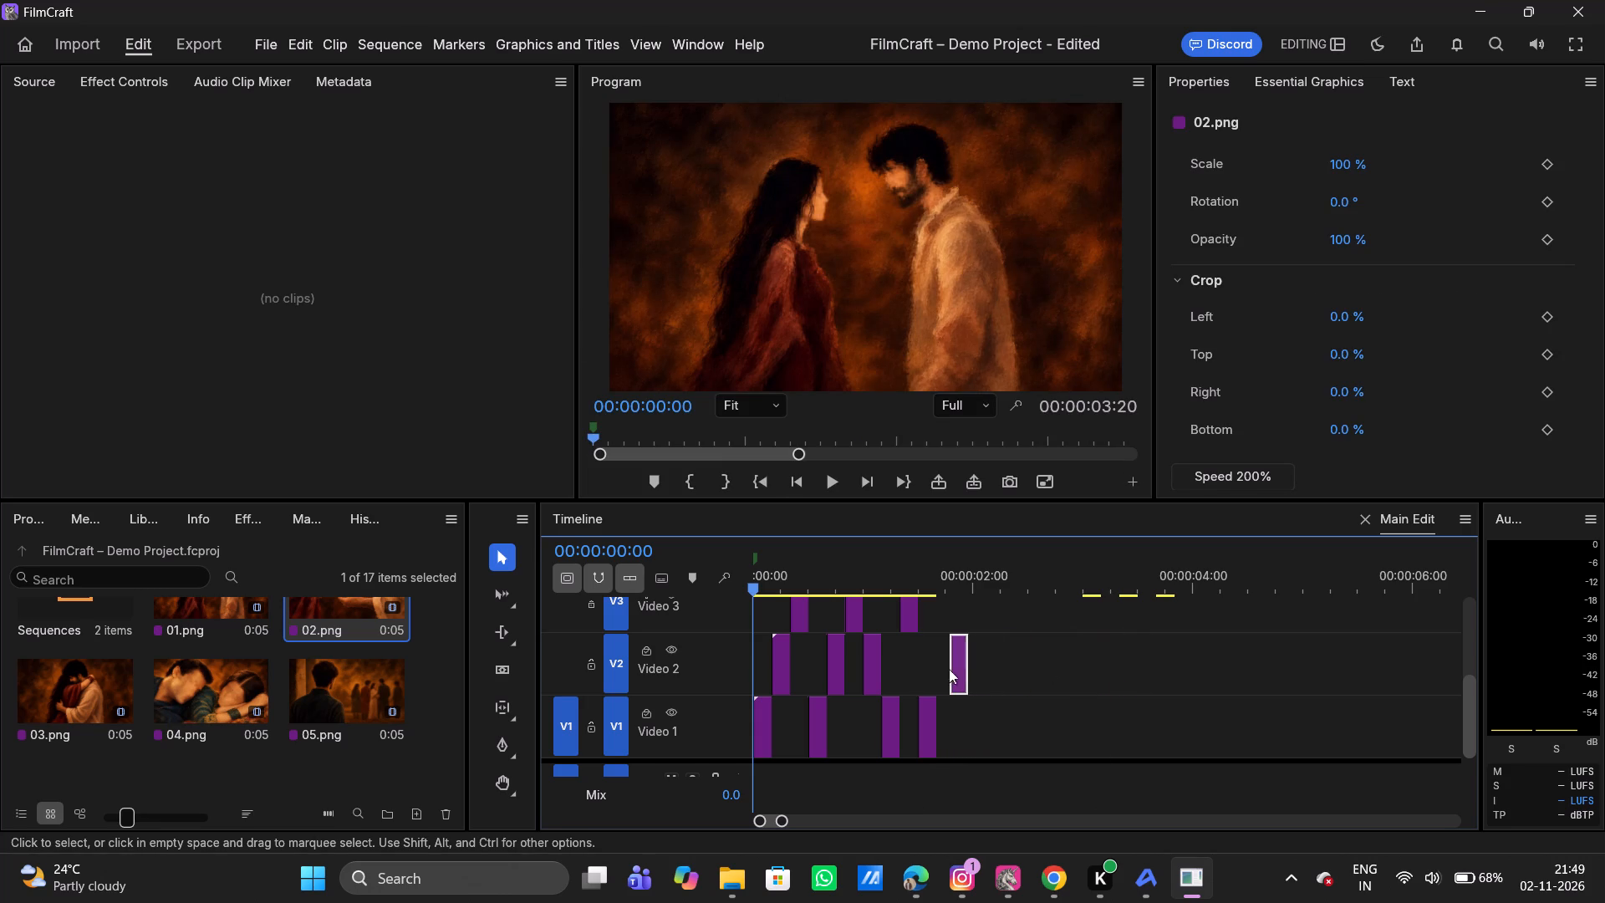
drag(949, 669, 945, 669)
click(1047, 700)
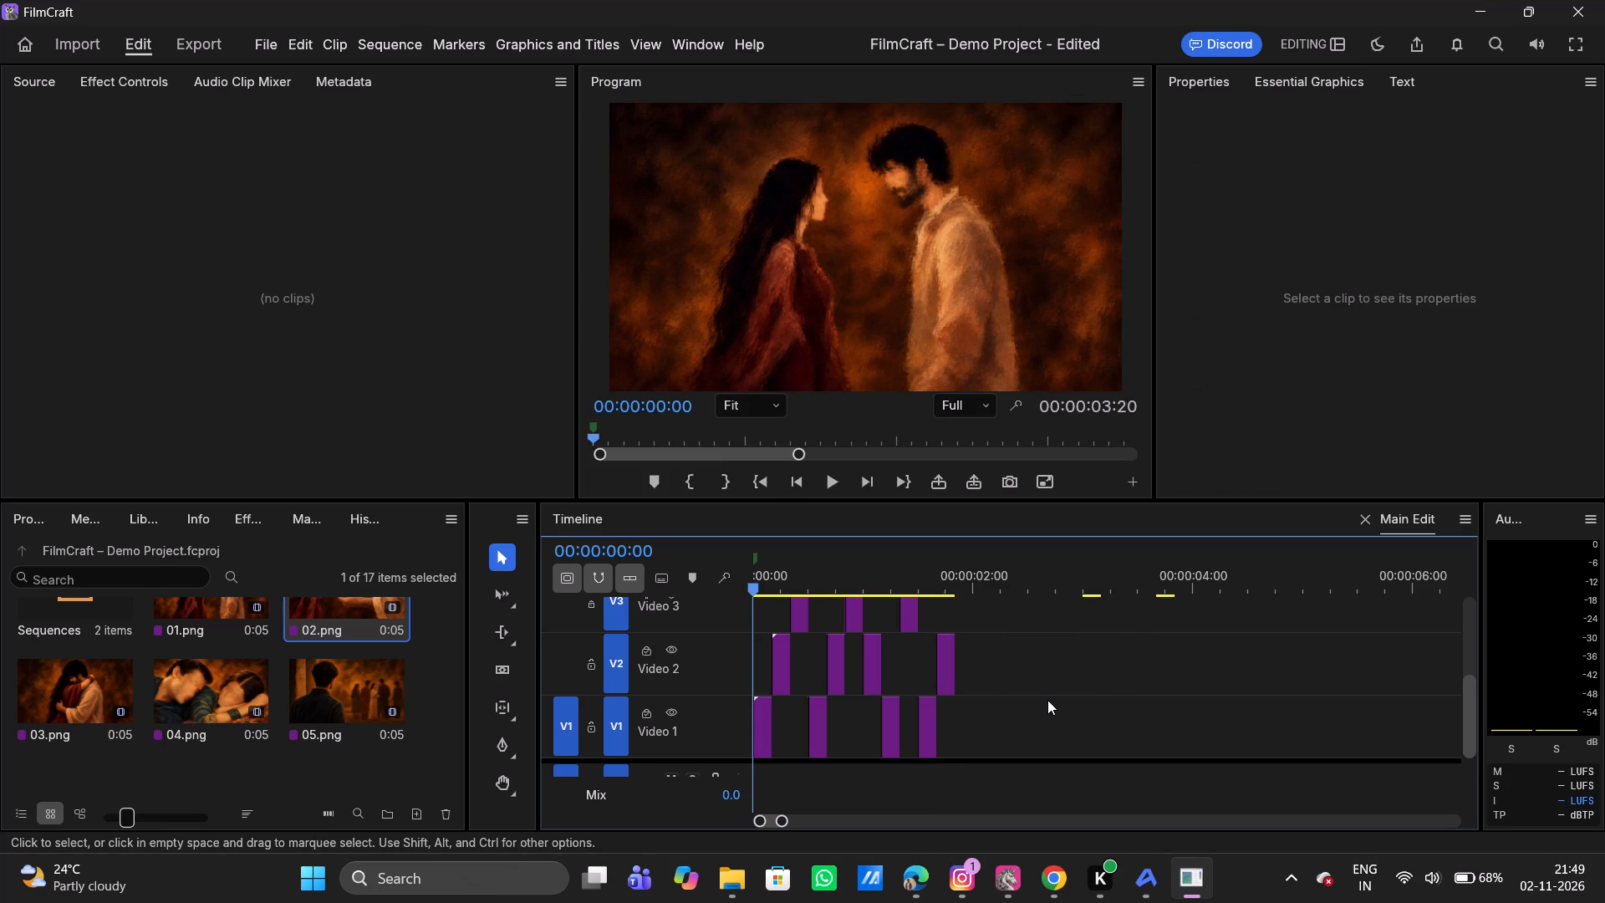
Play the tightened segments from the start to 00:00:01:16, and return the playhead to 00:00:00:00.
key(space)
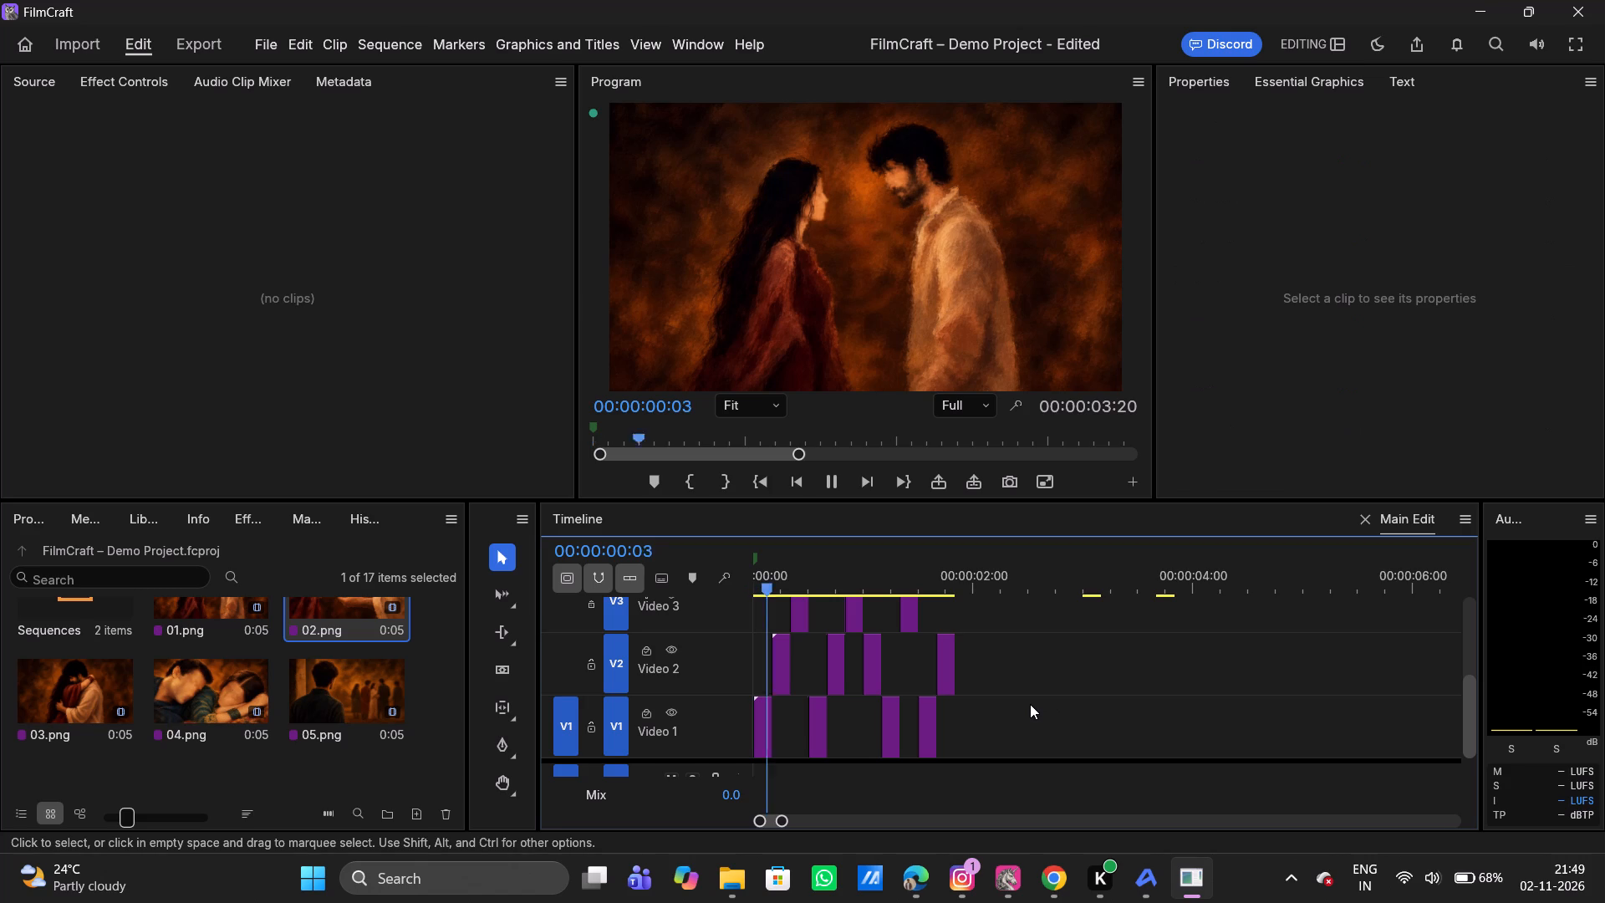
key(space)
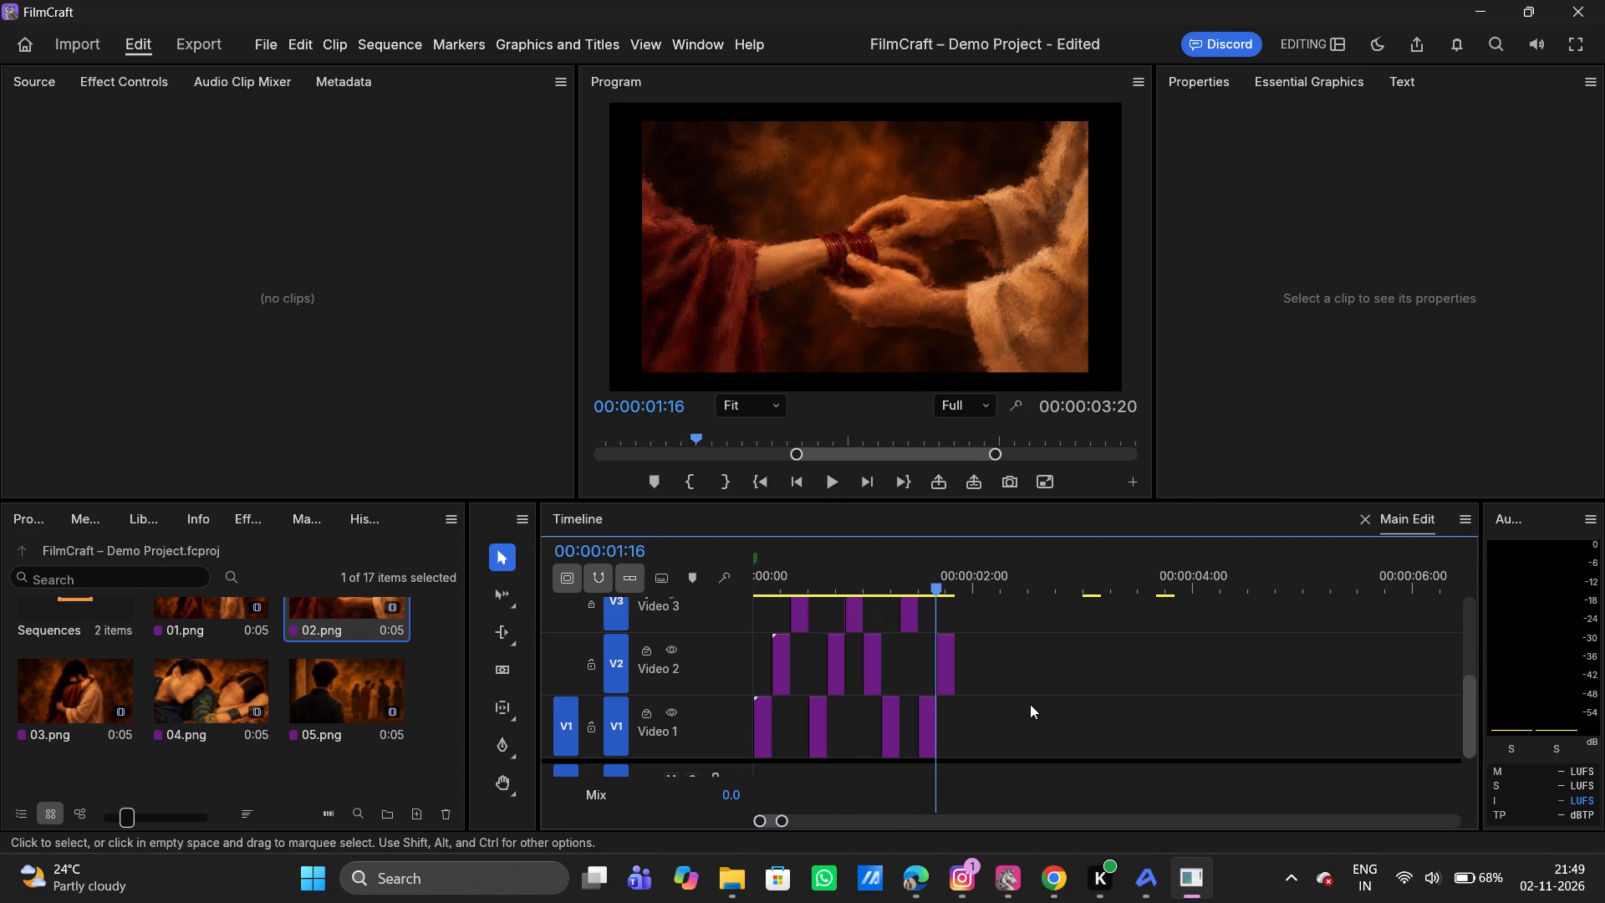
drag(935, 583, 743, 589)
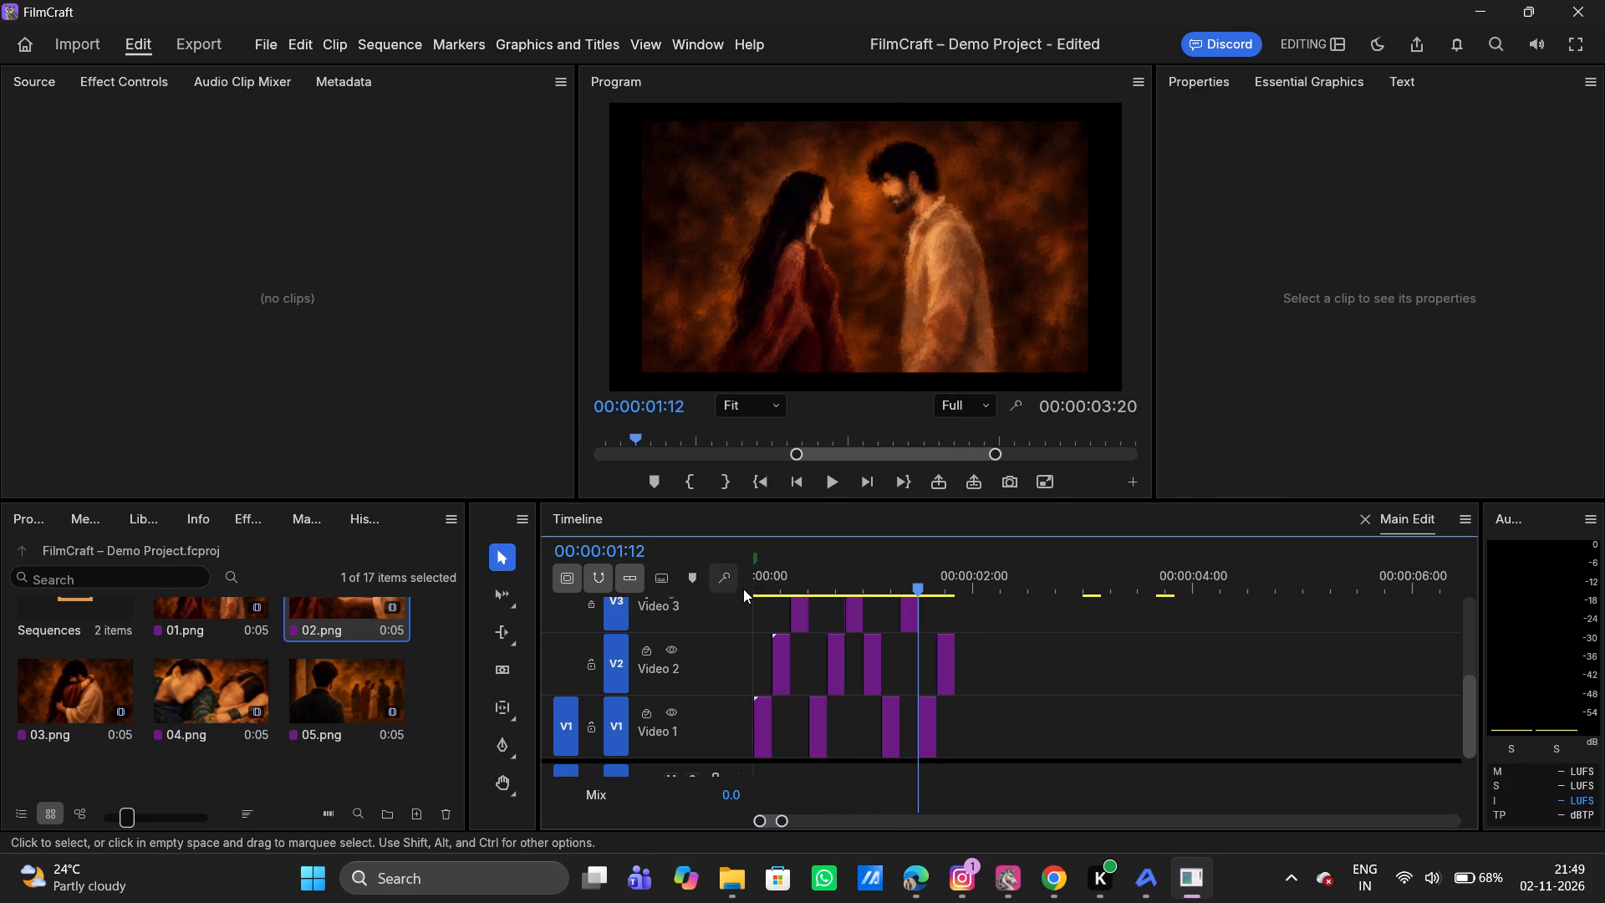
click(762, 584)
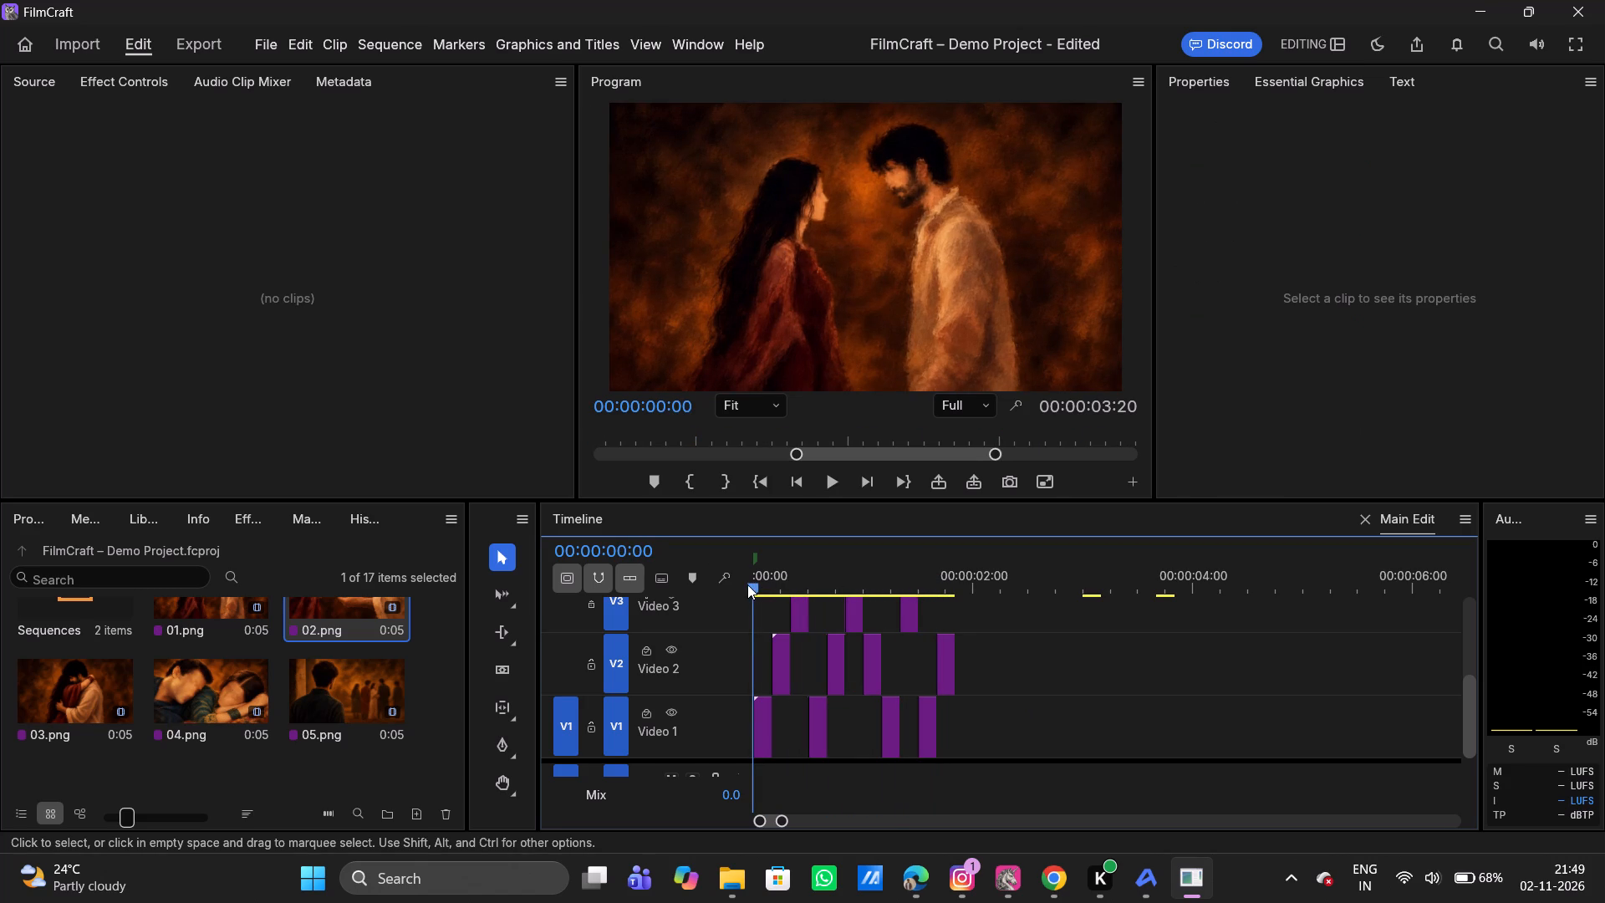
drag(752, 584, 711, 586)
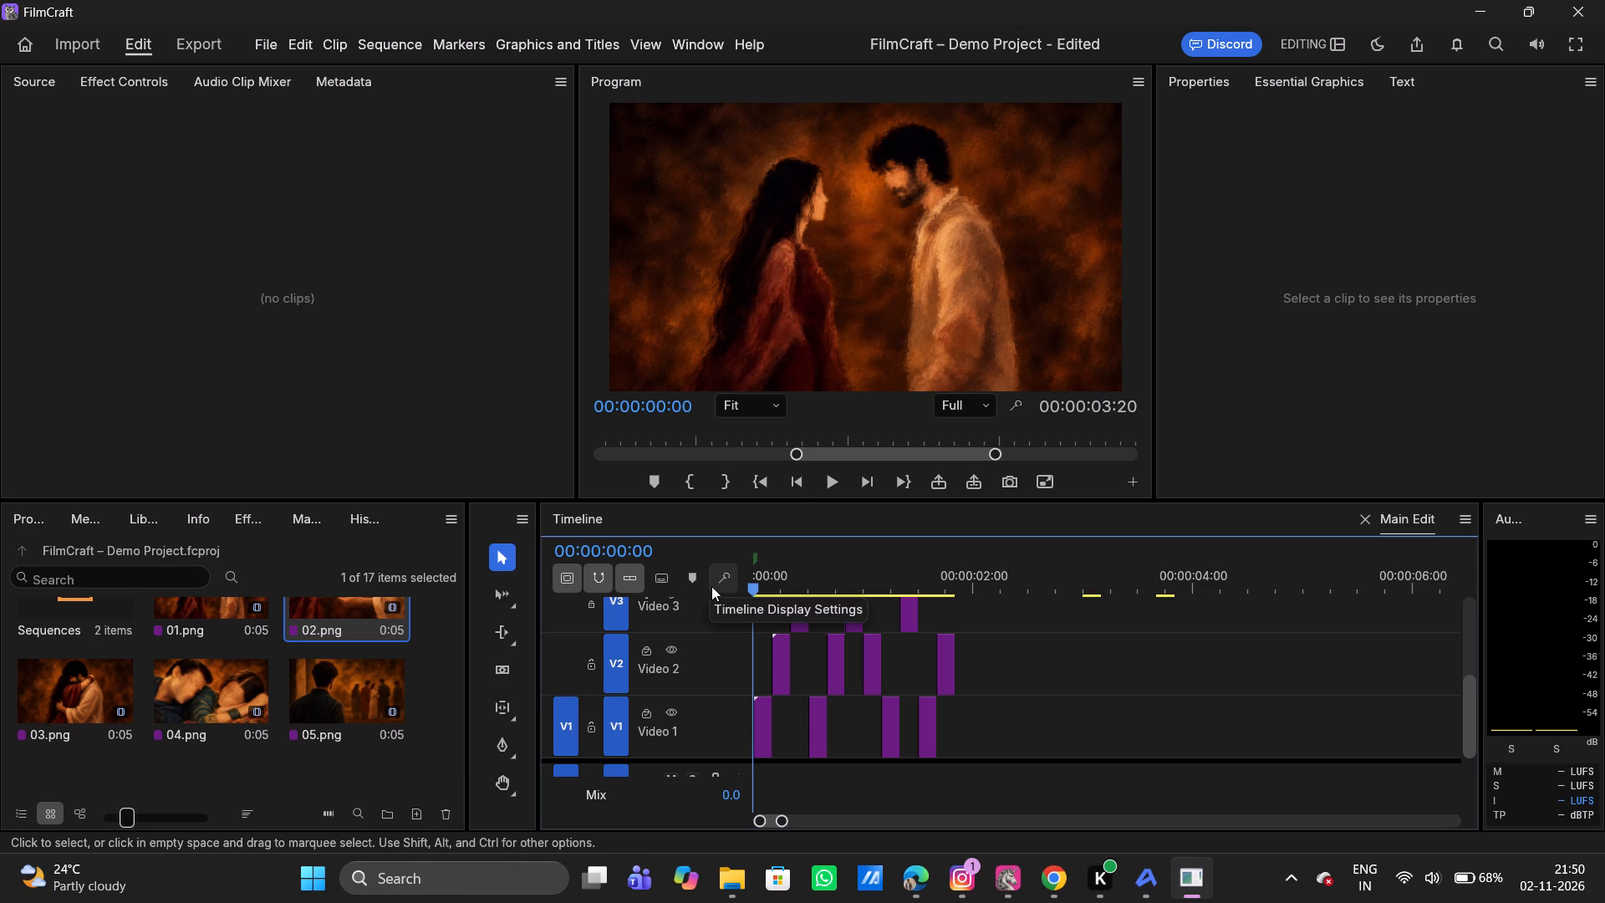
Copy all the closed-up segments on Video 1, Video 2 and Video 3.
drag(971, 750, 748, 597)
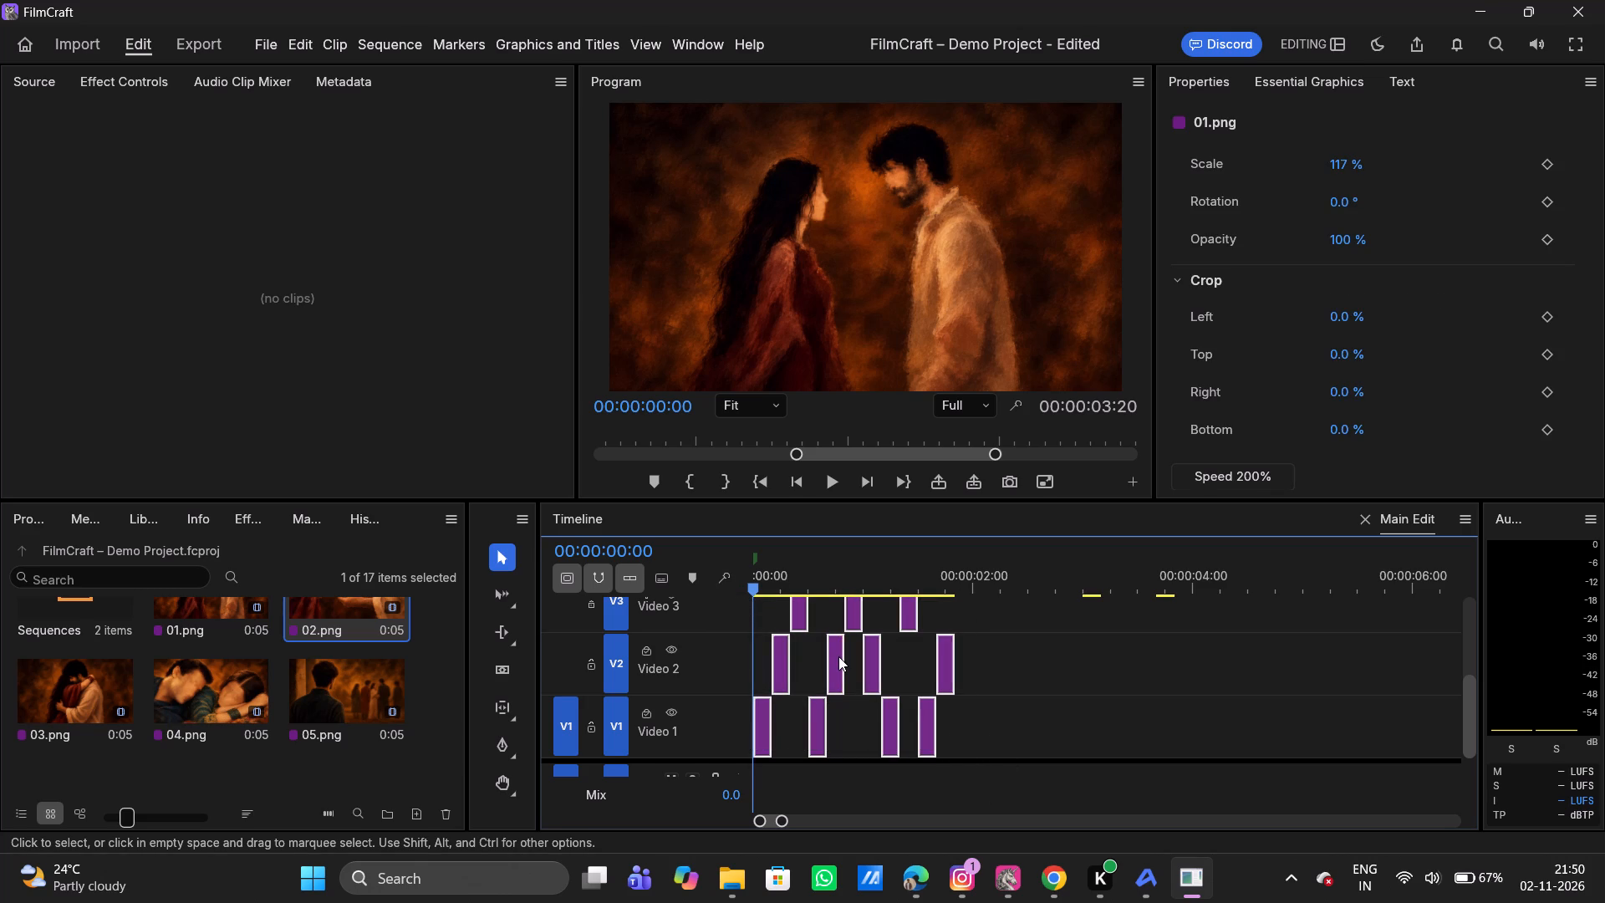
key(ctrl+c)
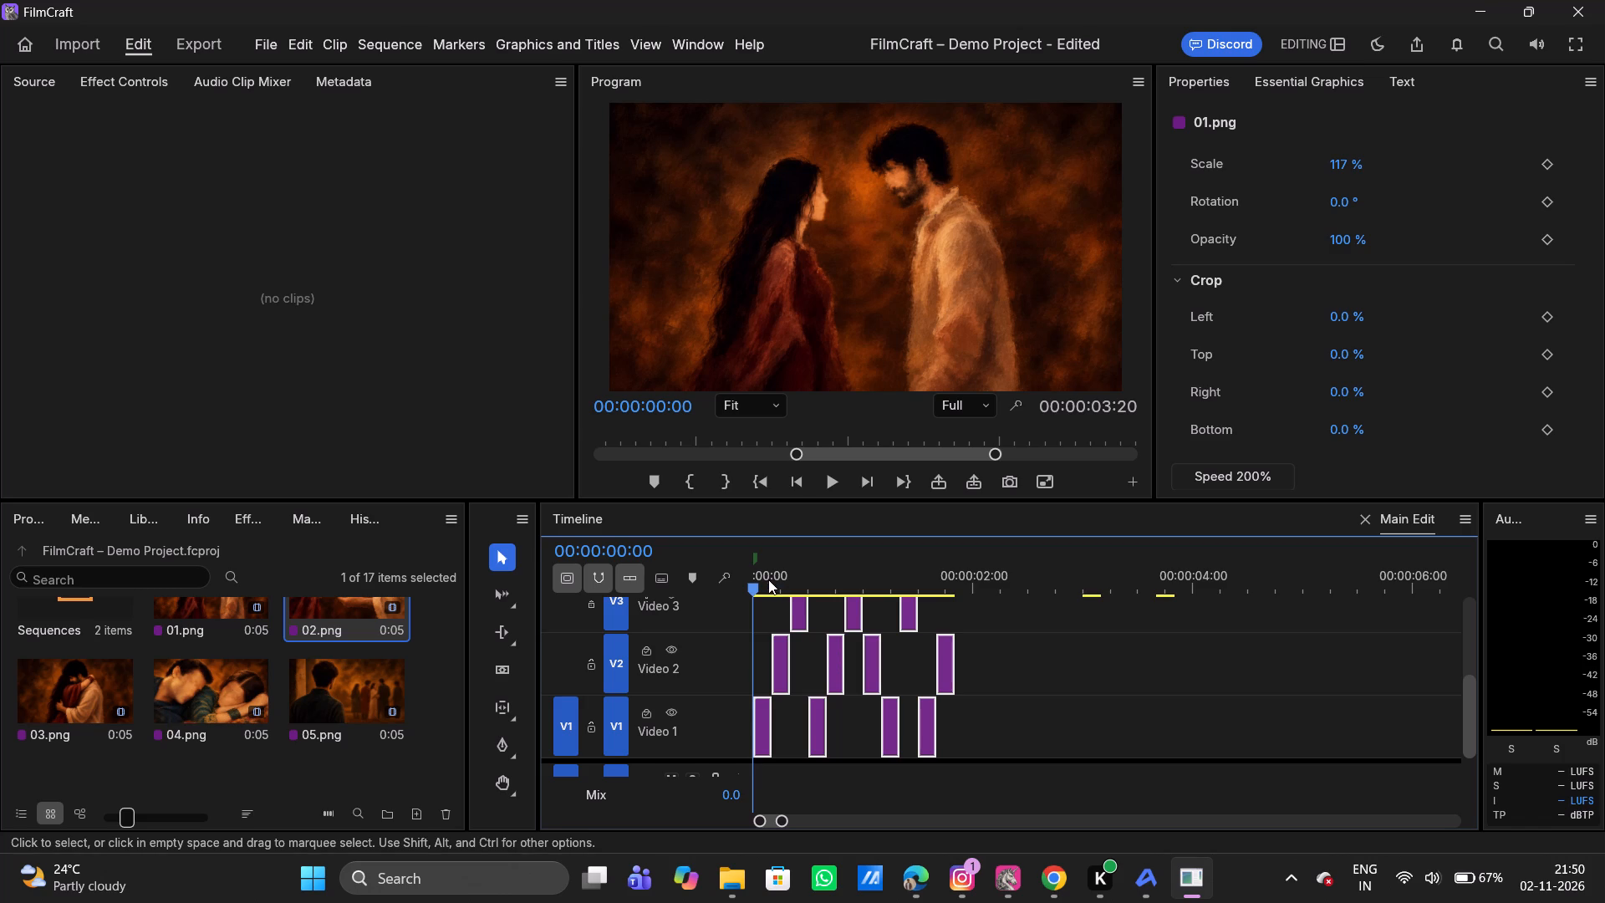
Paste the copied segments at 00:00:01:20, and paste them once more directly after at 00:00:03:16.
click(752, 583)
click(829, 581)
text(kk)
click(976, 704)
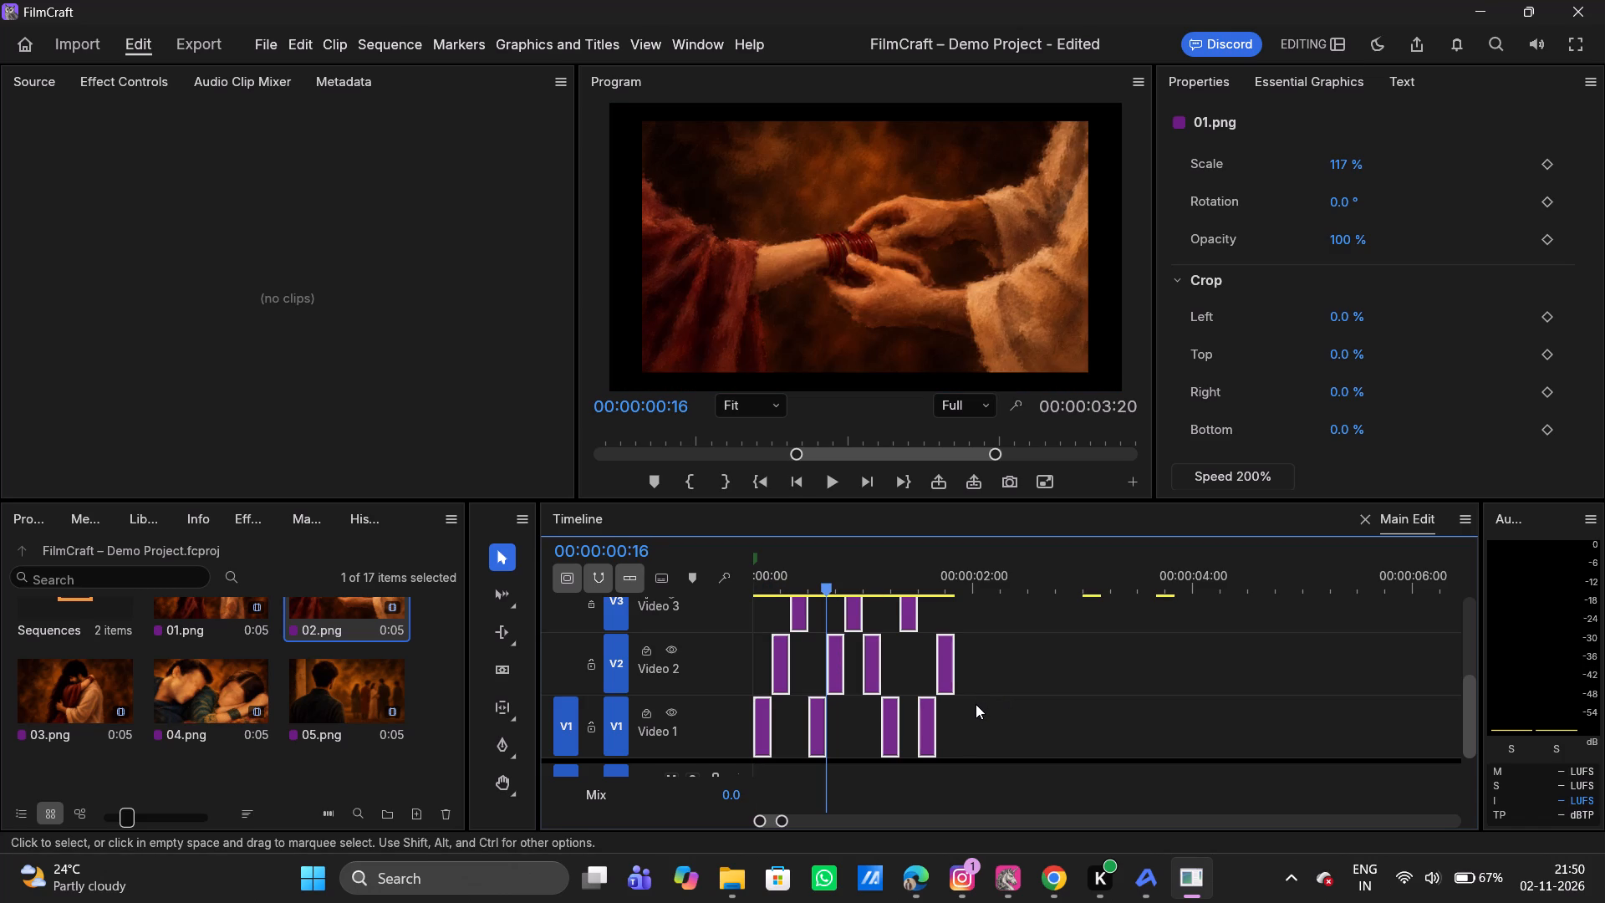
key(k)
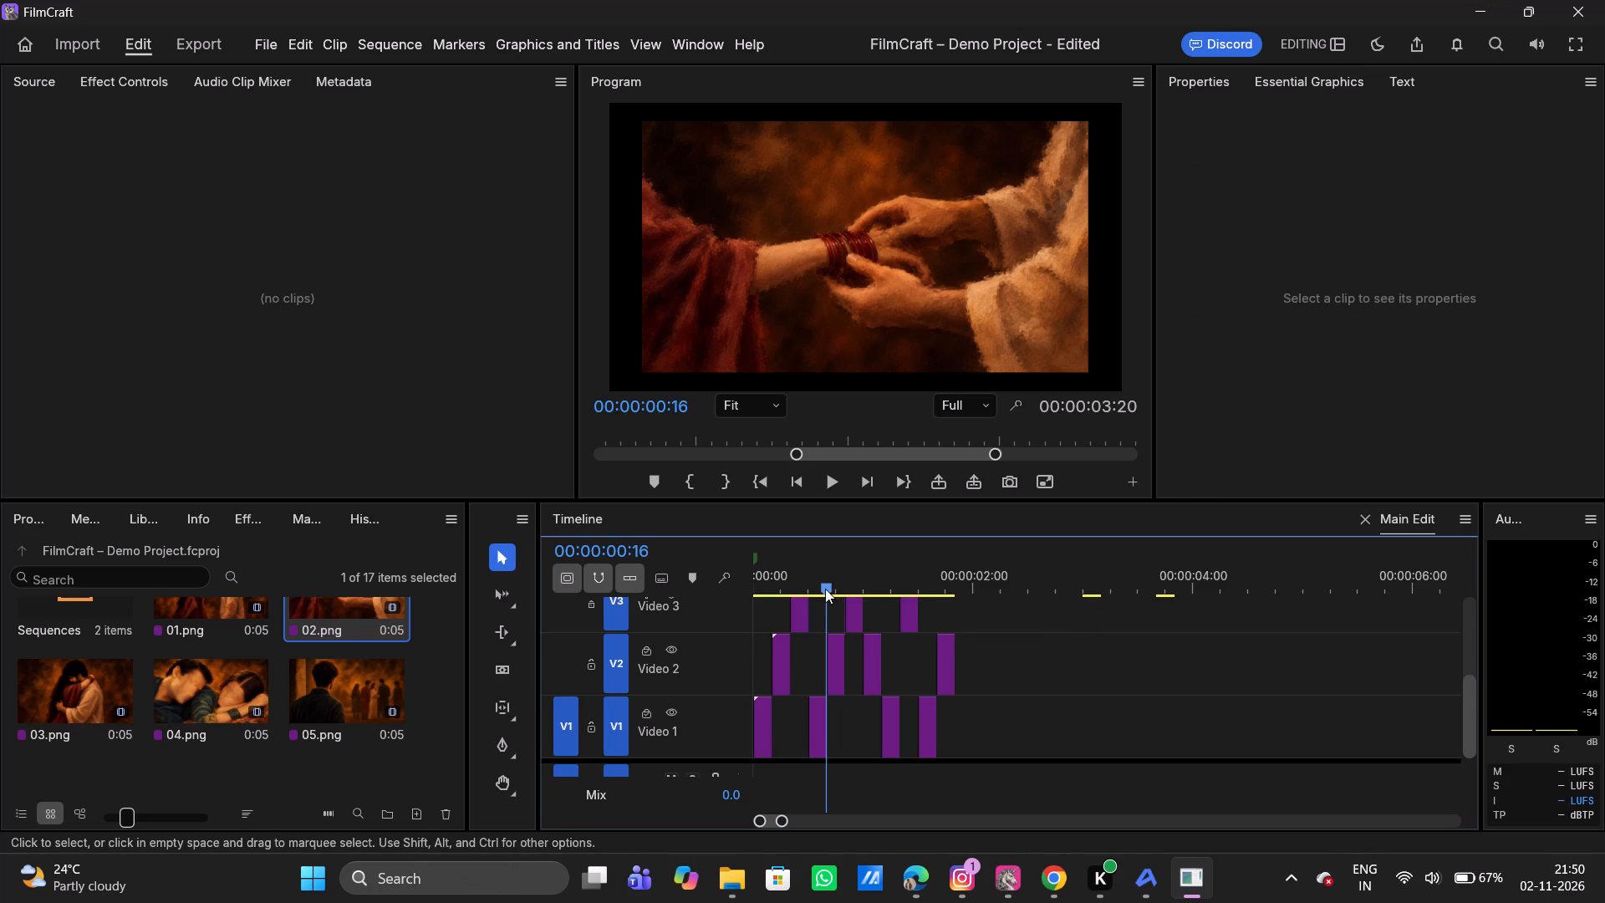
drag(825, 589, 897, 589)
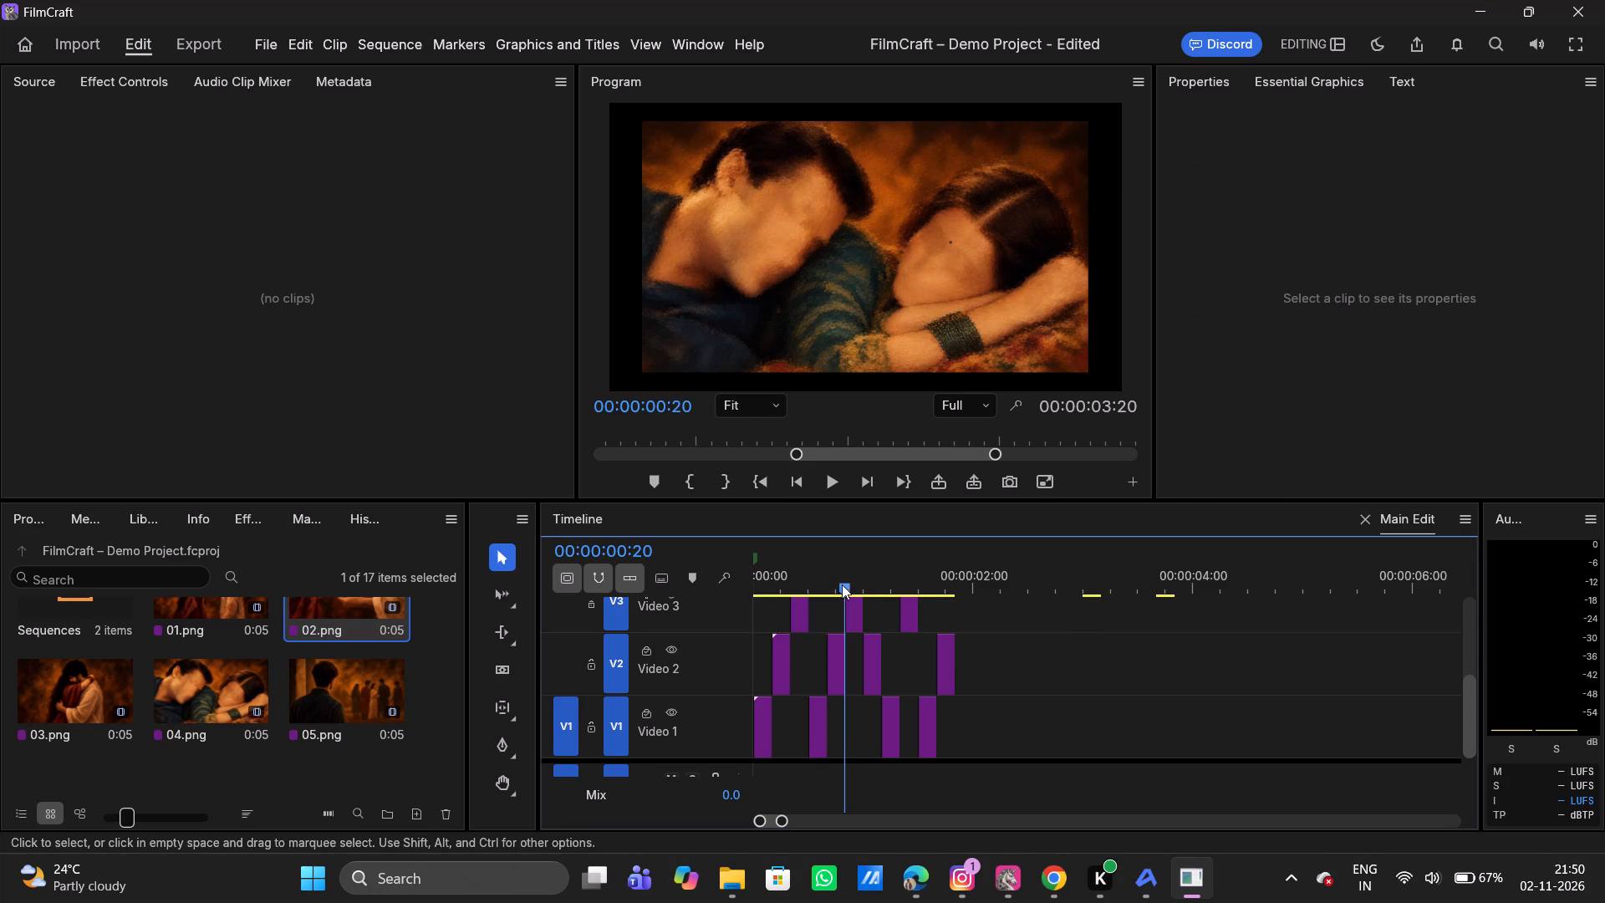
drag(842, 584, 894, 584)
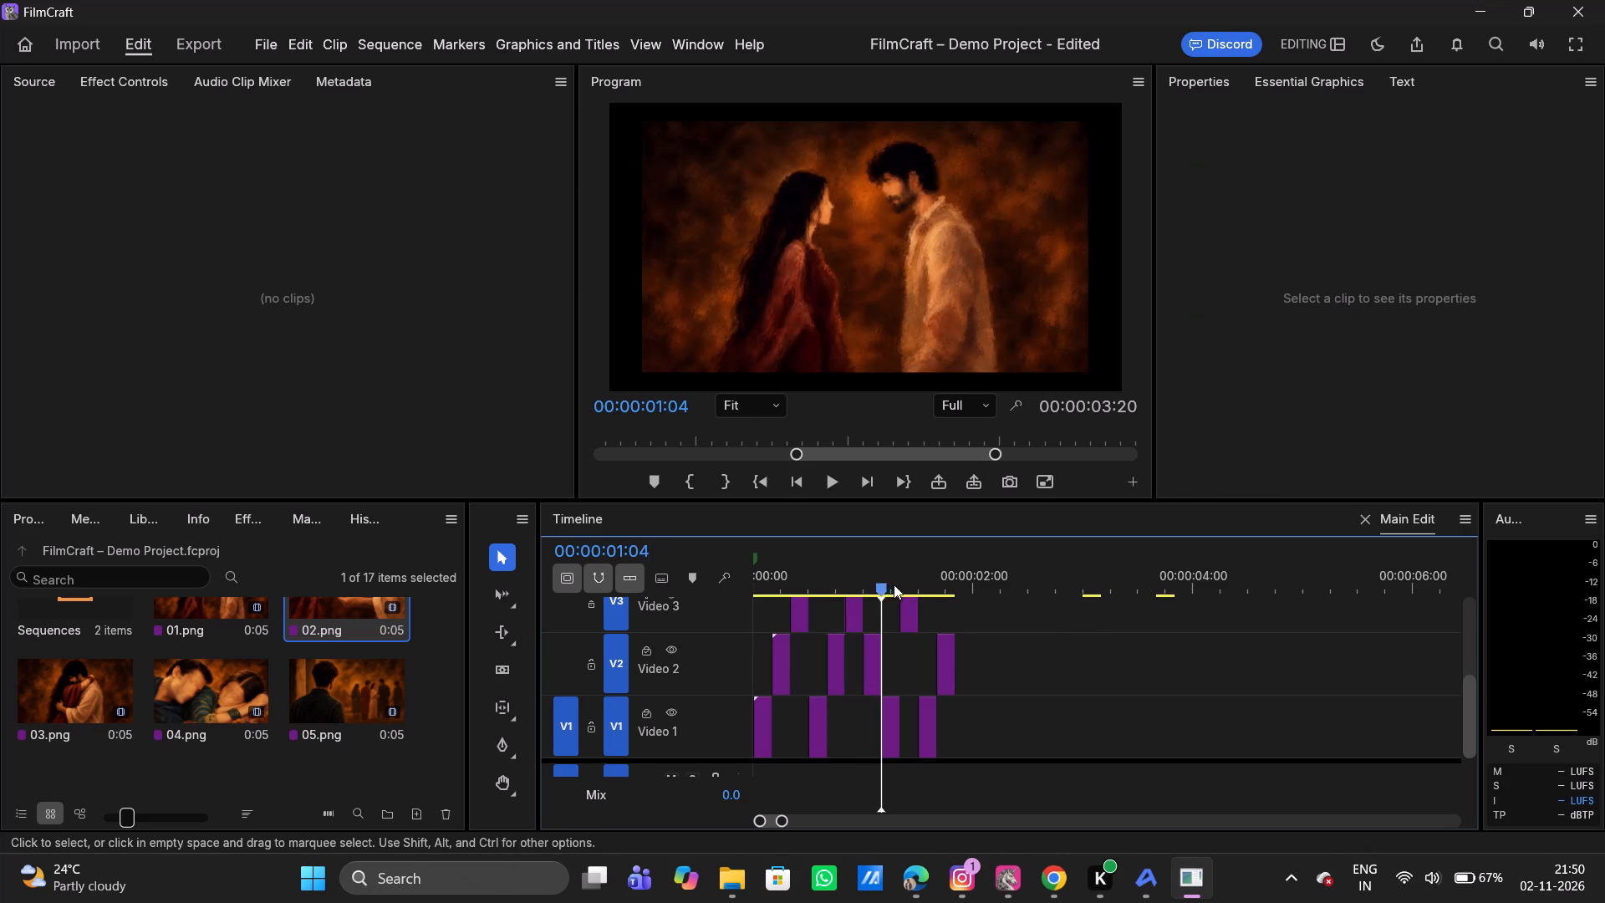
drag(894, 584, 947, 587)
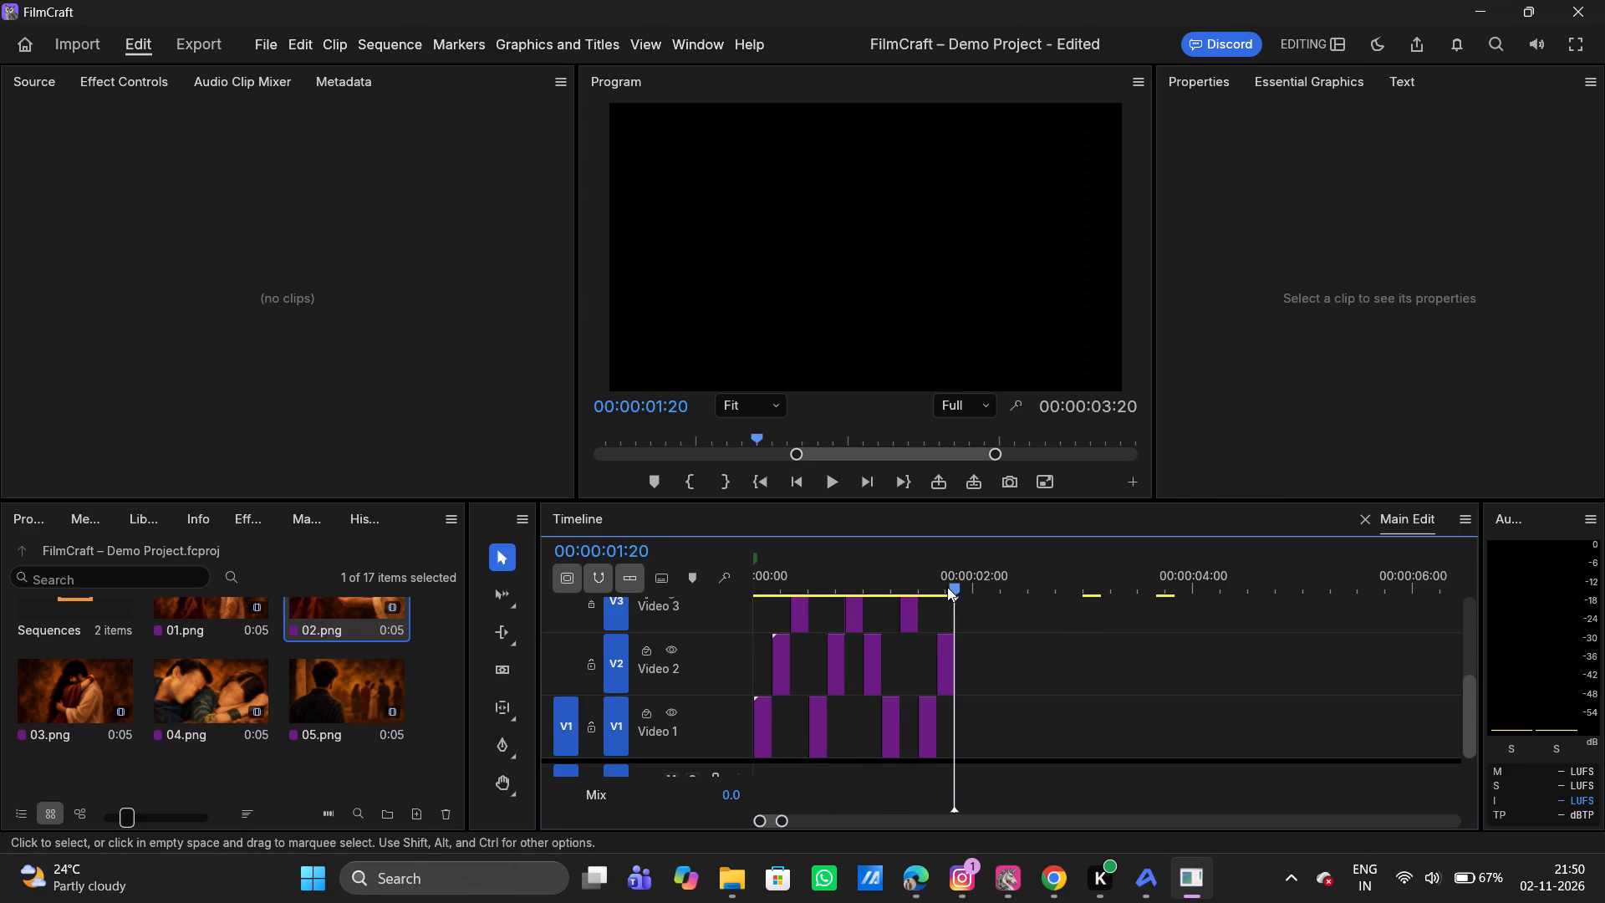
drag(947, 587, 952, 587)
key(ctrl+v)
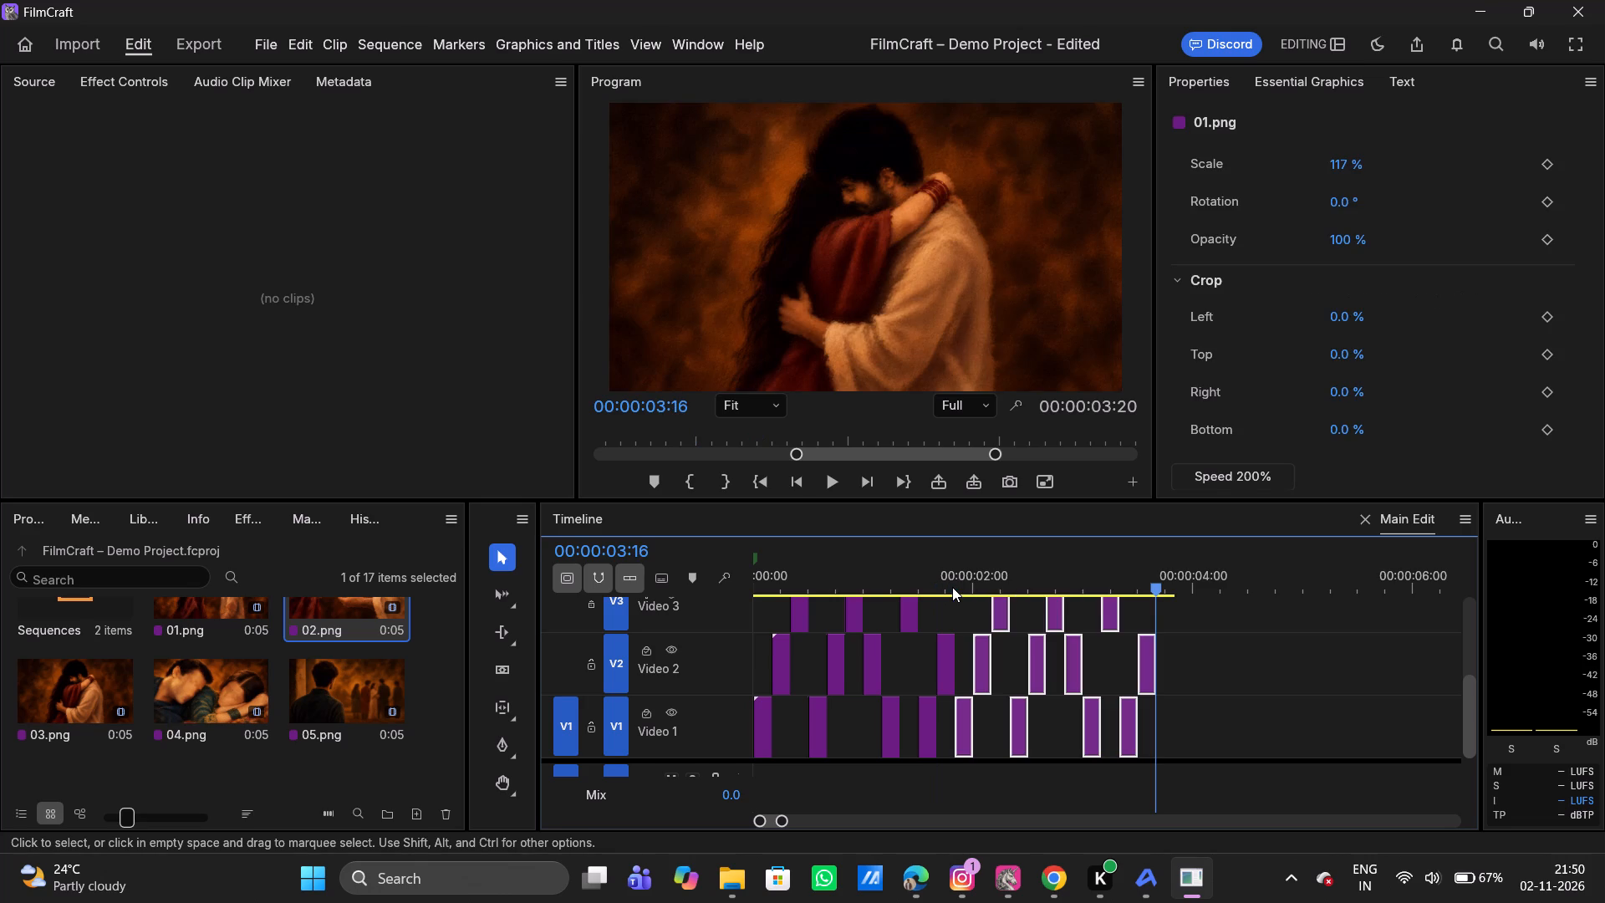
key(ctrl+v)
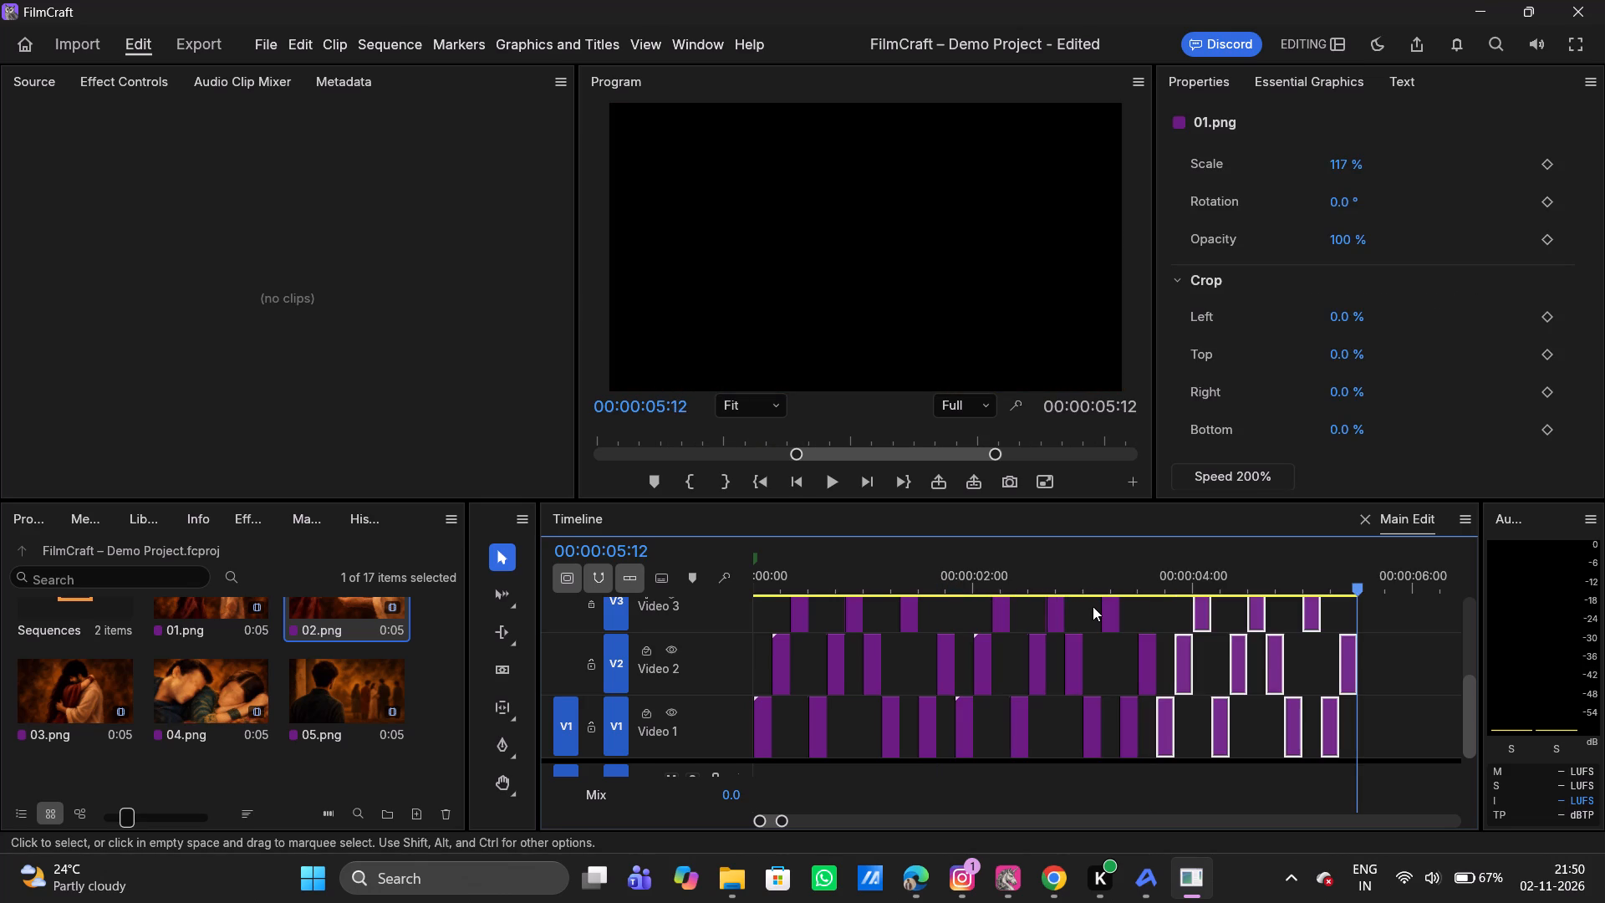
Play the extended sequence from 00:00:00:00 to review the pasted segments.
click(869, 579)
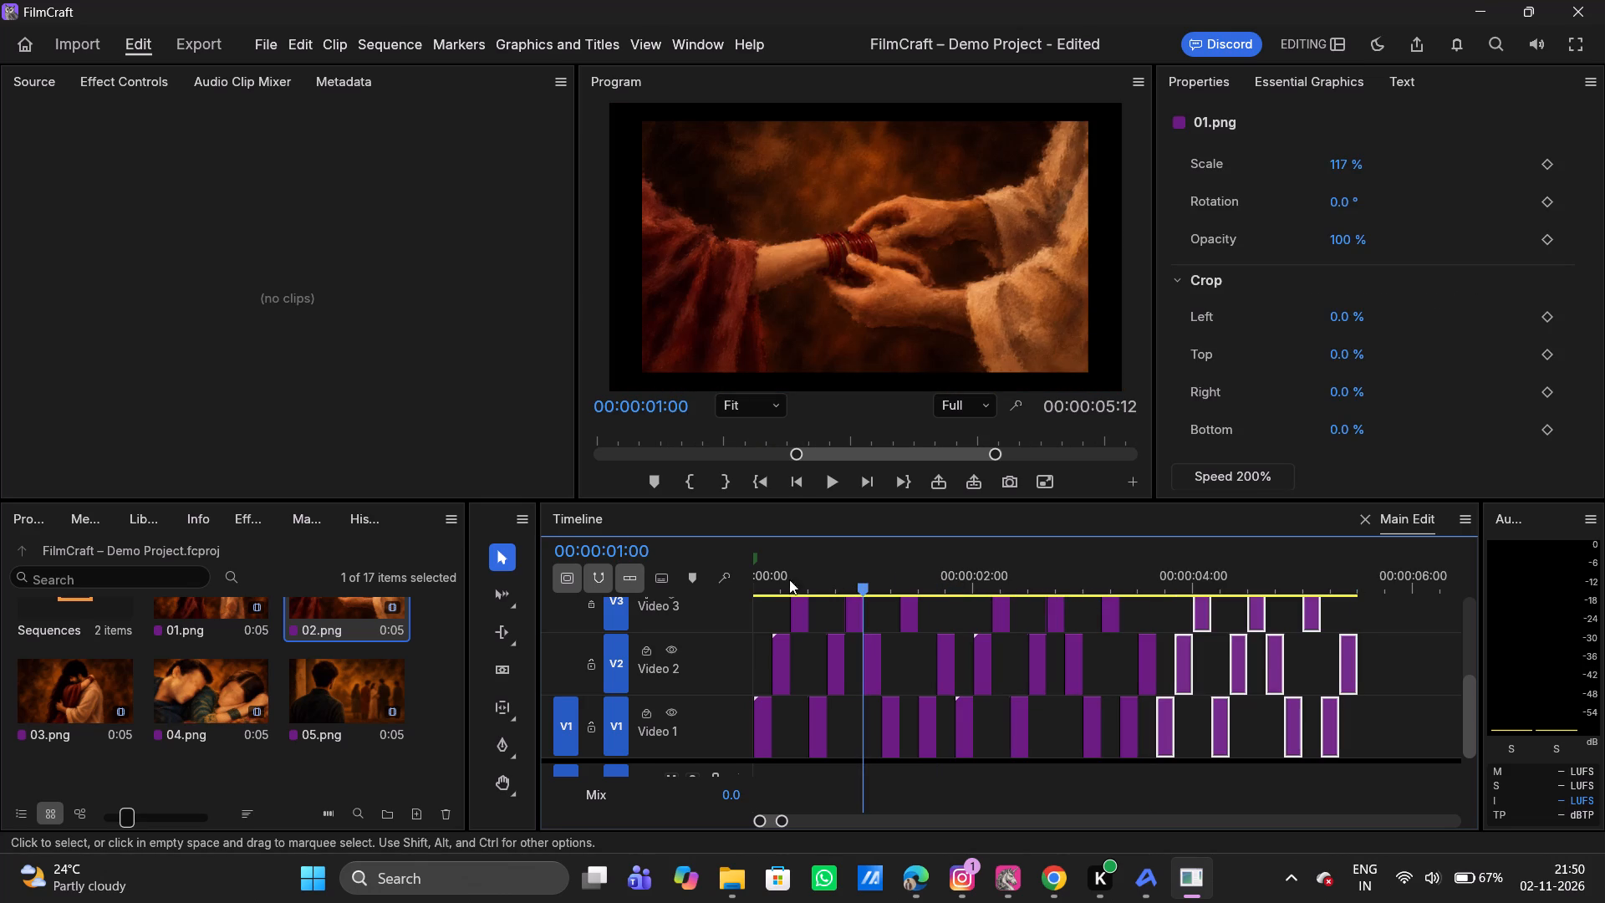
click(762, 582)
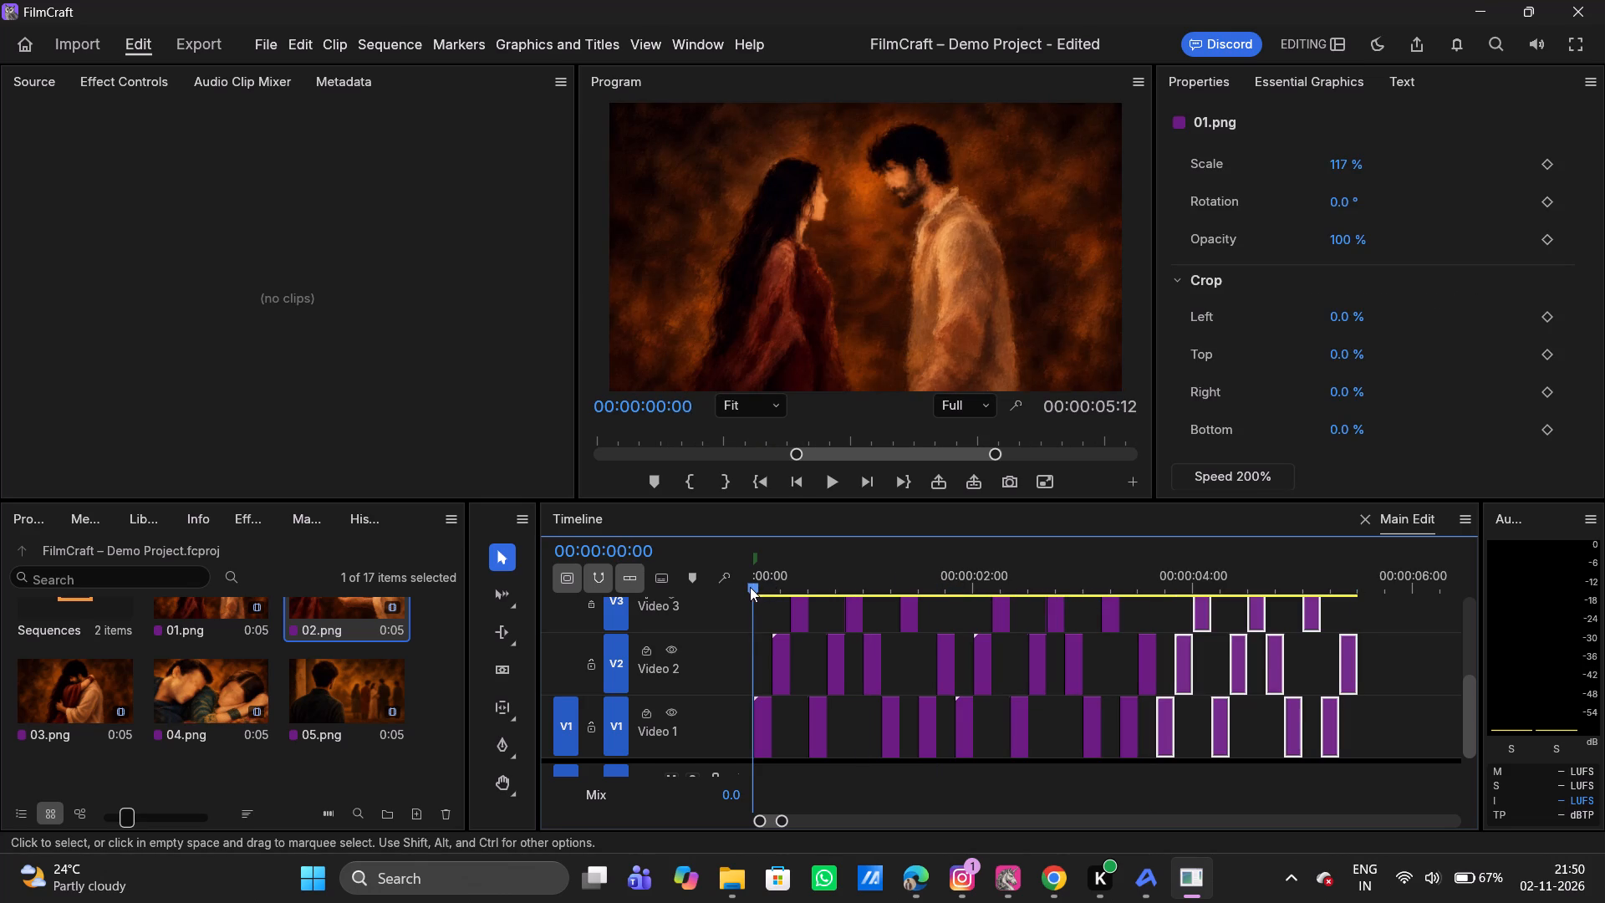
drag(750, 587, 676, 588)
key(space)
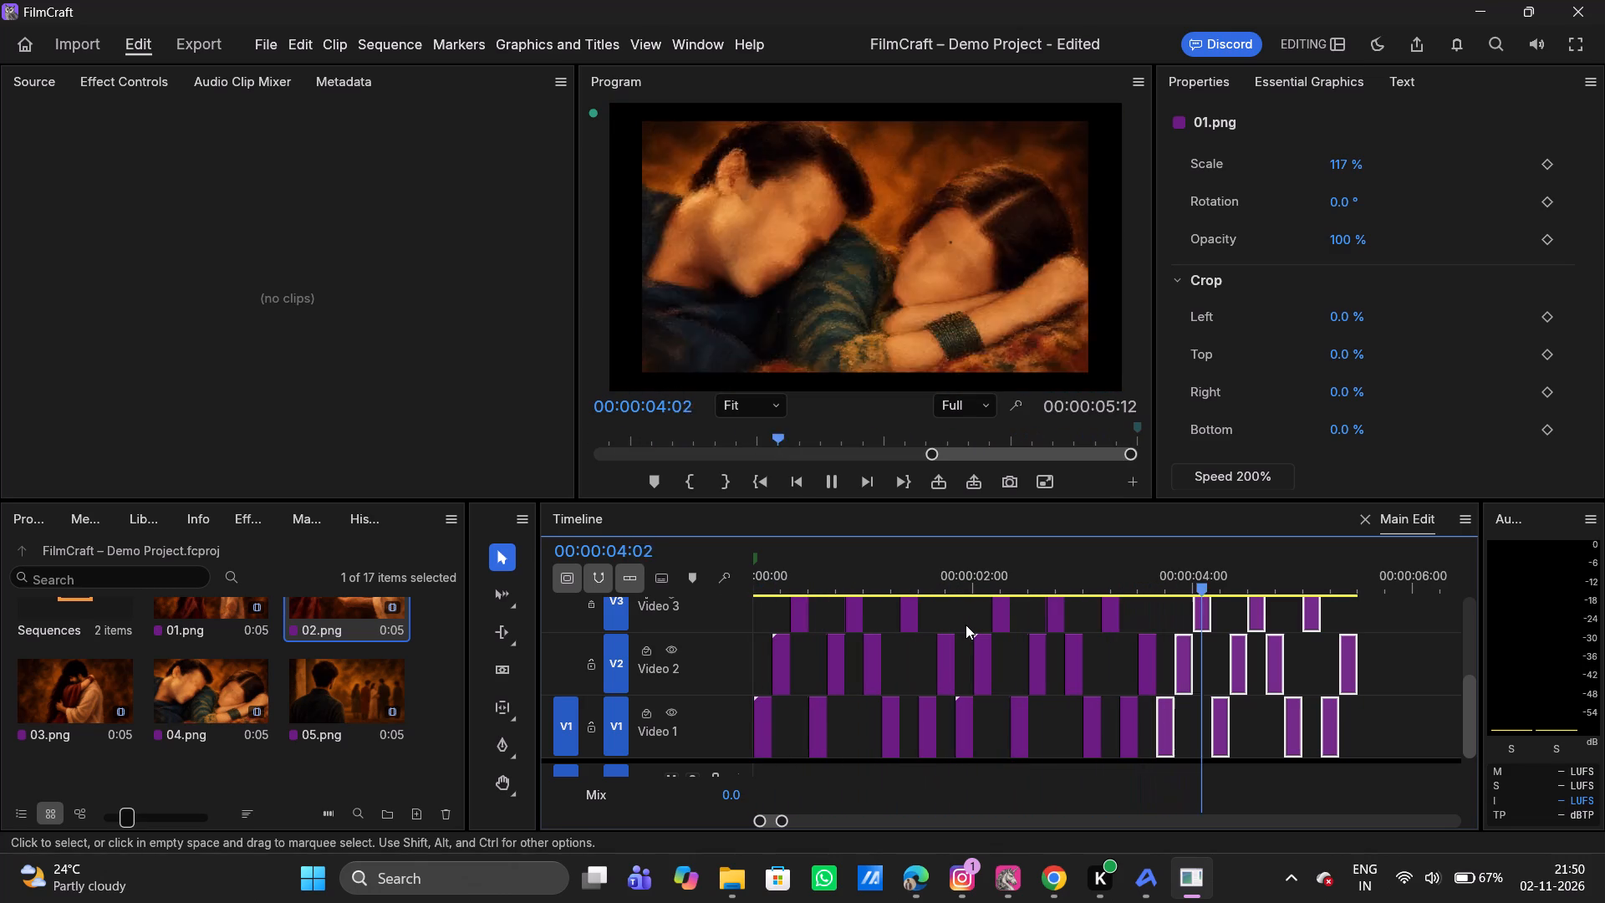
key(space)
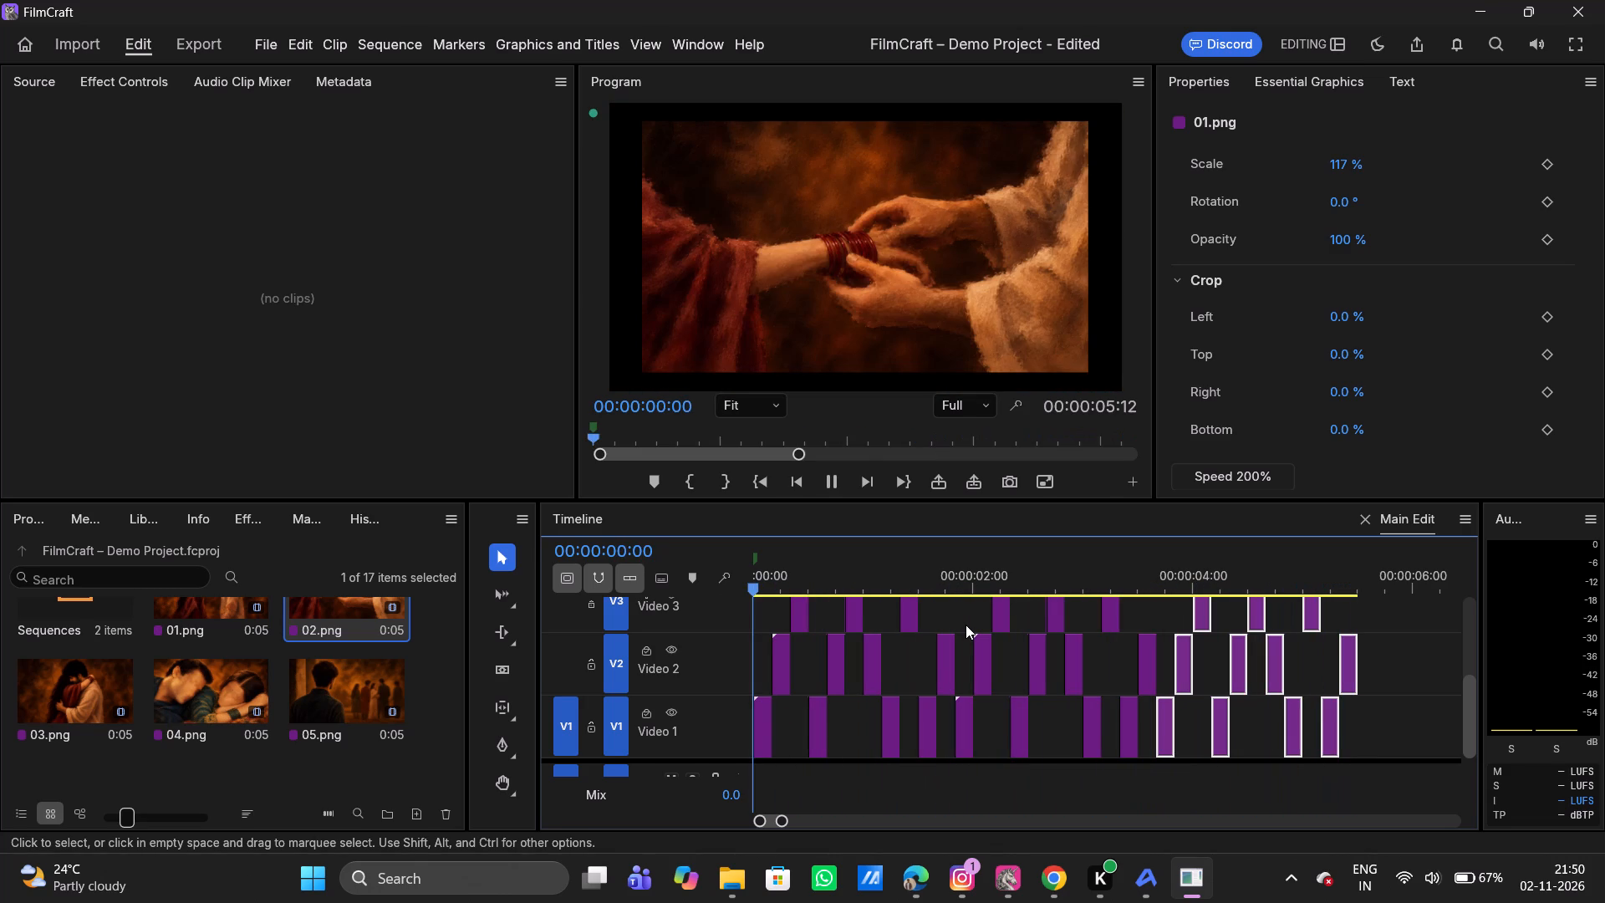
key(space)
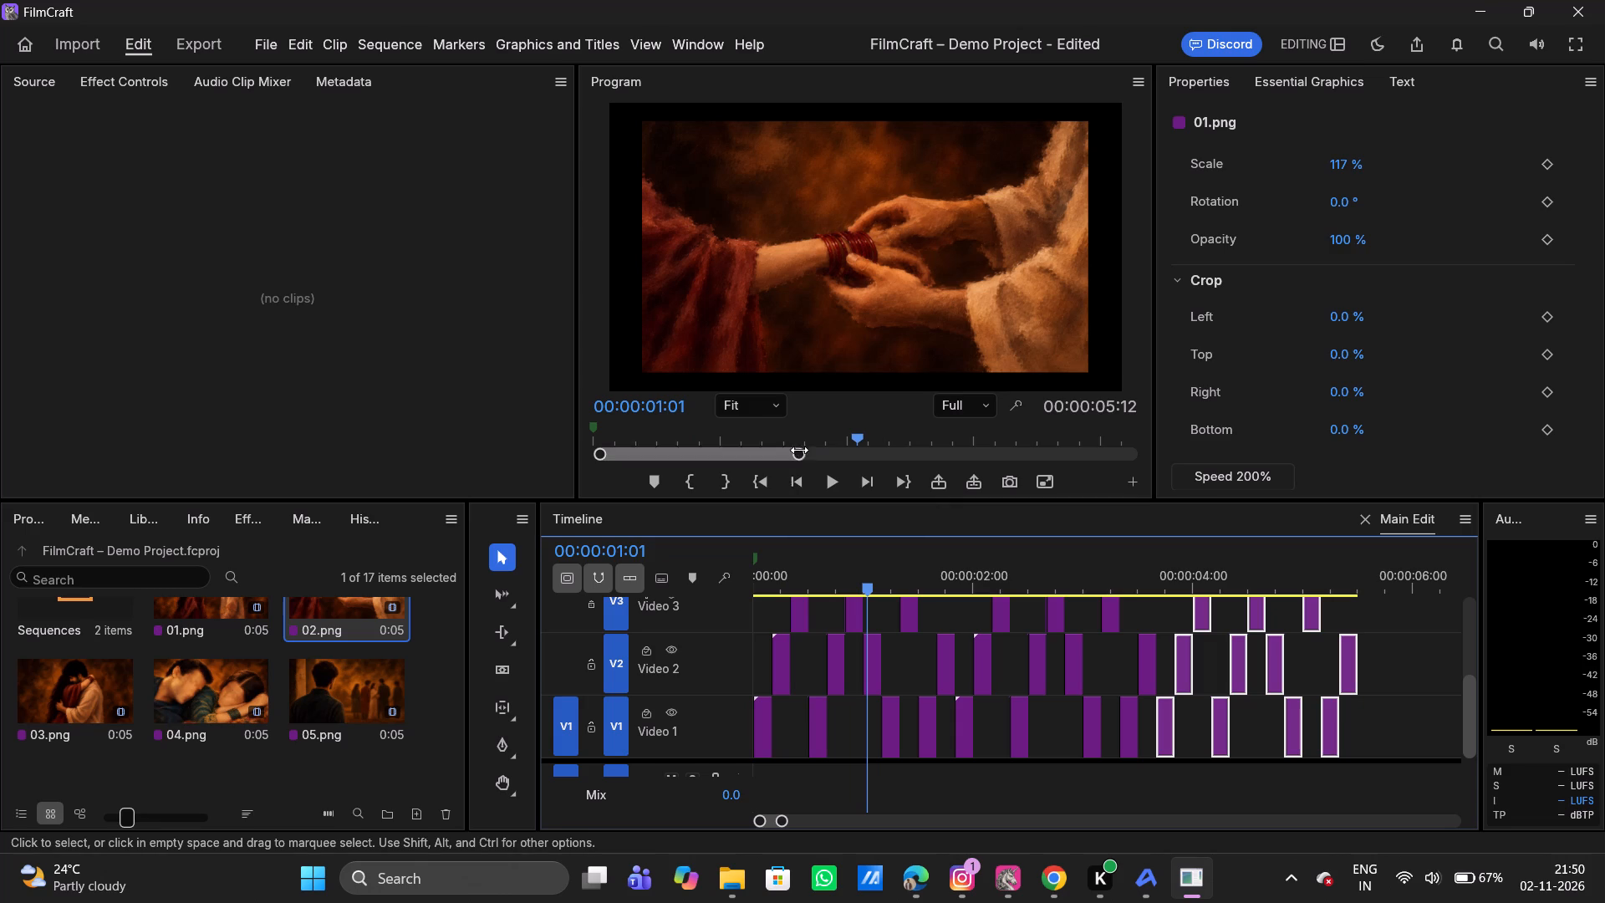
Fit the whole sequence in the Program monitor's time range, replay from the start to 00:00:05:11, and move the playhead back to 00:00:00:04.
drag(799, 453, 1040, 471)
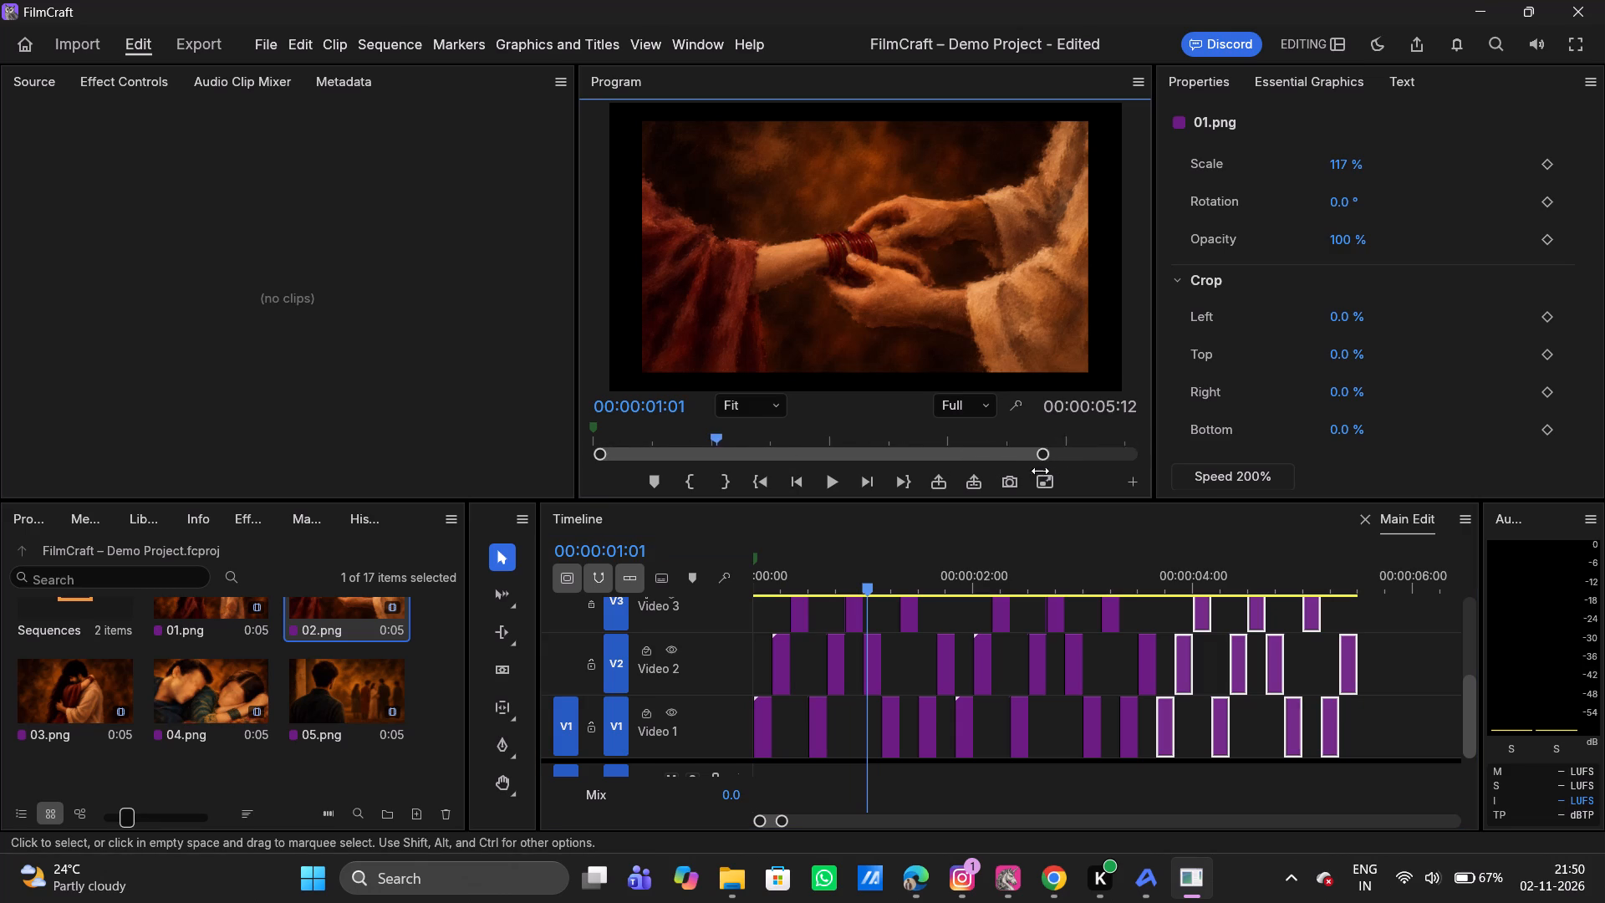
drag(1040, 471, 1146, 465)
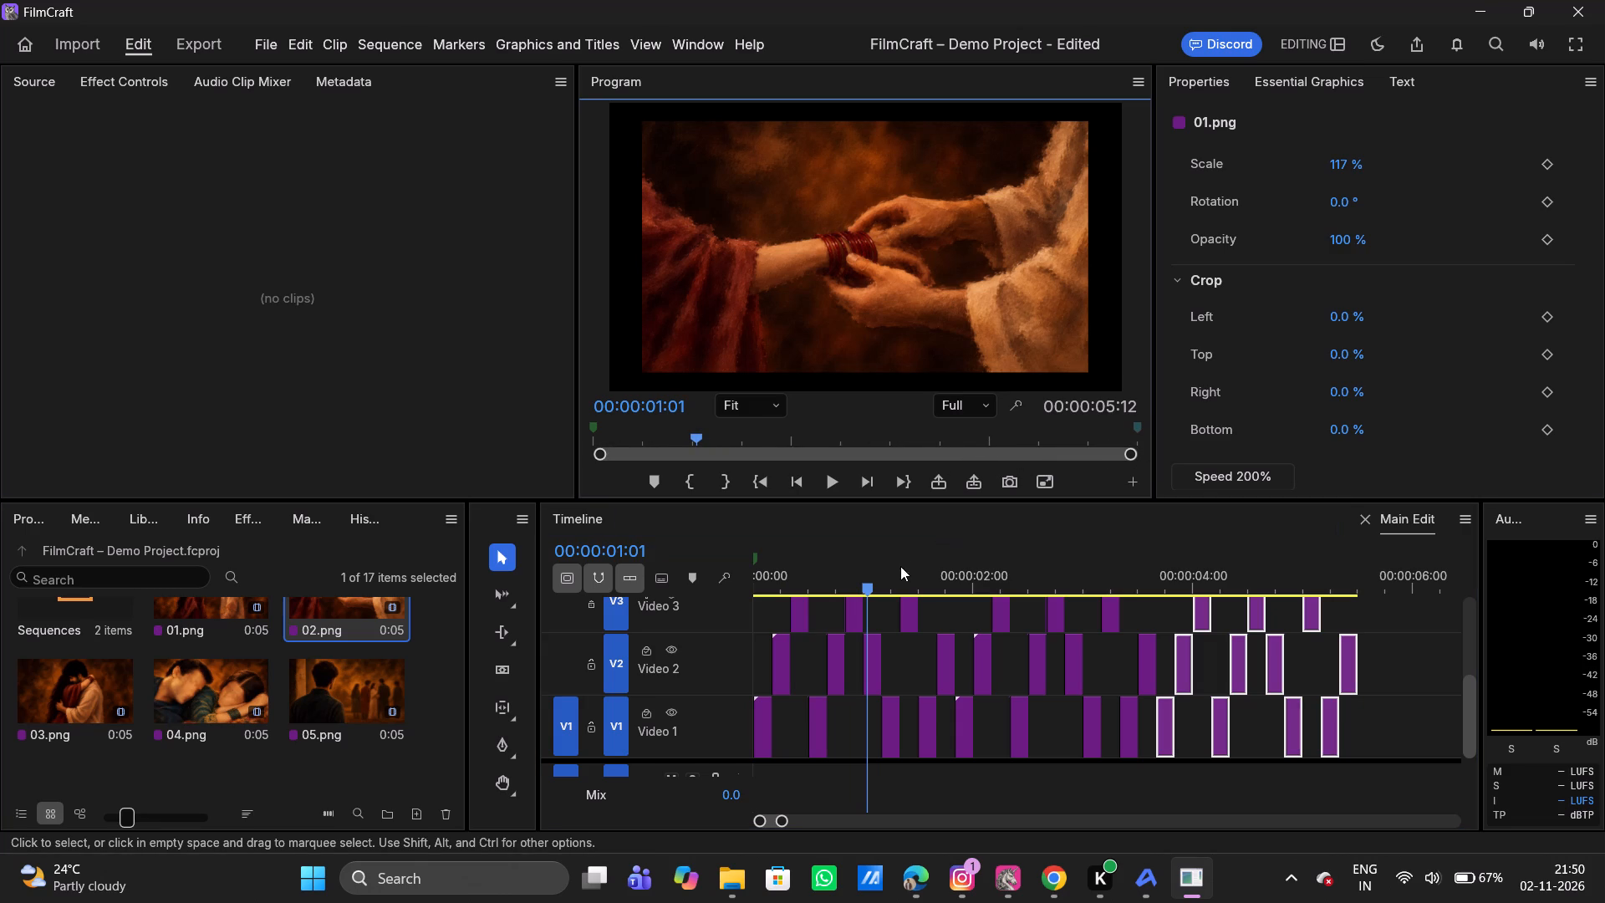
drag(864, 585, 733, 593)
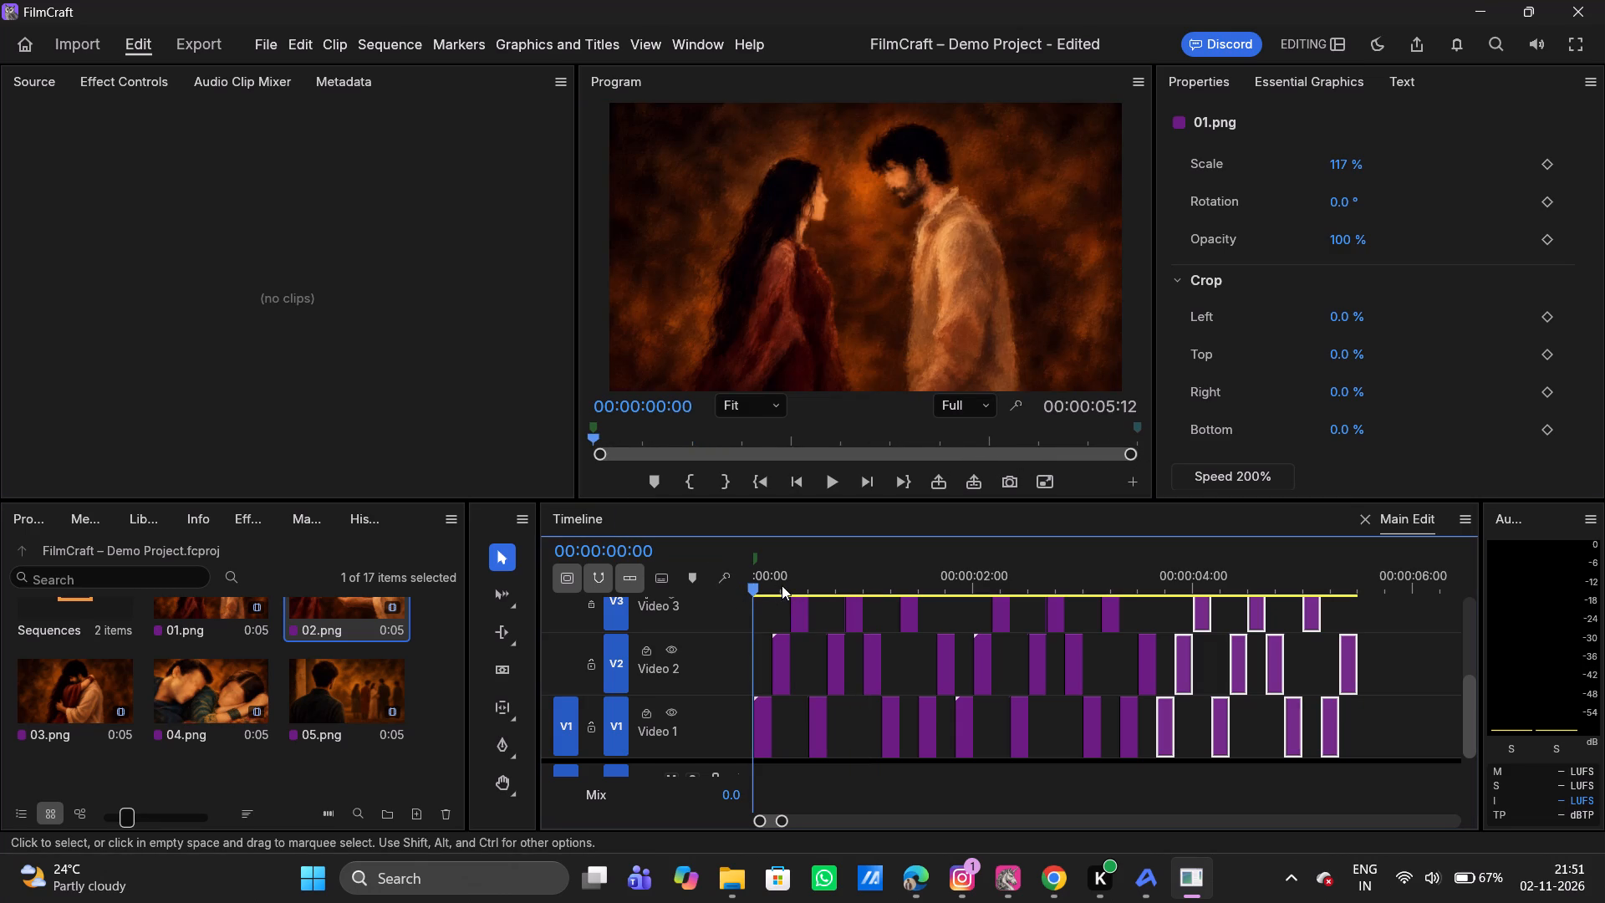
key(space)
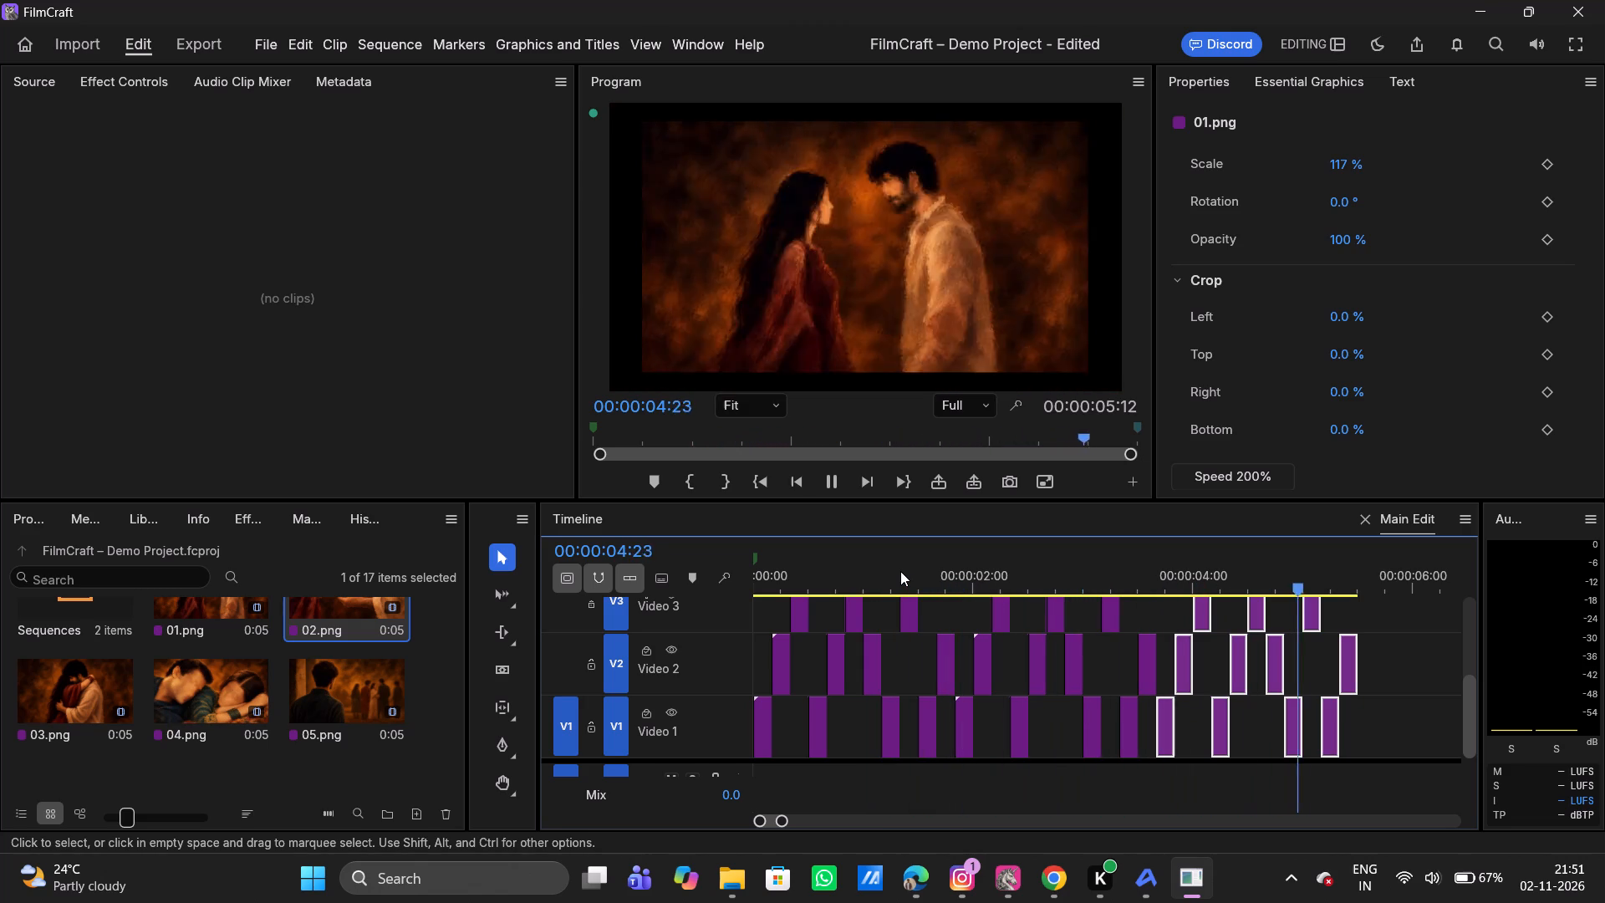
key(space)
click(847, 580)
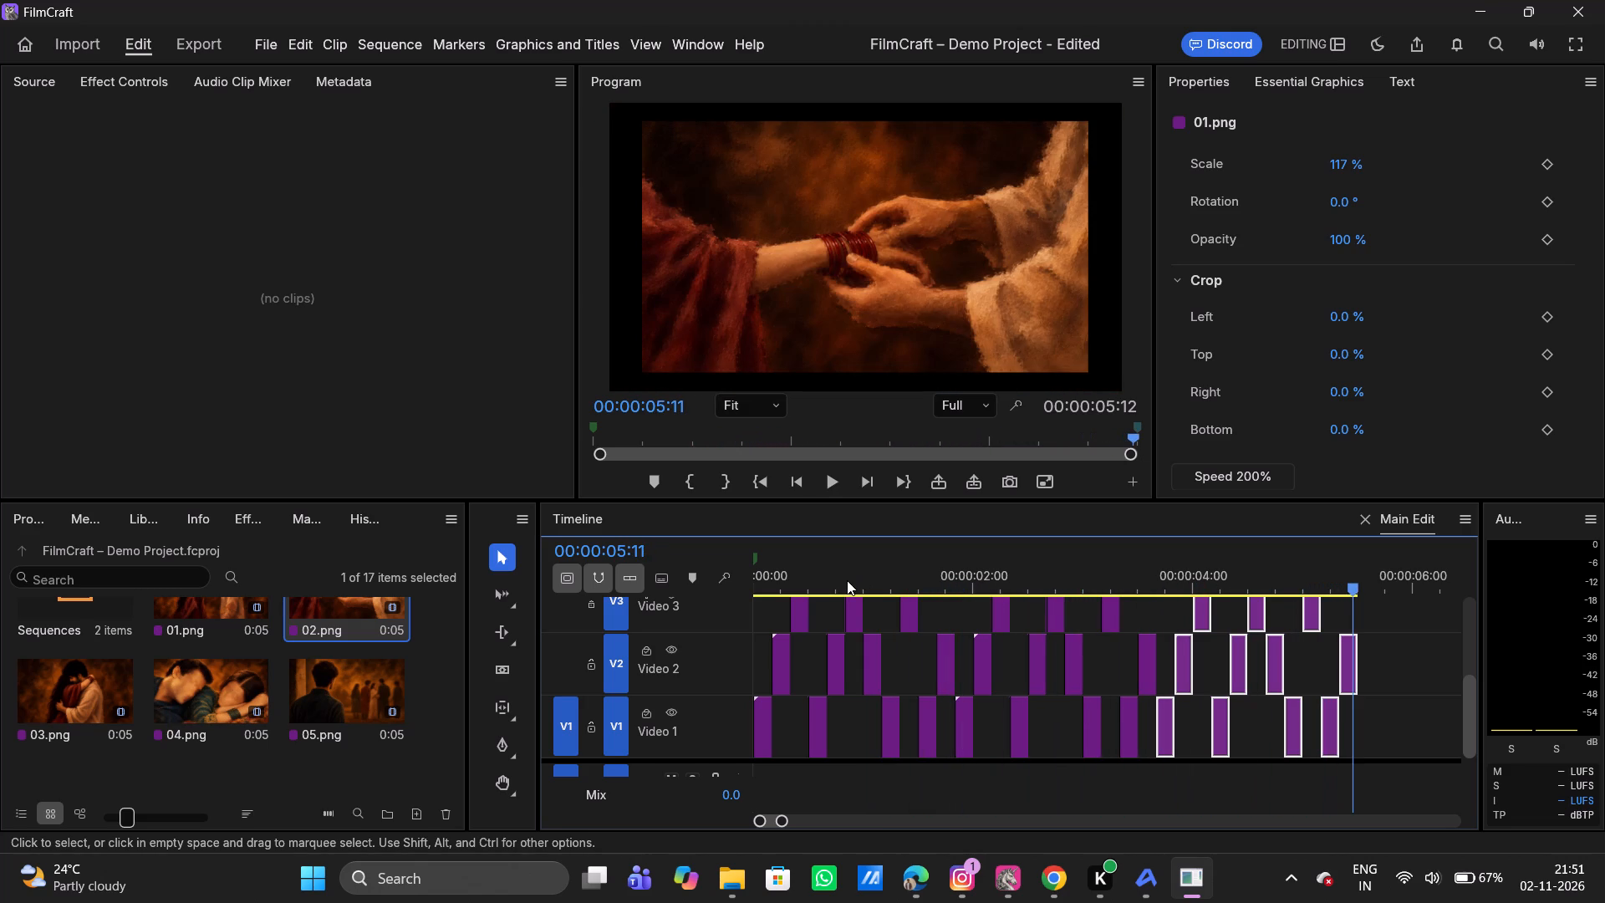
drag(833, 589, 767, 588)
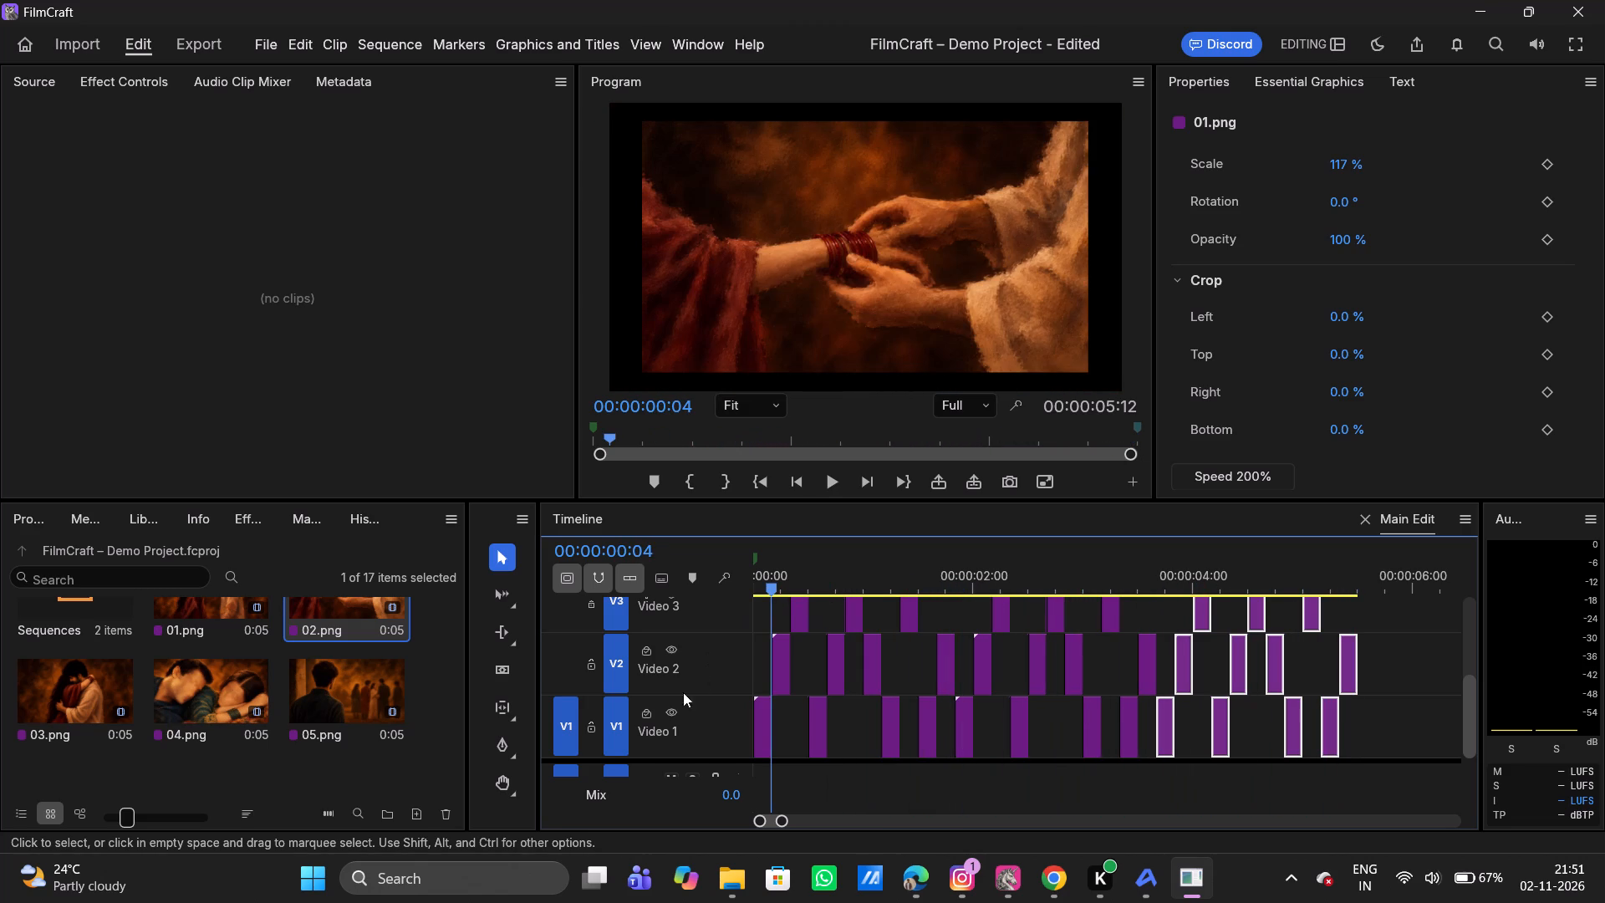
Enlarge the timeline's audio area to show the Audio 1 track below Video 1, and clear the segment selection.
scroll(678, 700, down, 2)
scroll(747, 754, down, 3)
drag(544, 763, 548, 683)
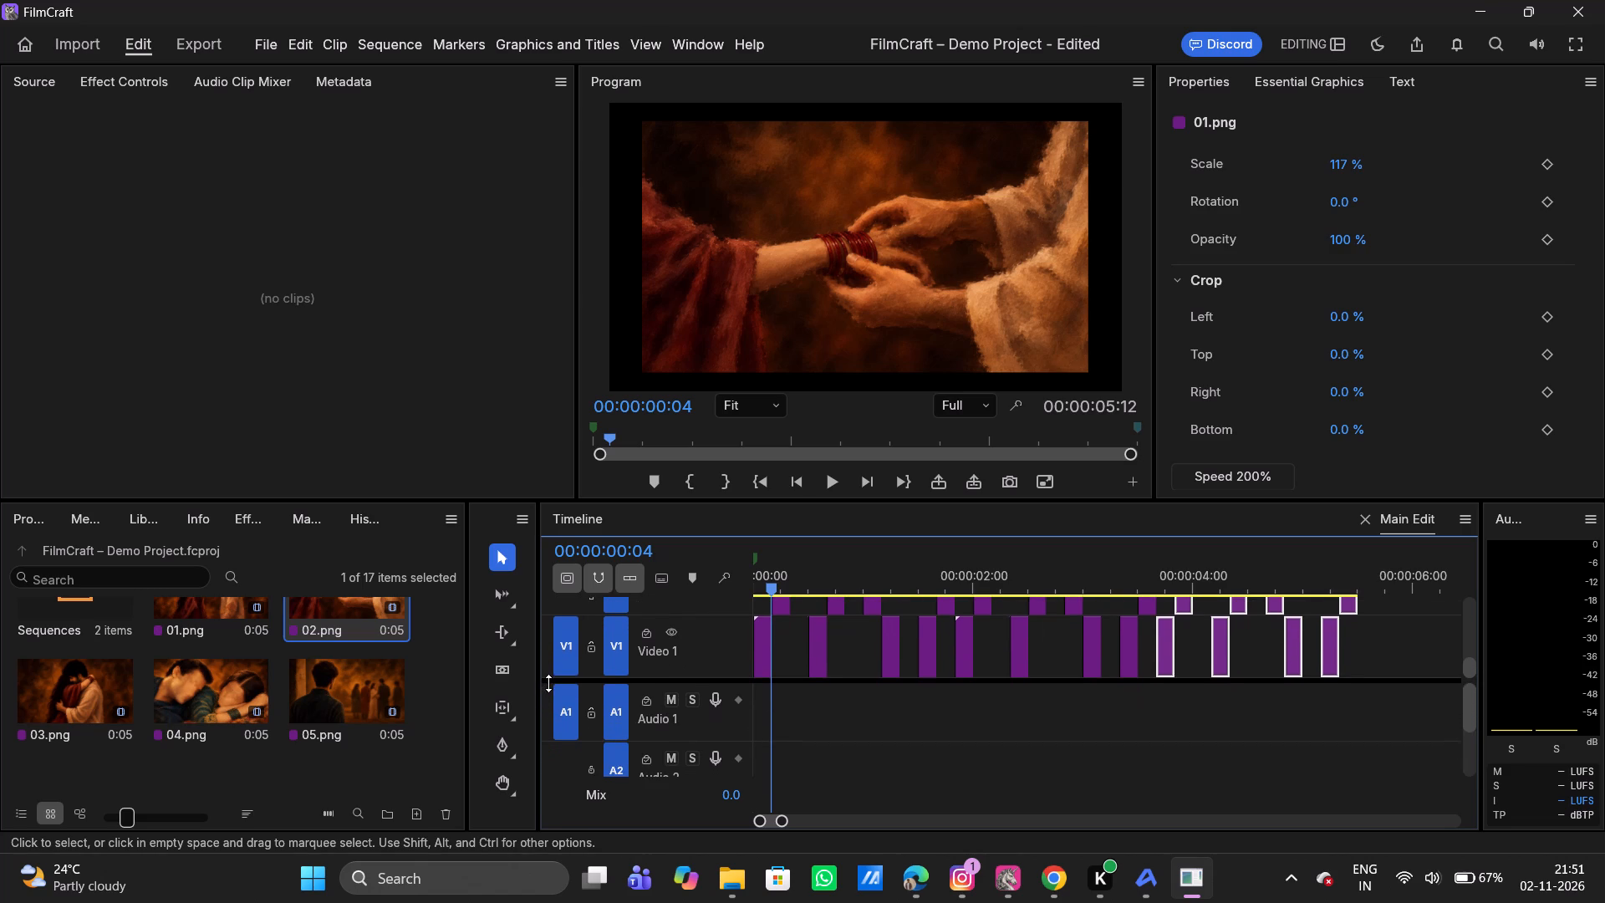
click(838, 708)
right_click(335, 764)
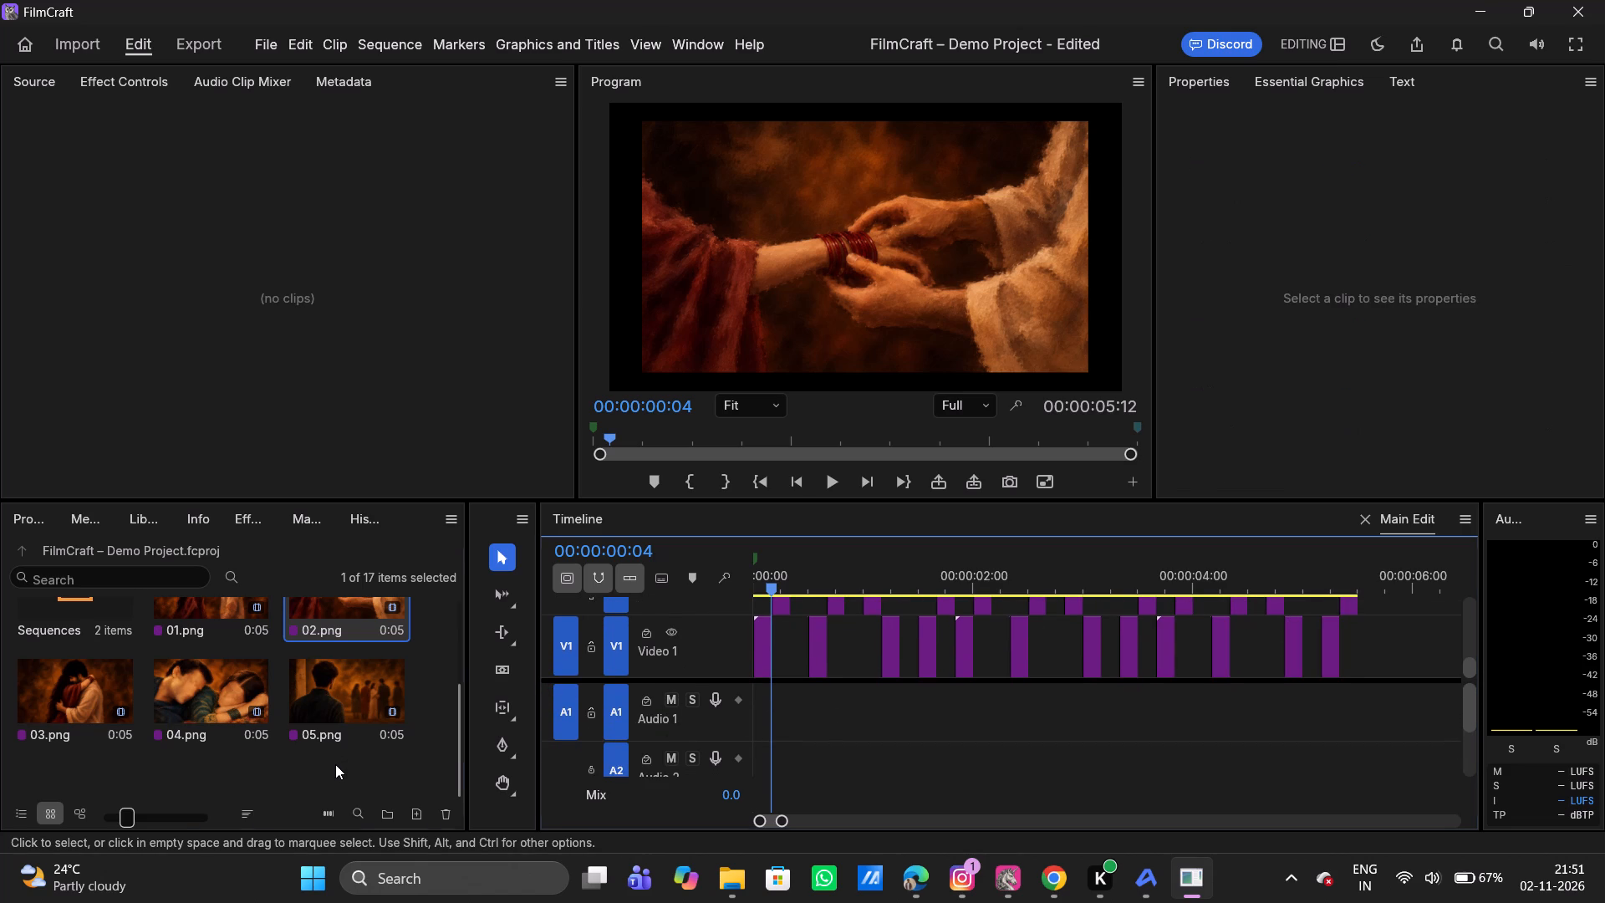
click(396, 723)
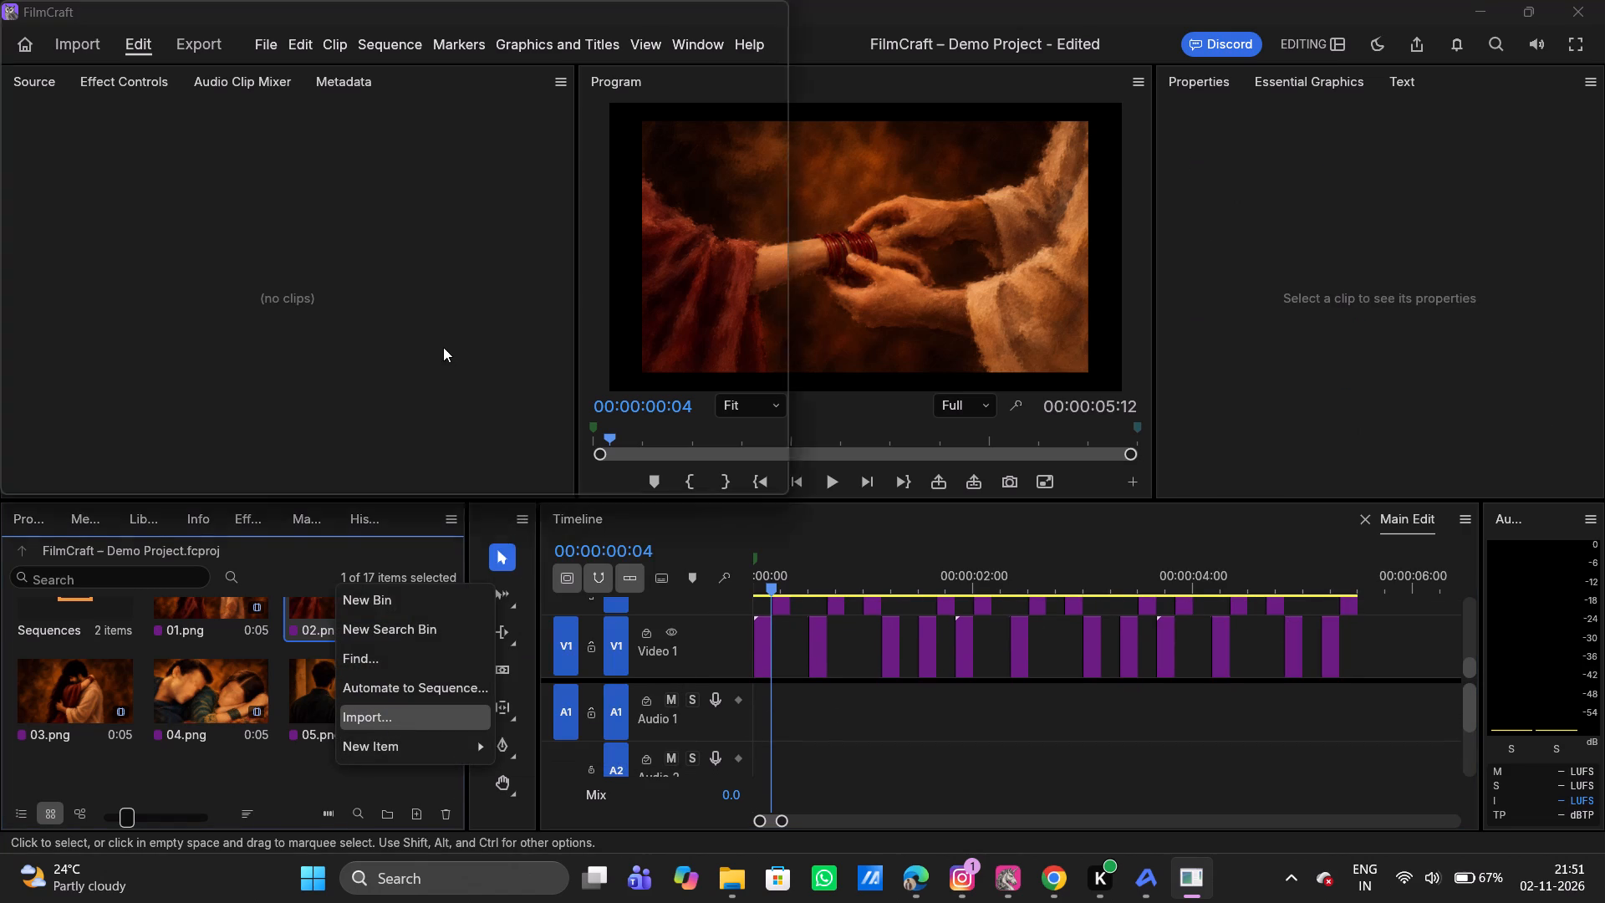
scroll(112, 228, up, 1)
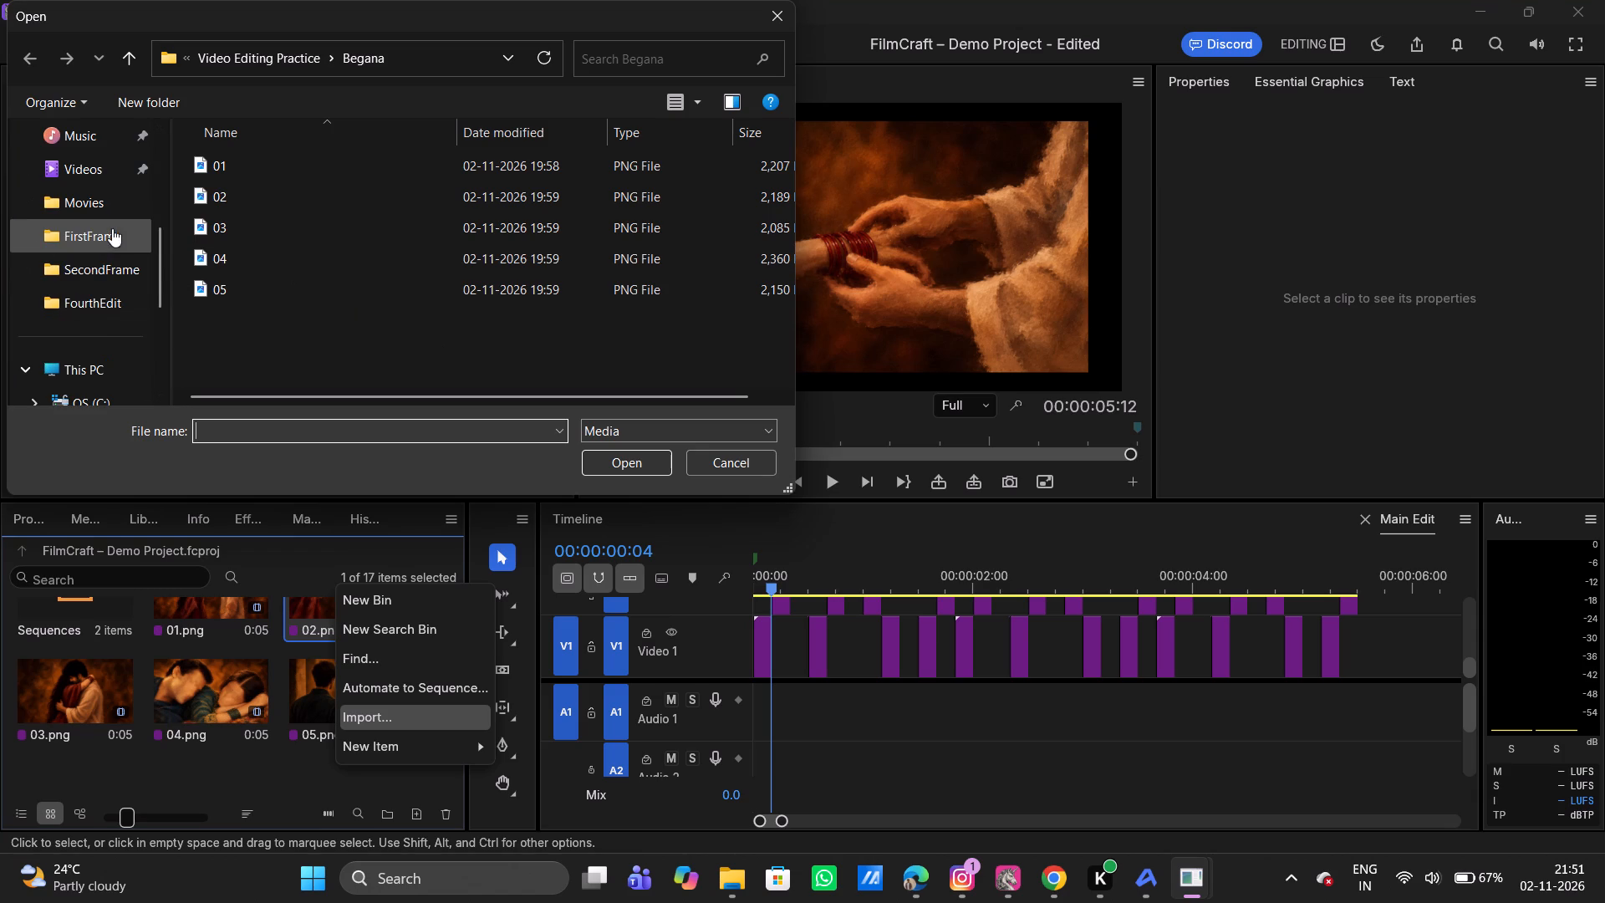
scroll(111, 181, up, 3)
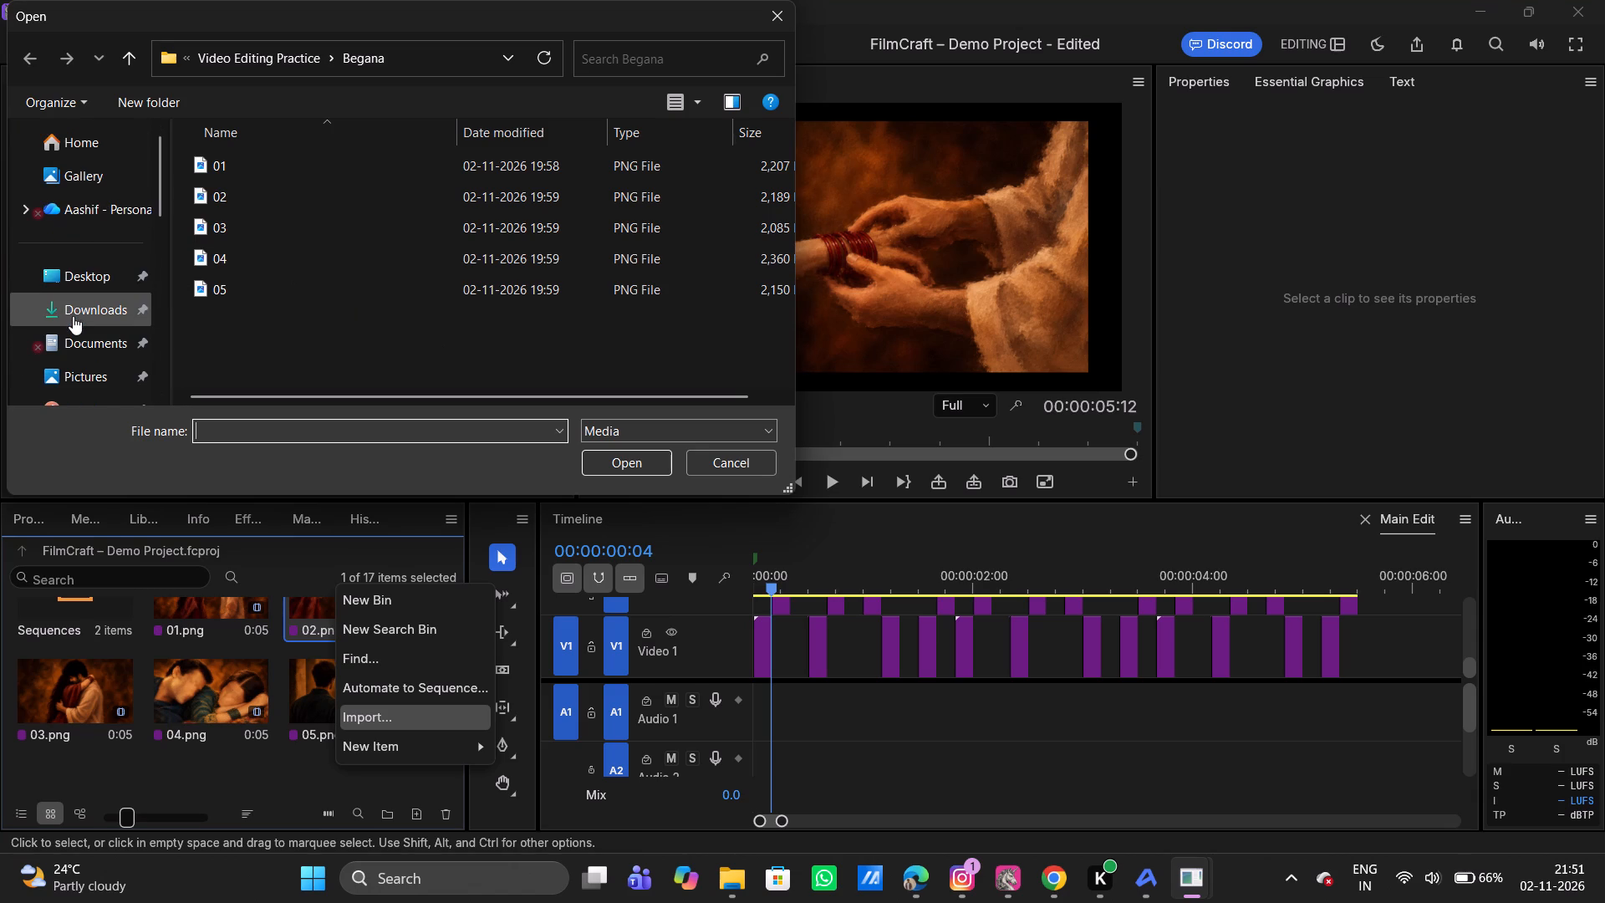
click(73, 316)
click(249, 187)
key(Return)
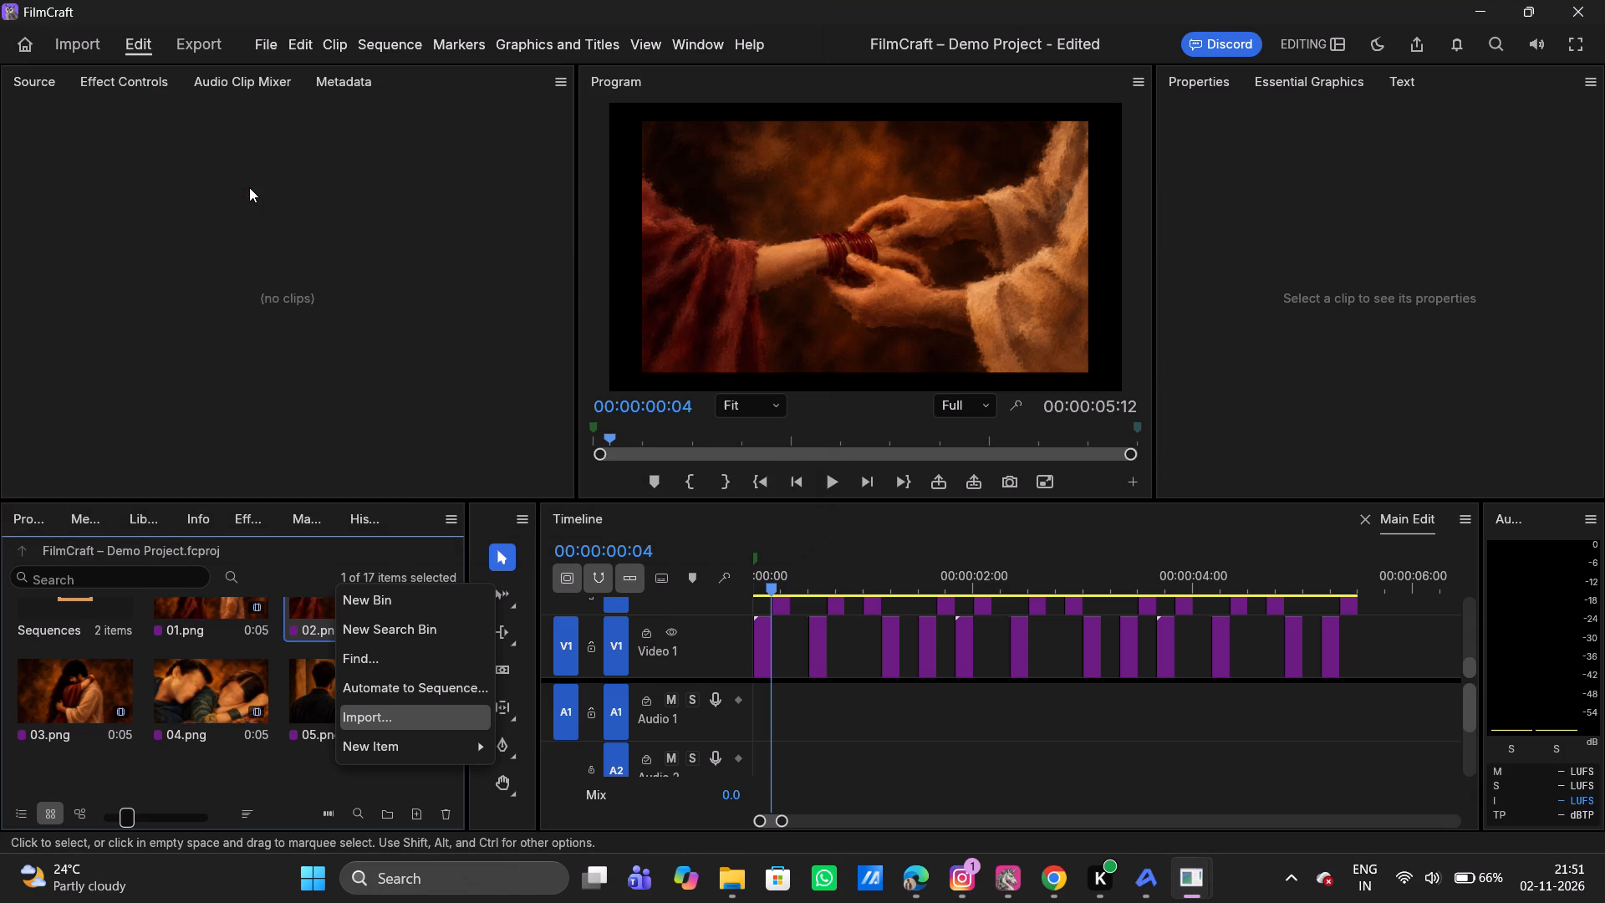
scroll(172, 734, down, 1)
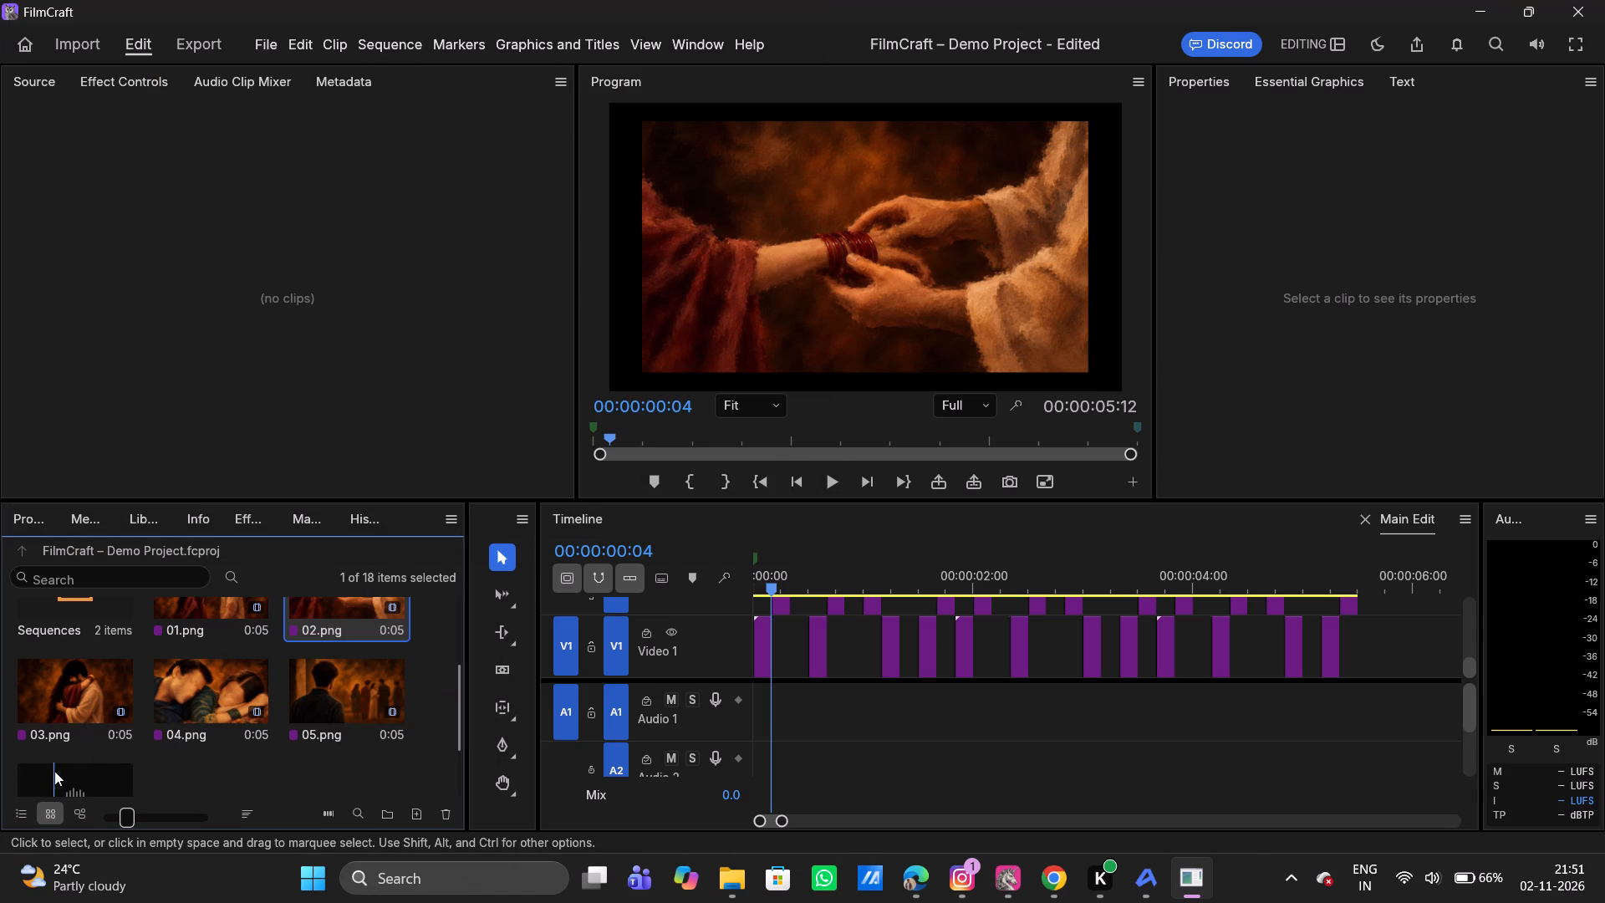
drag(71, 780, 794, 701)
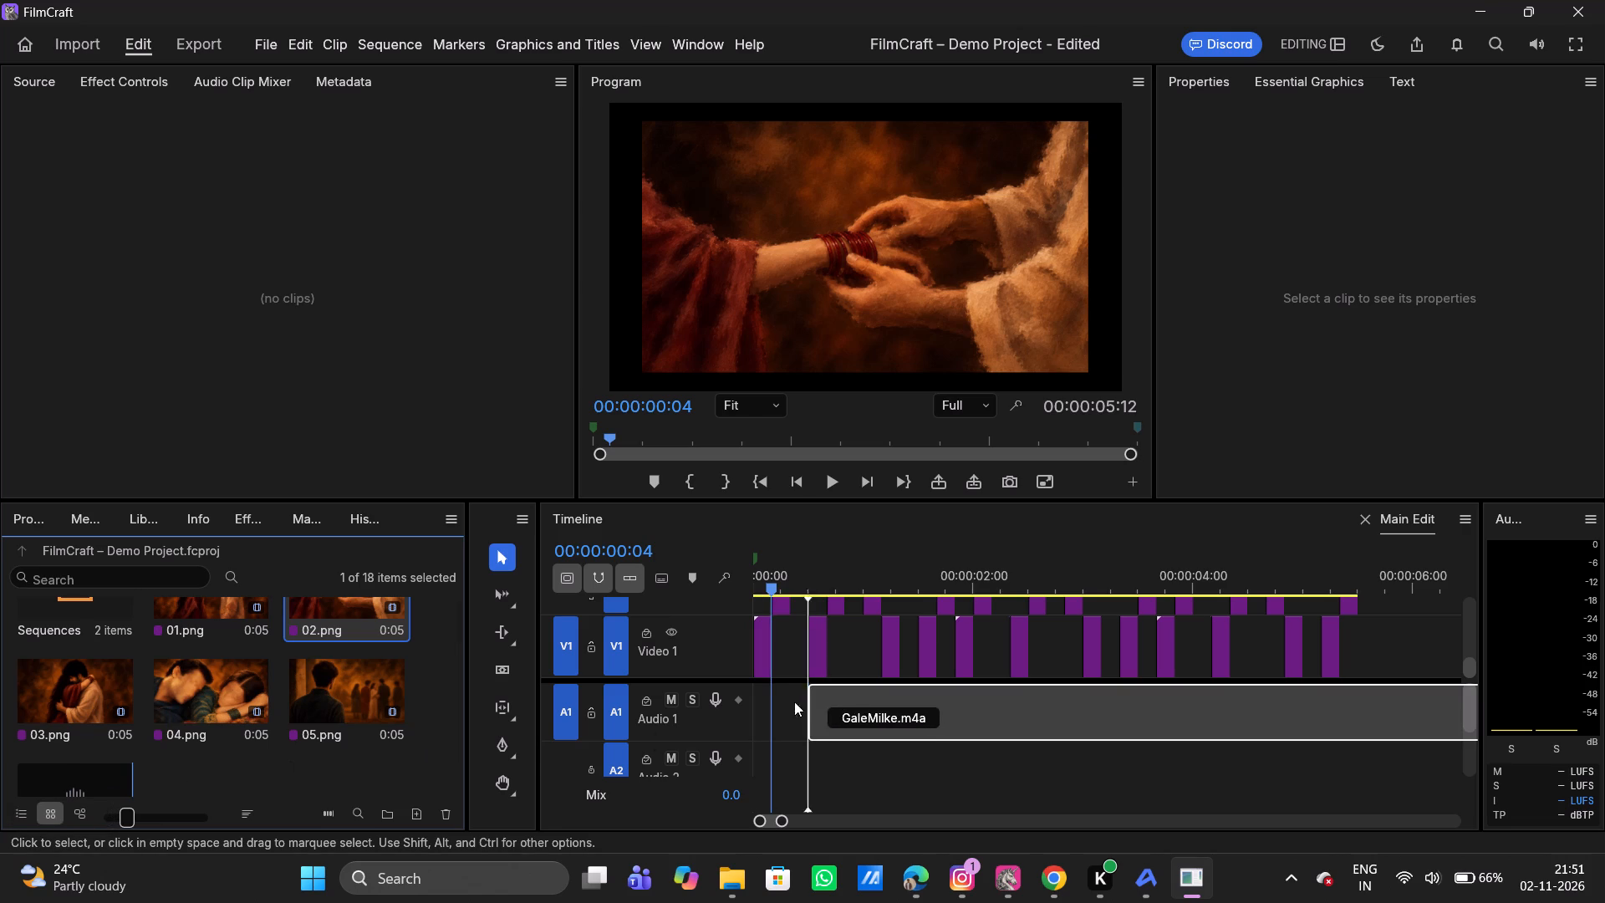
drag(794, 701, 755, 706)
scroll(883, 747, up, 1)
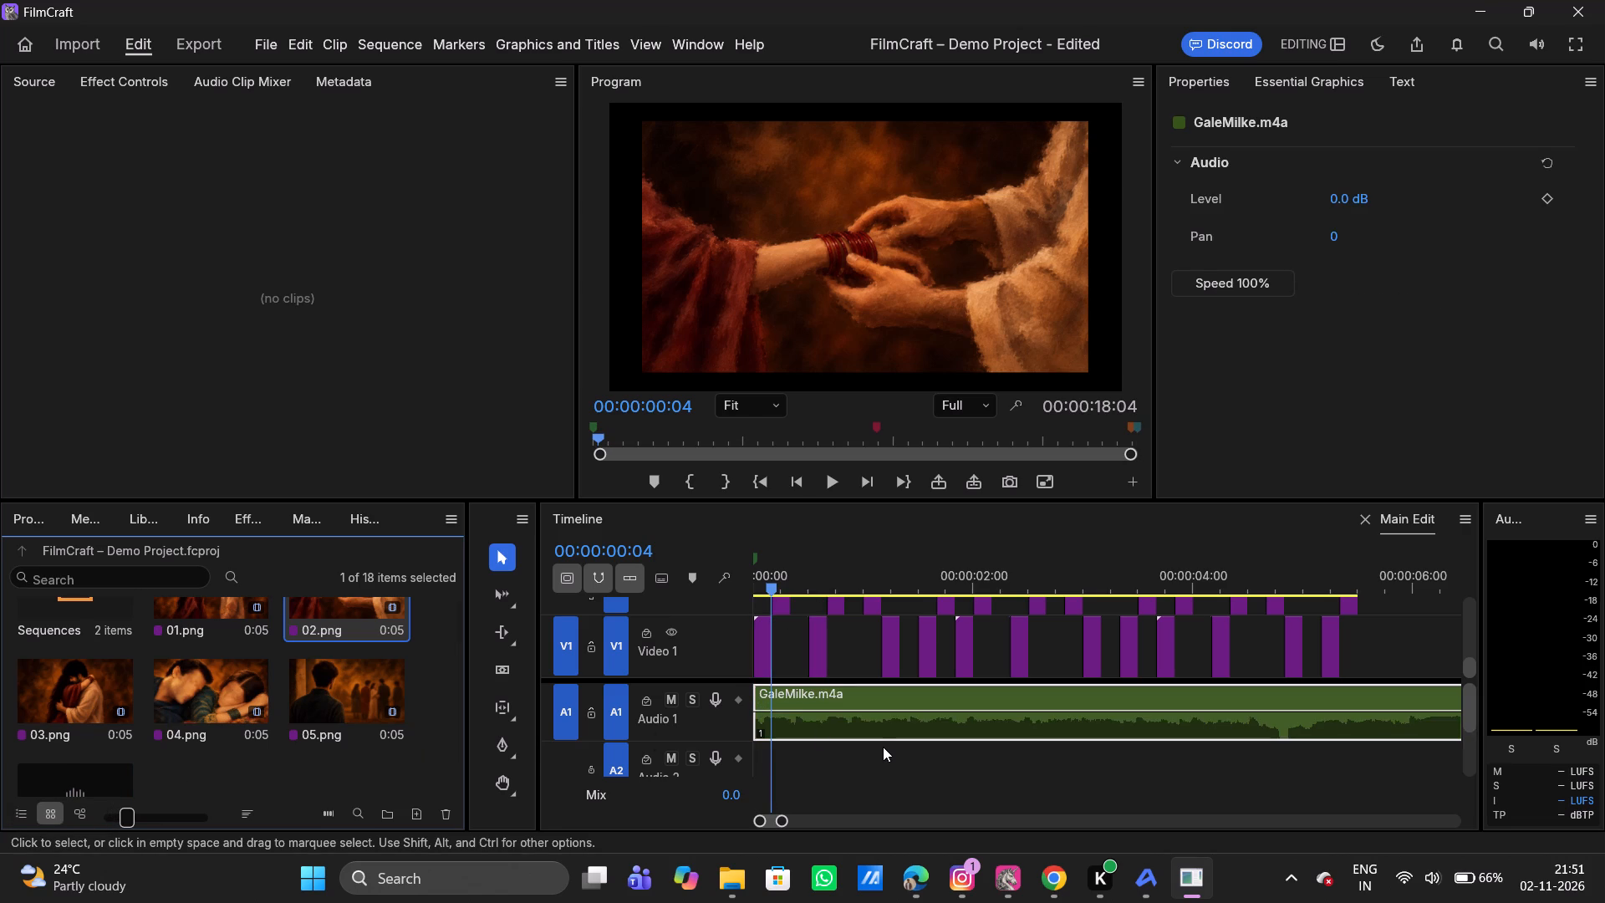
scroll(883, 747, up, 1)
click(770, 581)
drag(770, 581, 752, 584)
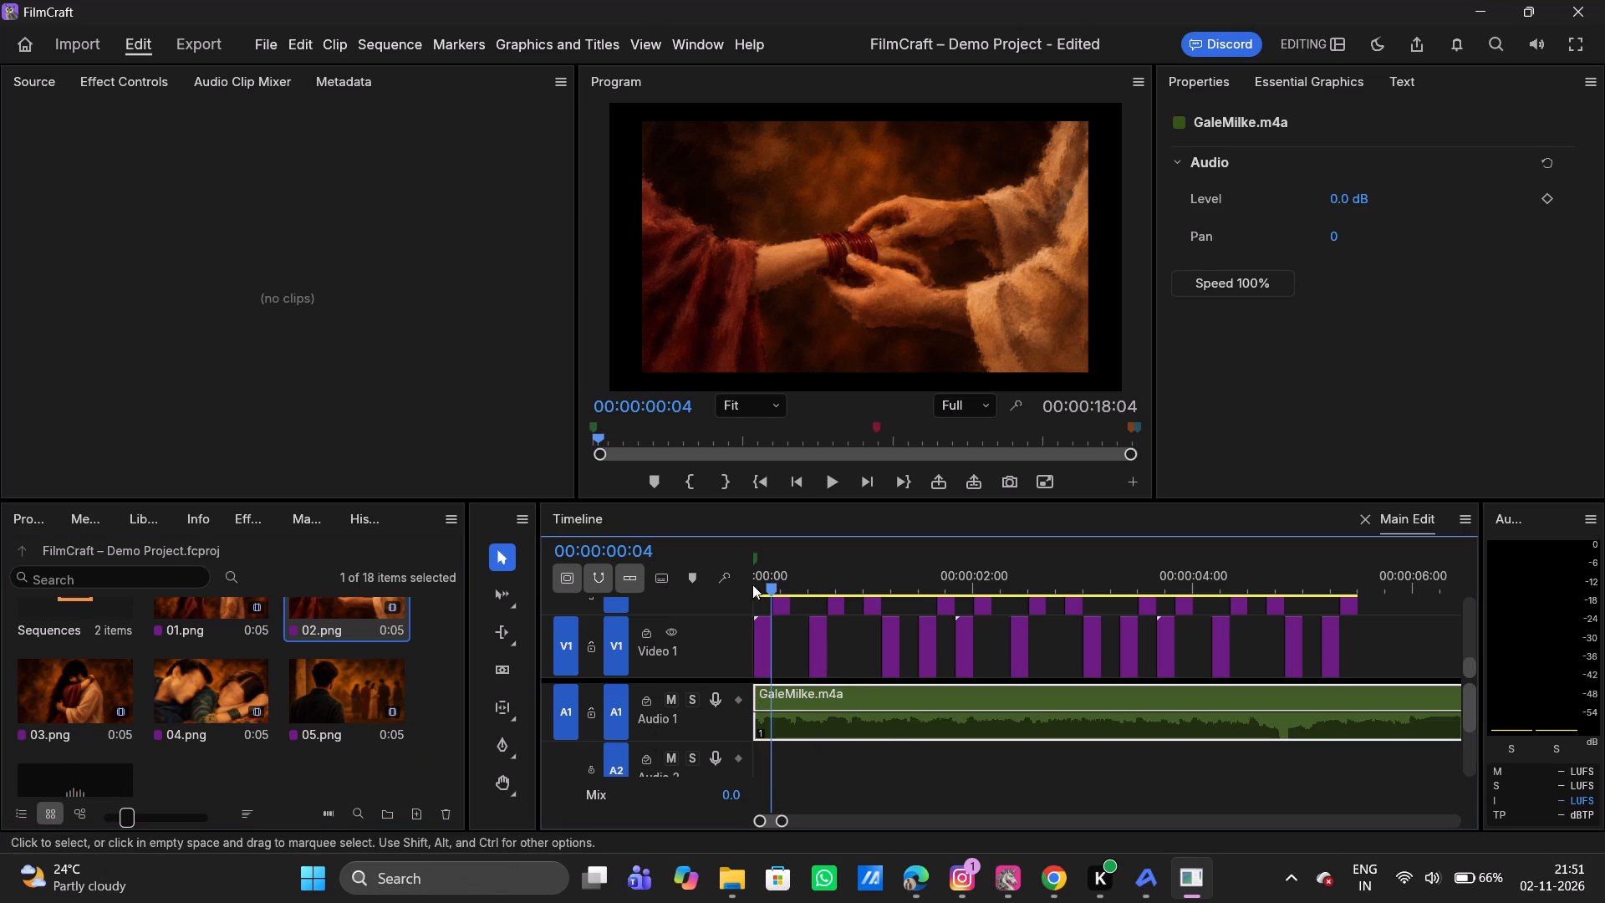
drag(752, 584, 733, 586)
key(space)
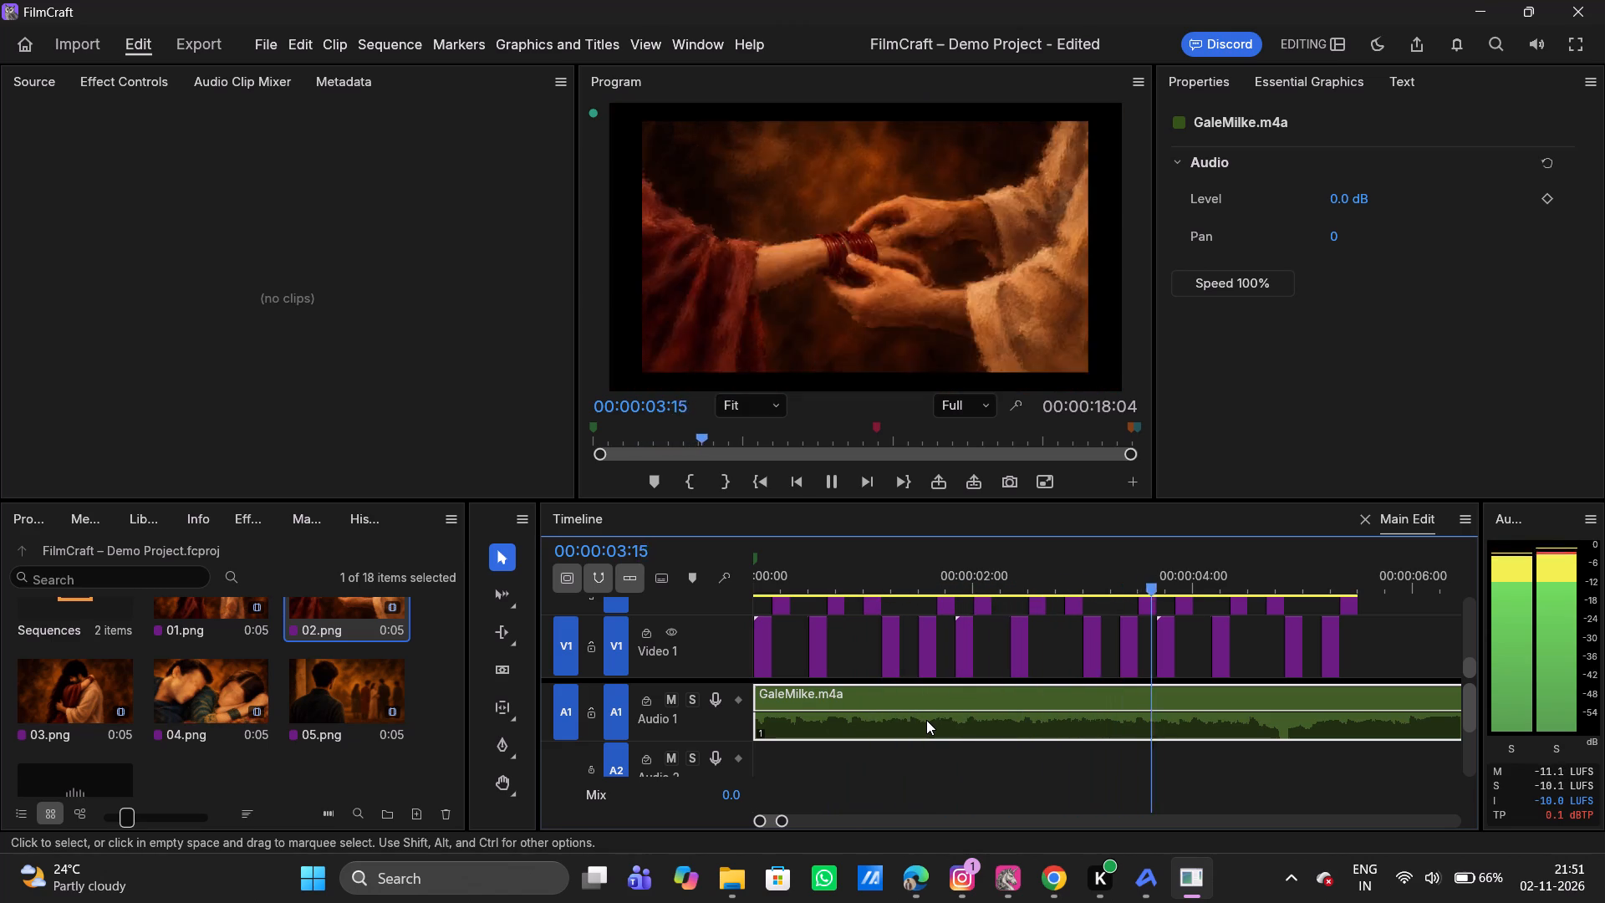
key(space)
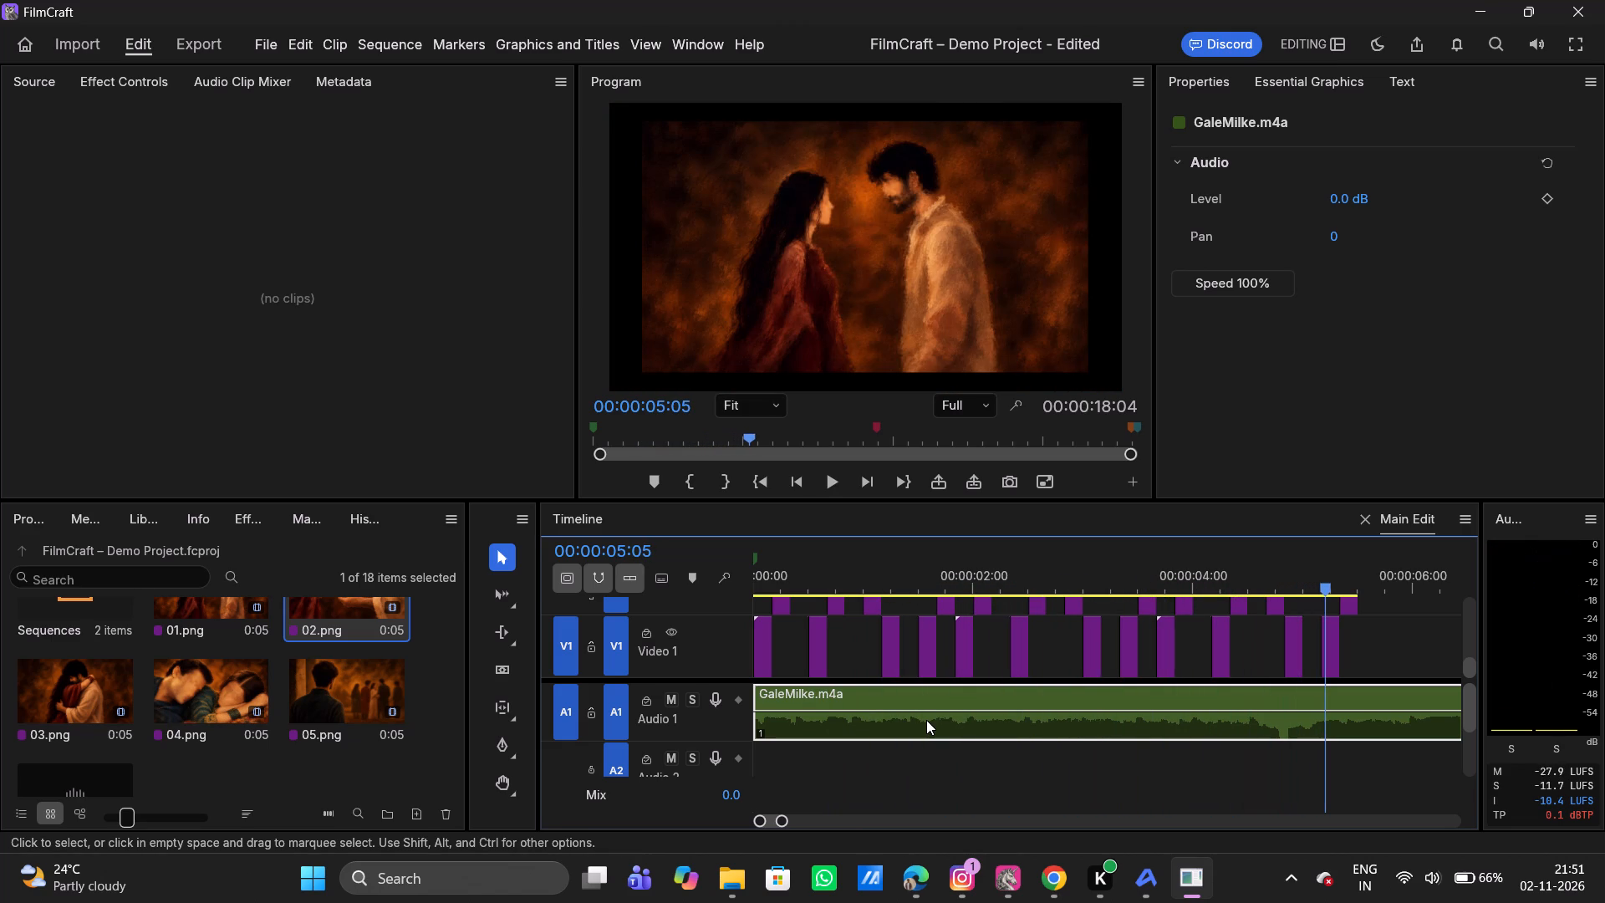
drag(1326, 587, 1279, 590)
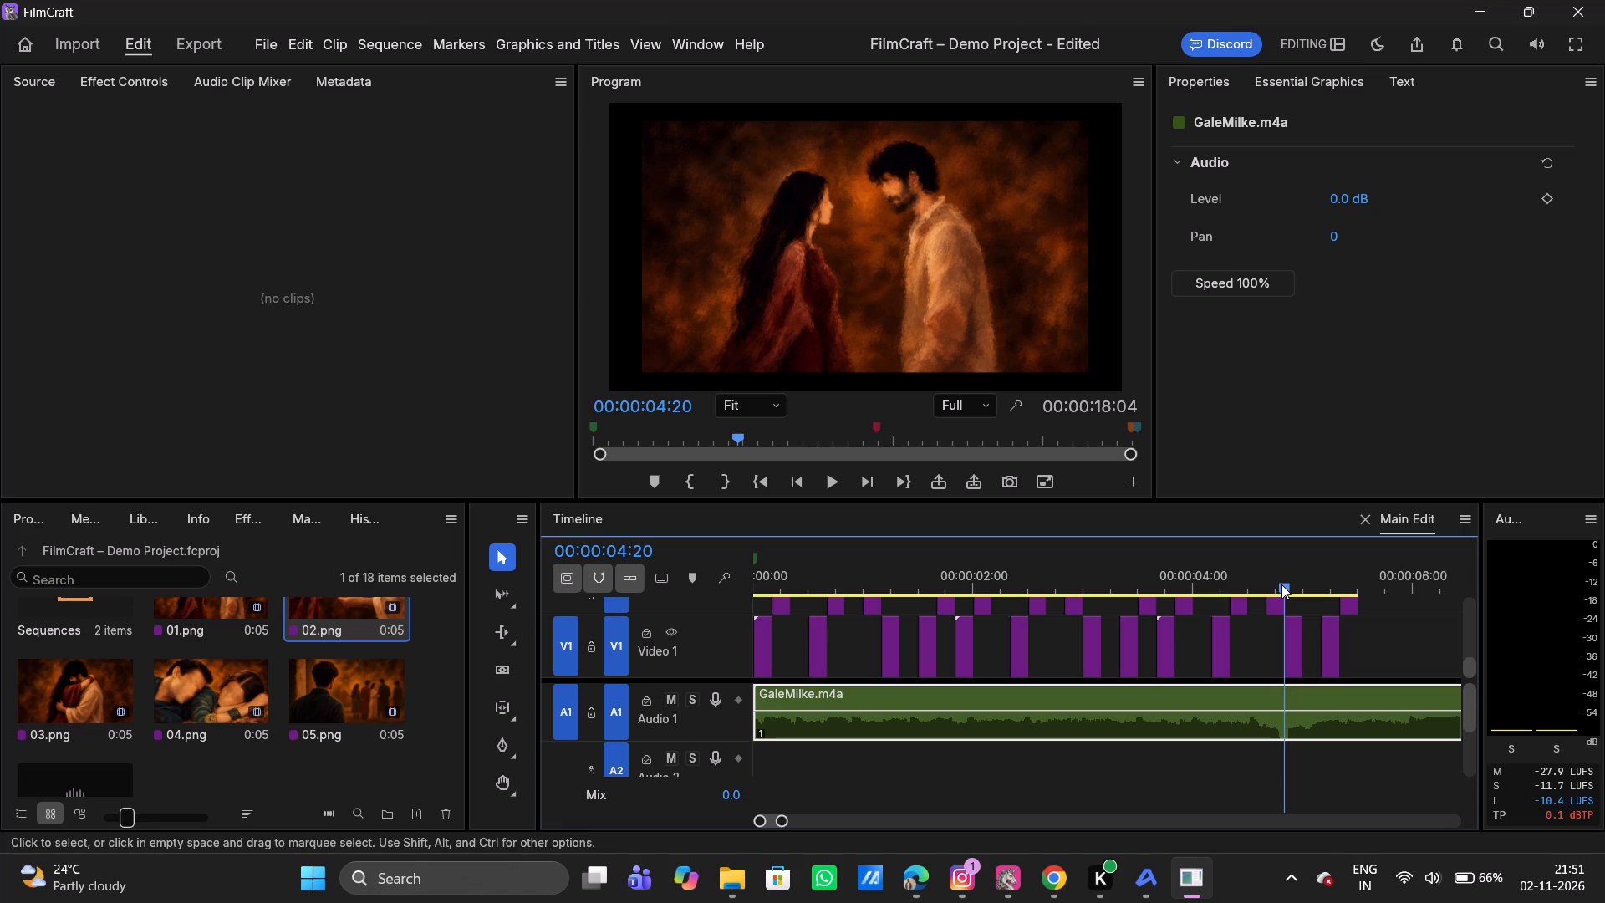
drag(1281, 584, 1248, 584)
drag(1248, 584, 872, 610)
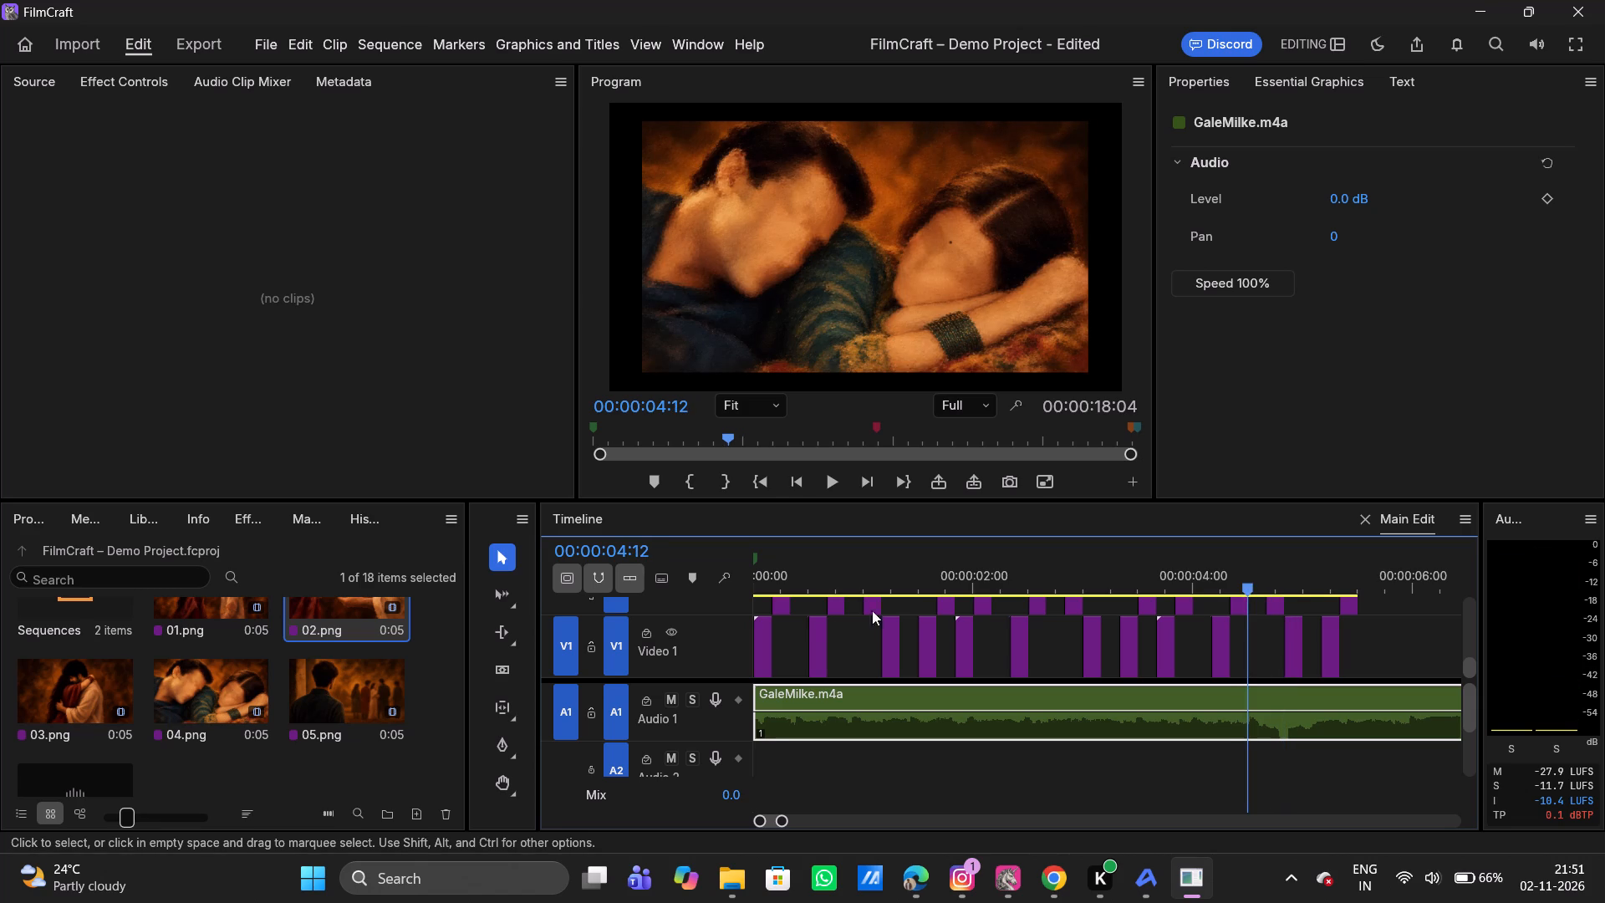
drag(872, 610, 773, 599)
drag(766, 588, 699, 585)
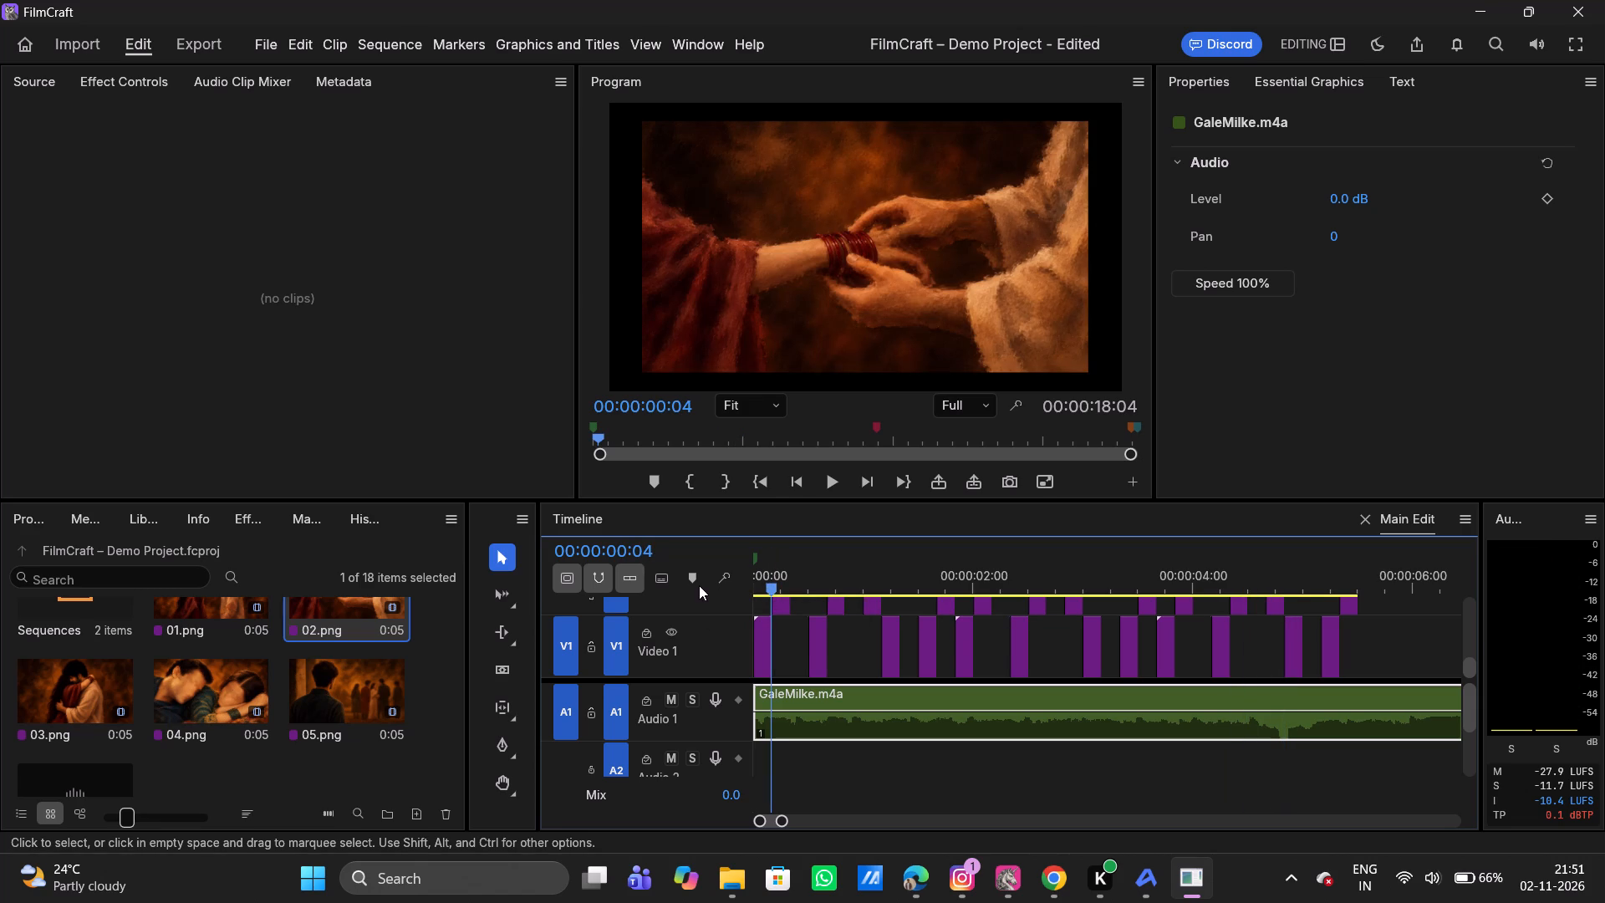
Play the edit from 00:00:00:04 to 00:00:05:04, and return the playhead near the beginning, to 00:00:00:08.
key(space)
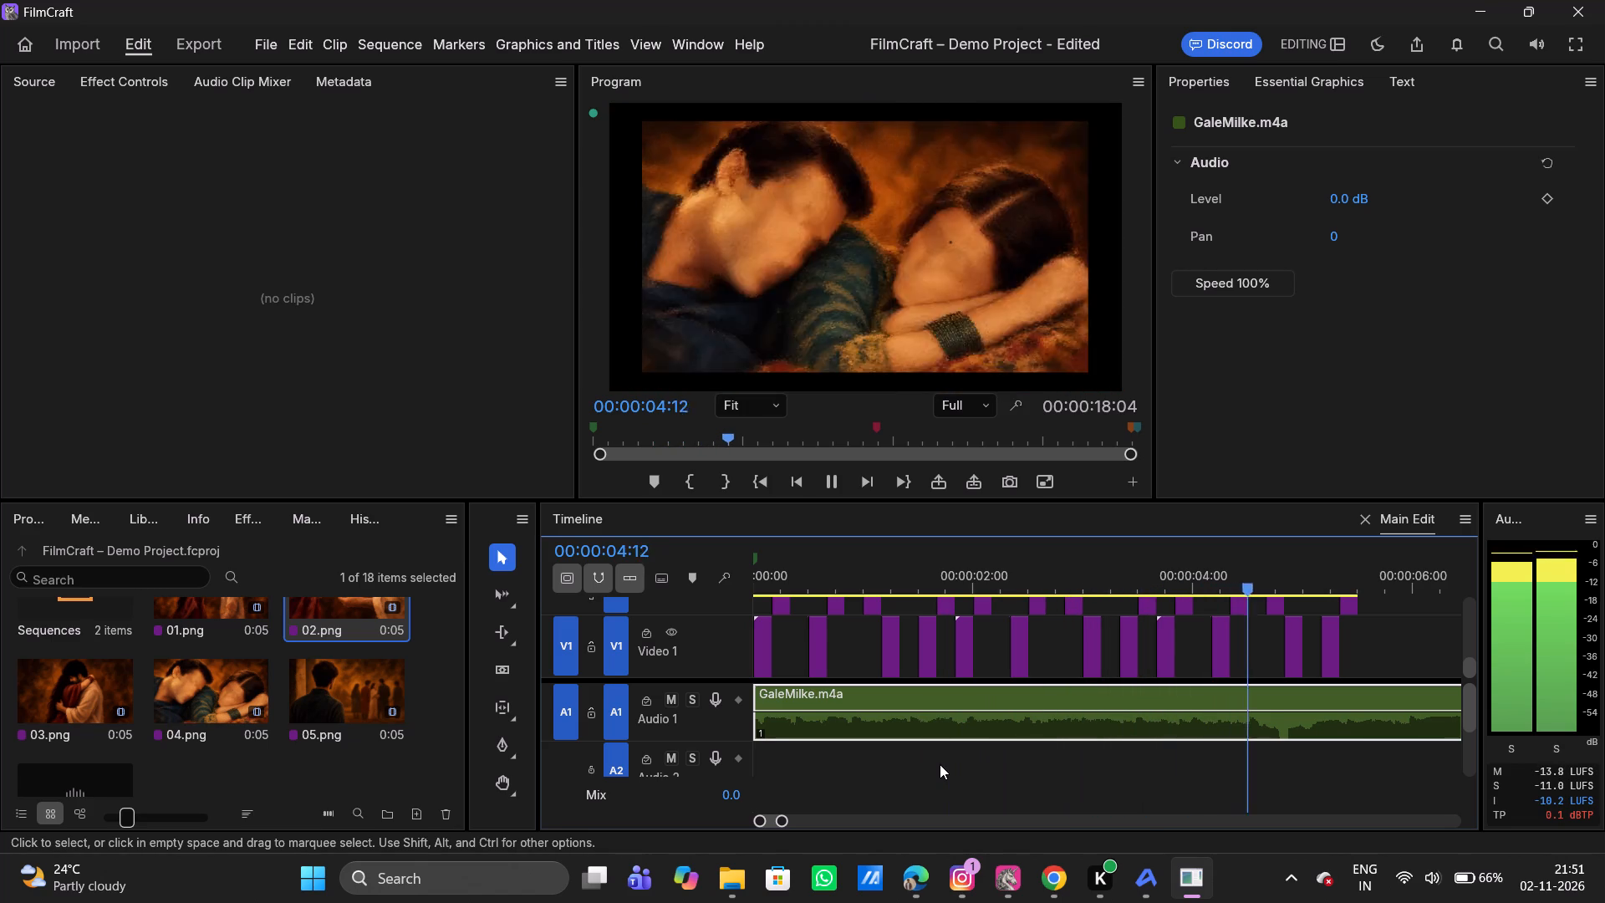
key(space)
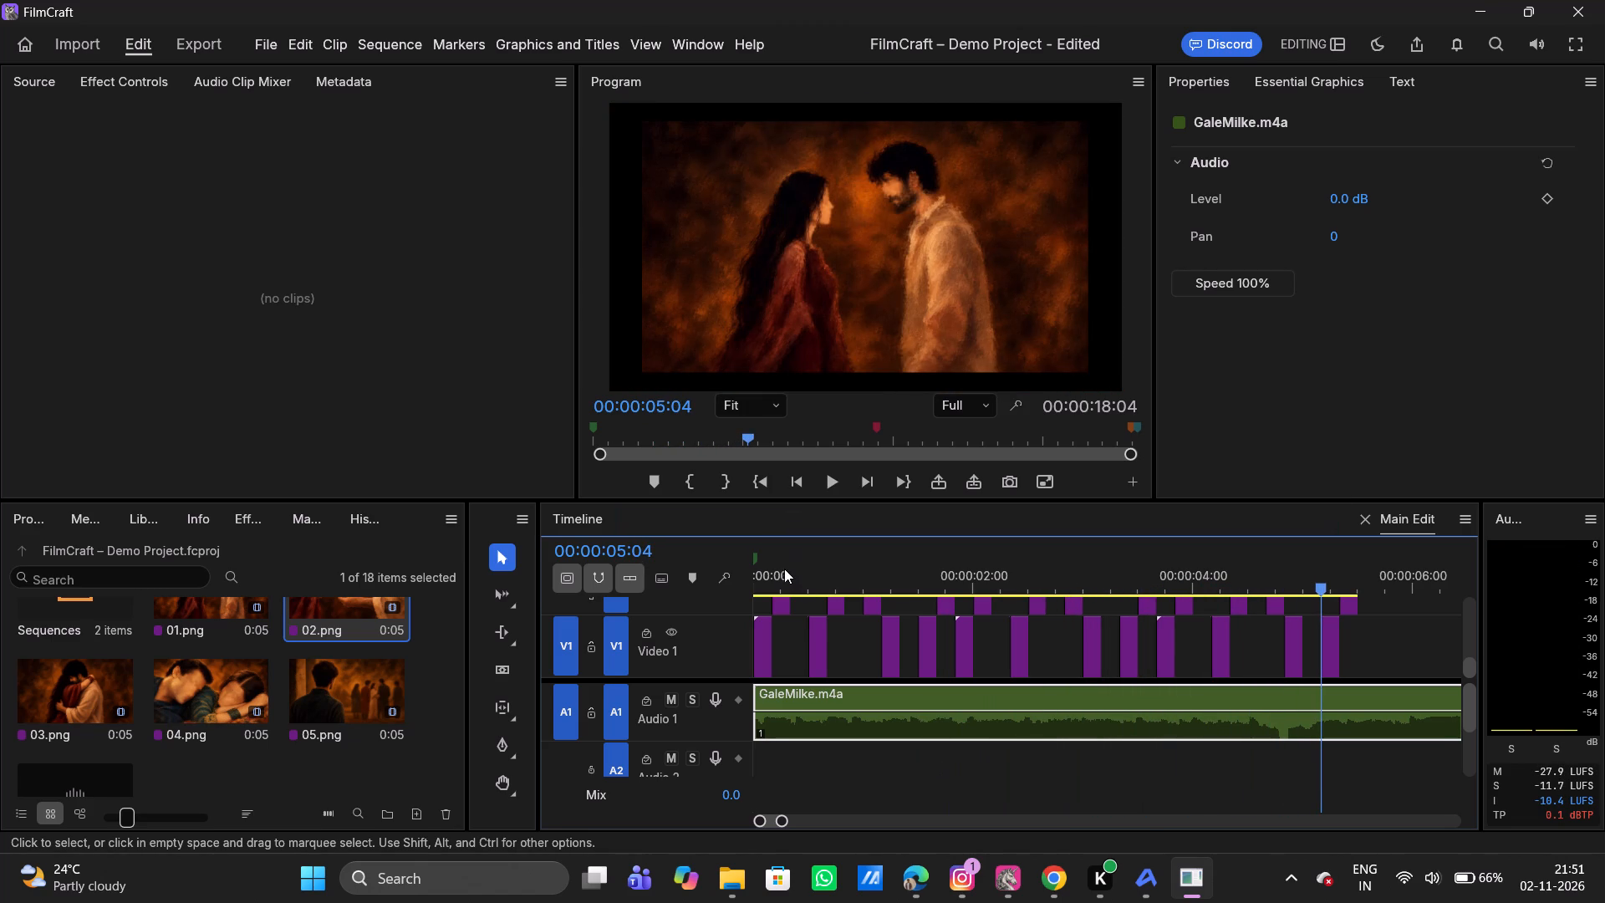
click(781, 579)
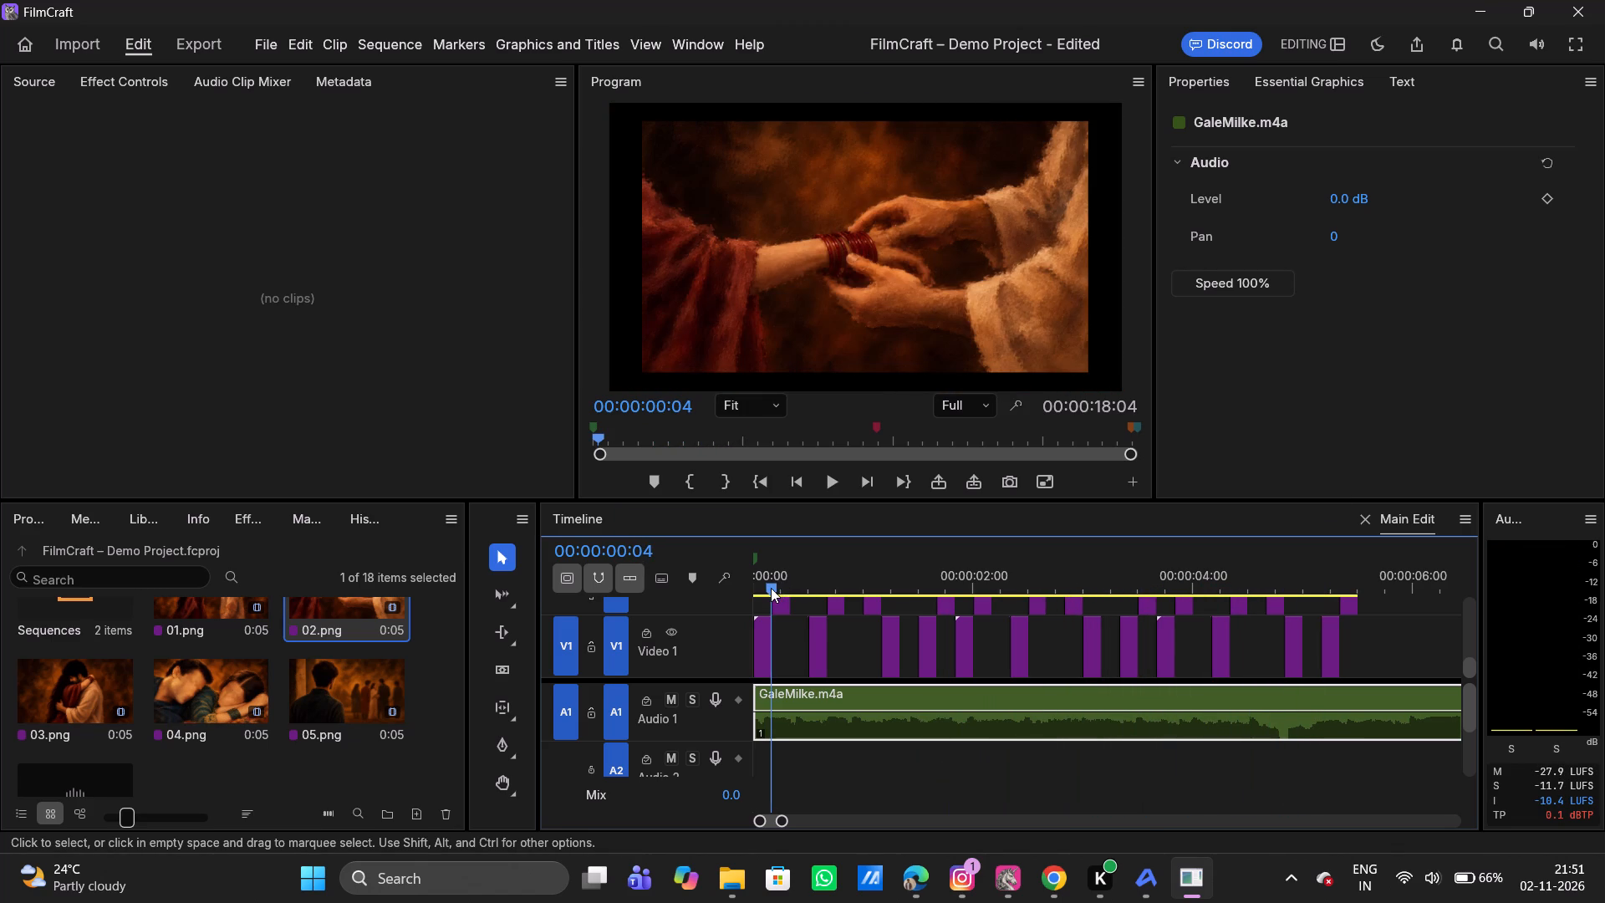
drag(771, 588, 779, 585)
Enlarge the timeline's video area over the audio area so that tracks Video 1, Video 2 and Video 3 are fully shown.
scroll(879, 718, up, 2)
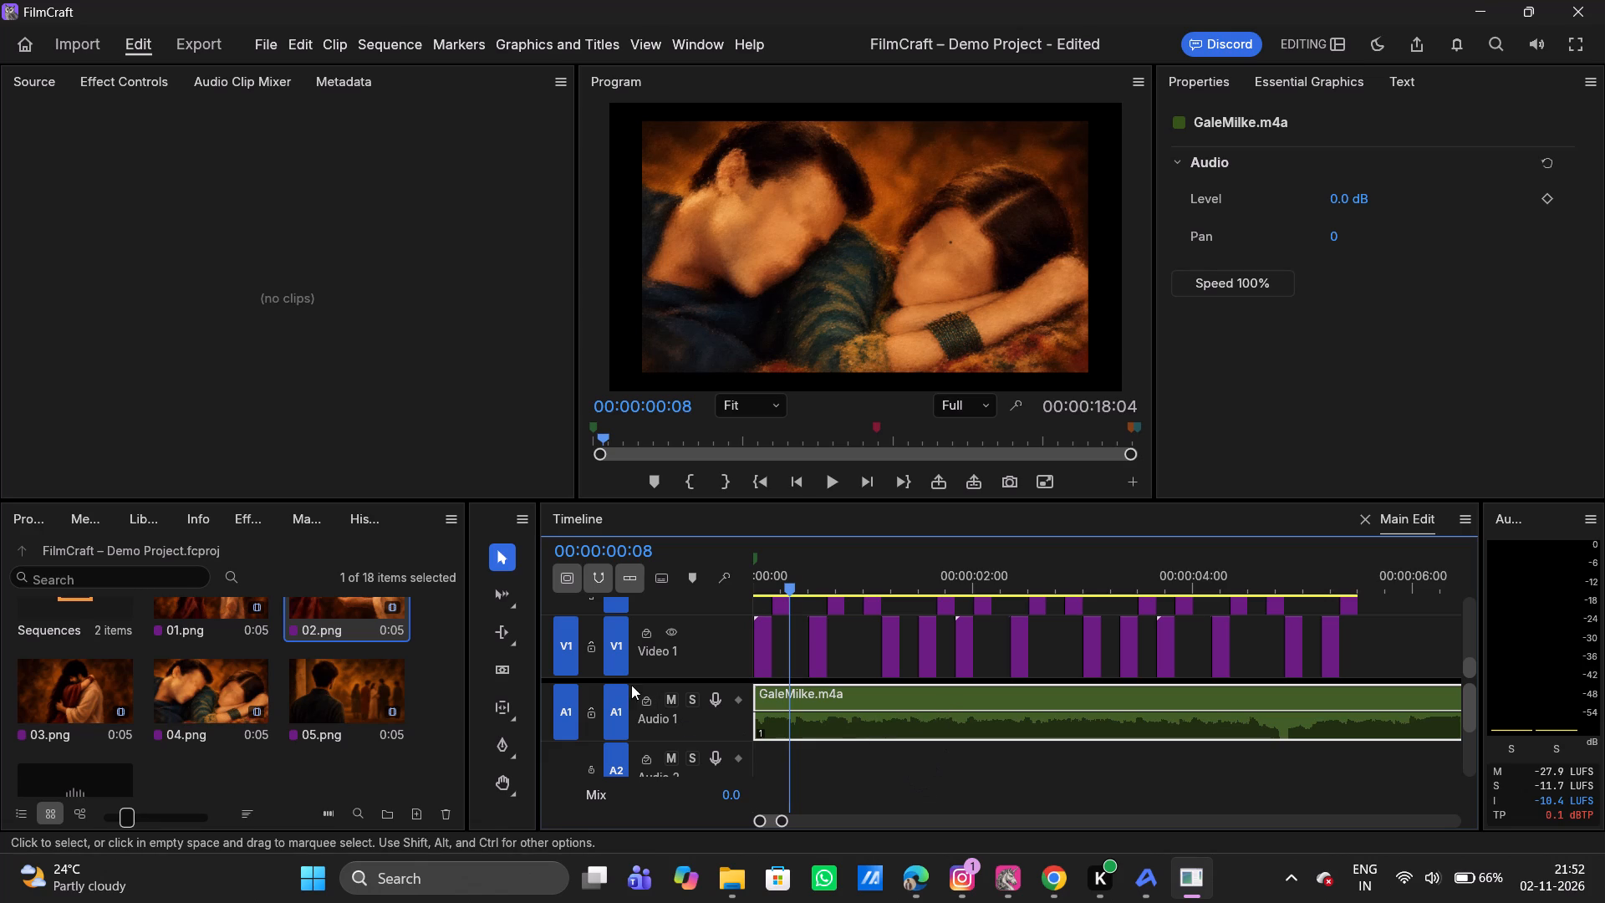
drag(624, 677, 626, 676)
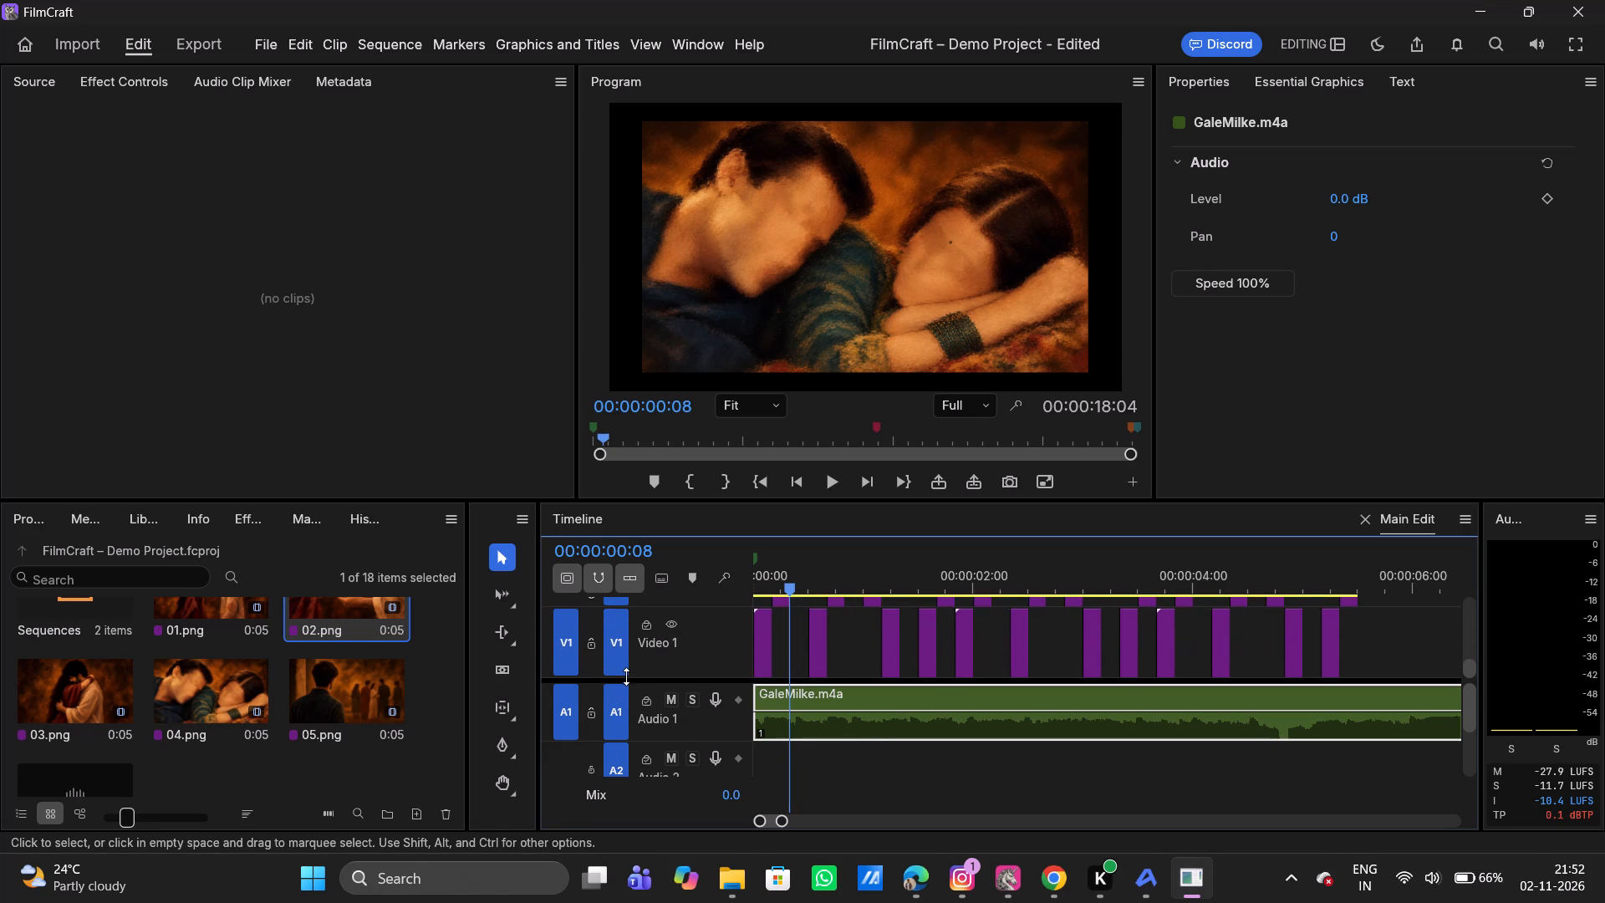
drag(626, 676, 624, 688)
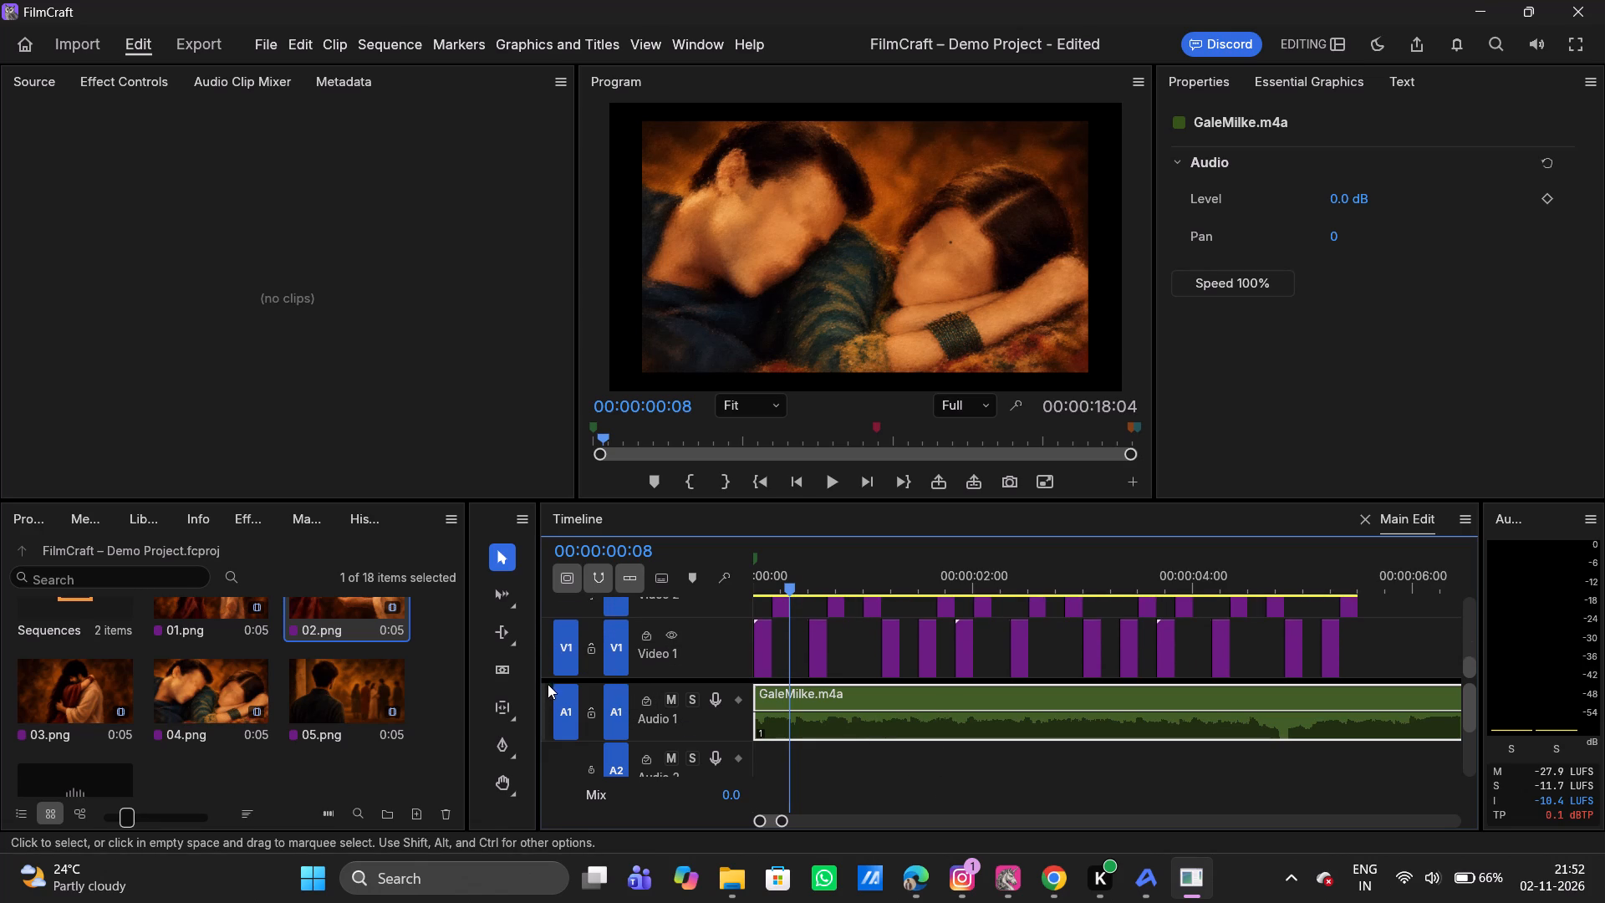
drag(548, 678, 543, 788)
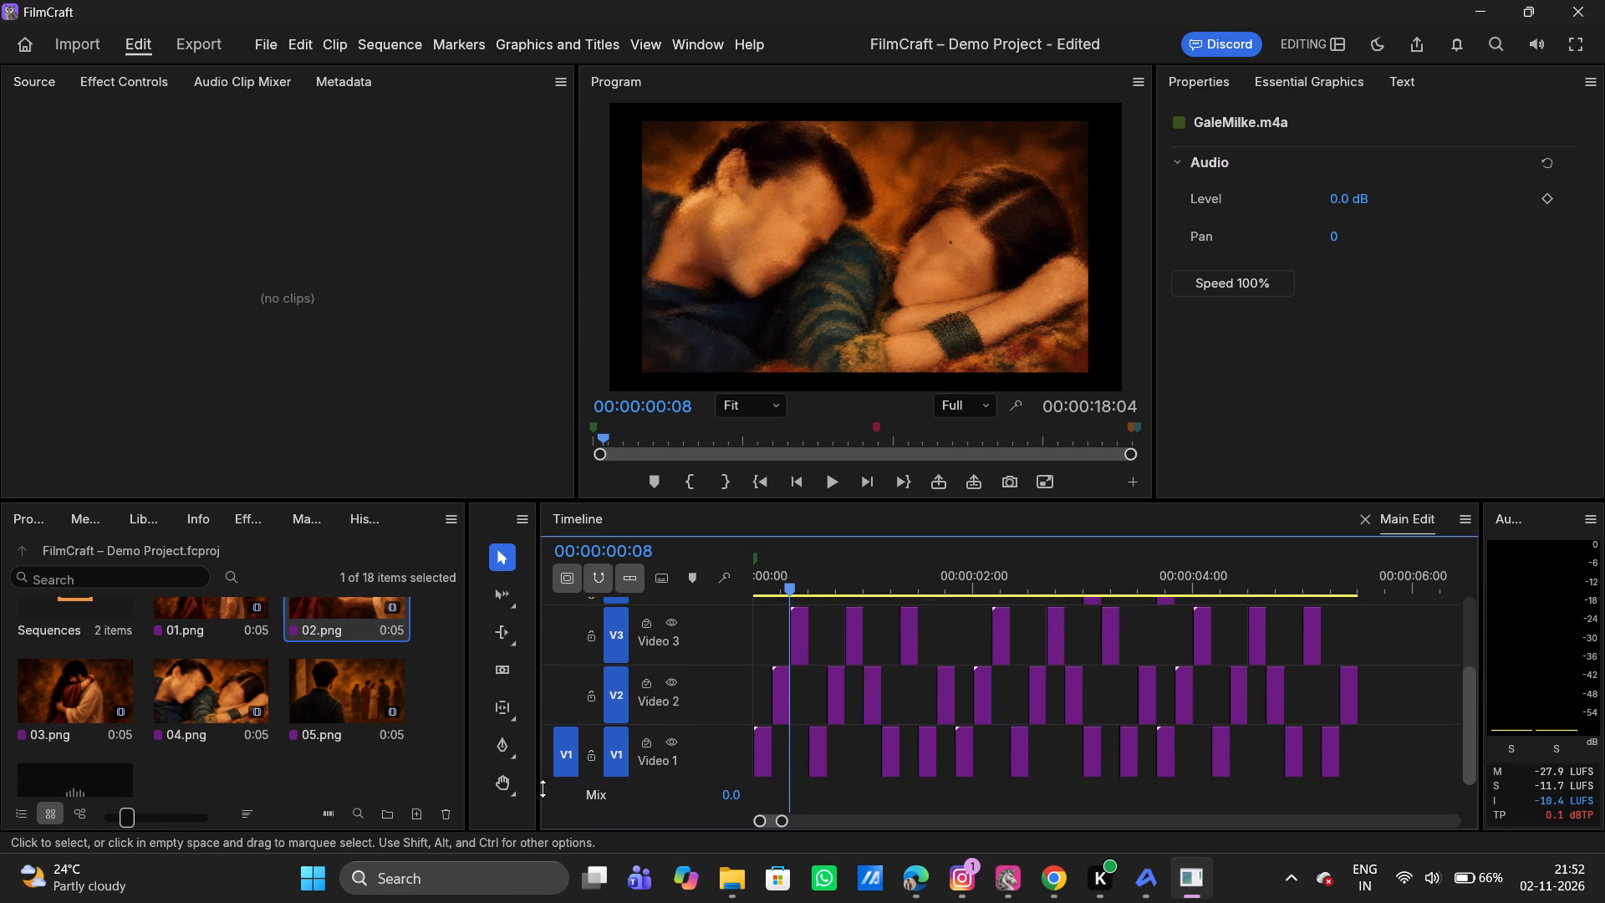
drag(543, 788, 543, 777)
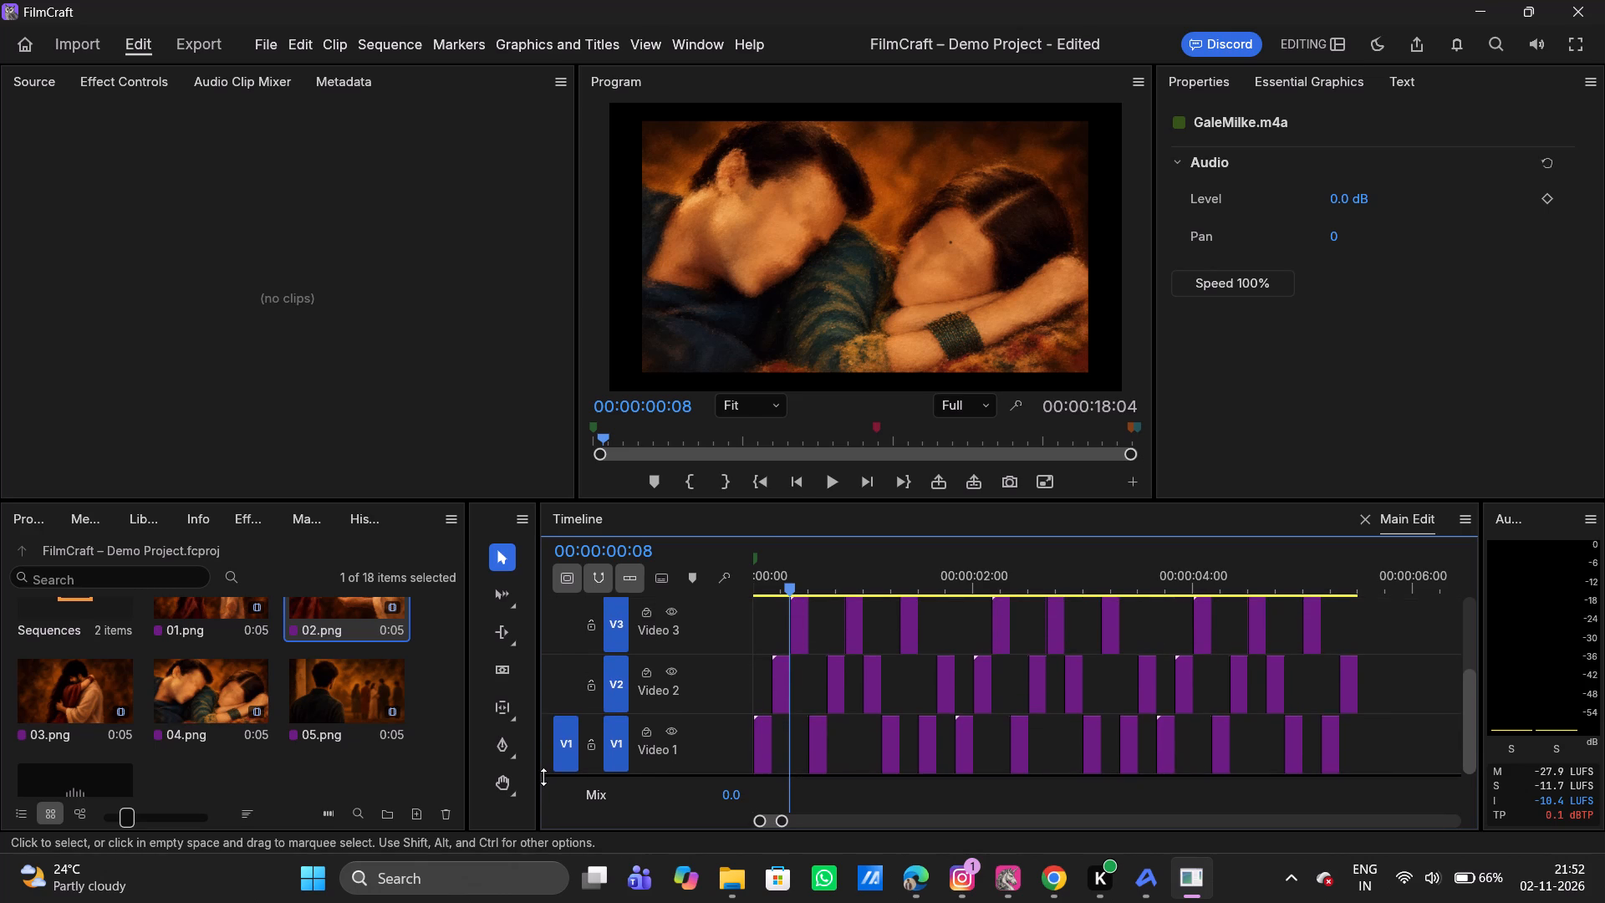
scroll(867, 728, up, 1)
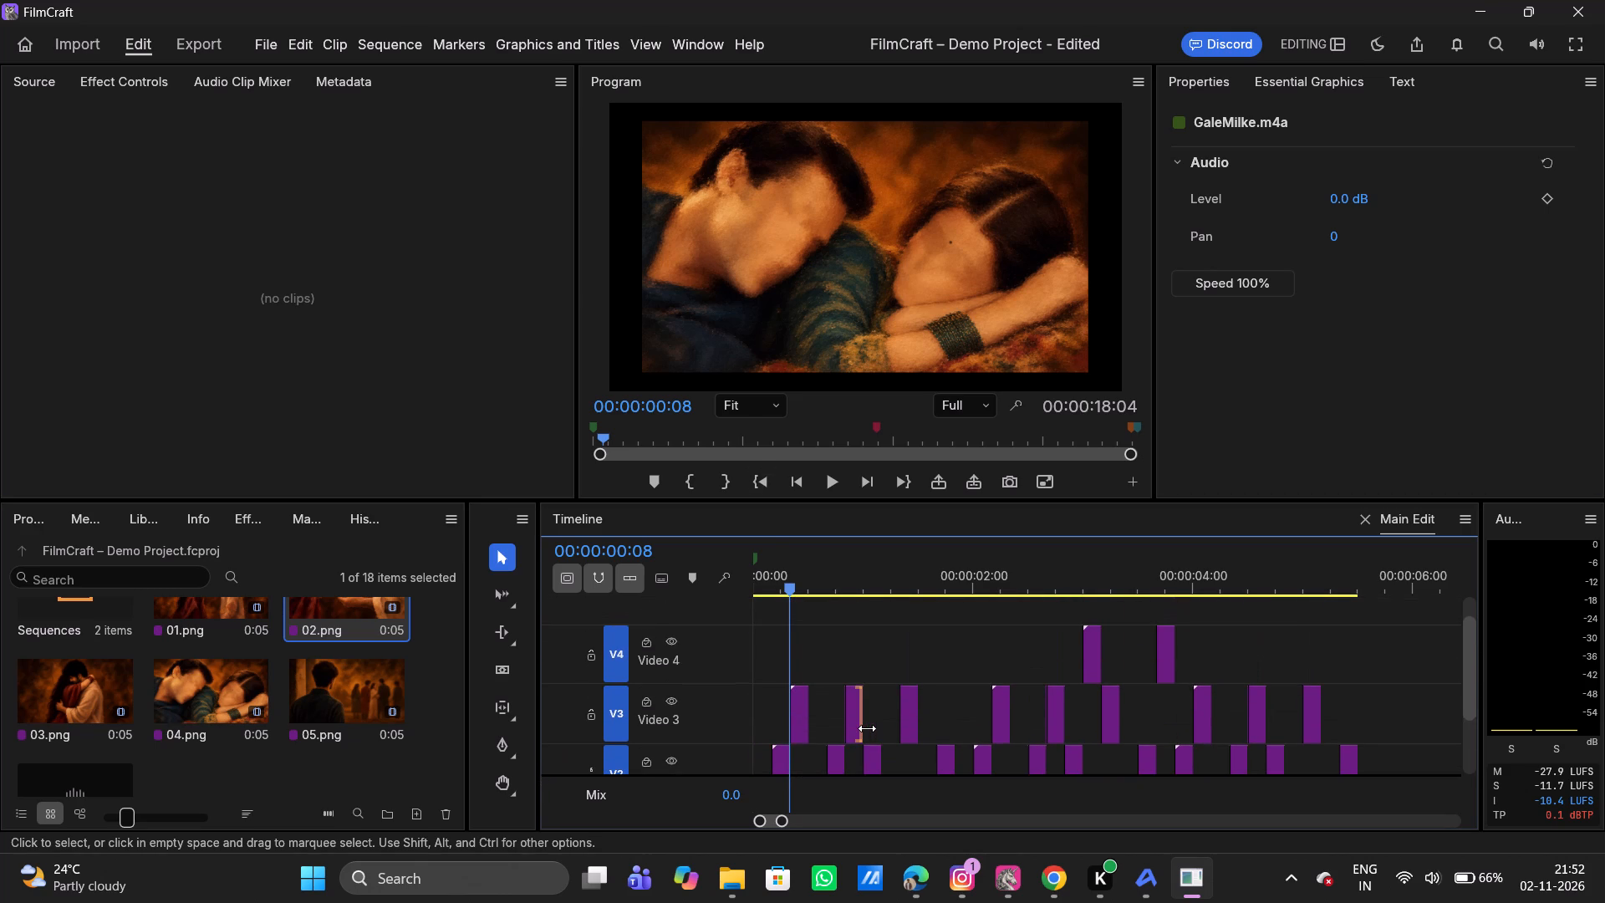
scroll(867, 728, down, 1)
Examine the first 02.png and 04.png segments in the Source monitor, and check the transform properties of the first 01.png segment.
click(779, 686)
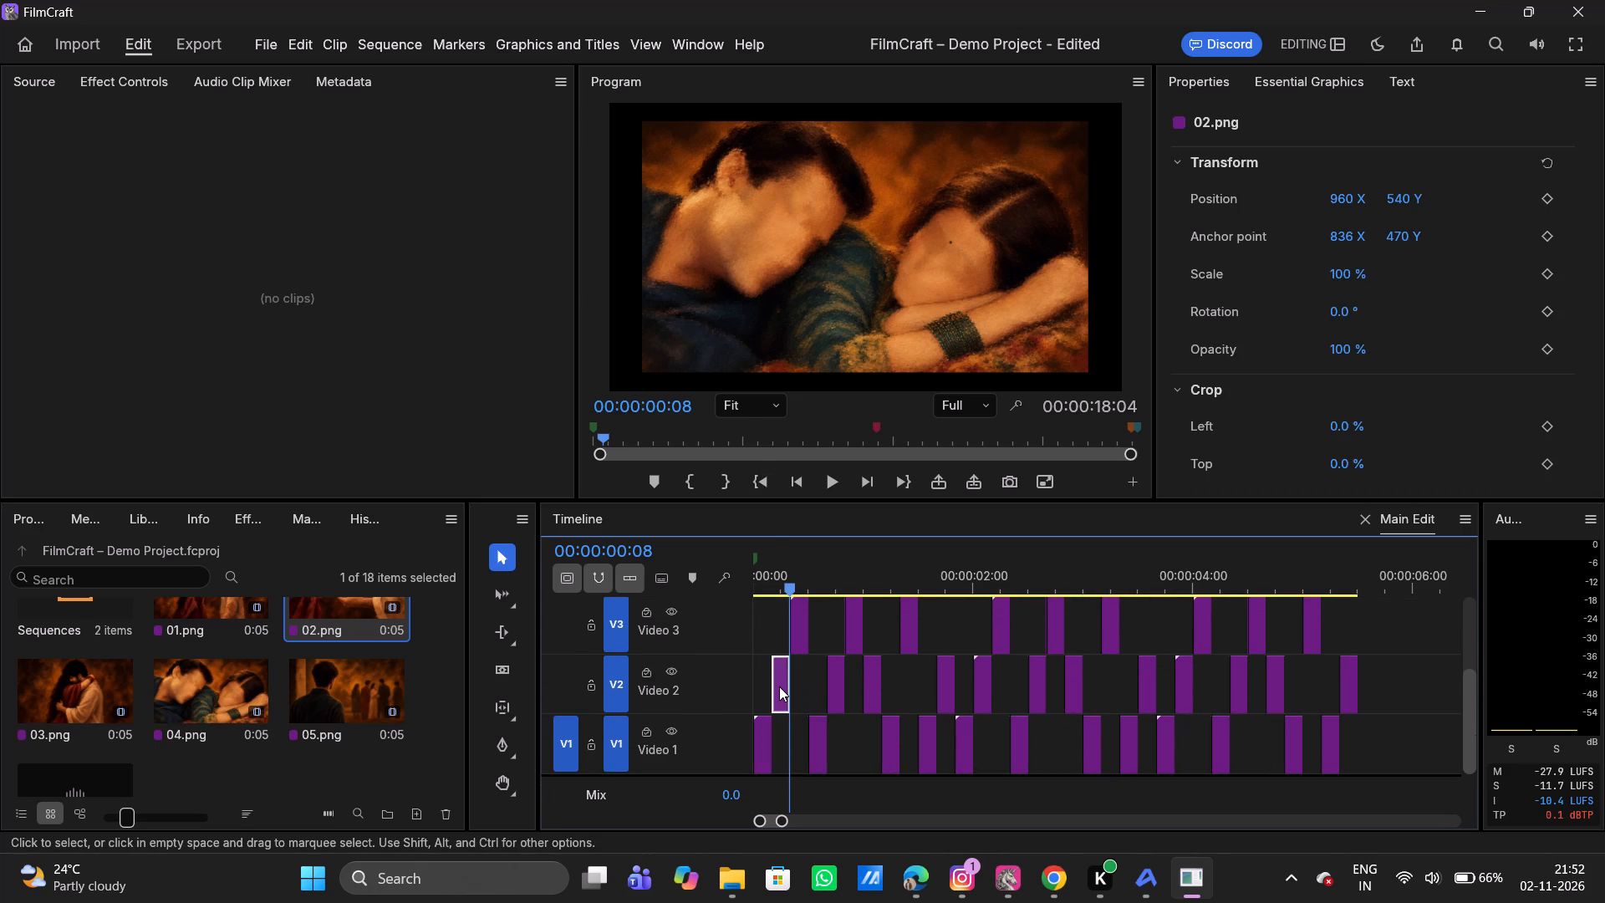
double_click(779, 686)
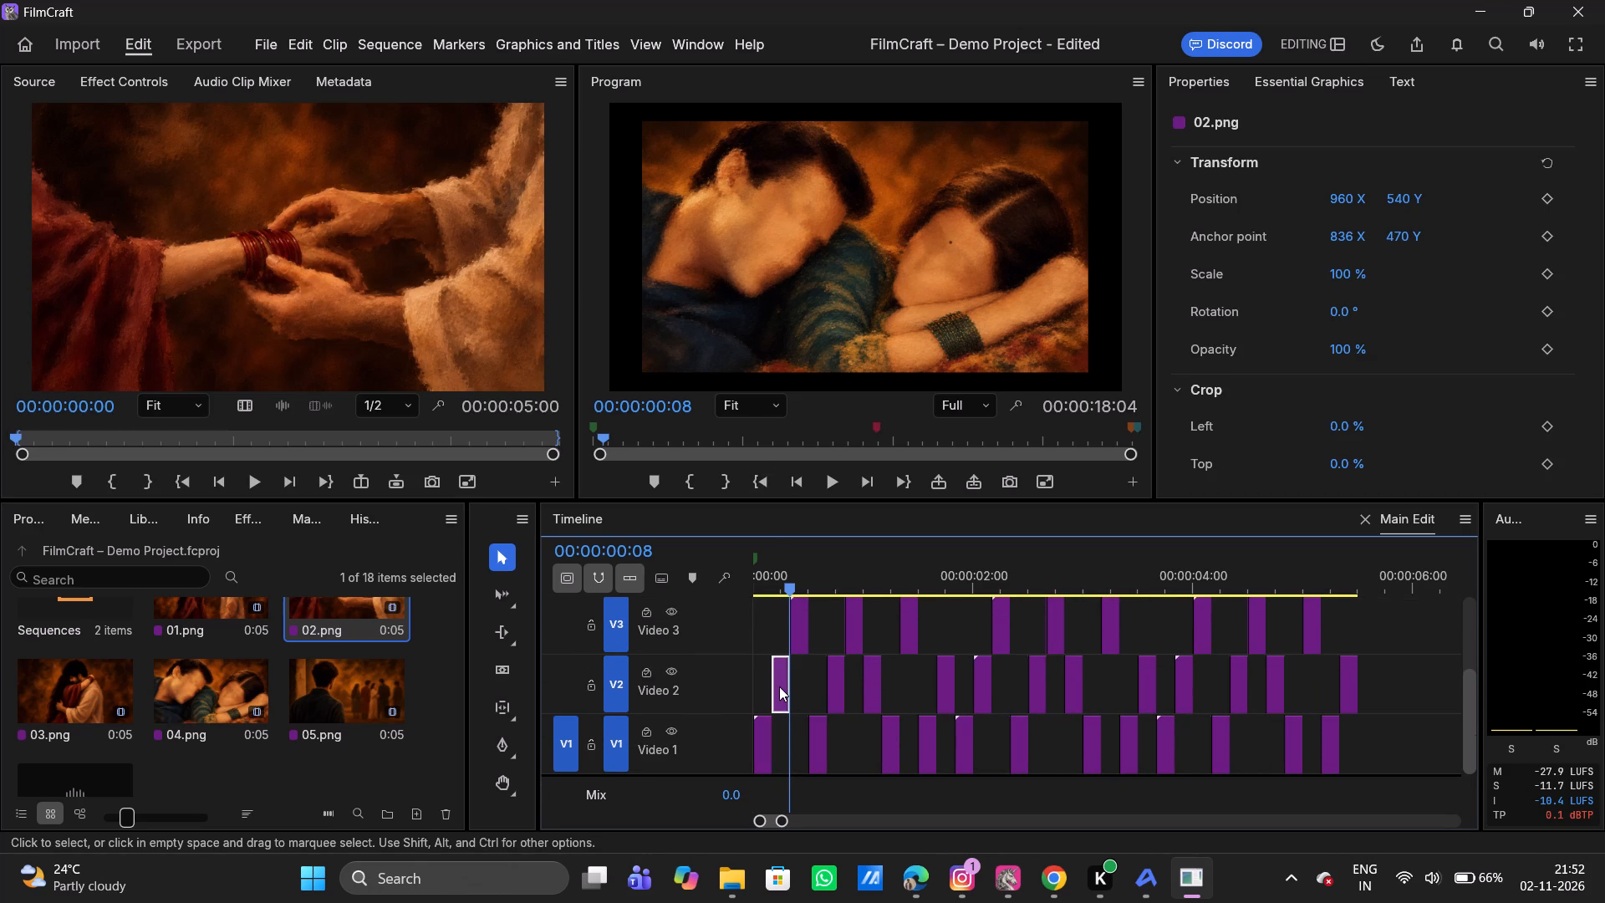
double_click(795, 625)
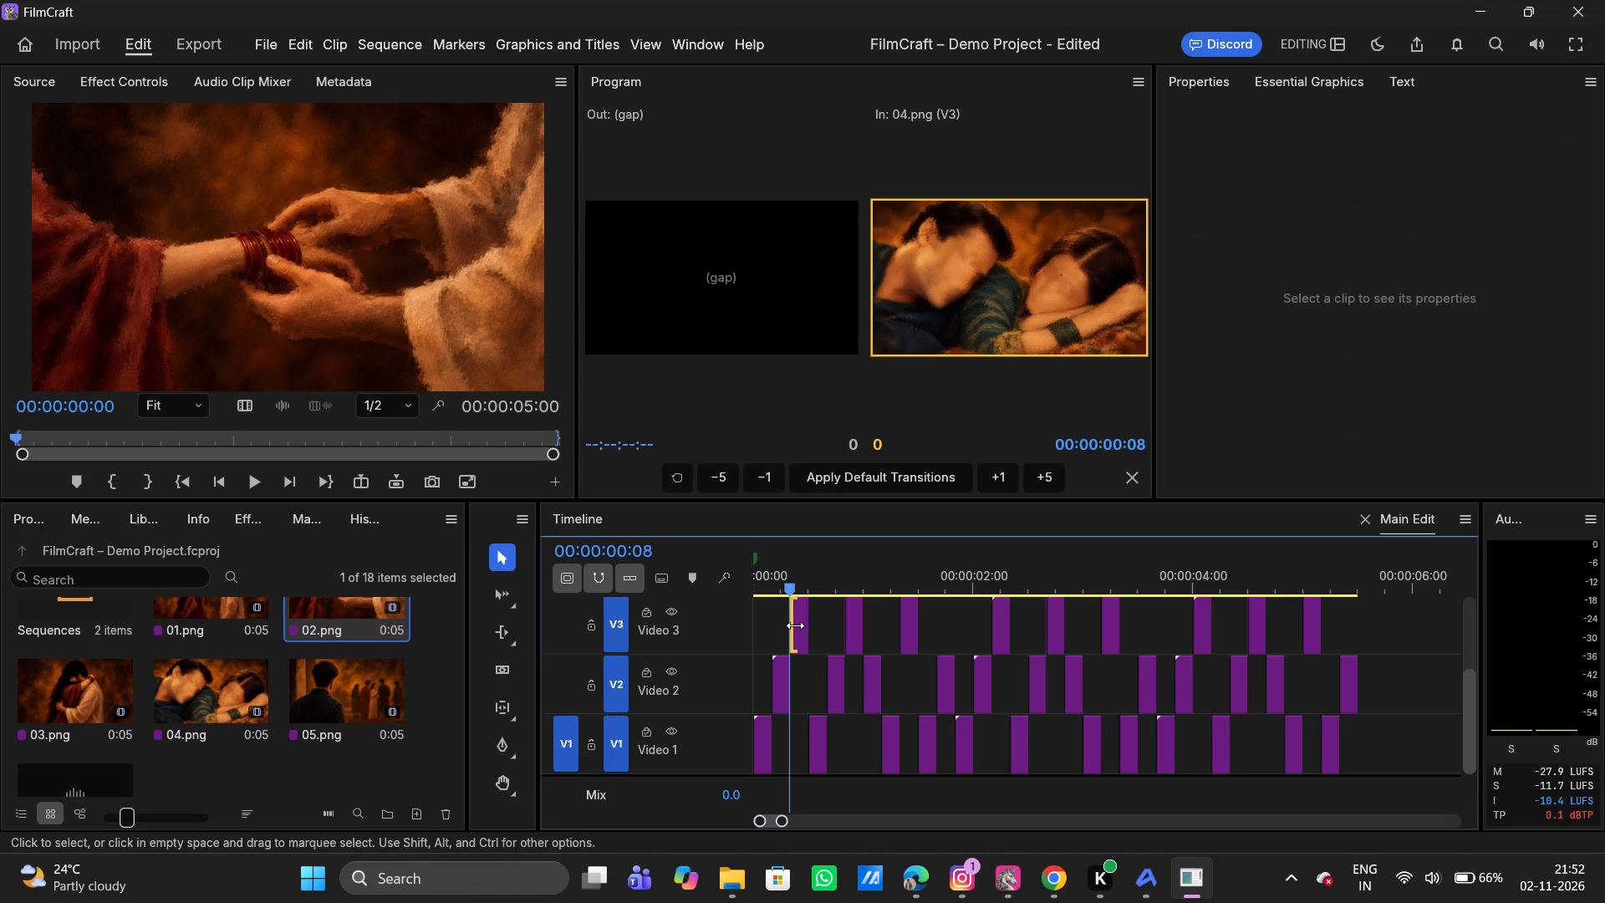
double_click(801, 627)
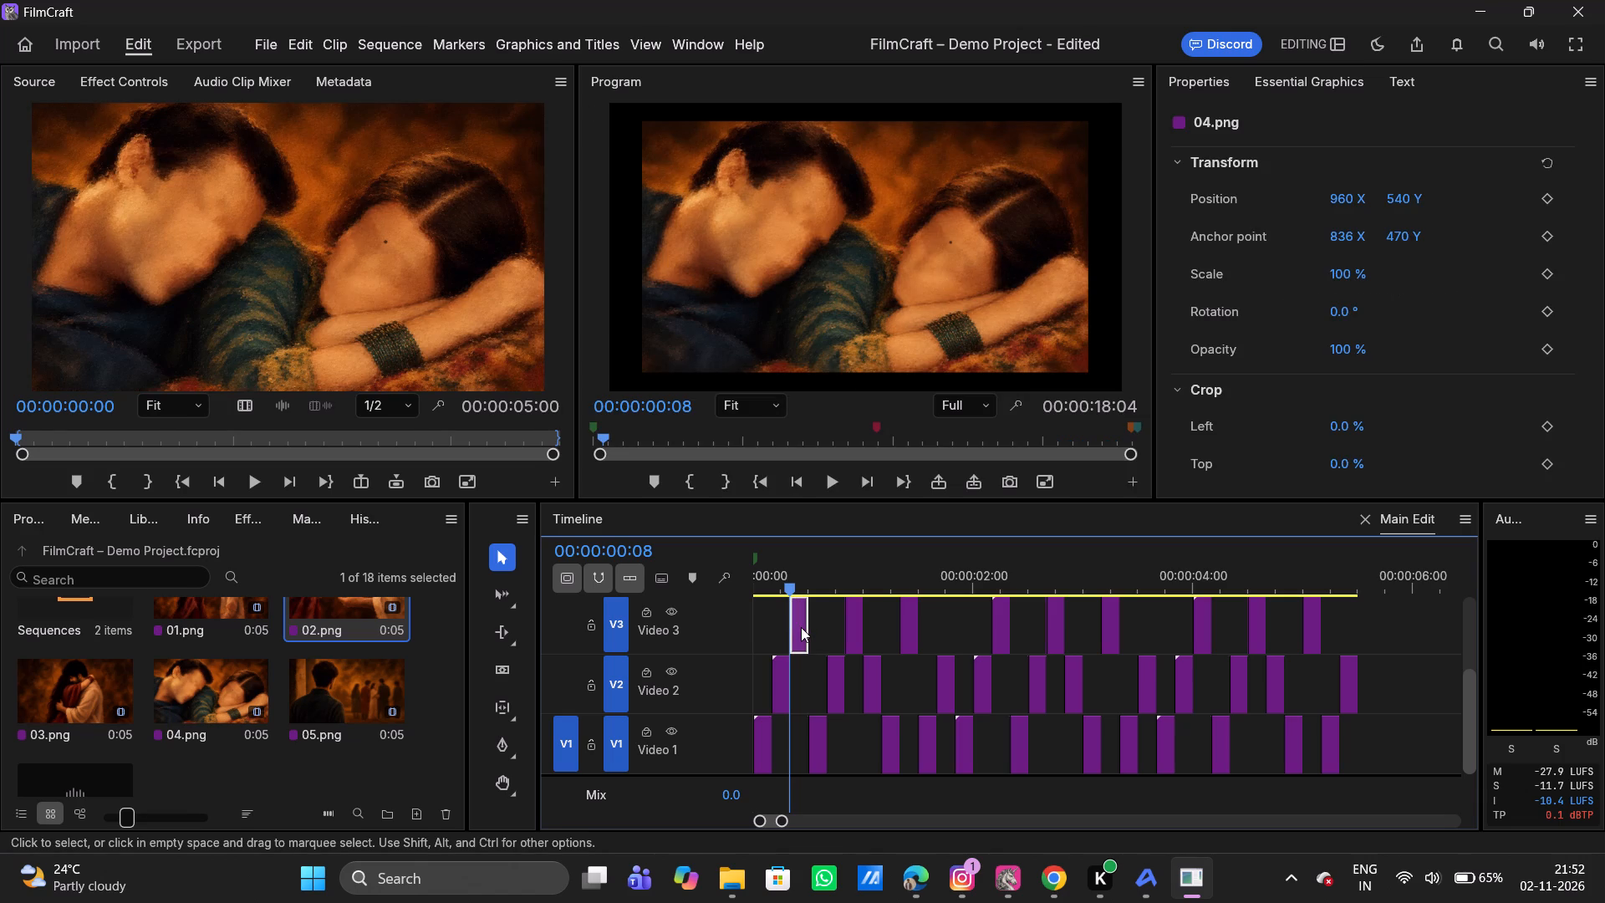
drag(786, 582, 706, 584)
drag(768, 584, 746, 584)
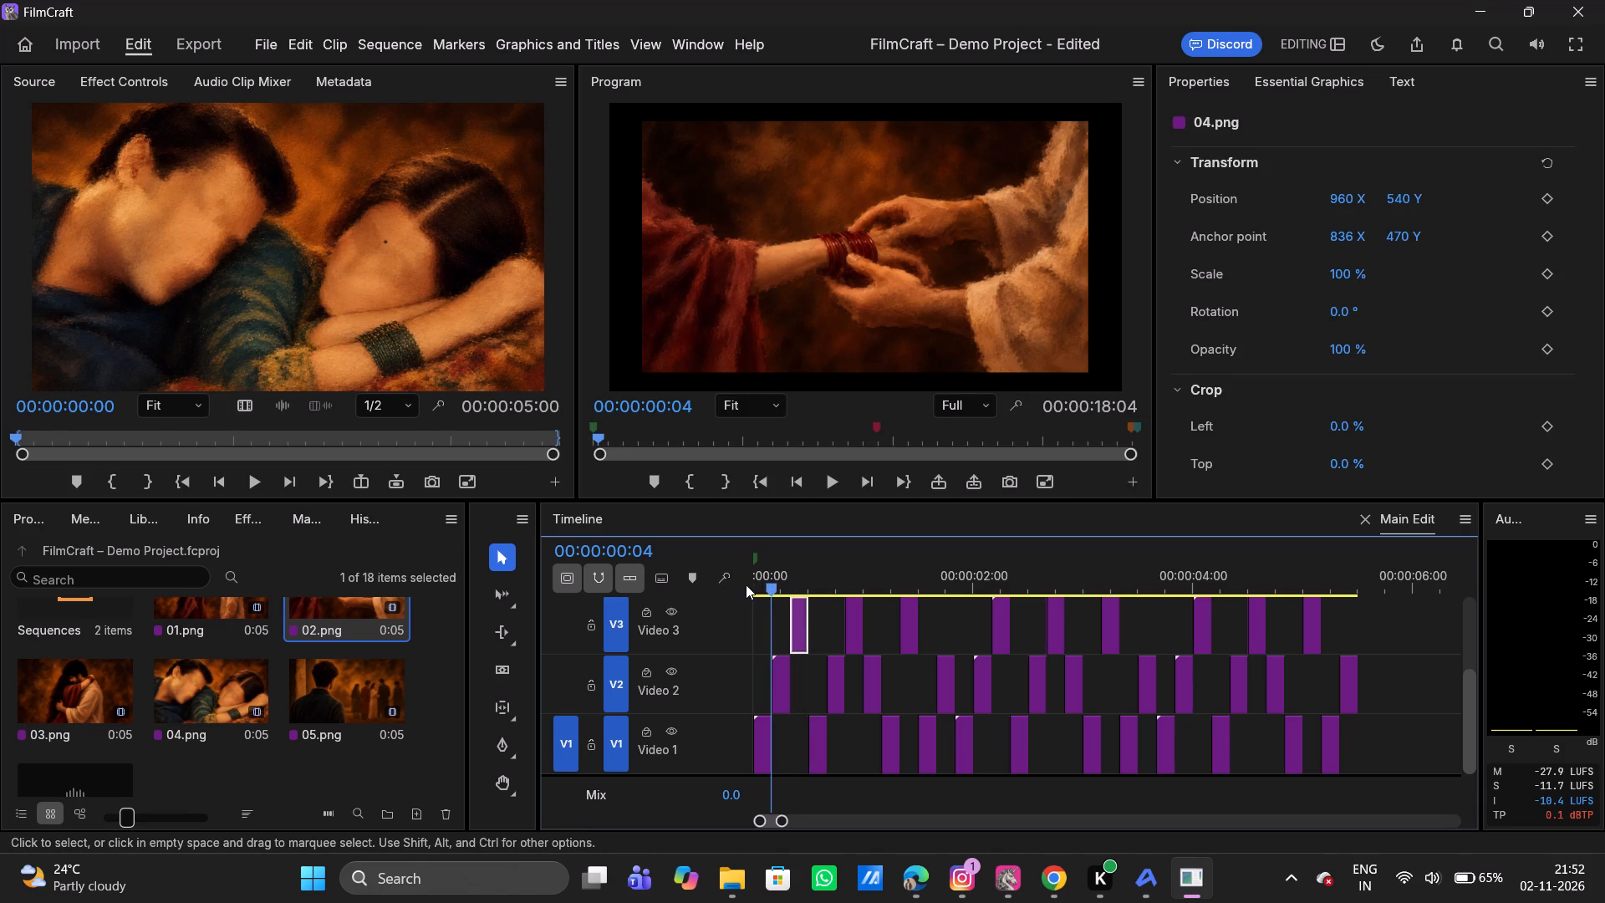
drag(746, 584, 737, 584)
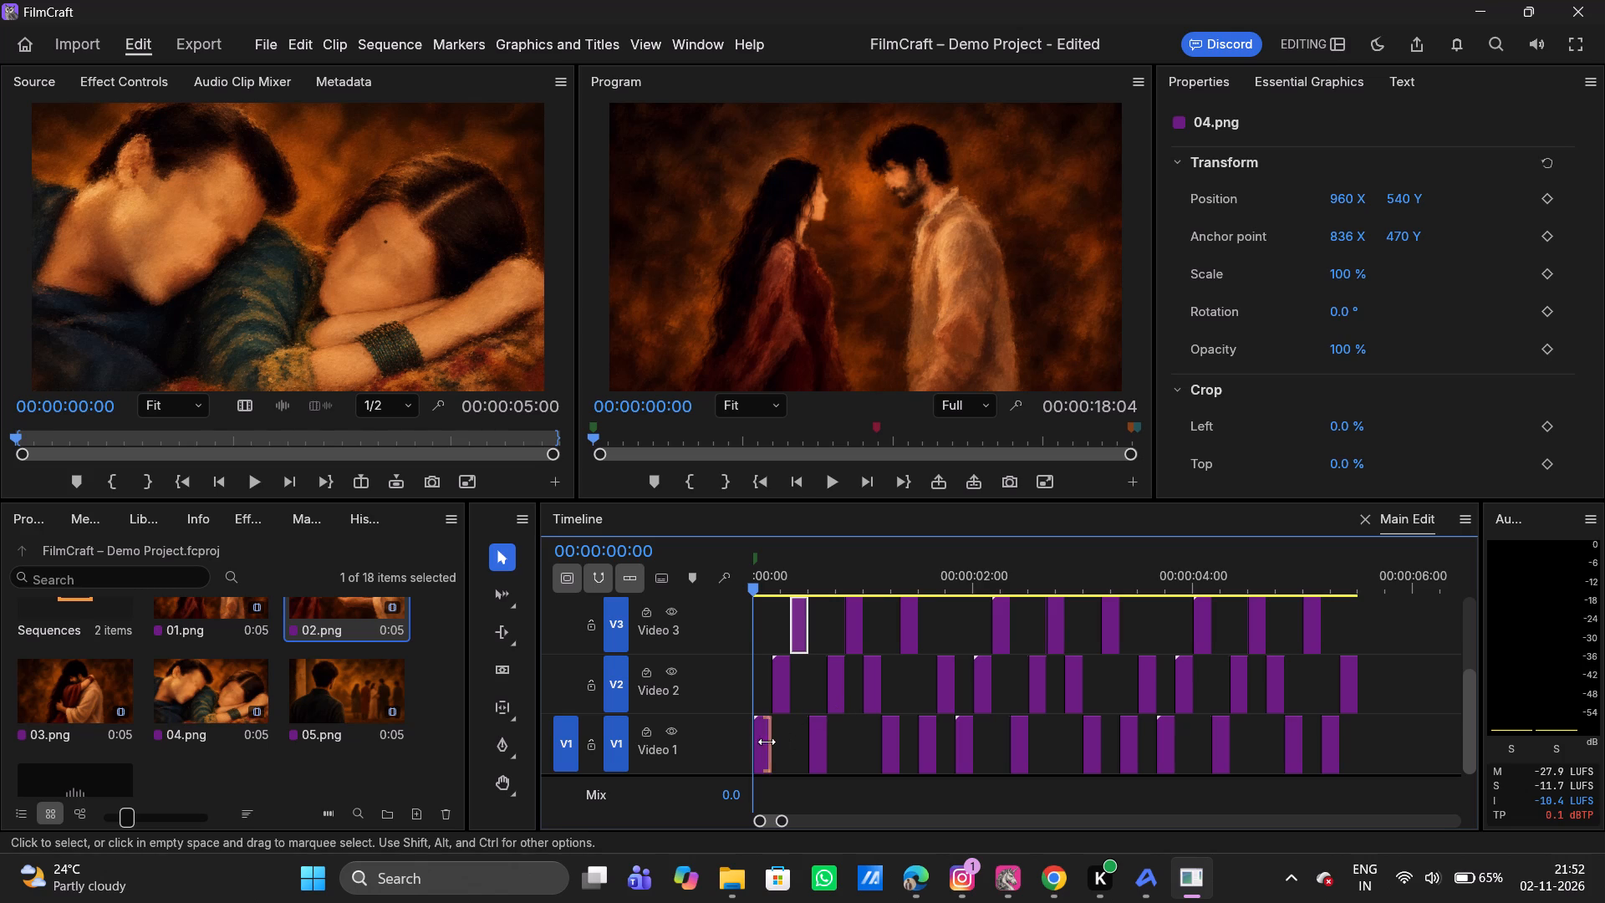
click(762, 742)
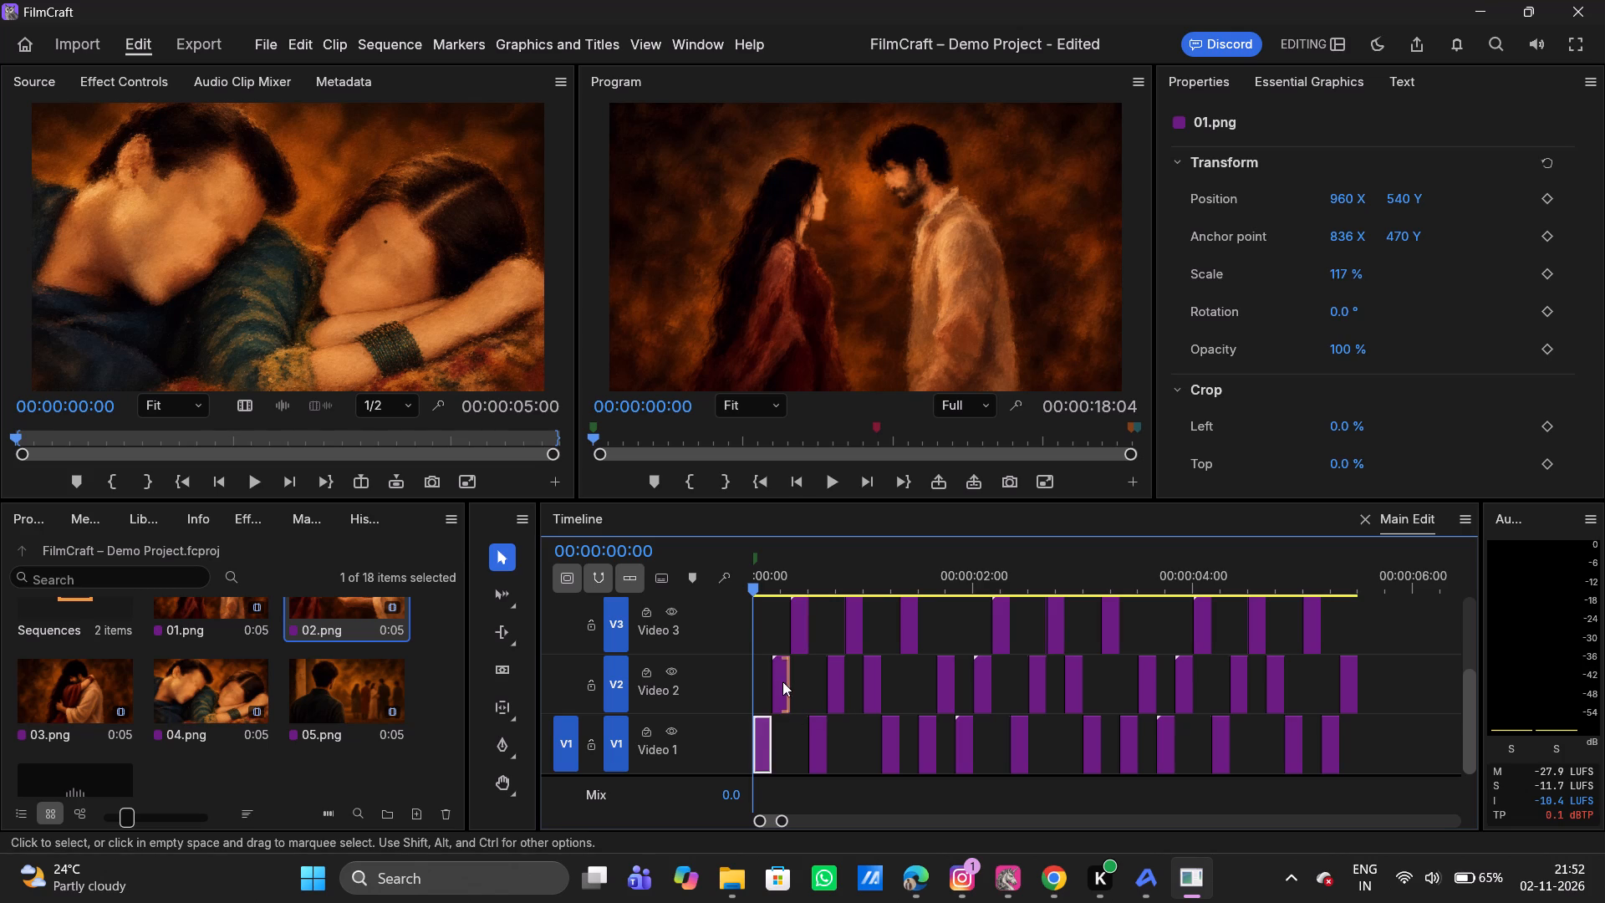
Set the scale of the first 02.png segment on Video 2 to 117%, with the playhead inside it at 00:00:00:06.
click(776, 684)
click(782, 685)
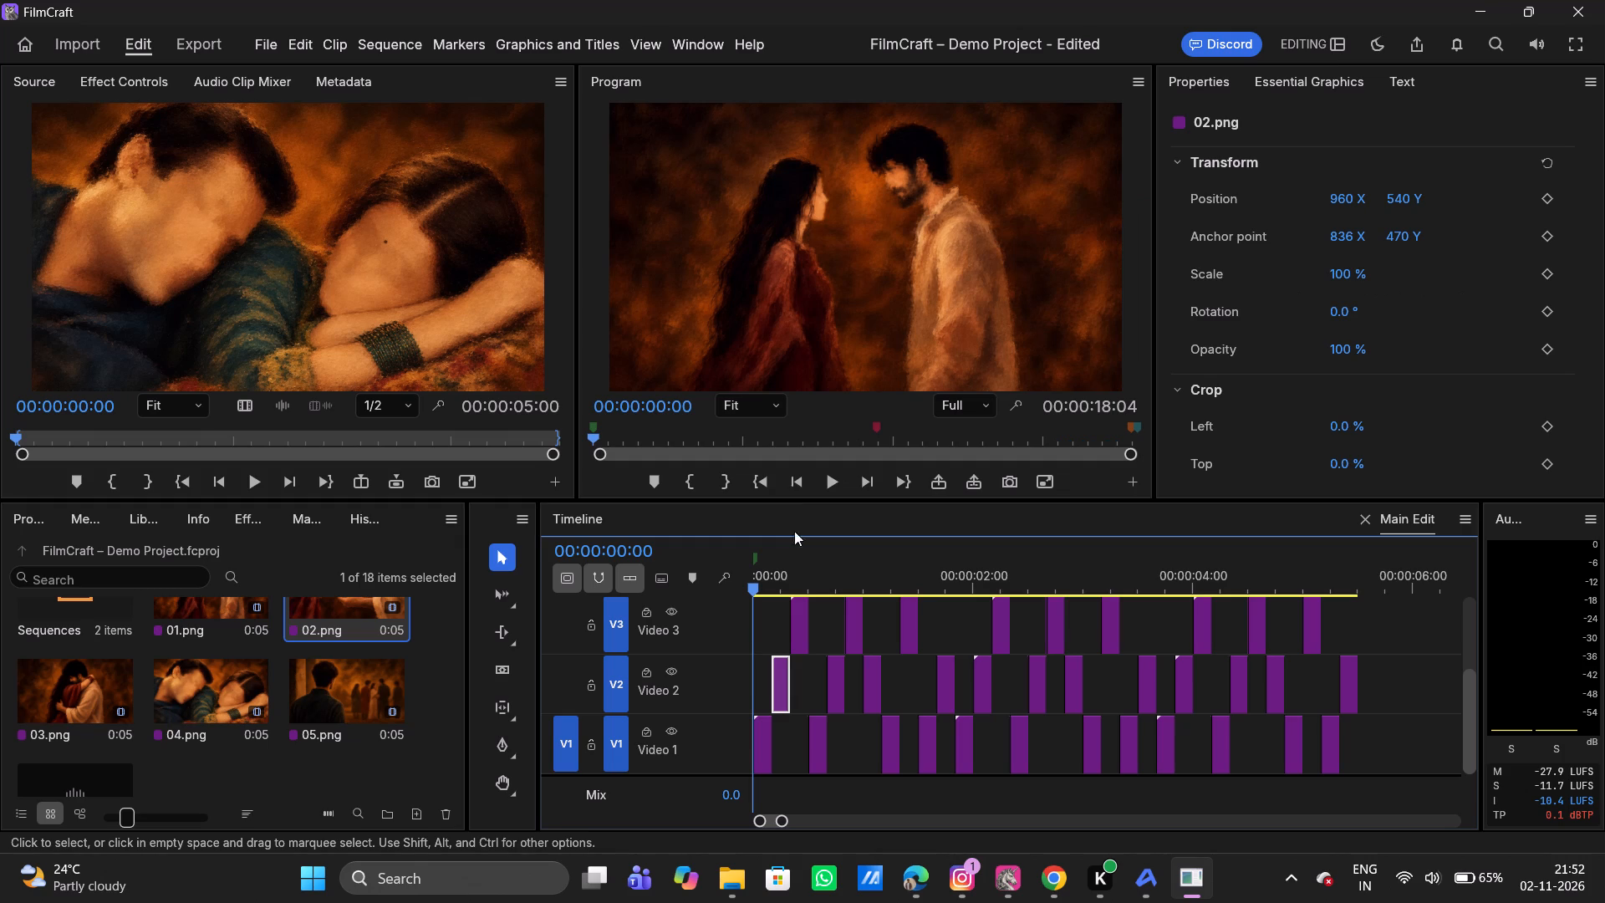
click(793, 584)
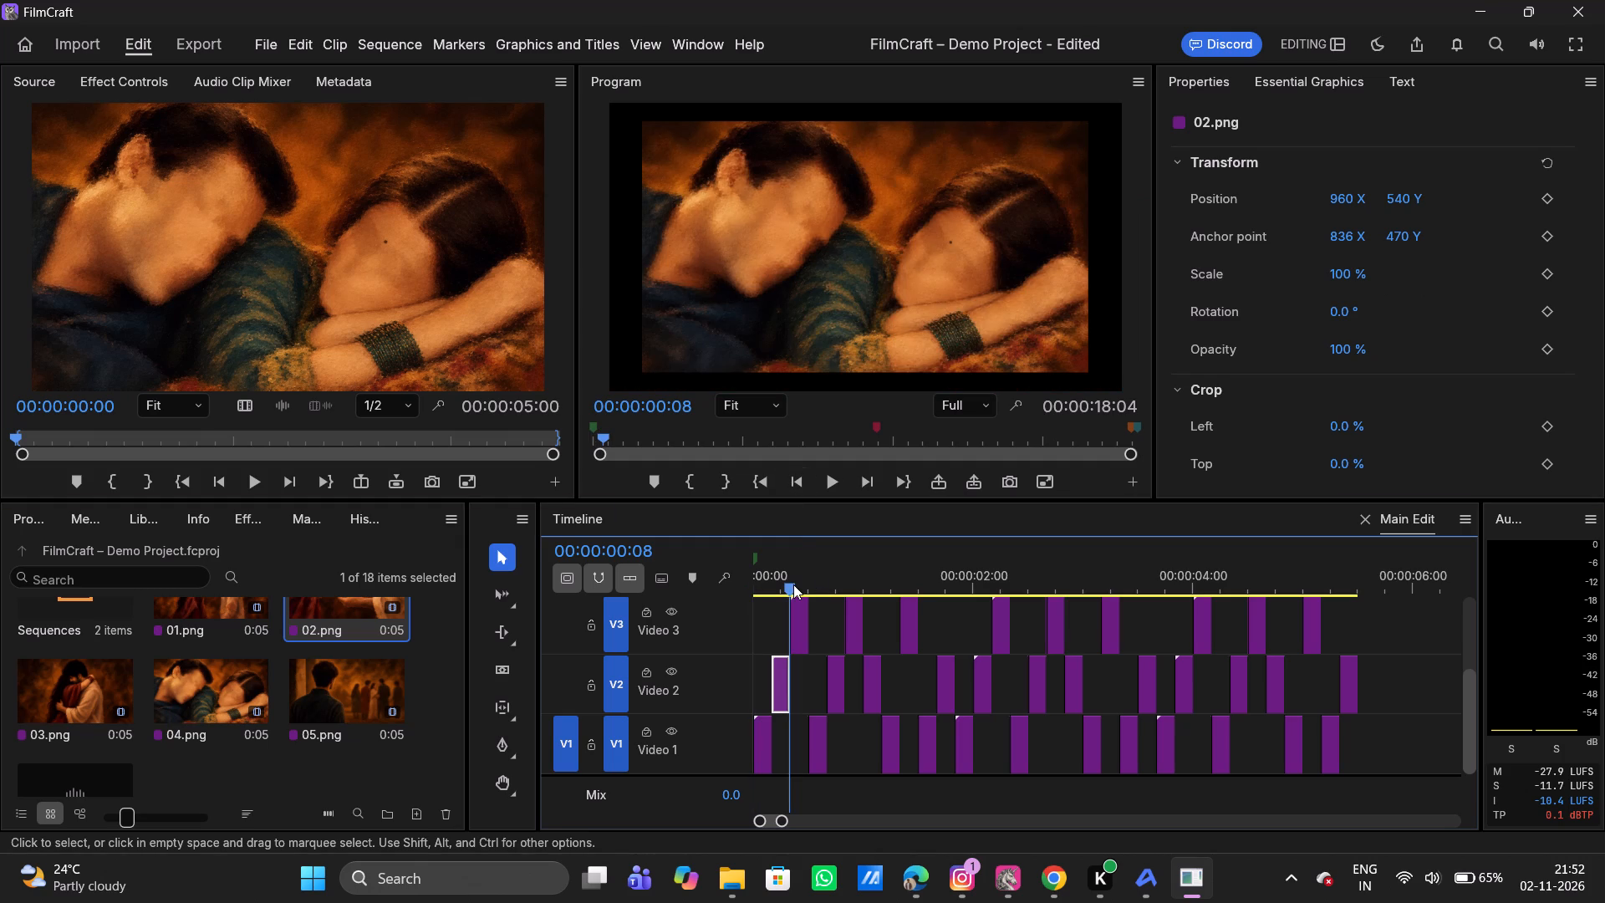
click(798, 569)
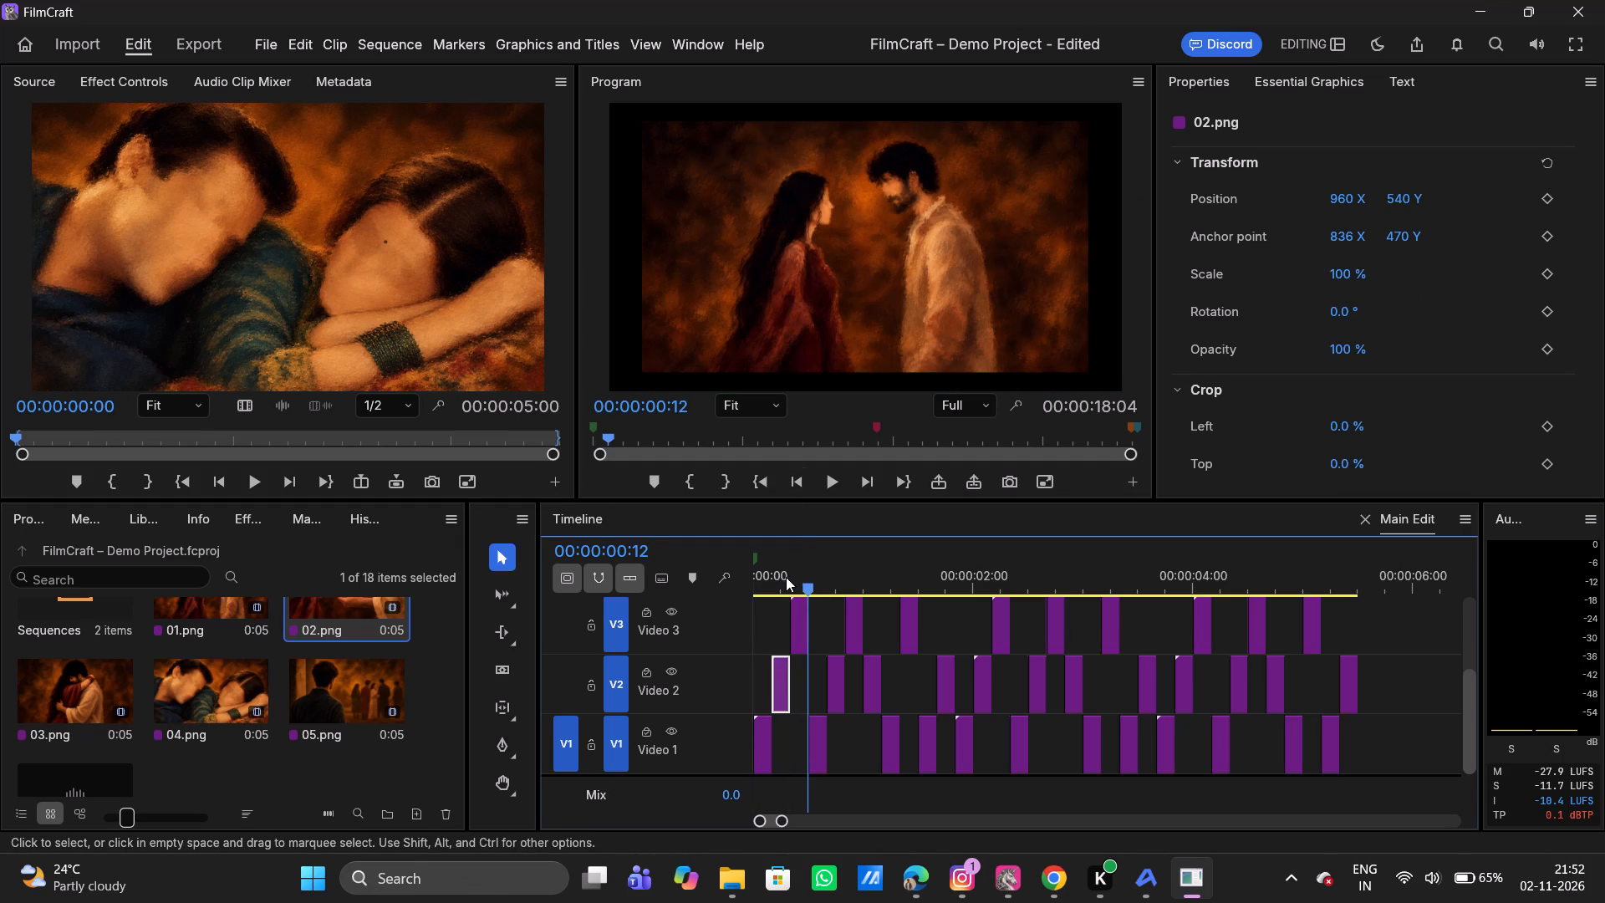
key(Left)
key(Left)
key(Left)
key(Left)
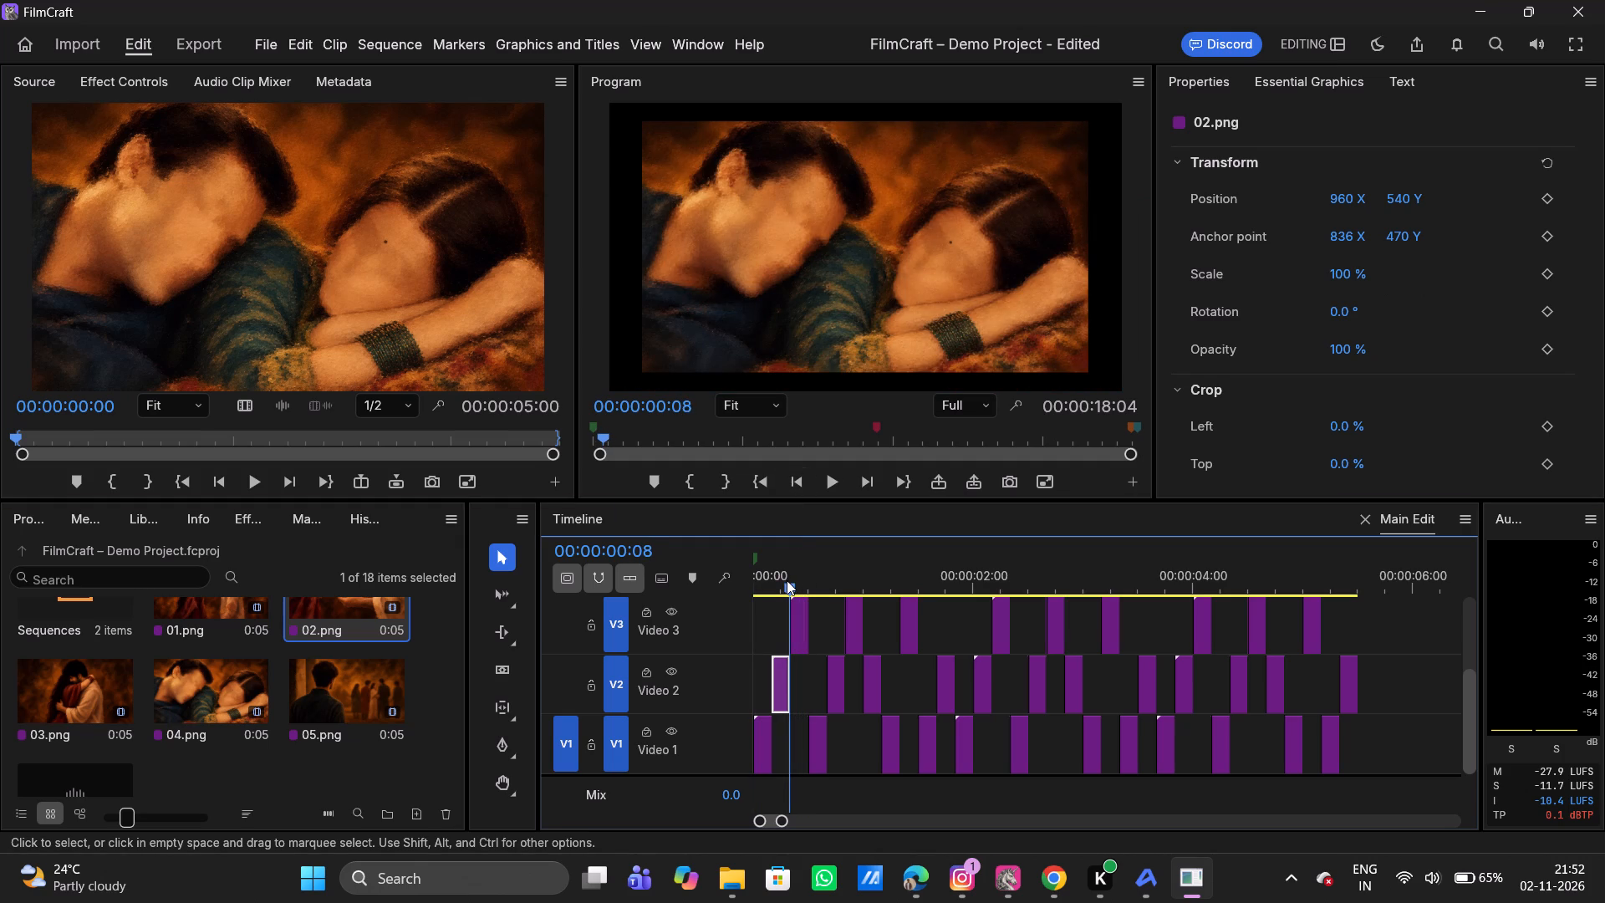
key(Left)
key(Left)
key(Left)
key(Left)
key(Left)
key(Left)
key(Right)
key(Right)
key(Right)
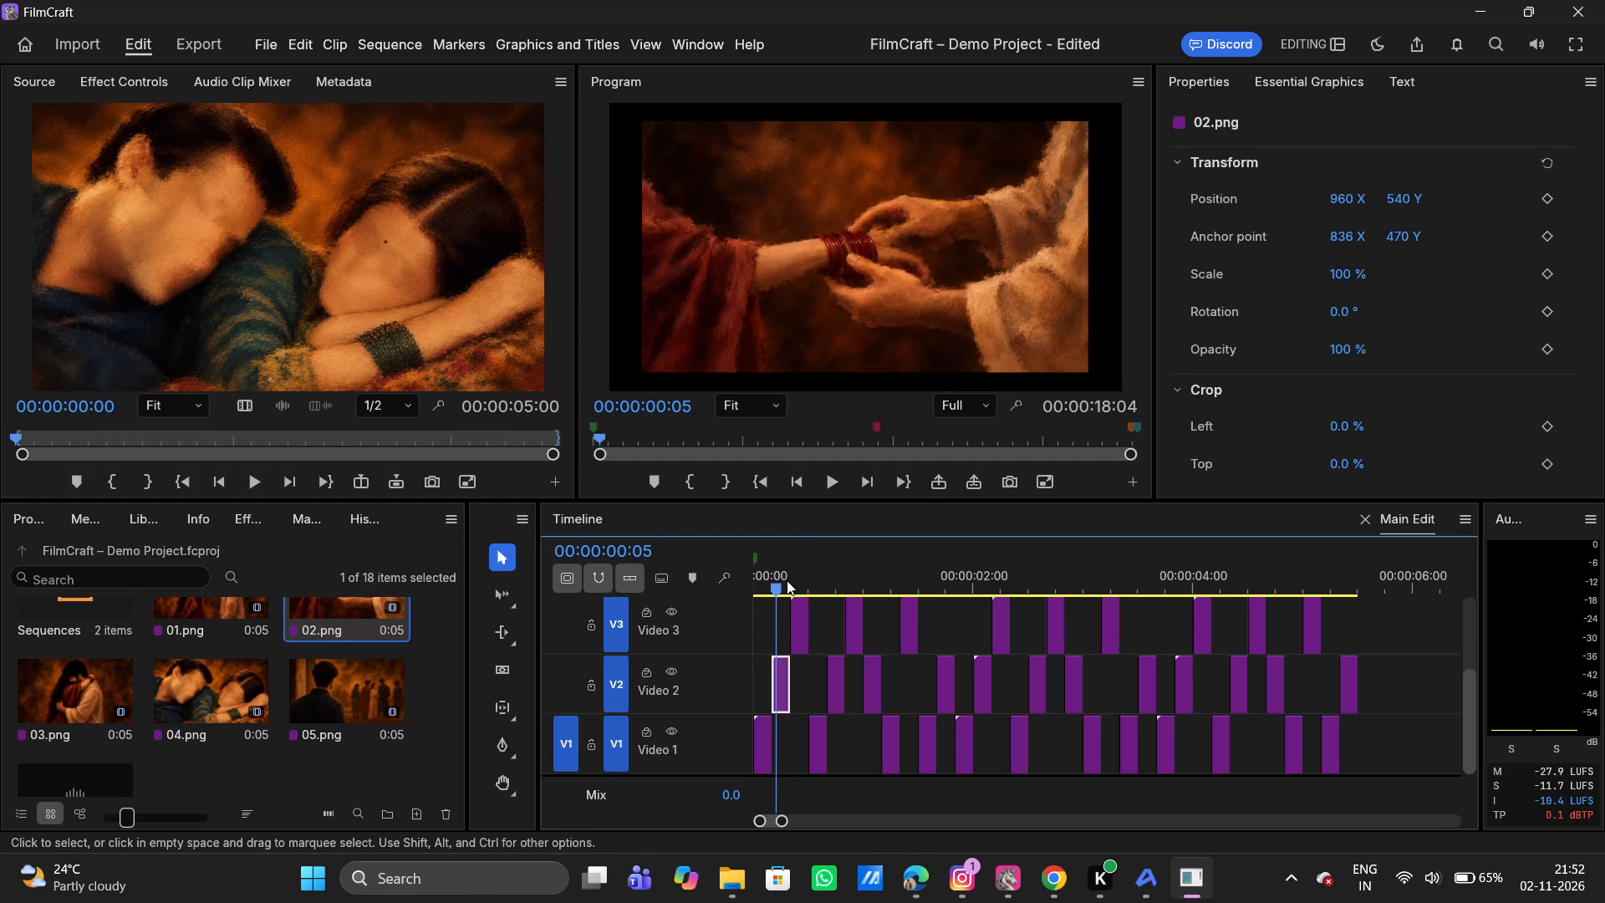
key(Right)
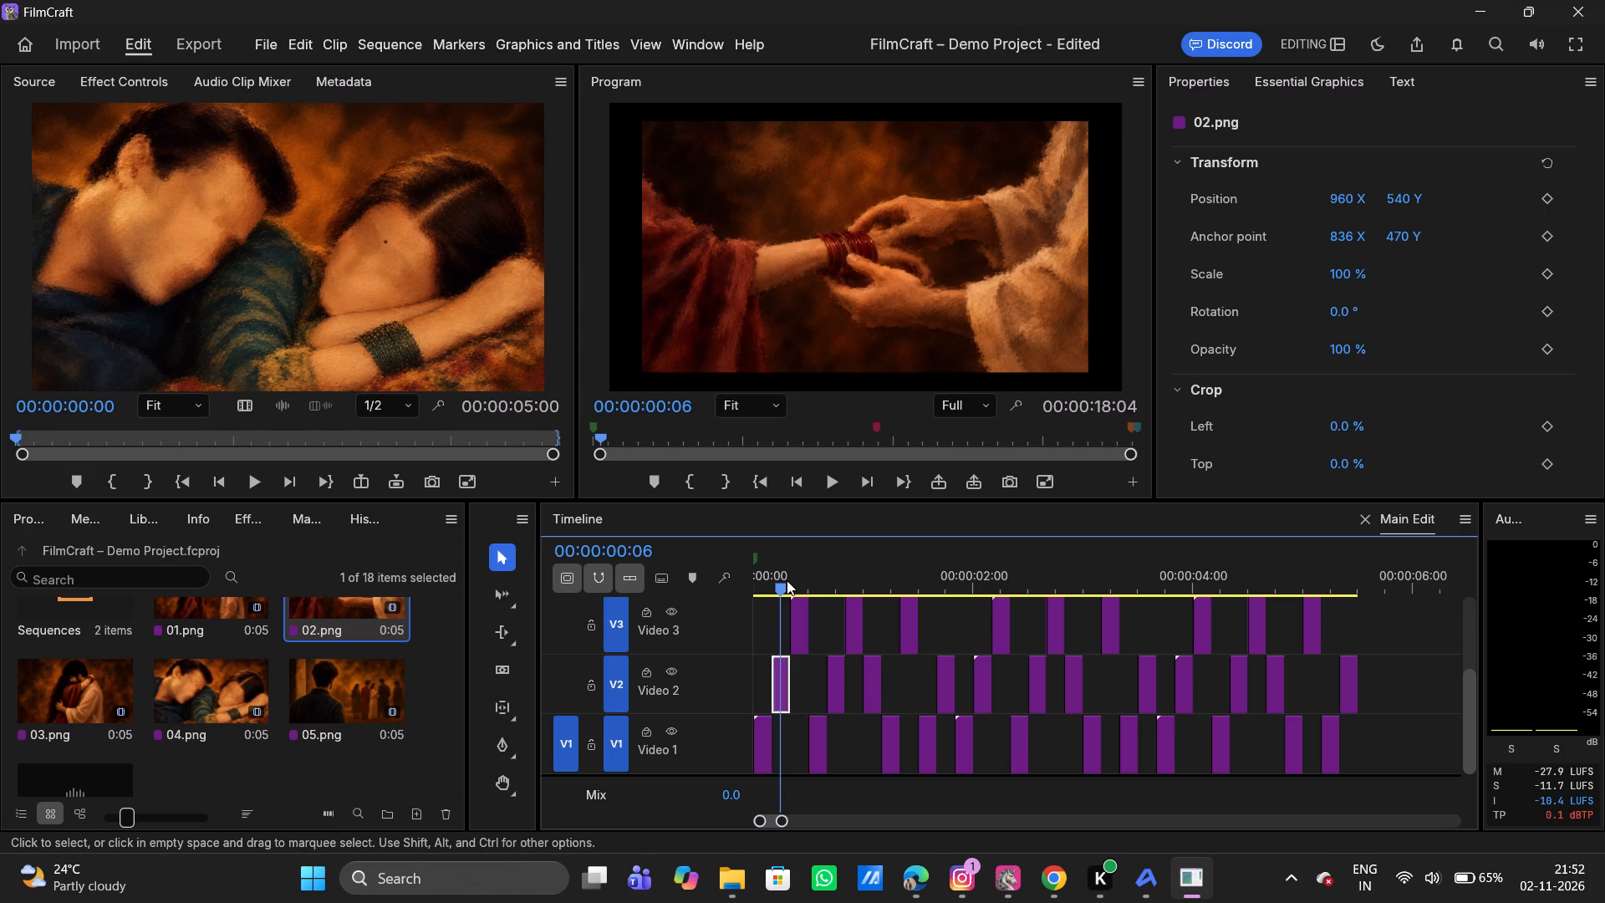
click(1347, 278)
key(Right)
key(BackSpace)
key(BackSpace)
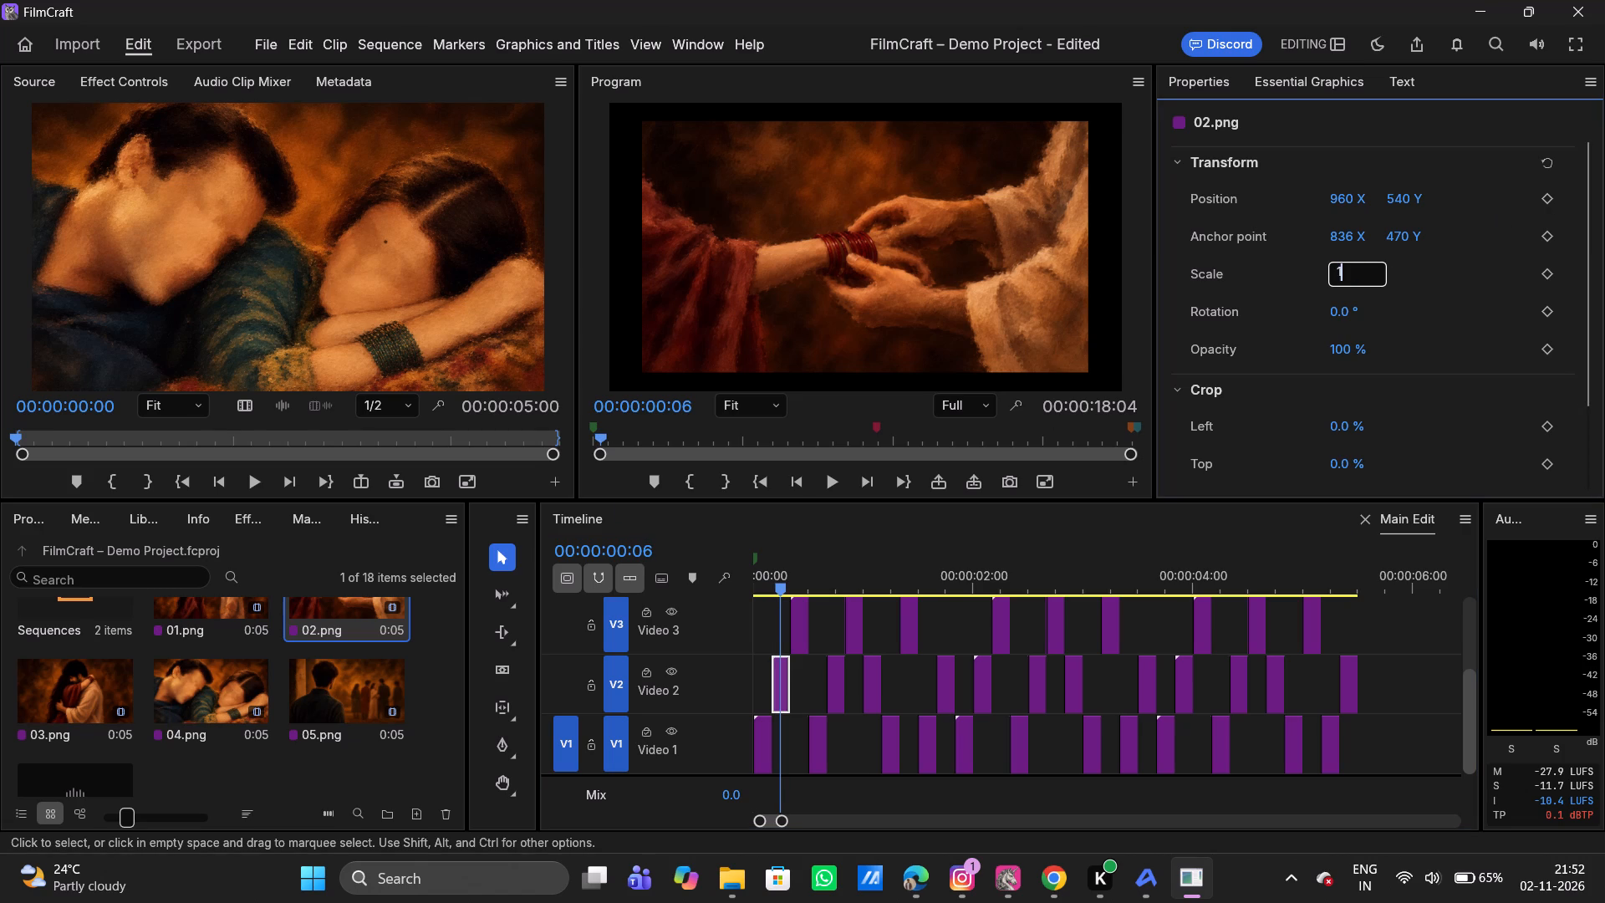
text(17)
key(Return)
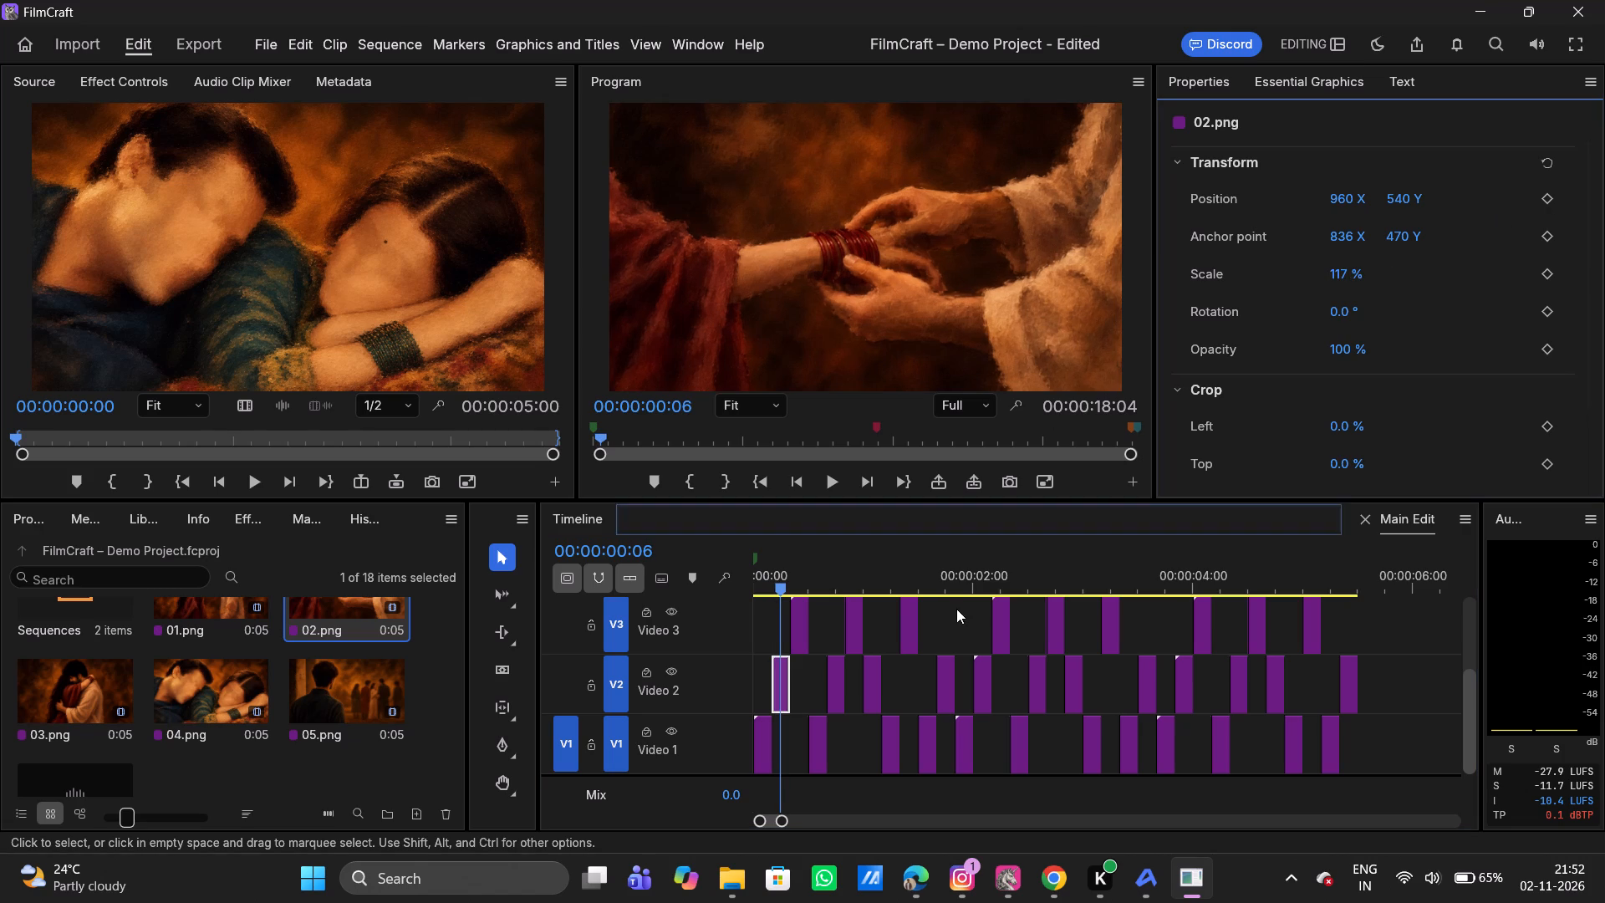
Select all the segments on Video 3 together and set the scale to 117%, with the playhead at 00:00:00:09.
click(838, 689)
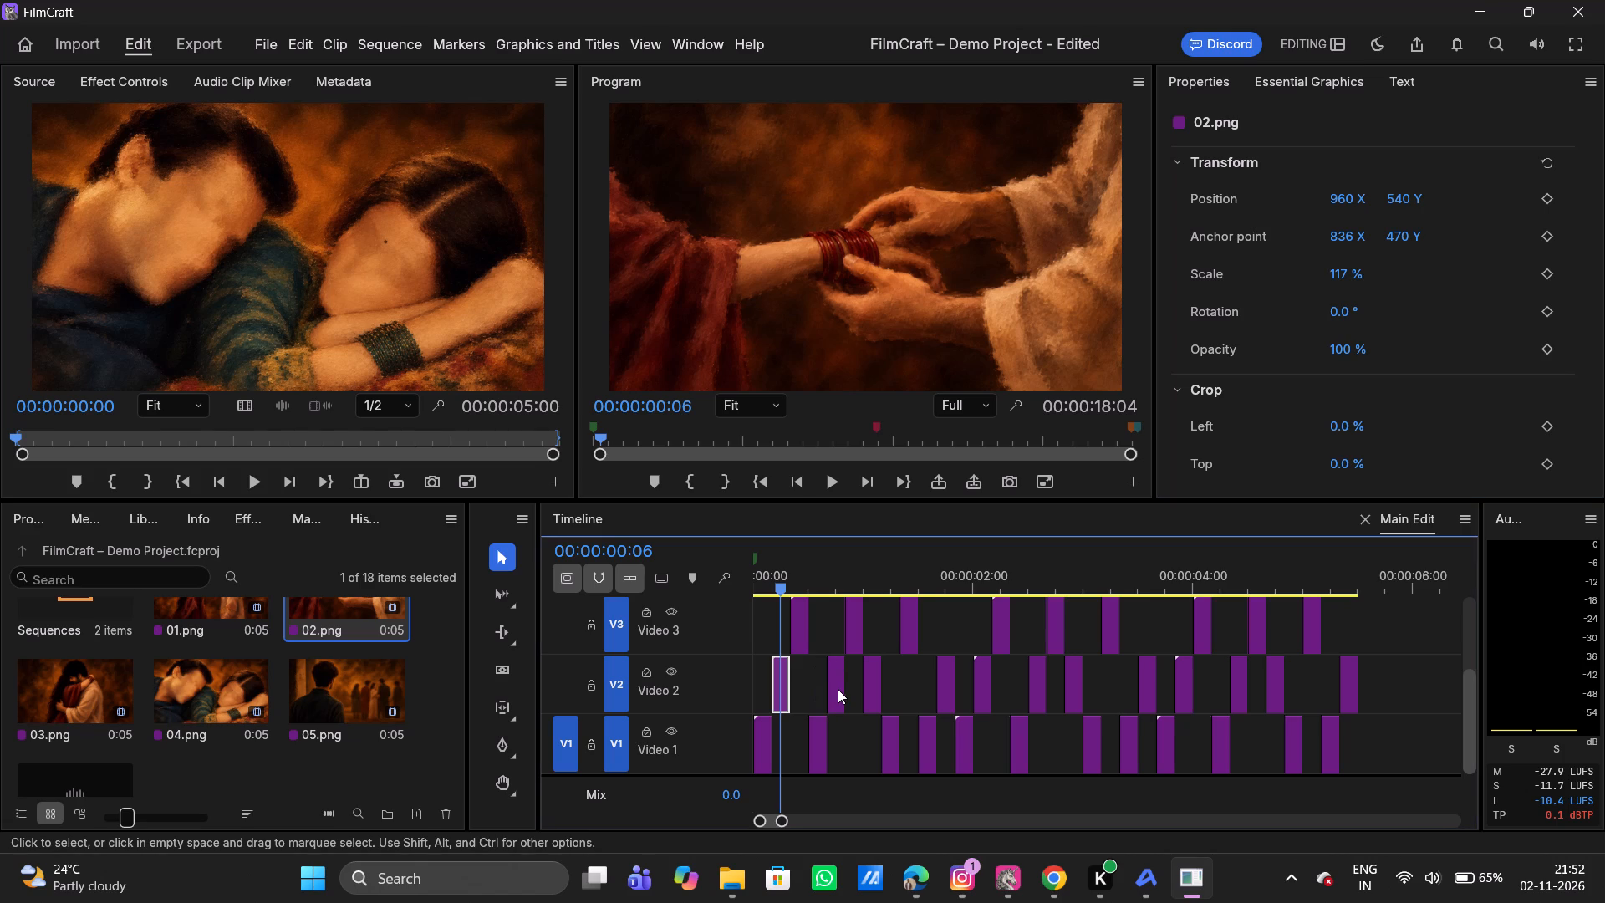
key(Right)
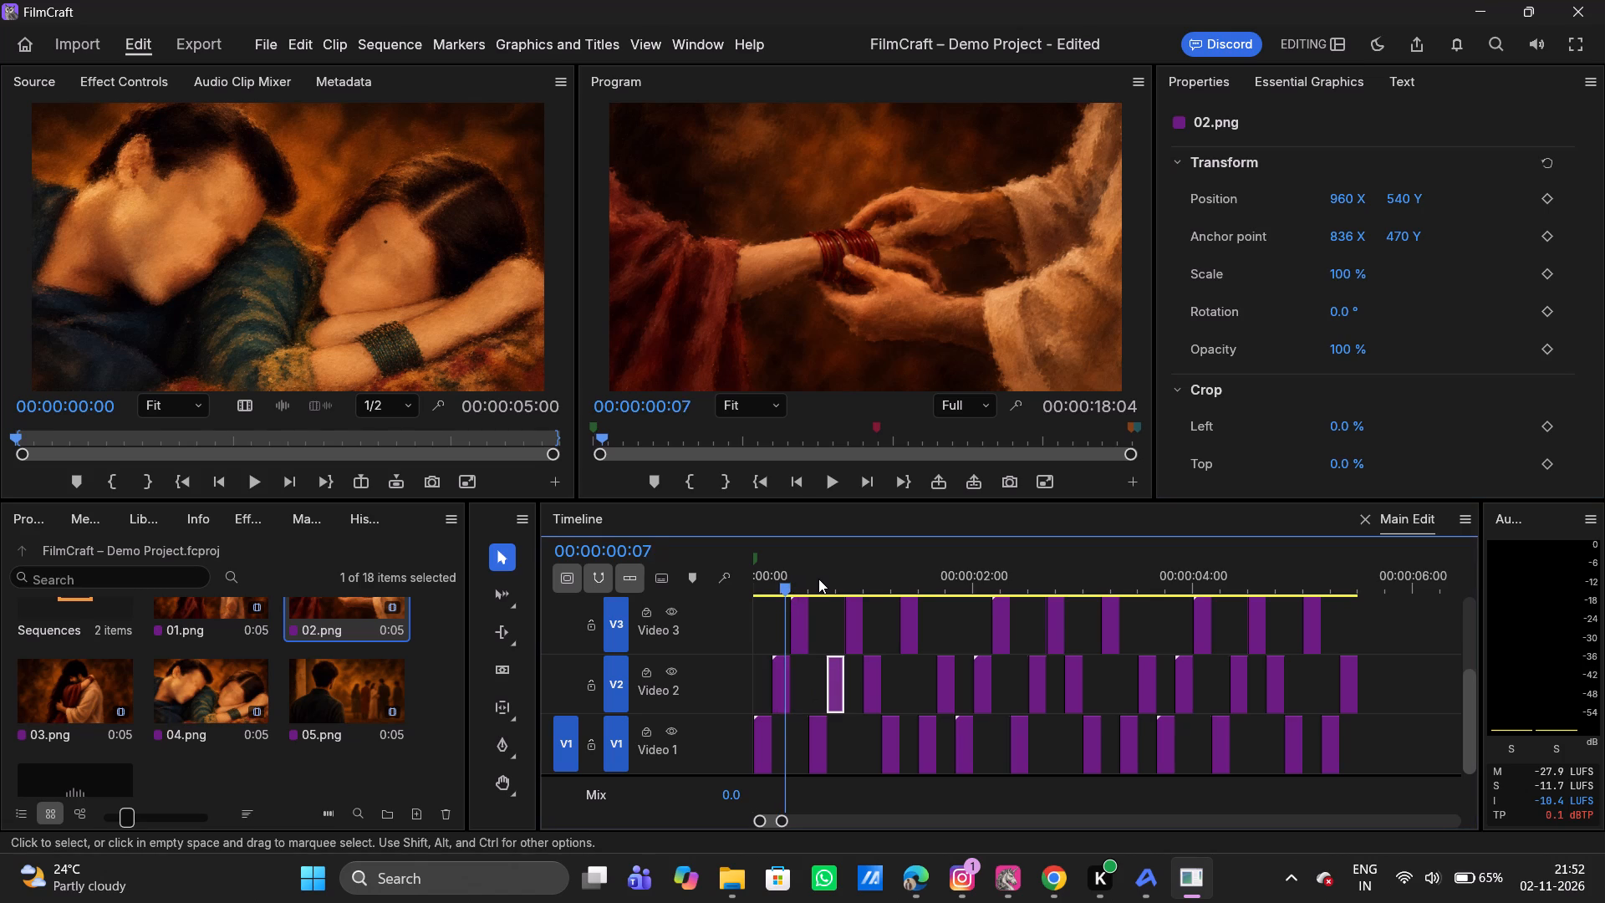
key(Right)
key(Right)
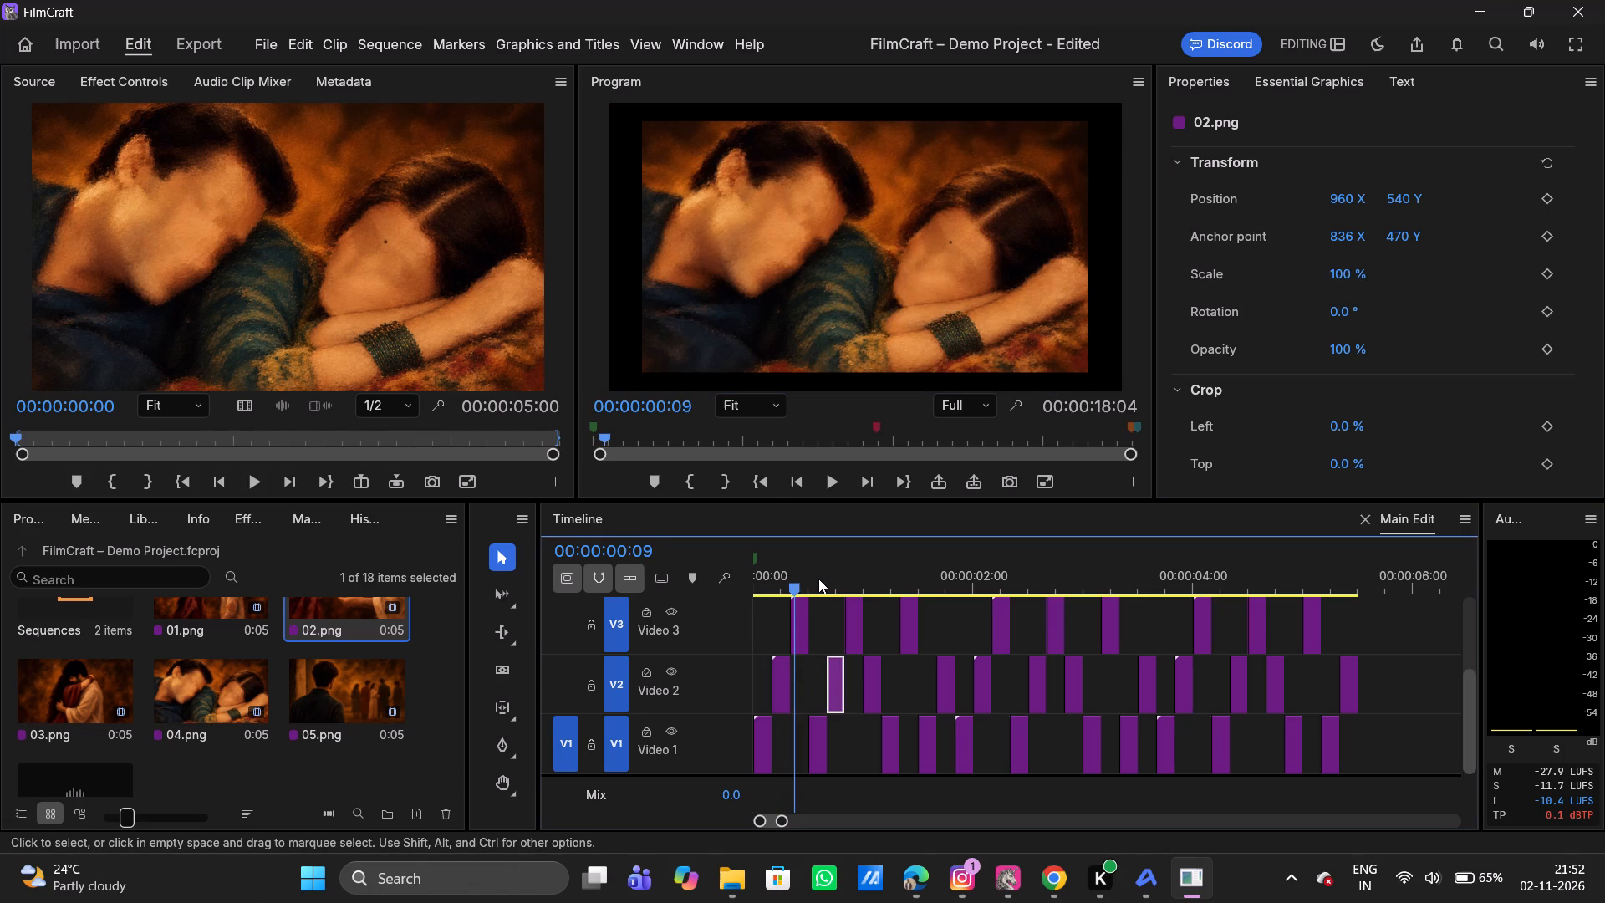
click(797, 635)
drag(773, 609, 1430, 634)
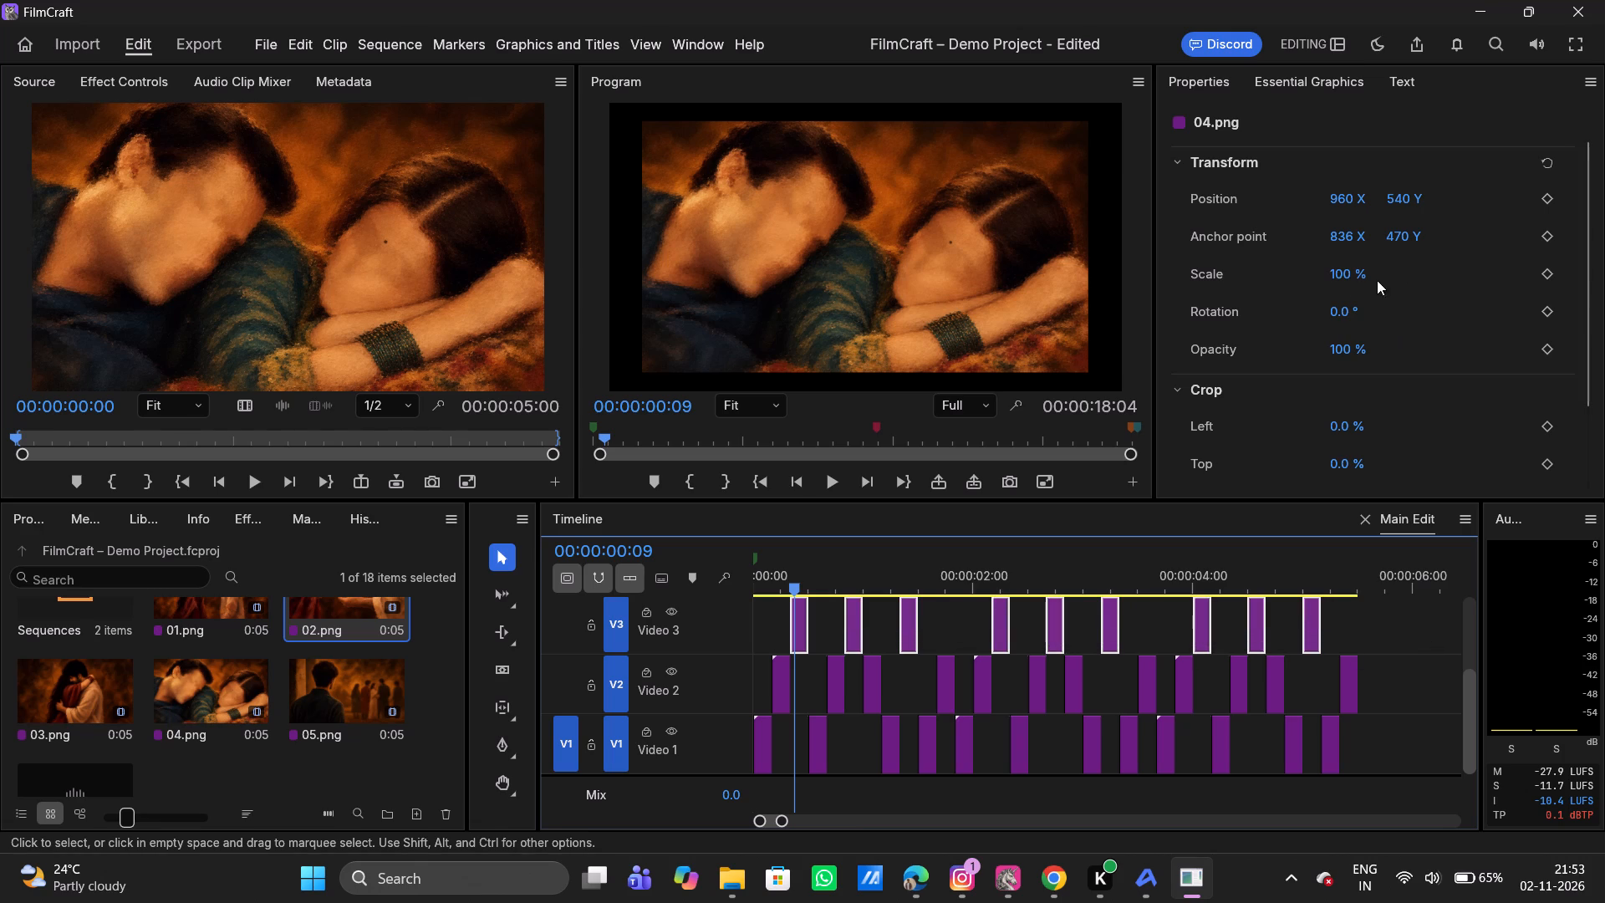
click(1346, 278)
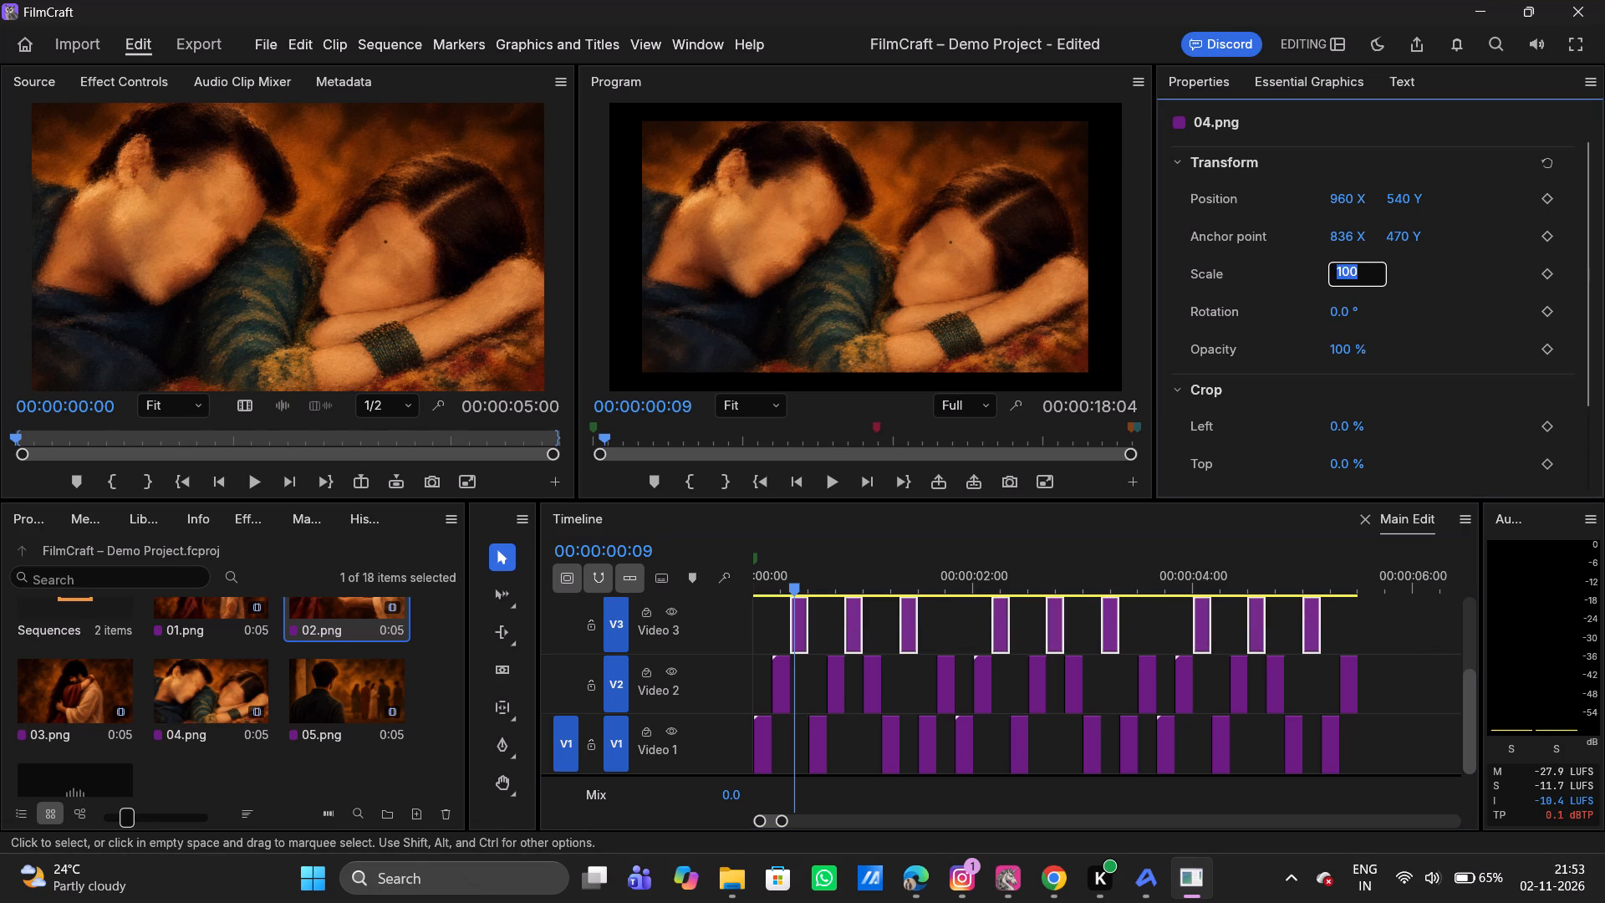
key(Right)
key(BackSpace)
key(BackSpace)
text(17)
key(Return)
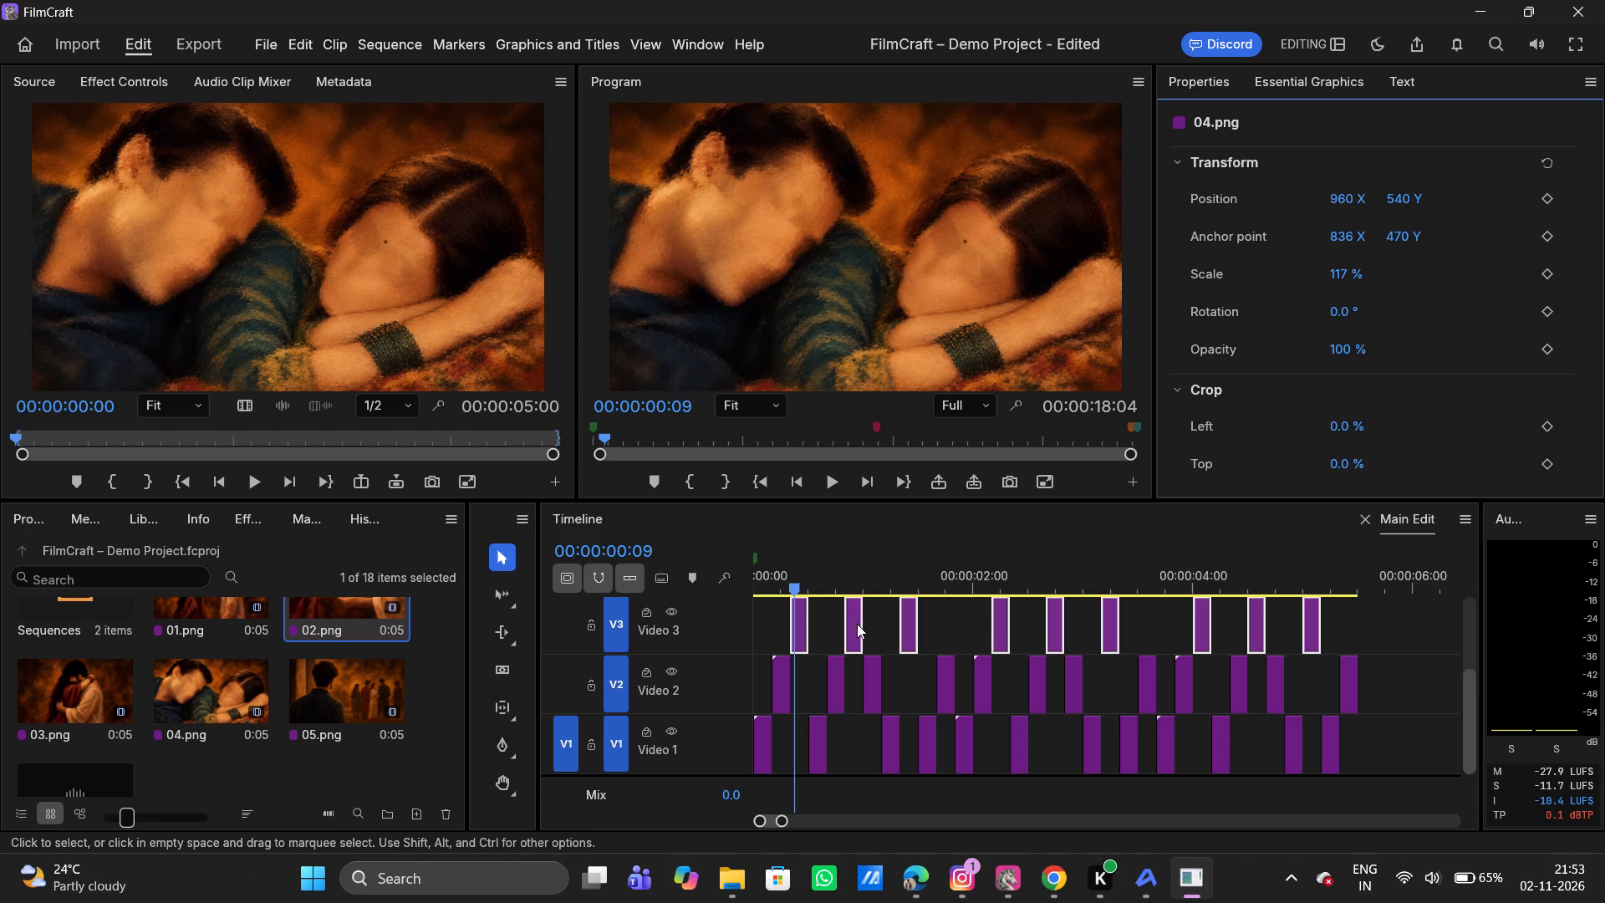
Check the framing of the second Video 3 segment by moving the playhead around 00:00:00:20.
click(853, 584)
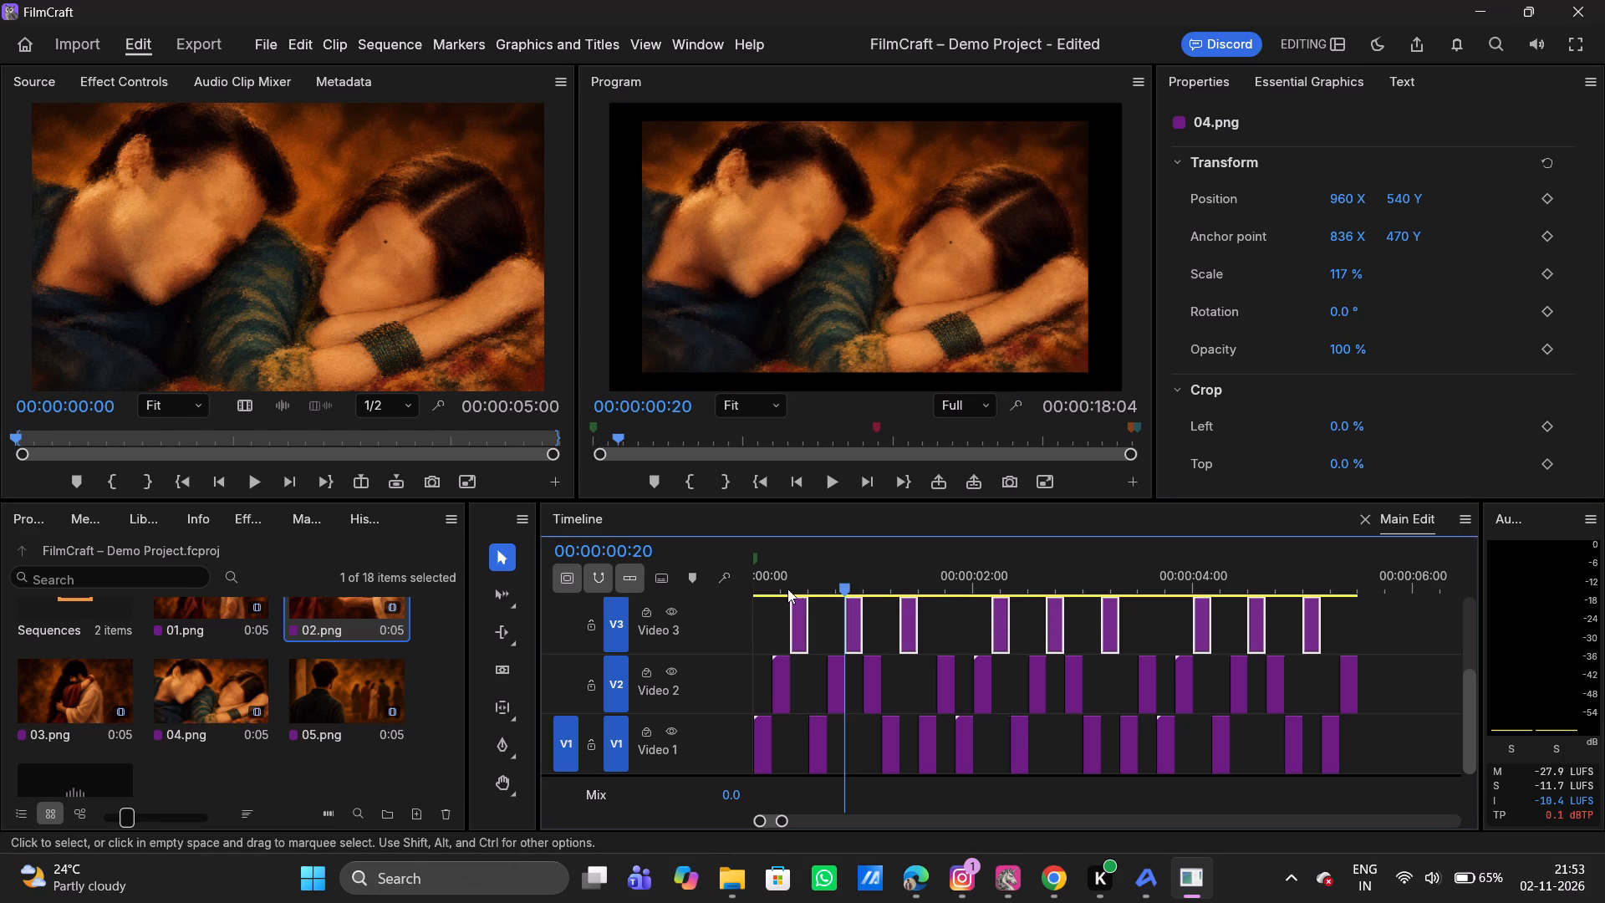
click(848, 584)
drag(842, 584, 856, 584)
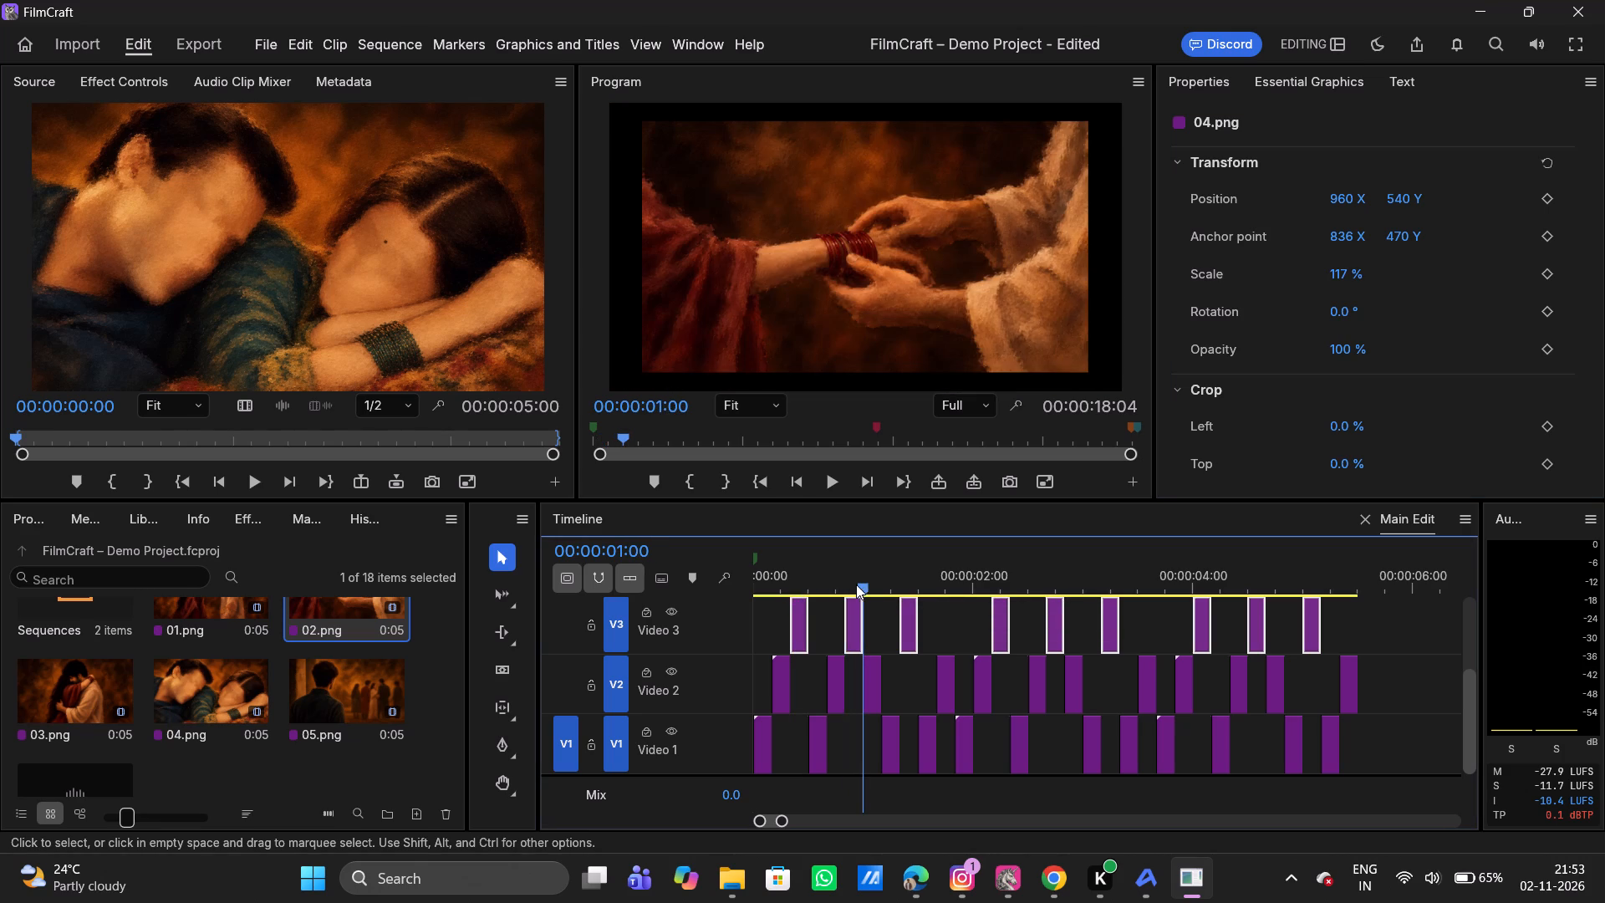
click(849, 584)
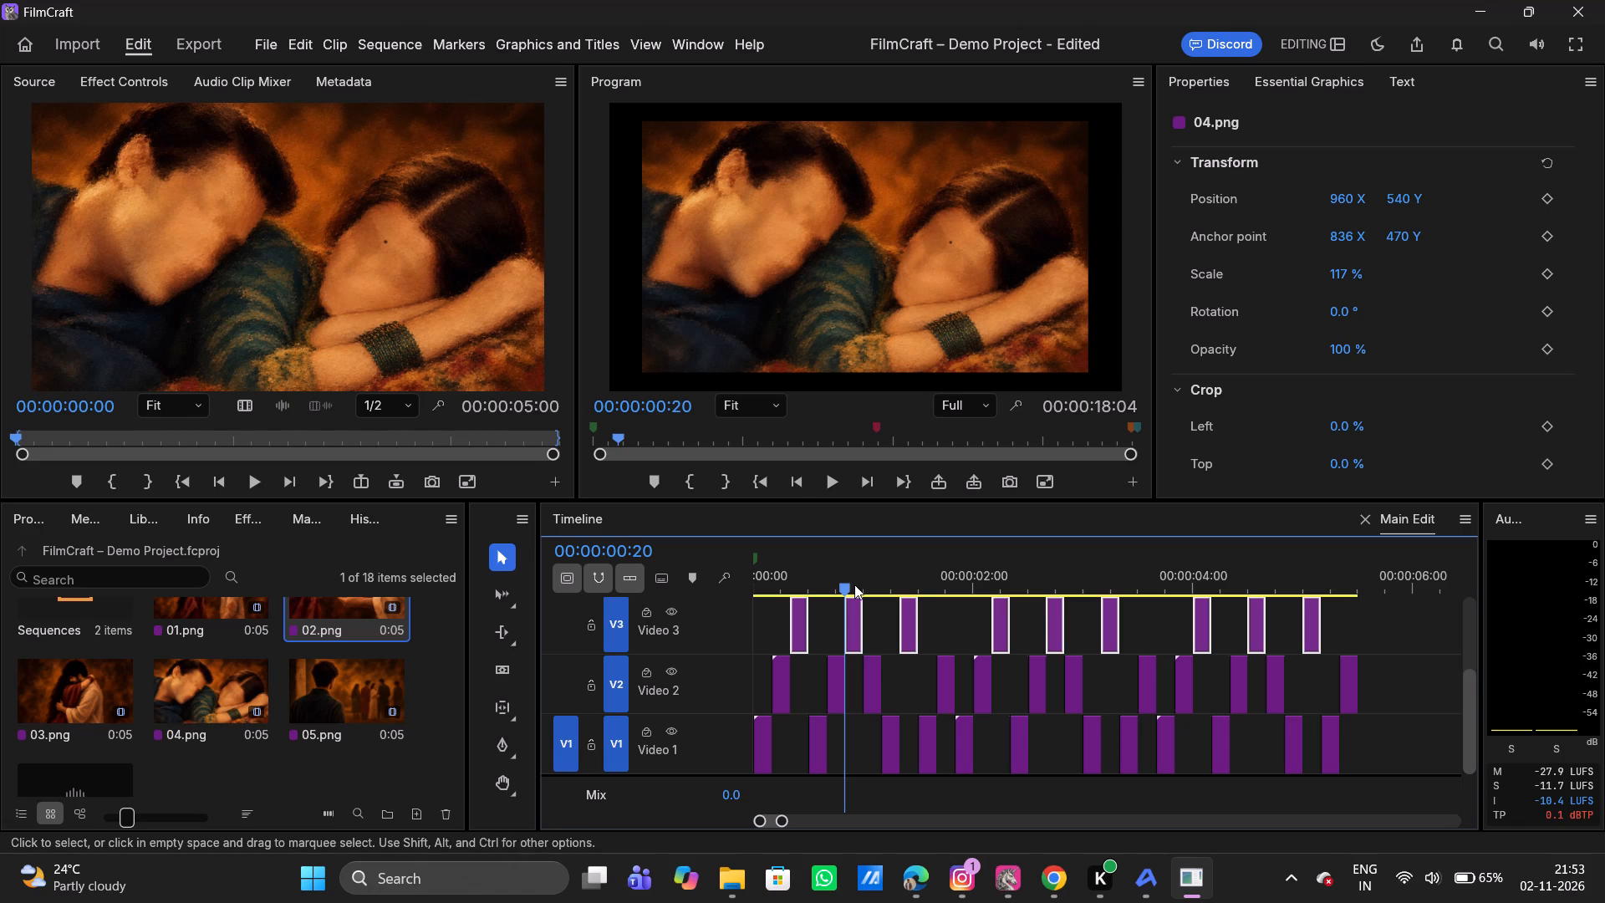
Check the second Video 3 segment's framing around 00:00:00:22, and select that segment alone to inspect its transform properties.
click(856, 584)
key(Right)
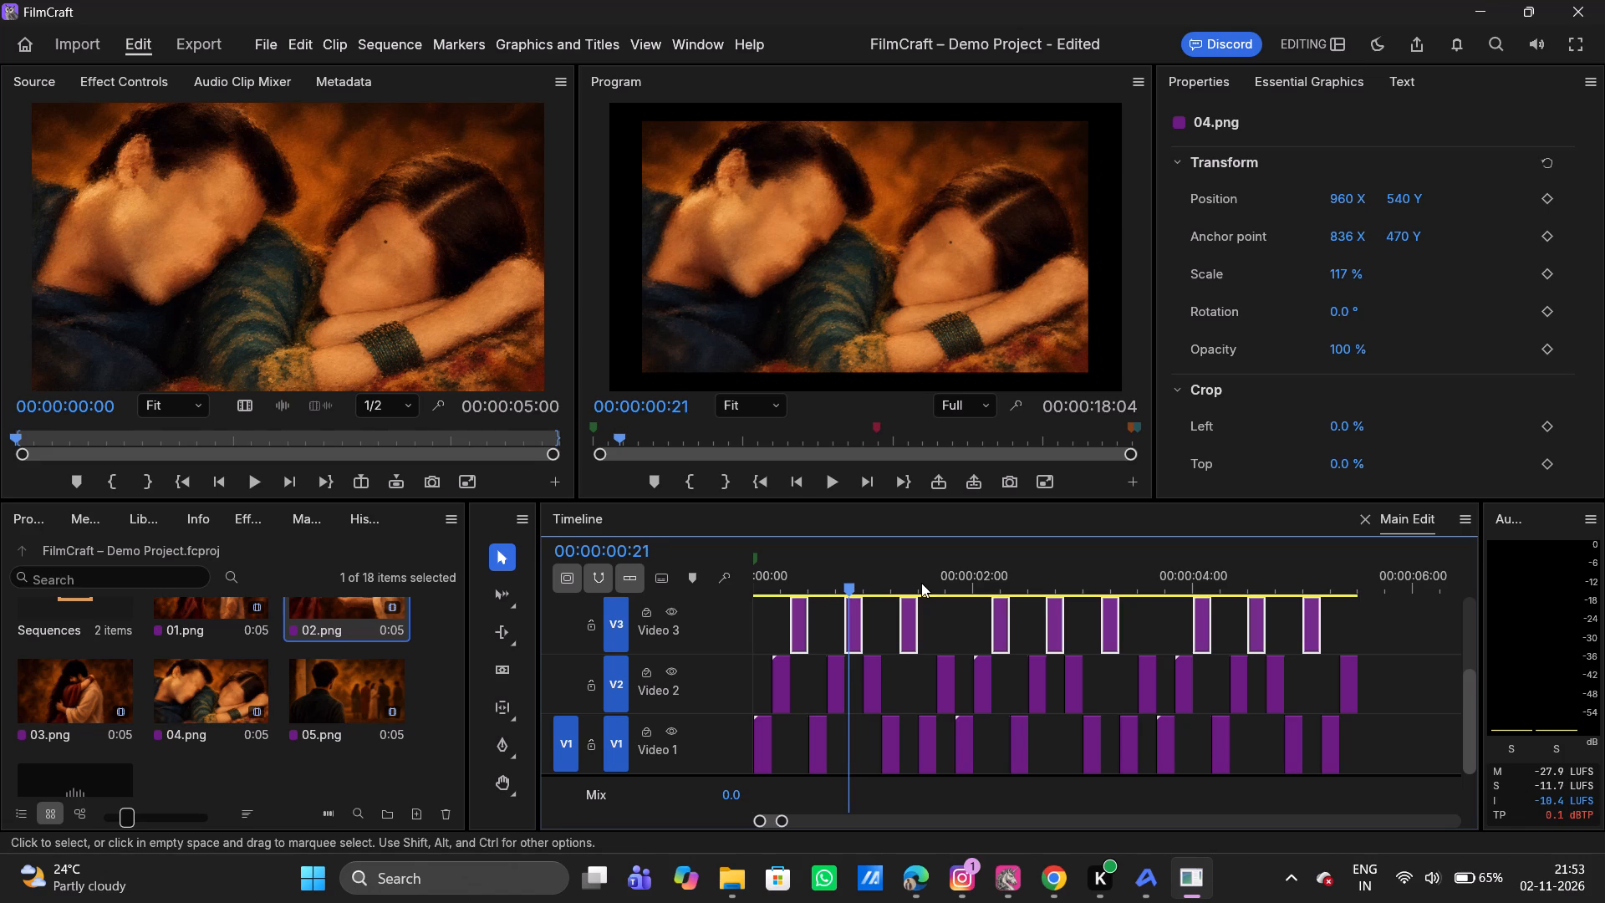
key(Right)
key(Left)
key(Right)
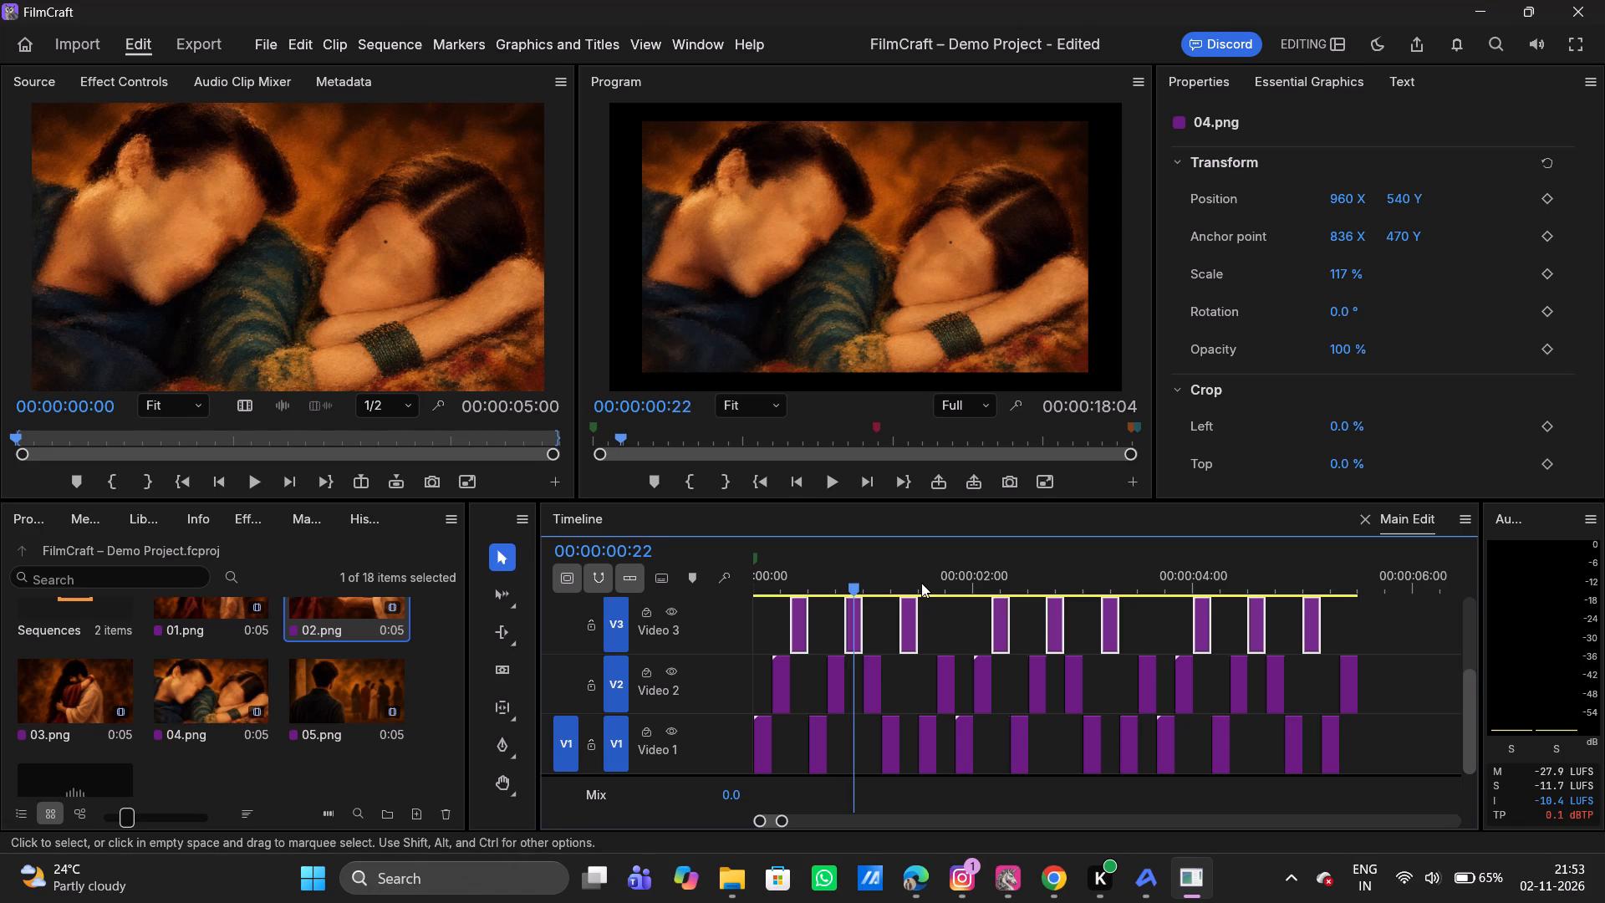
click(910, 694)
click(853, 633)
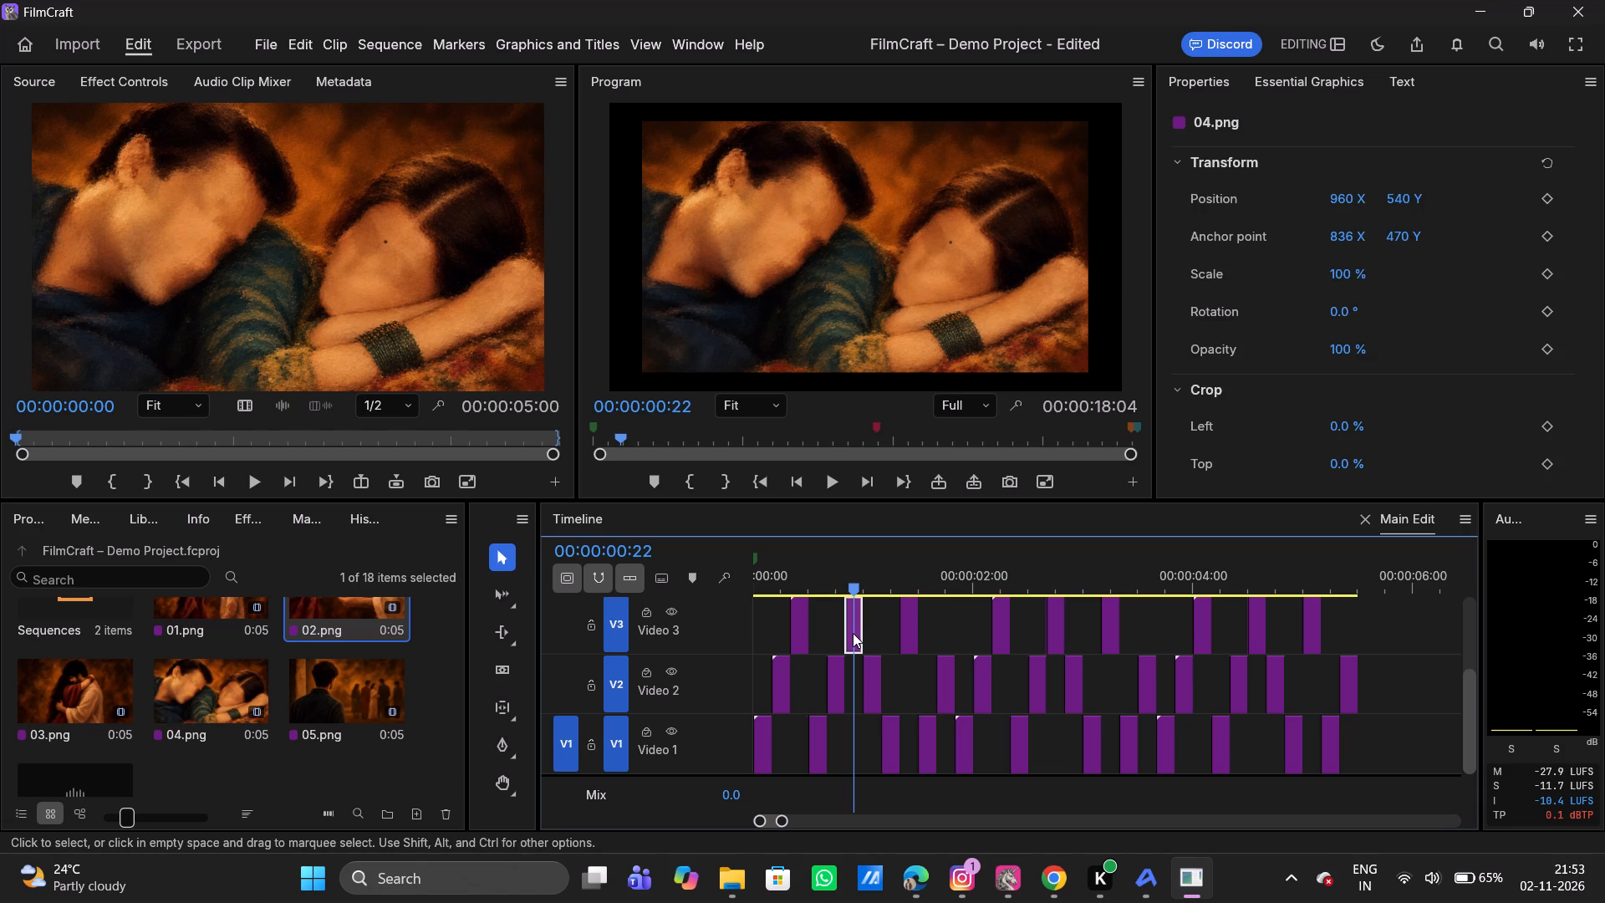
Undo the recent edits, including the added audio and repeated image segments, back to the first group of segments ending before 00:00:02:00.
key(ctrl+z)
key(ctrl+z)
scroll(853, 633, down, 1)
key(ctrl+z)
key(ctrl+z)
key(ctrl+z)
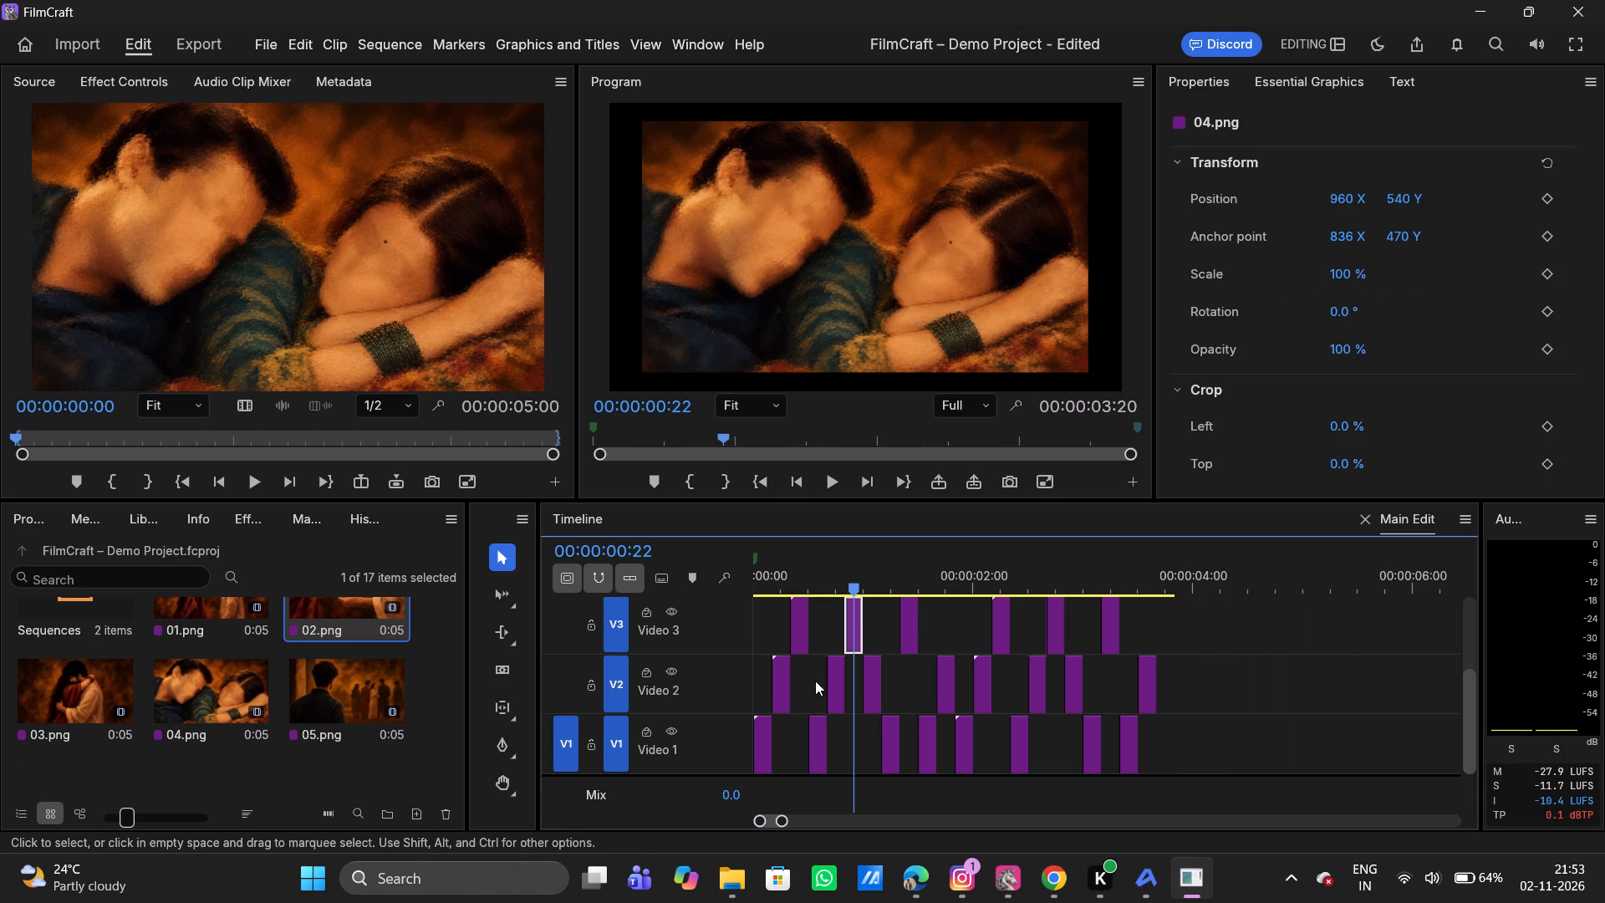
key(ctrl+z)
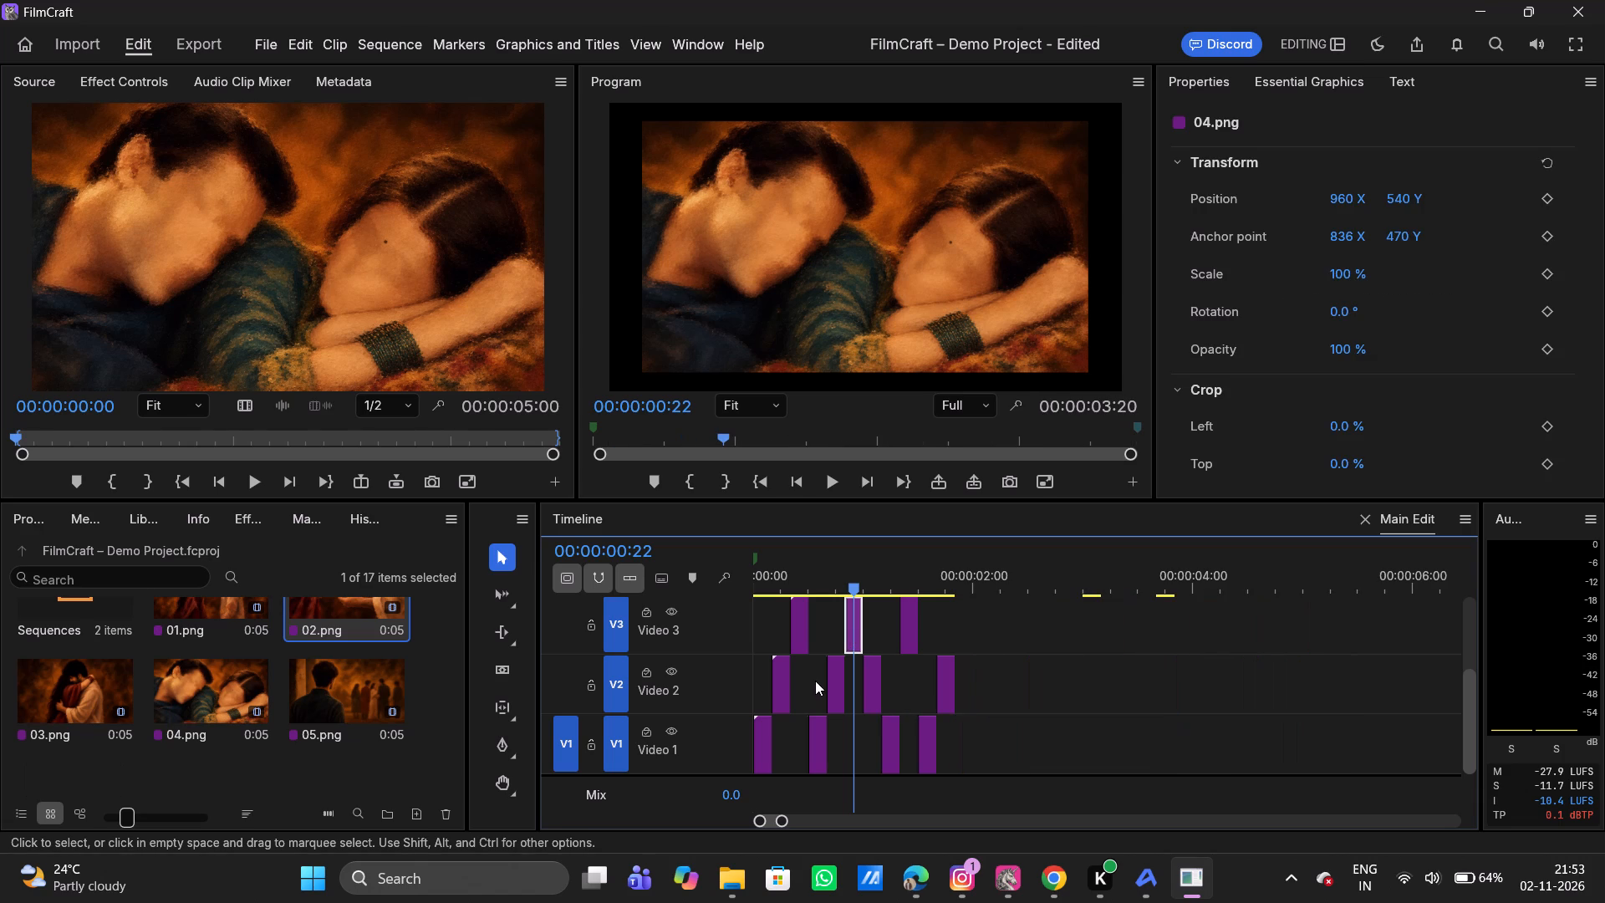
Set the scale of the first 02.png segment on Video 2 to 117%, with the playhead at 00:00:00:08.
click(995, 694)
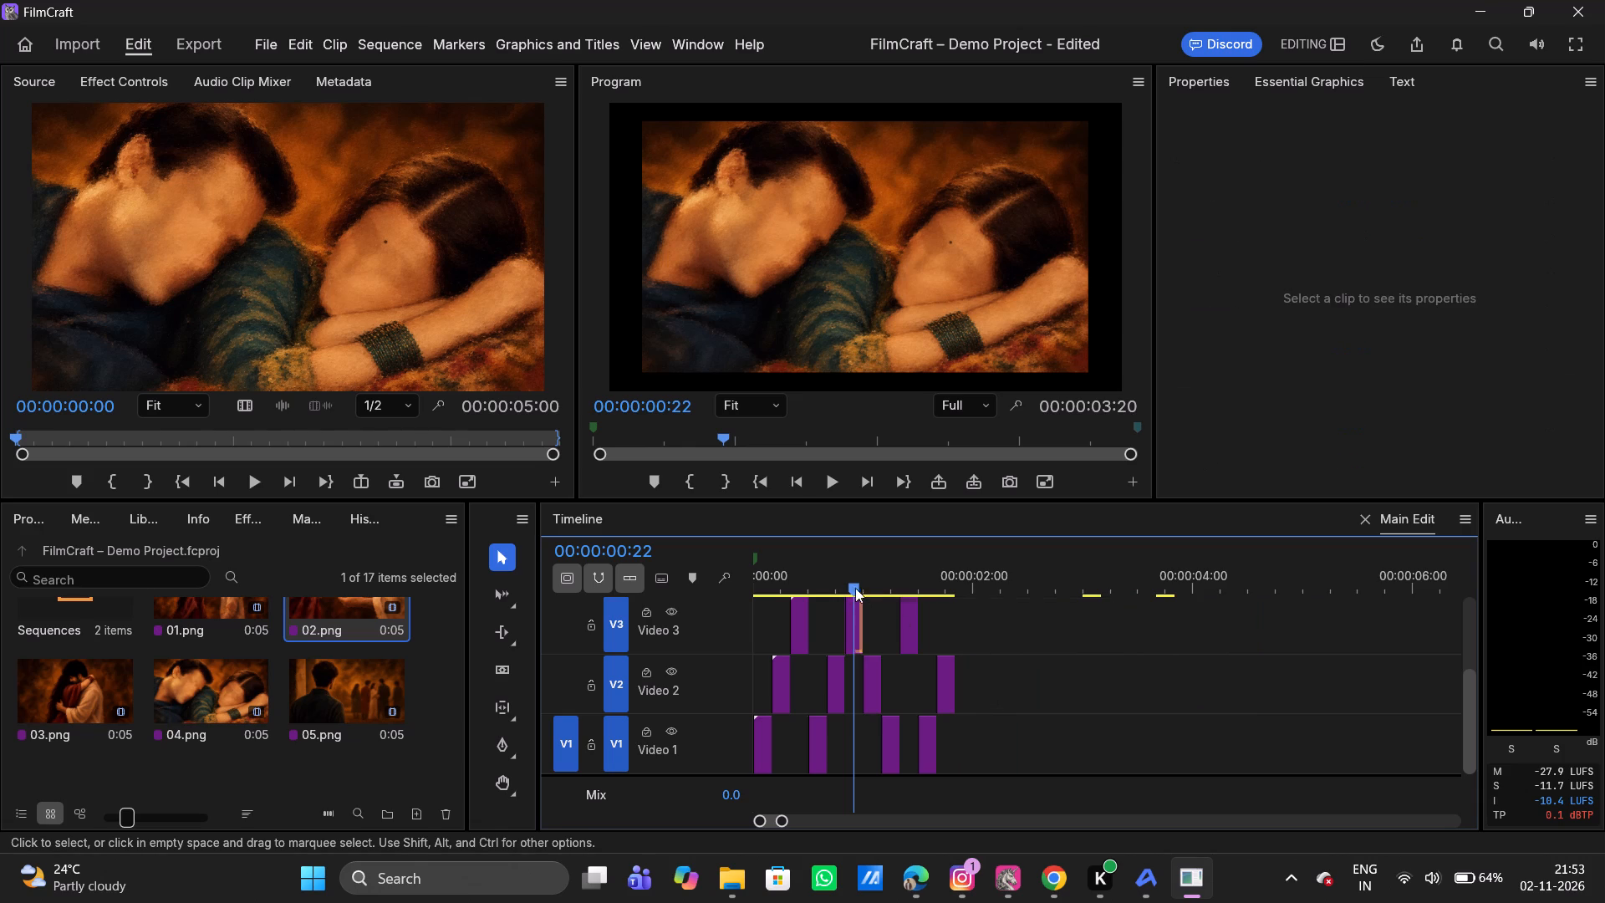
drag(852, 584, 776, 587)
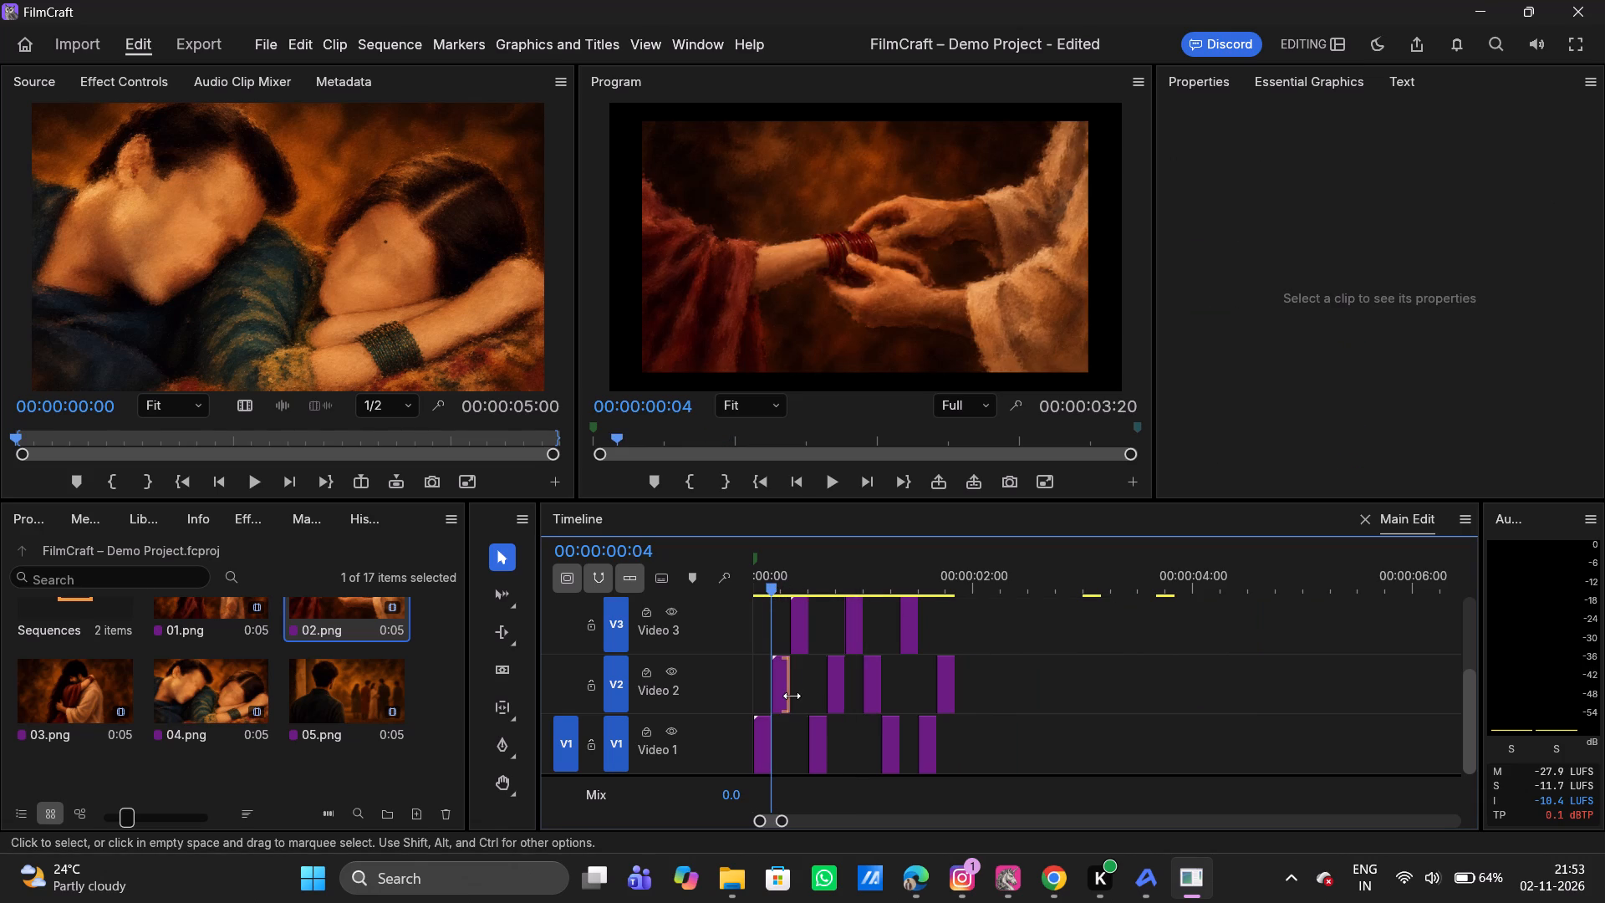
key(Right)
key(Right)
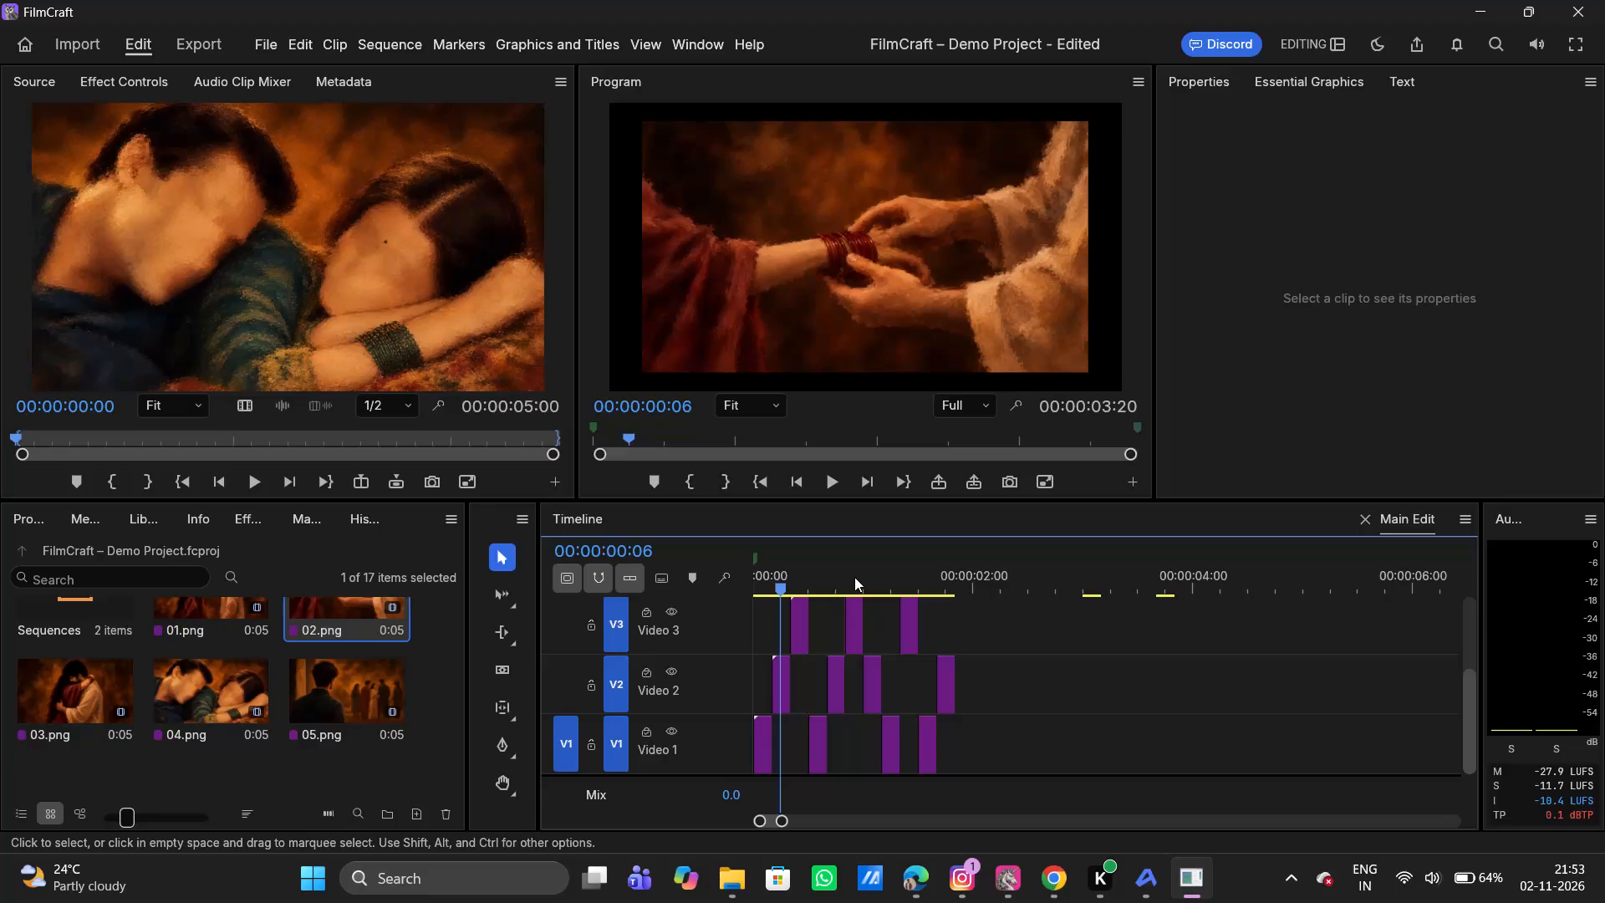
click(779, 691)
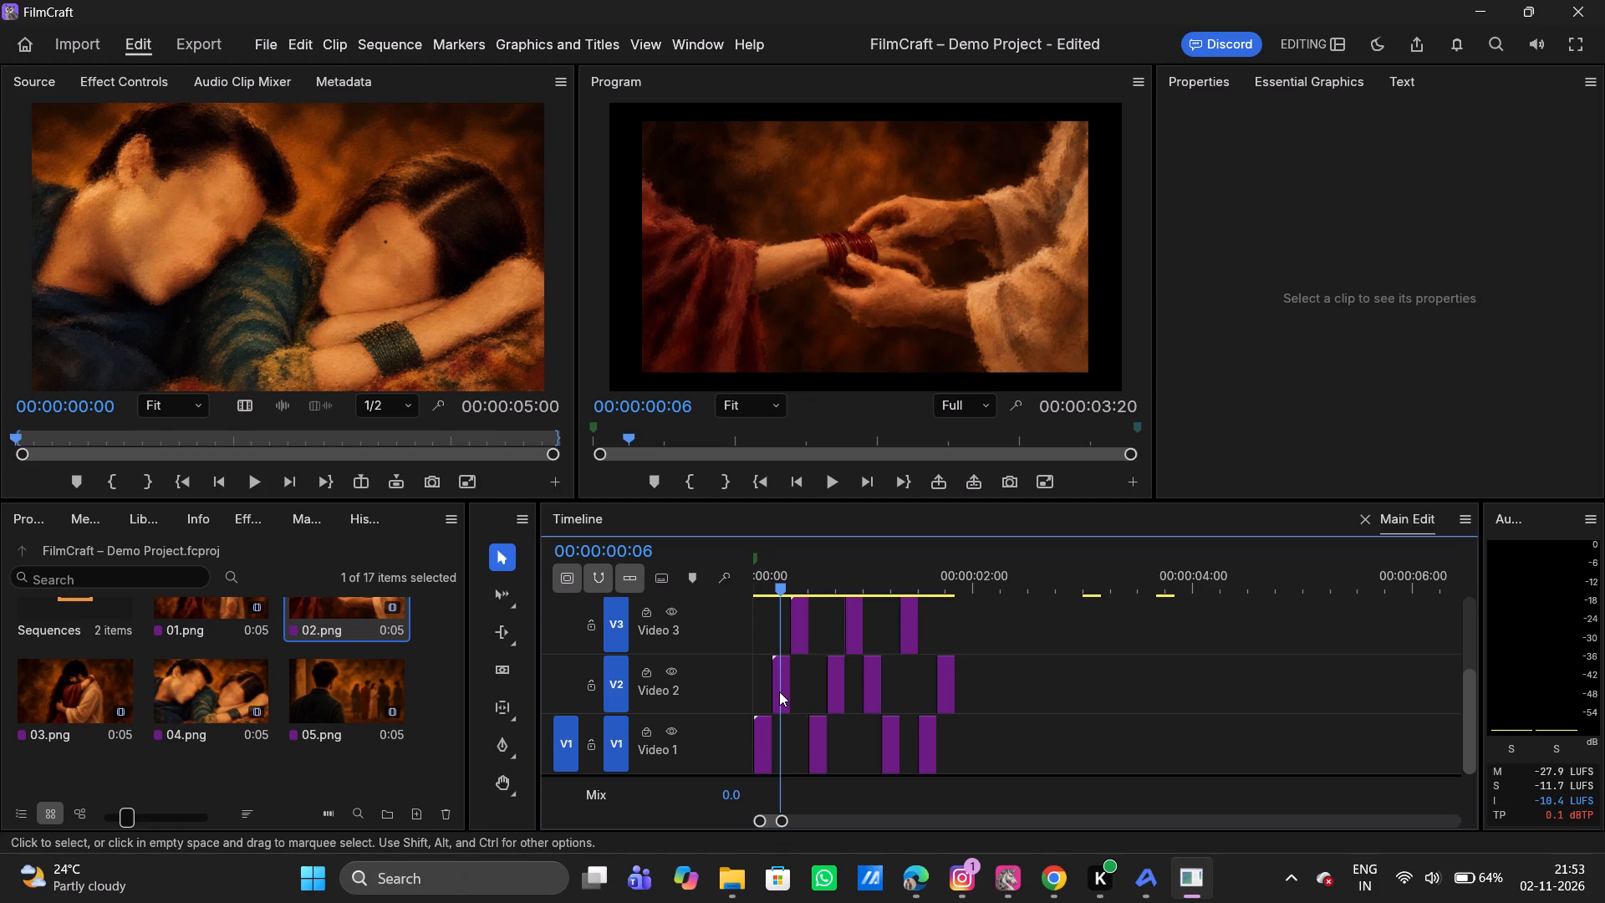
key(Up)
key(Right)
key(Up)
key(Down)
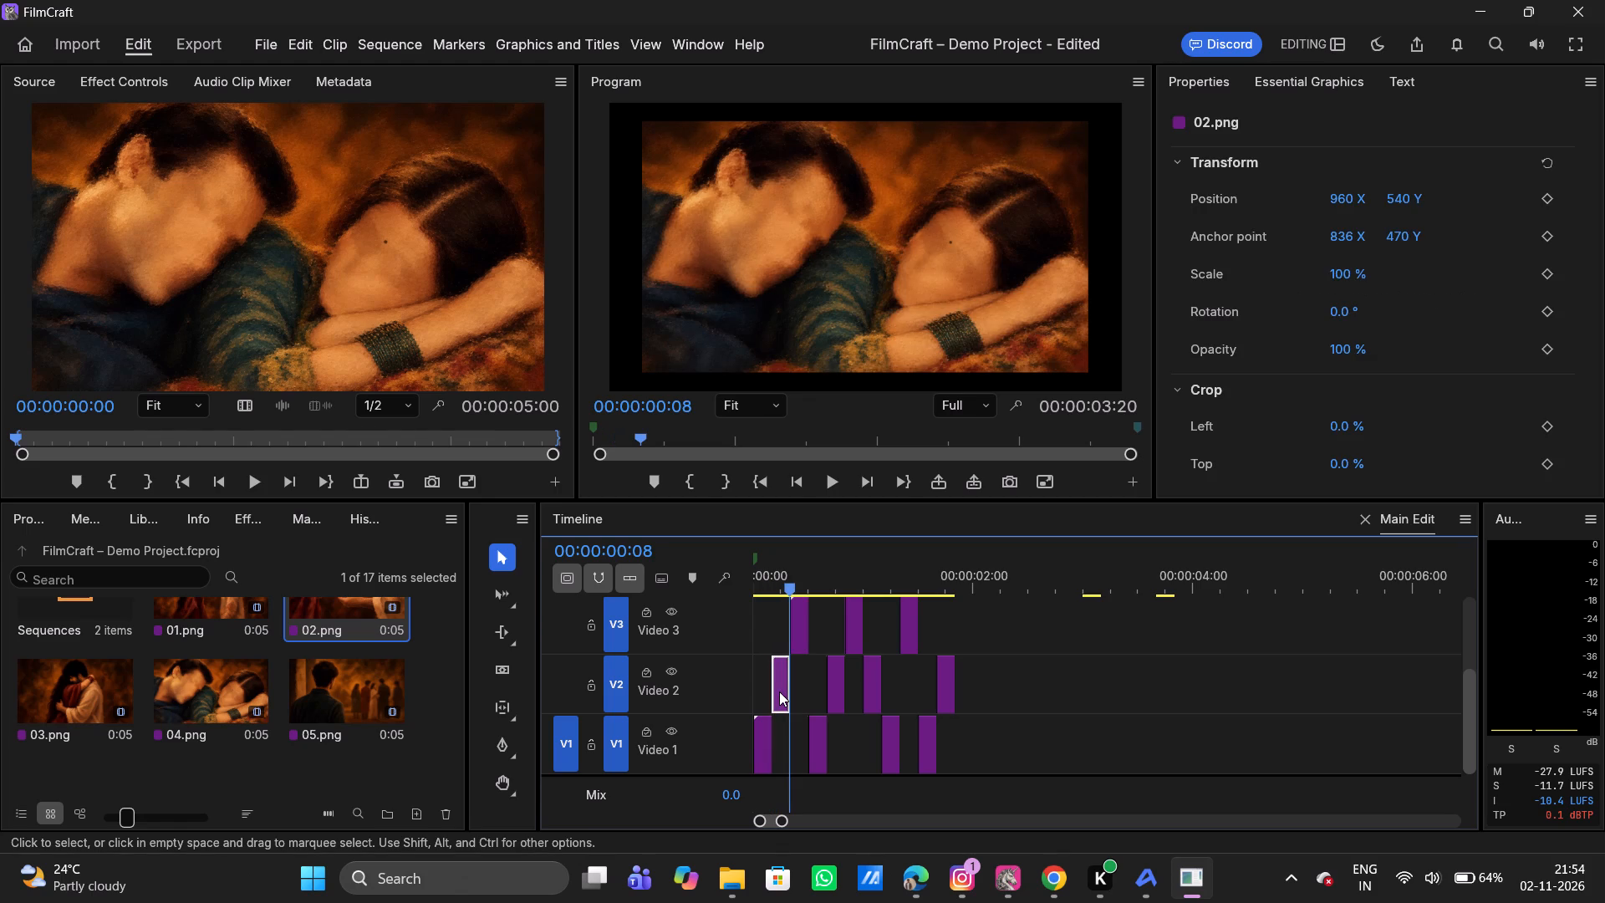
key(Up)
key(Down)
key(Down)
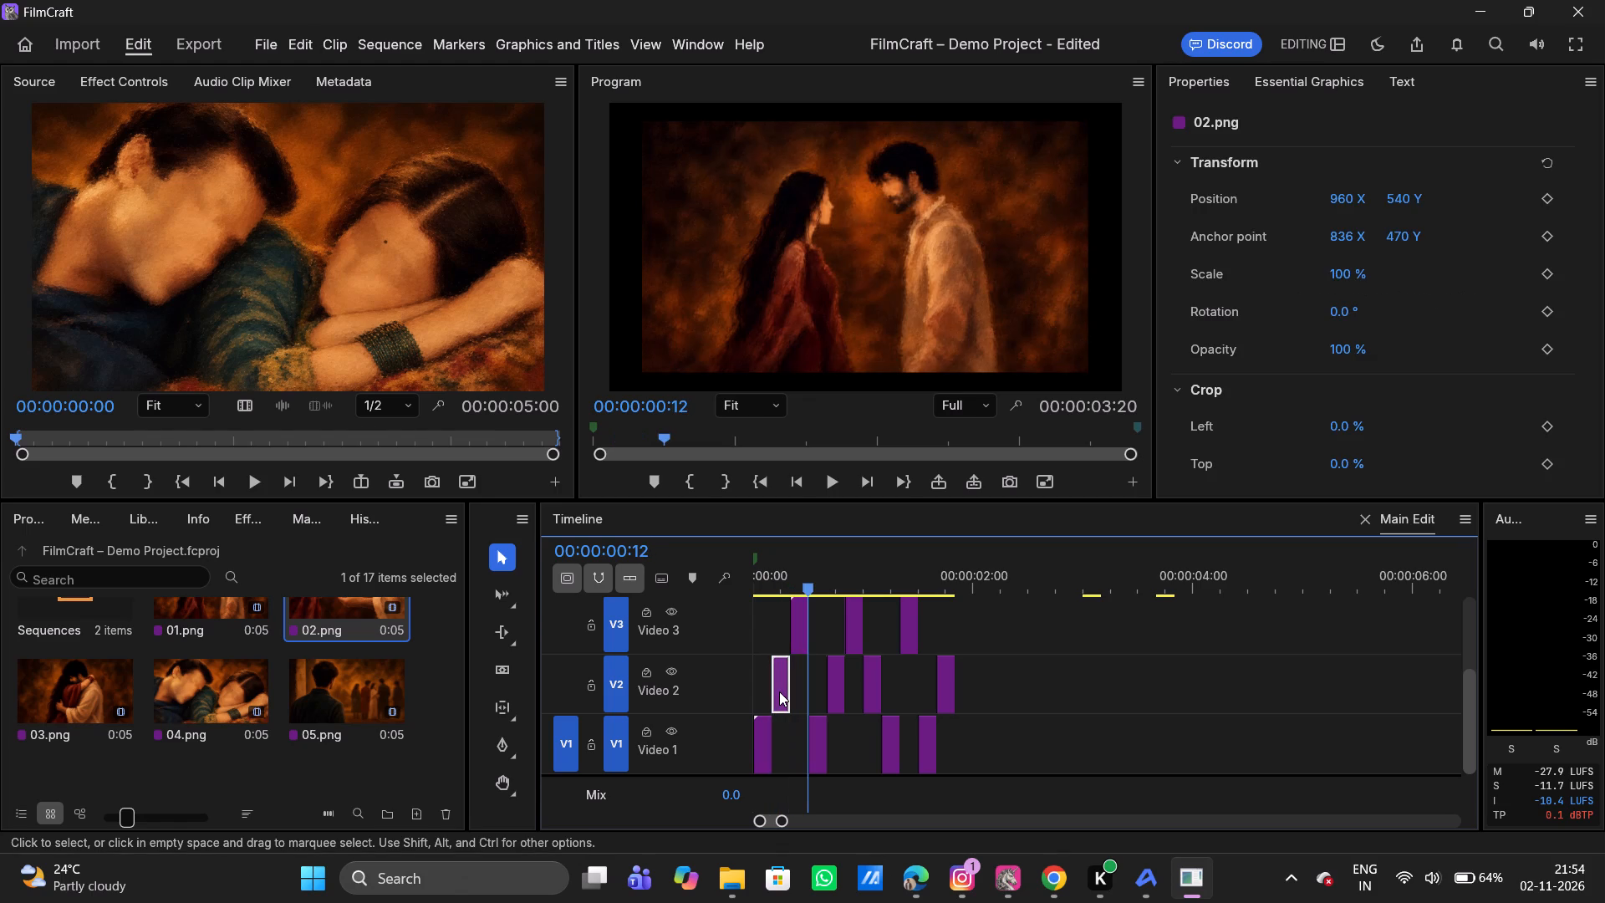
key(Up)
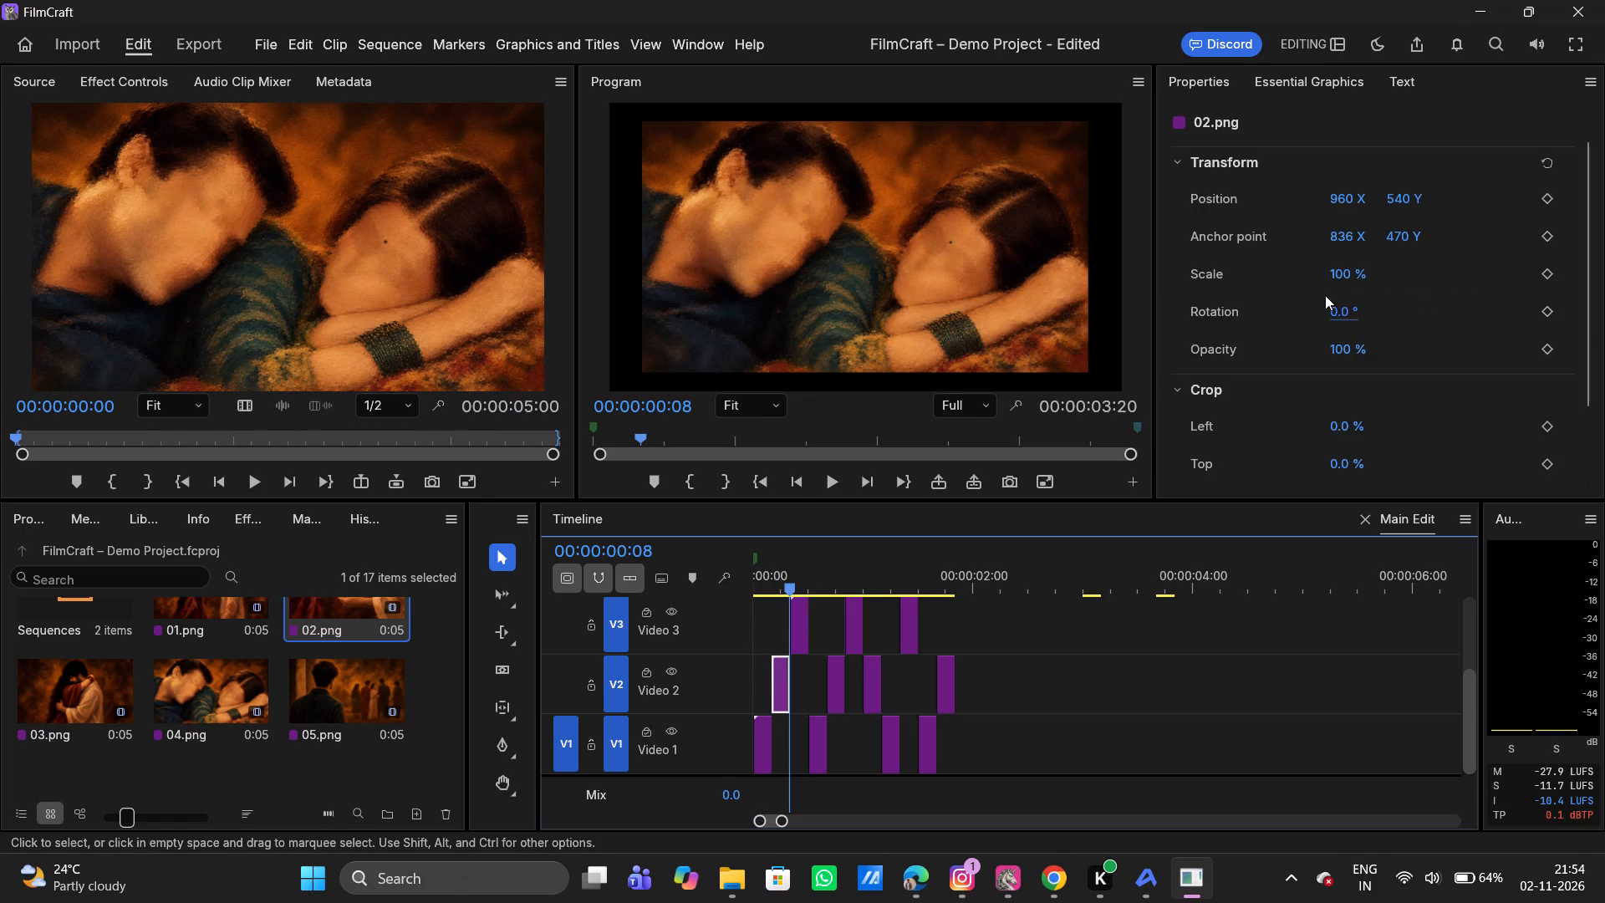
click(1343, 280)
key(Right)
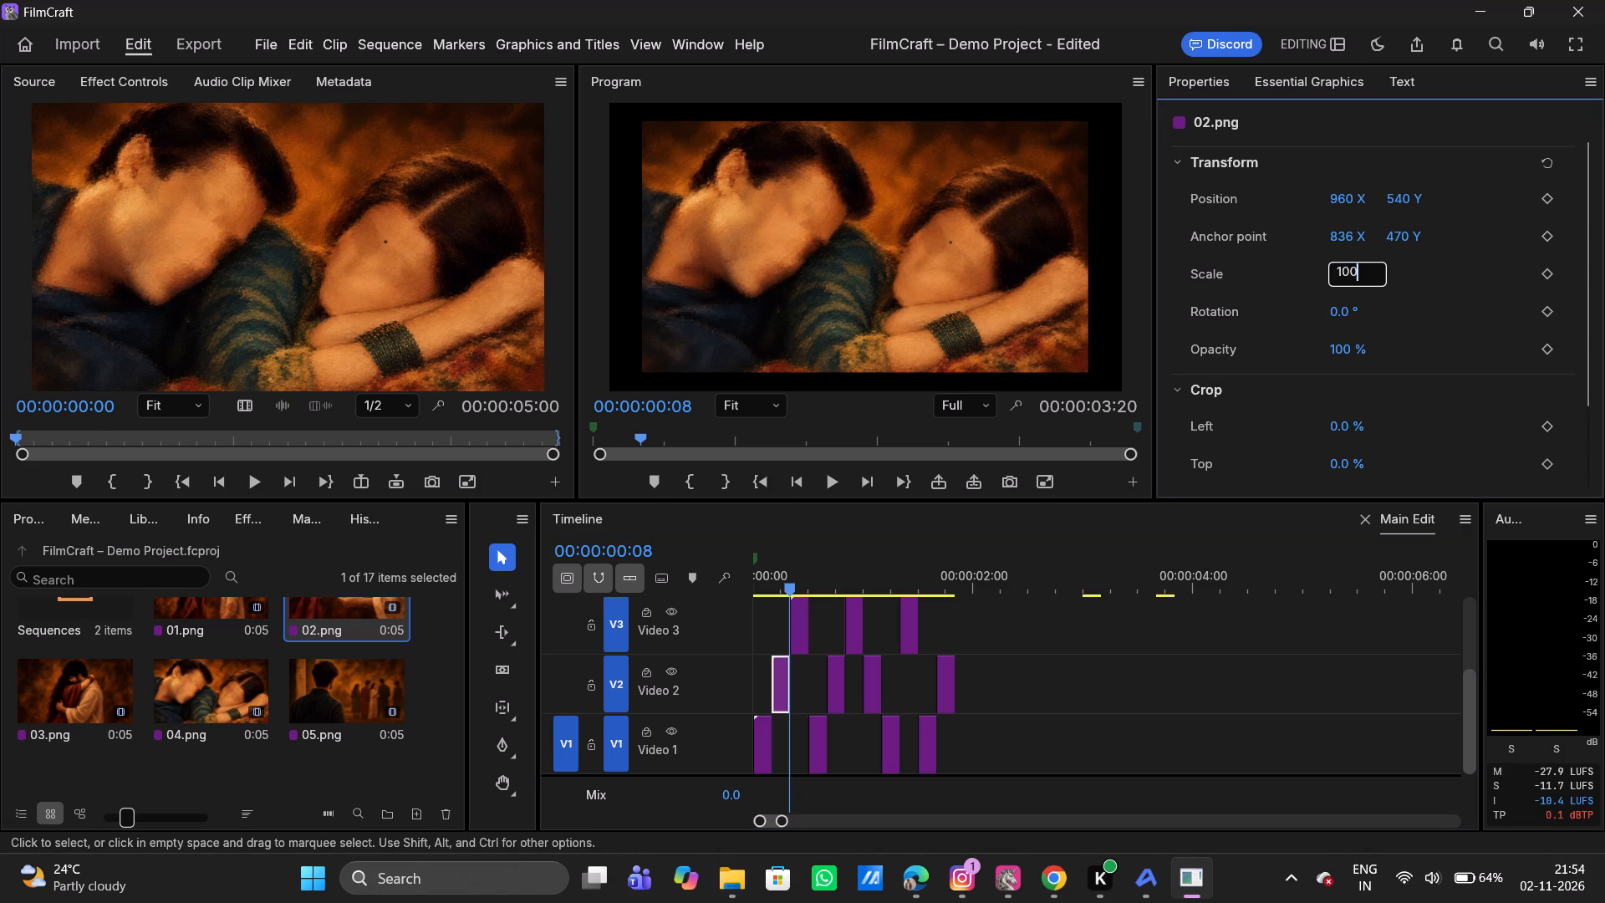
key(BackSpace)
key(BackSpace)
text(17)
key(Return)
Set the scale of the first 04.png segment on Video 3 to 117%, with the playhead at 00:00:00:12.
key(Up)
key(Down)
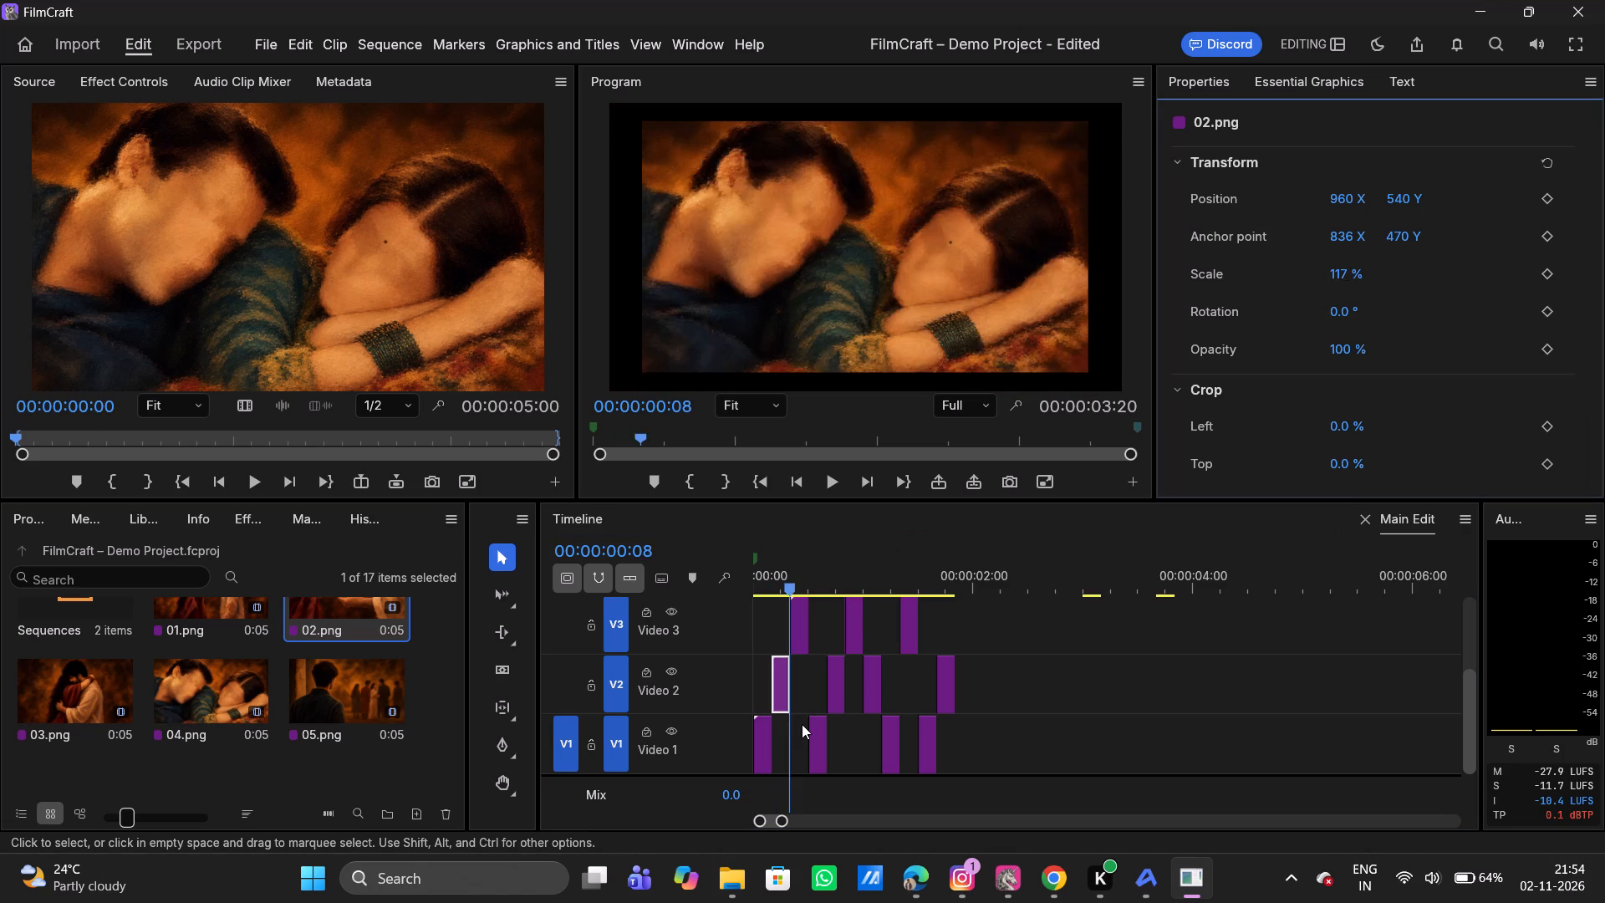
key(Down)
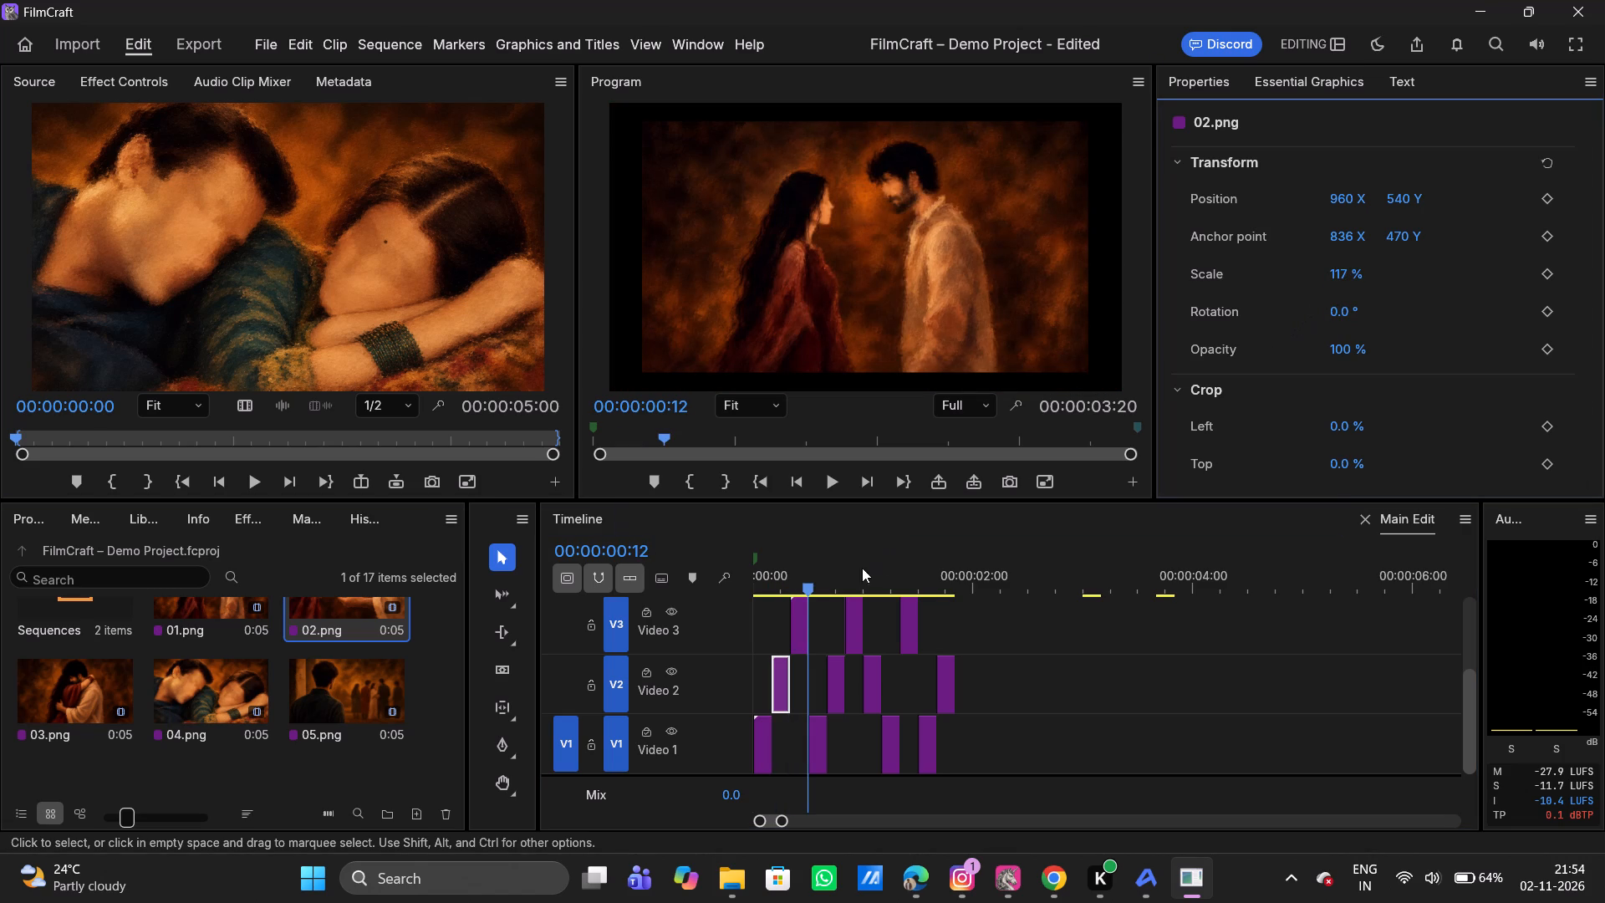
click(799, 627)
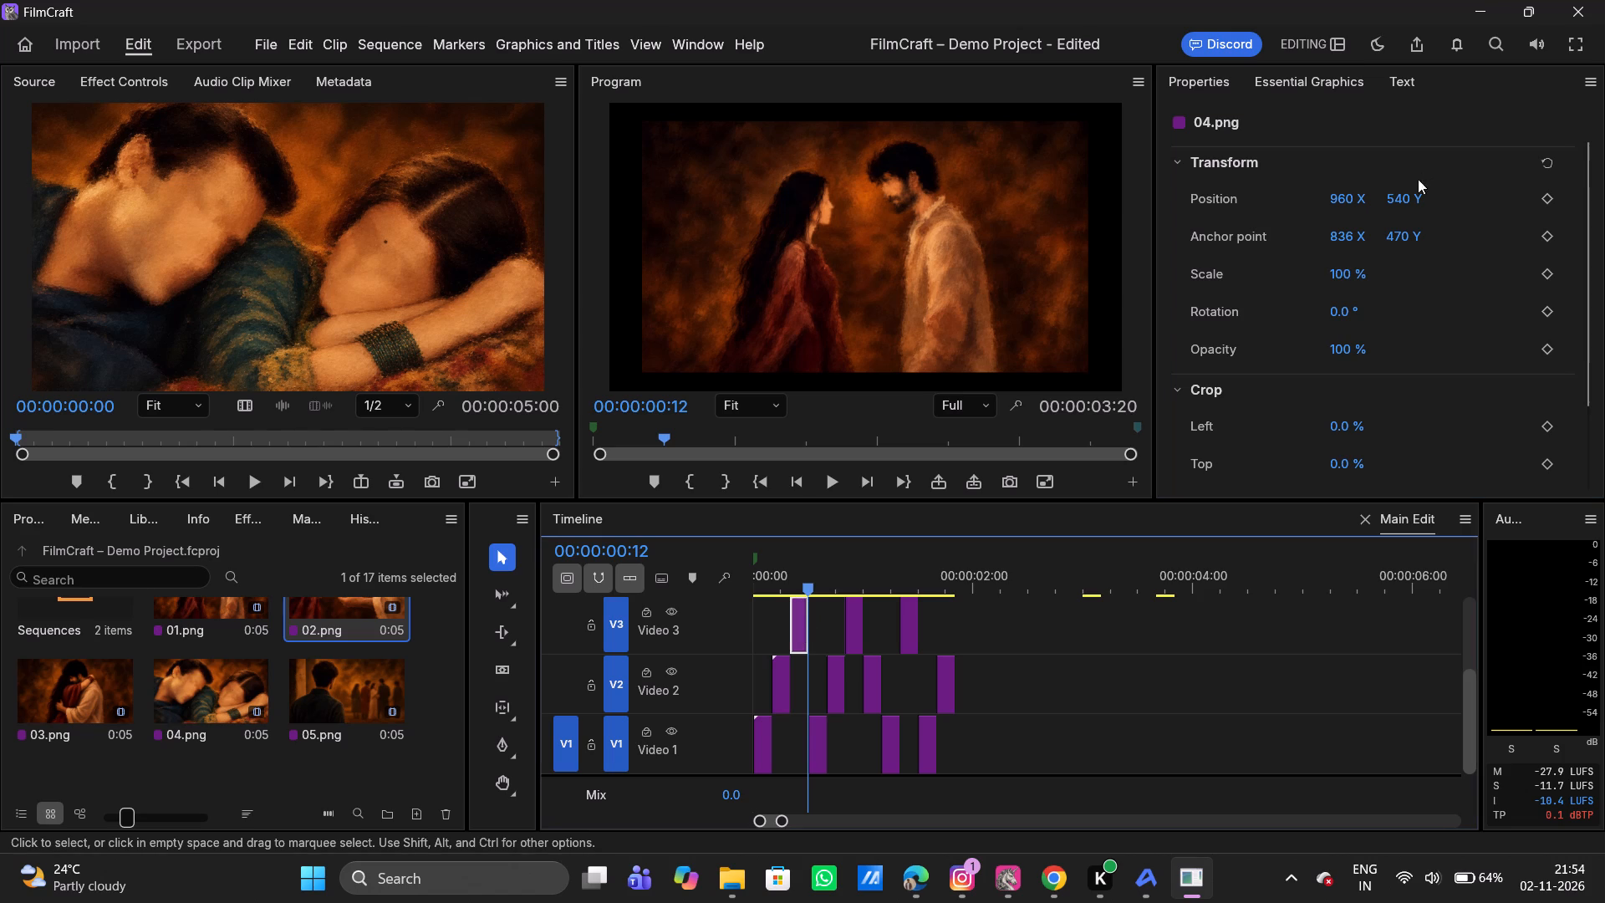
double_click(1343, 280)
key(BackSpace)
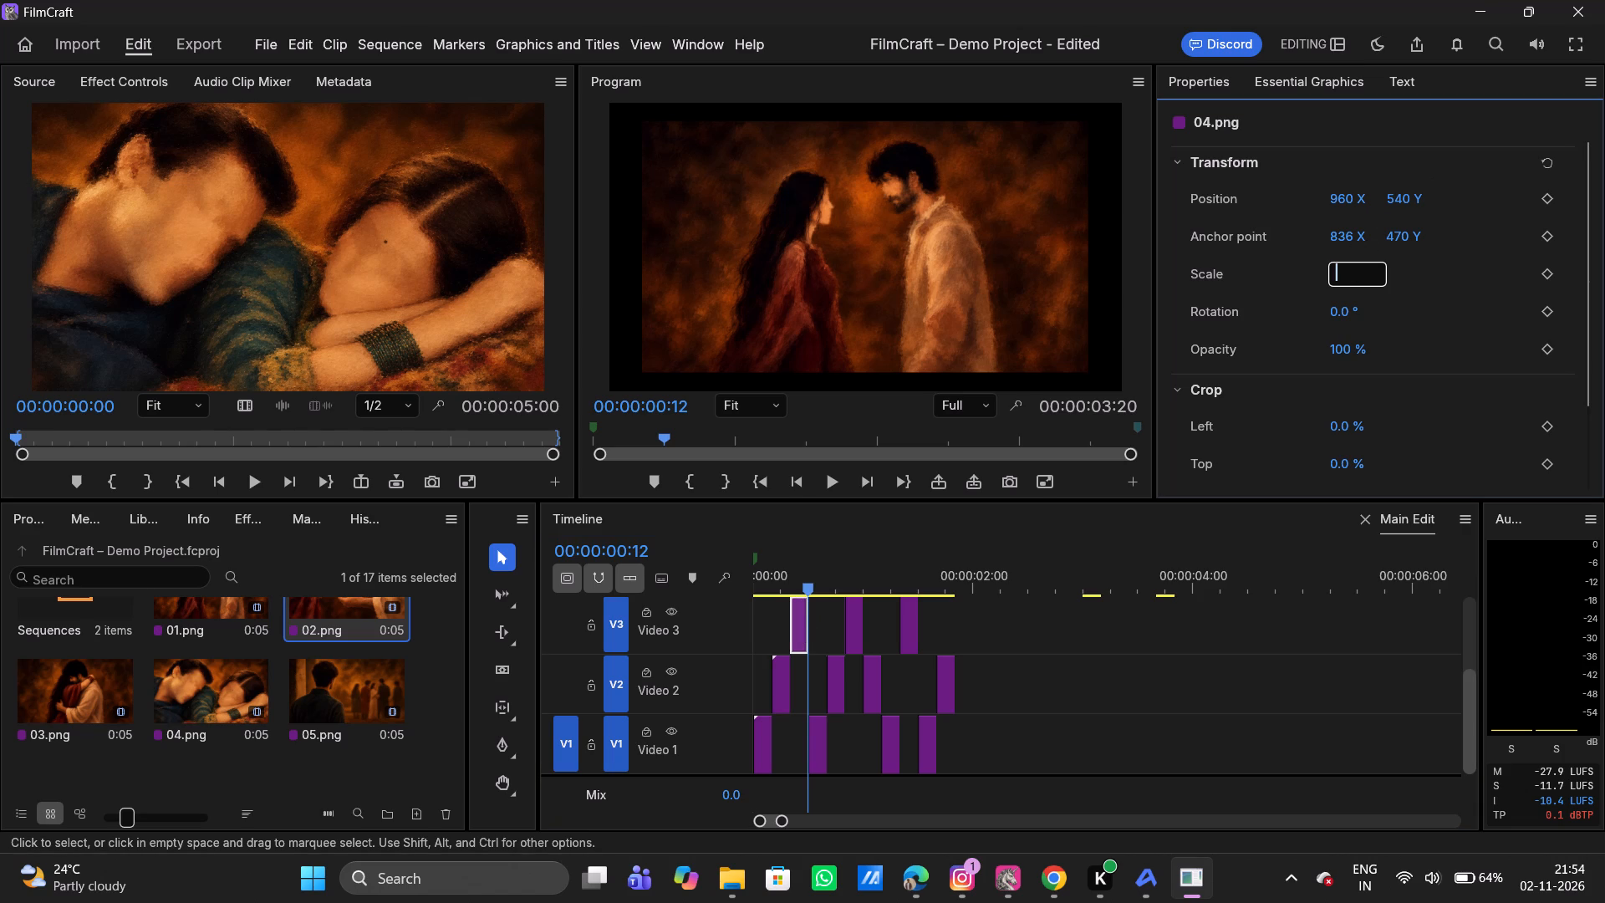
text(117)
key(Return)
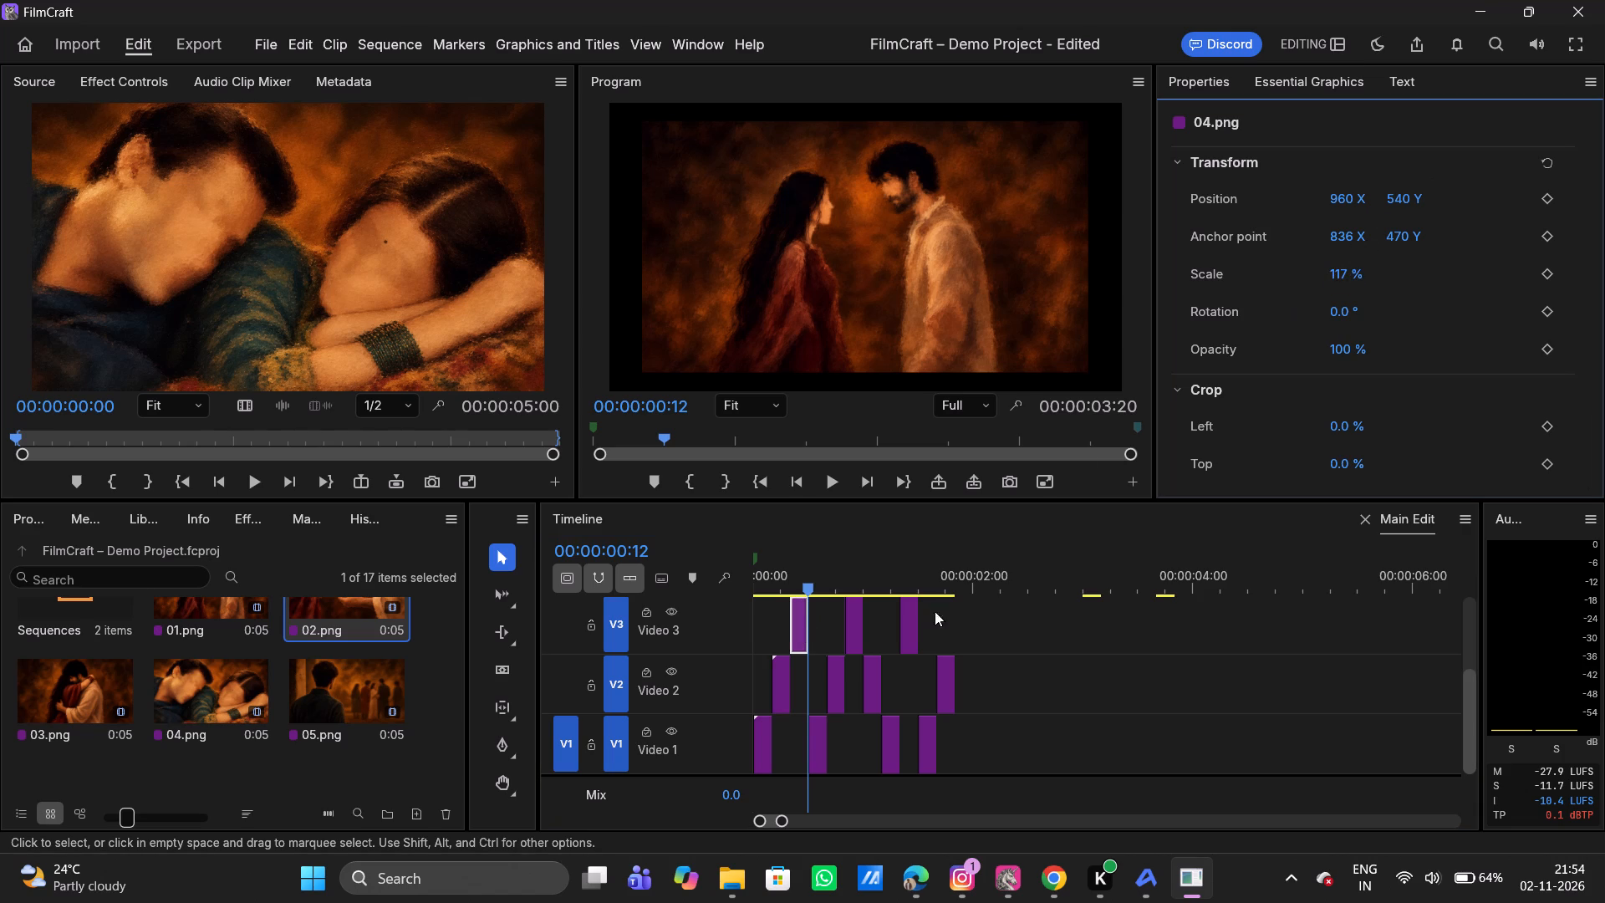
Check the framing of the first rescaled segments by stepping the playhead through the cuts at 00:00:00:04, 00:00:00:08 and 00:00:00:12.
key(Up)
key(Down)
key(Up)
key(Down)
key(Down)
key(Up)
click(772, 582)
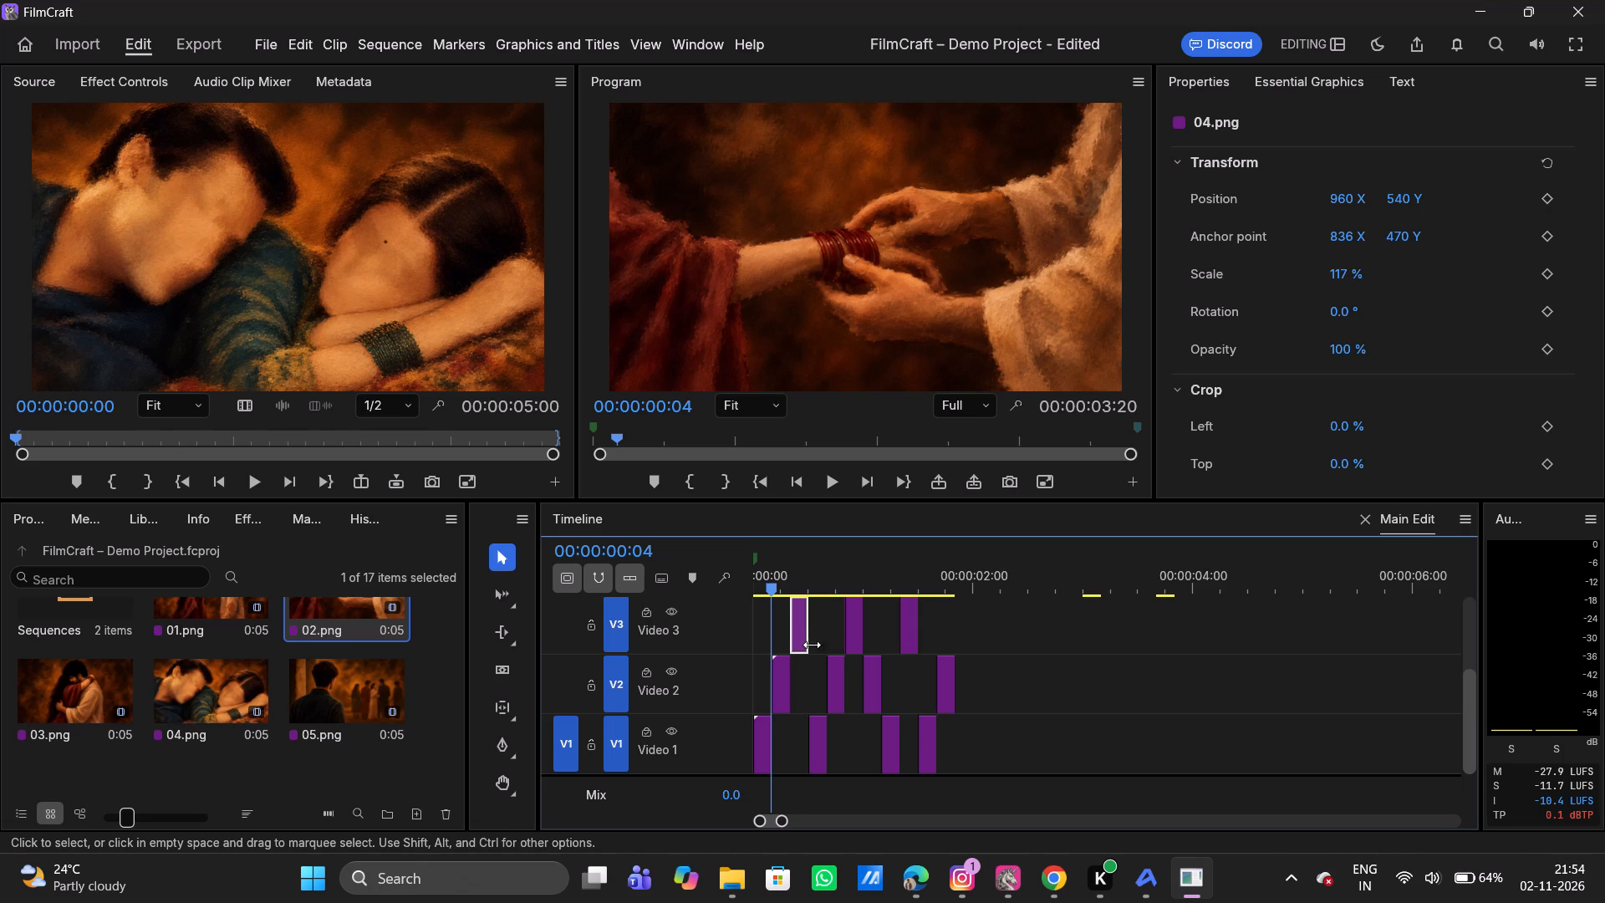
key(Up)
key(Down)
key(Down)
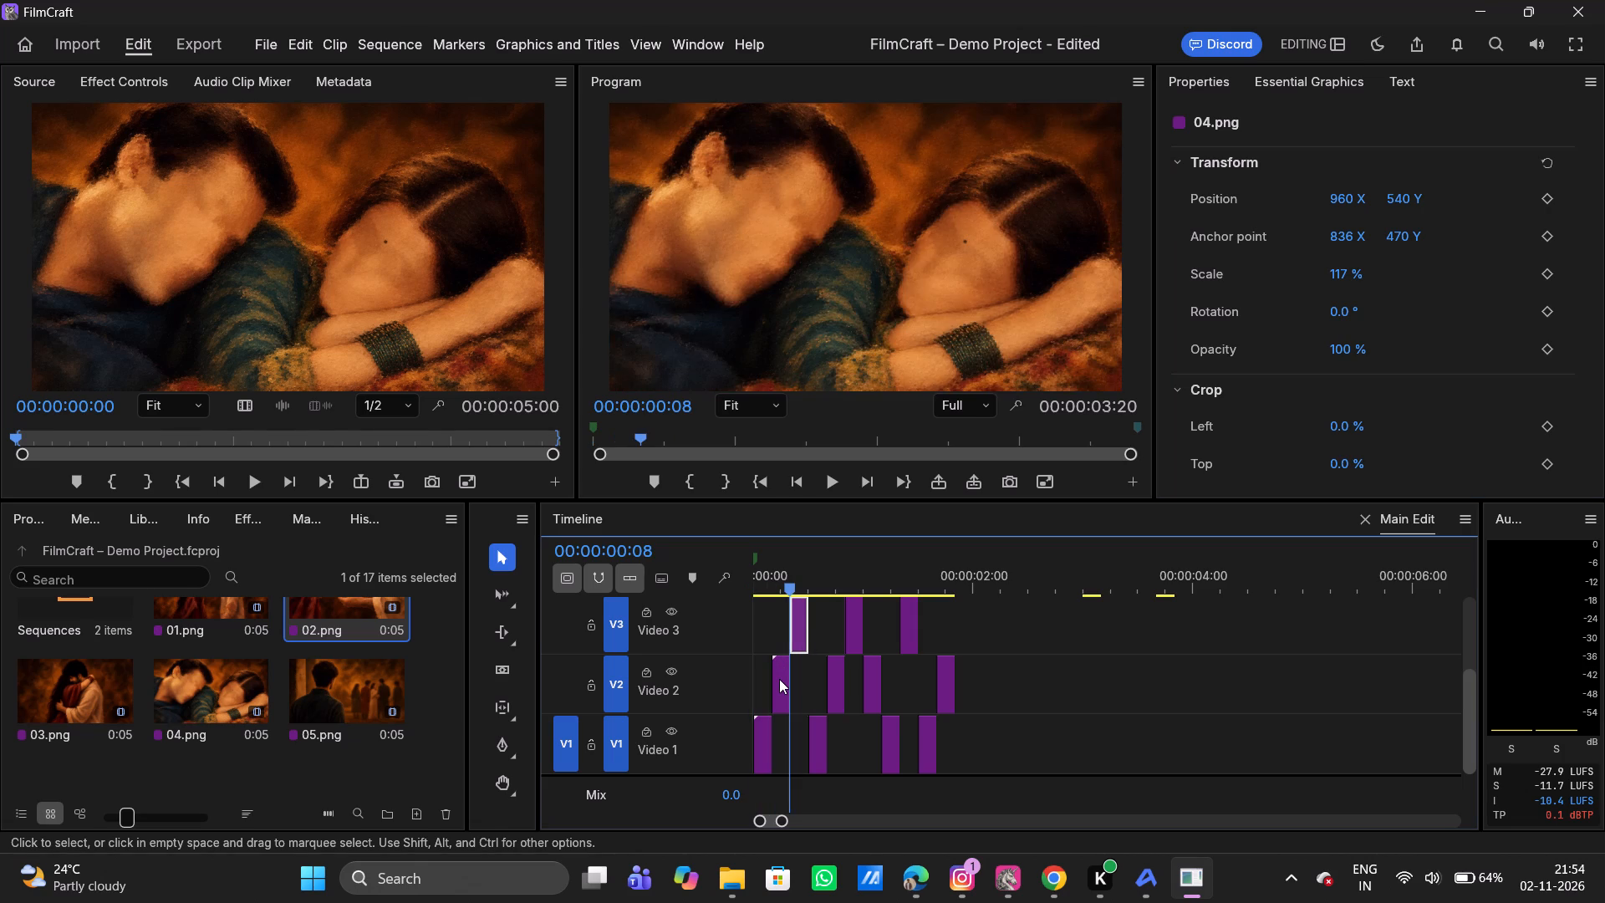
key(Down)
key(Up)
key(Up)
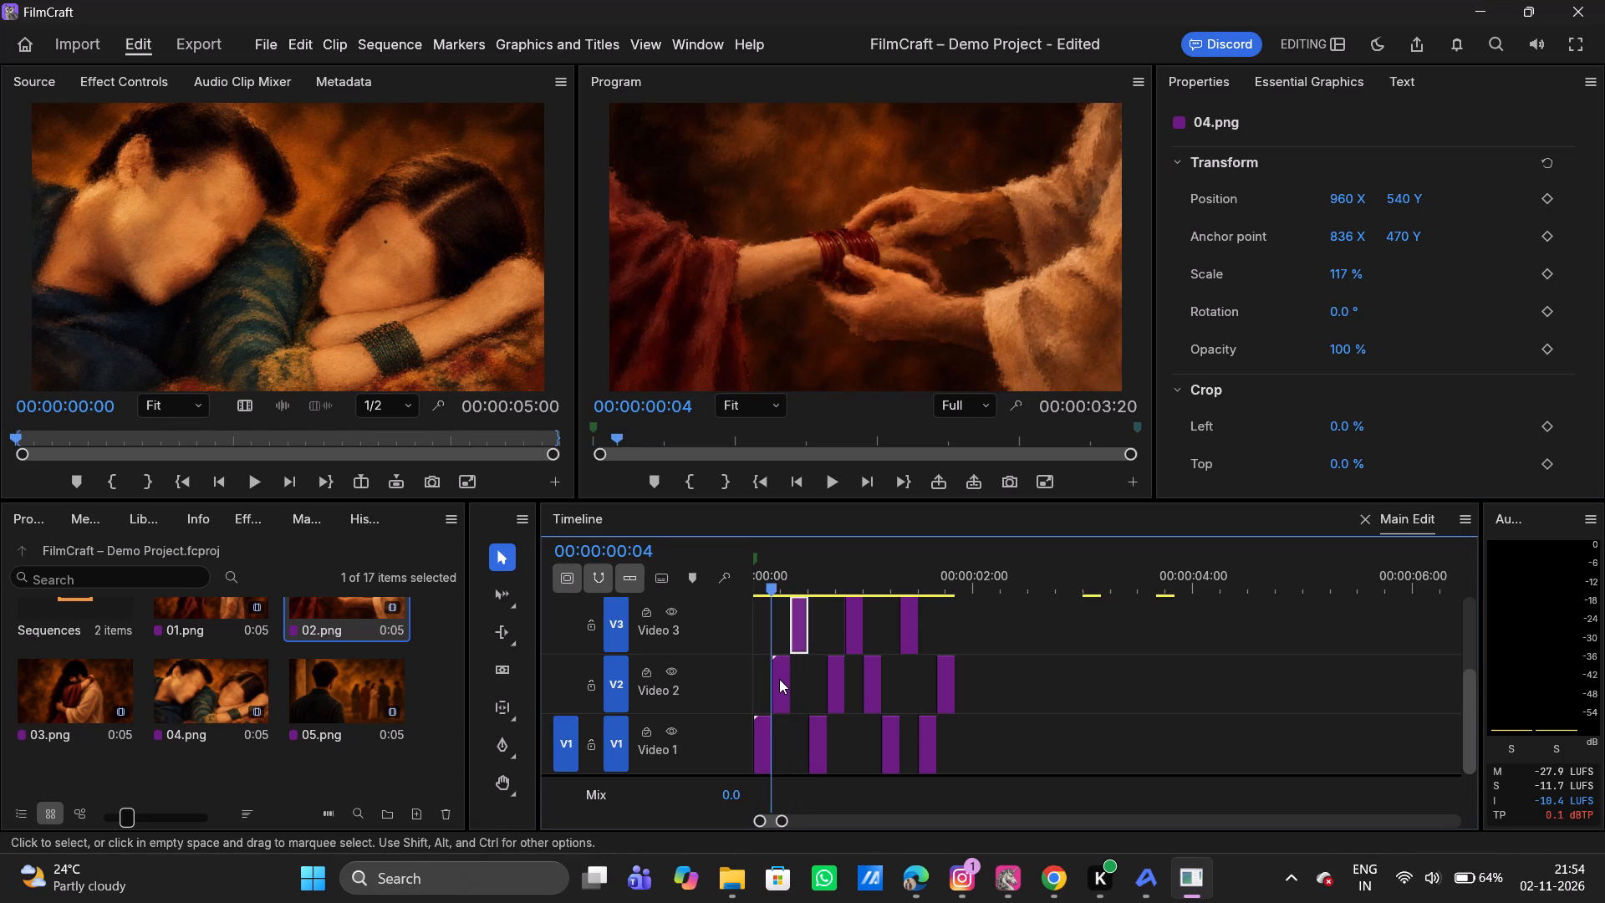
key(Down)
key(Down)
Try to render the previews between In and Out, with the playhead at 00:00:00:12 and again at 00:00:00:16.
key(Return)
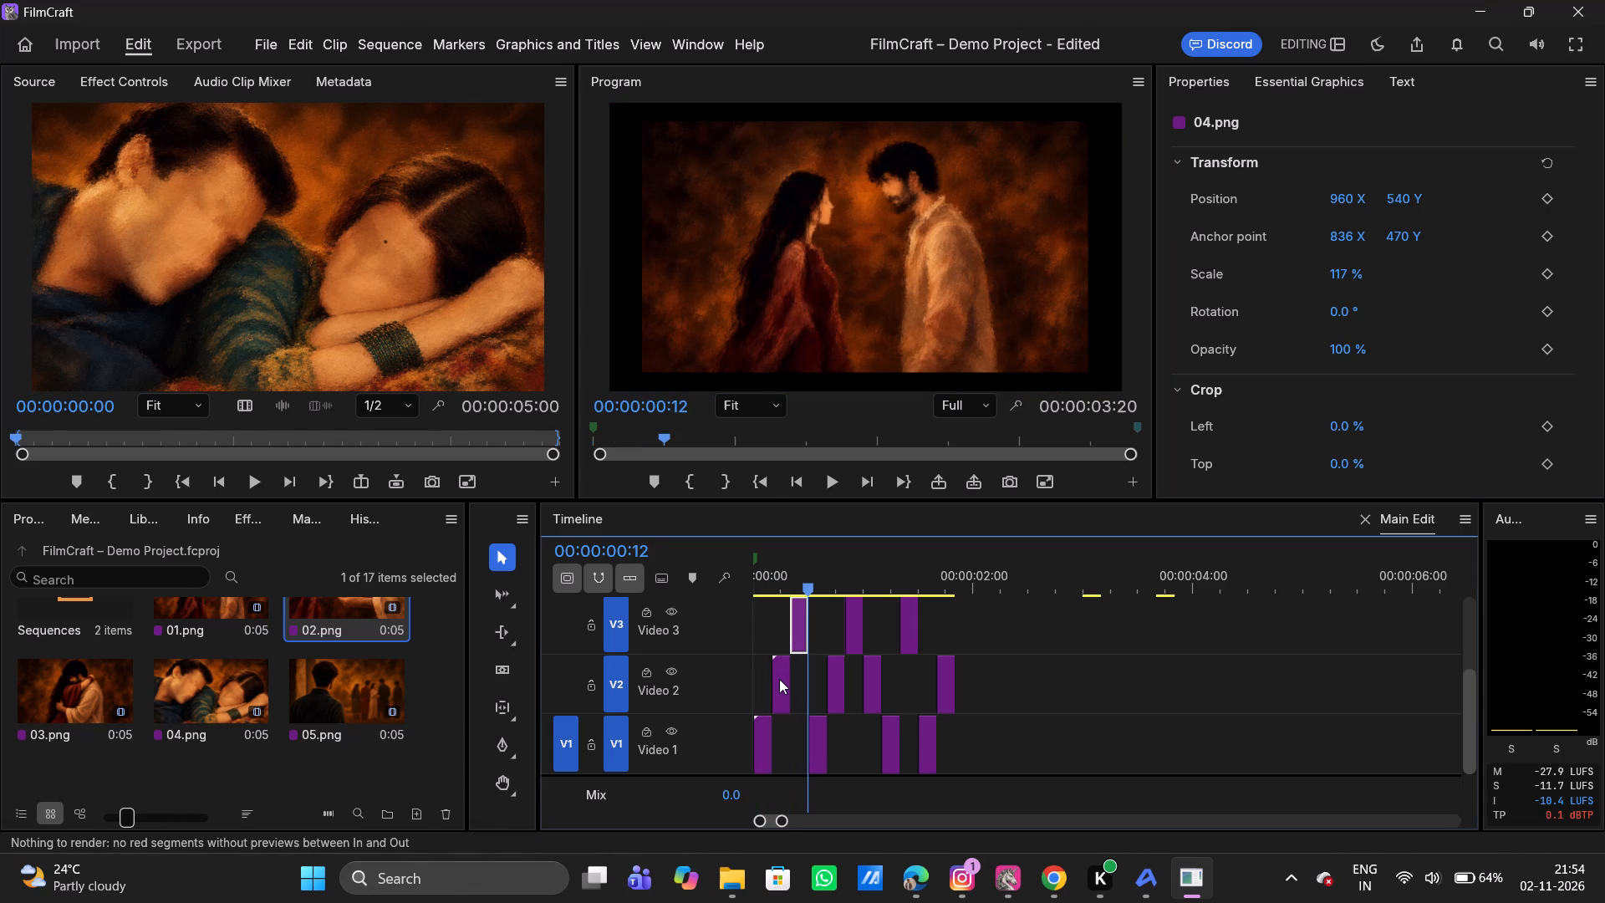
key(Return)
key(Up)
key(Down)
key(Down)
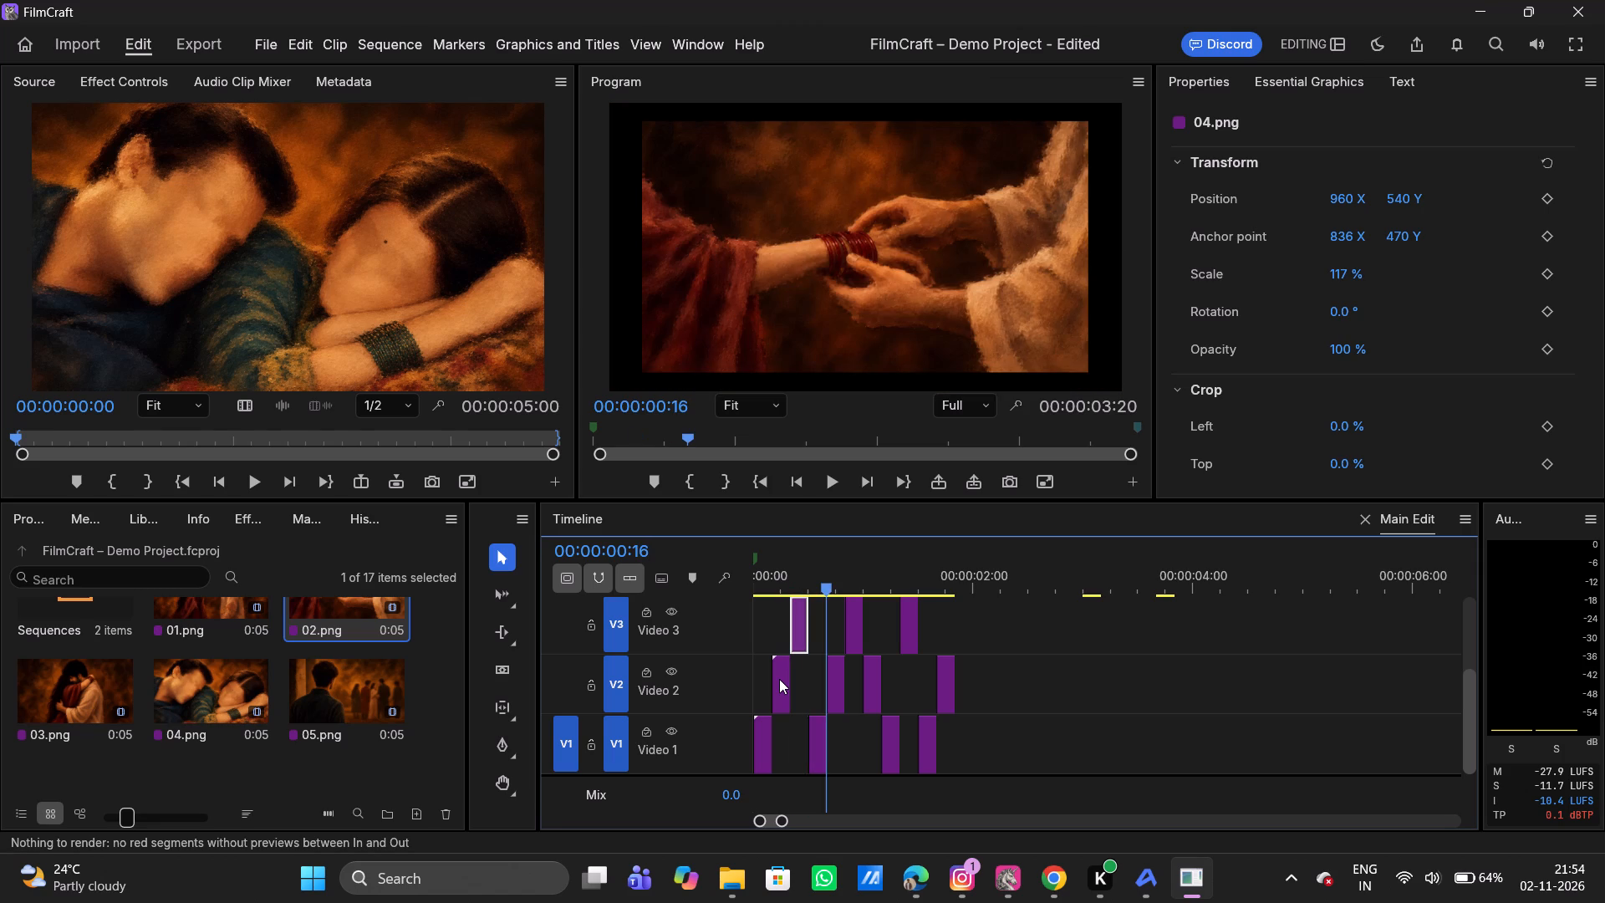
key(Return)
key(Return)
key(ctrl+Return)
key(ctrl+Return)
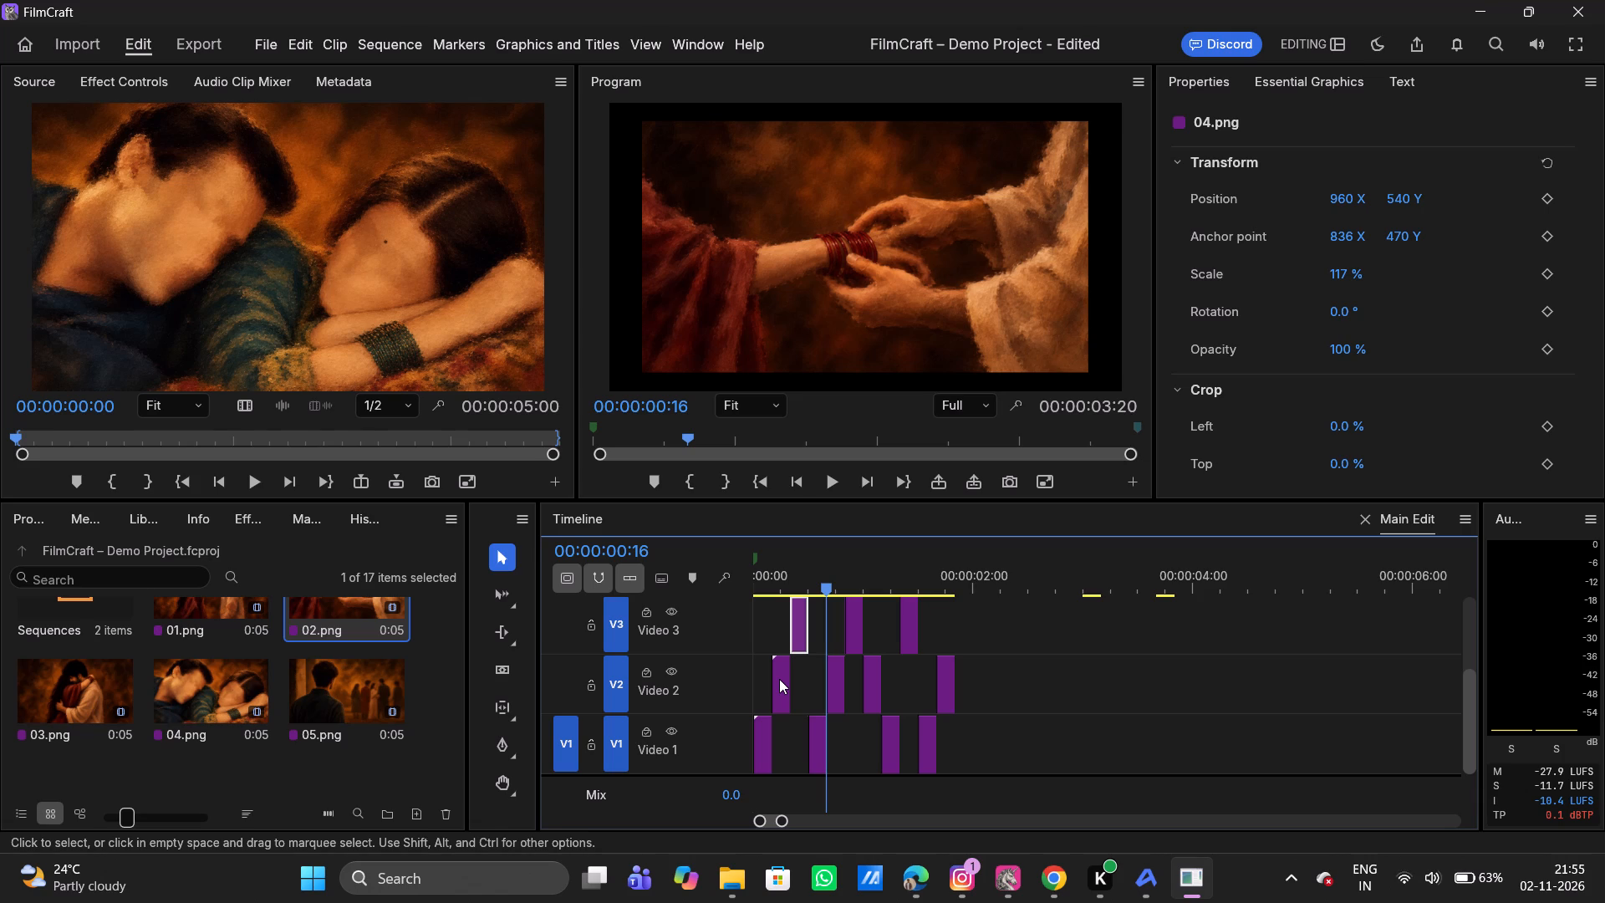
Set the scale of the second 01.png segment on Video 1 to 117%, with the playhead at 00:00:00:12.
key(v)
key(v)
click(816, 745)
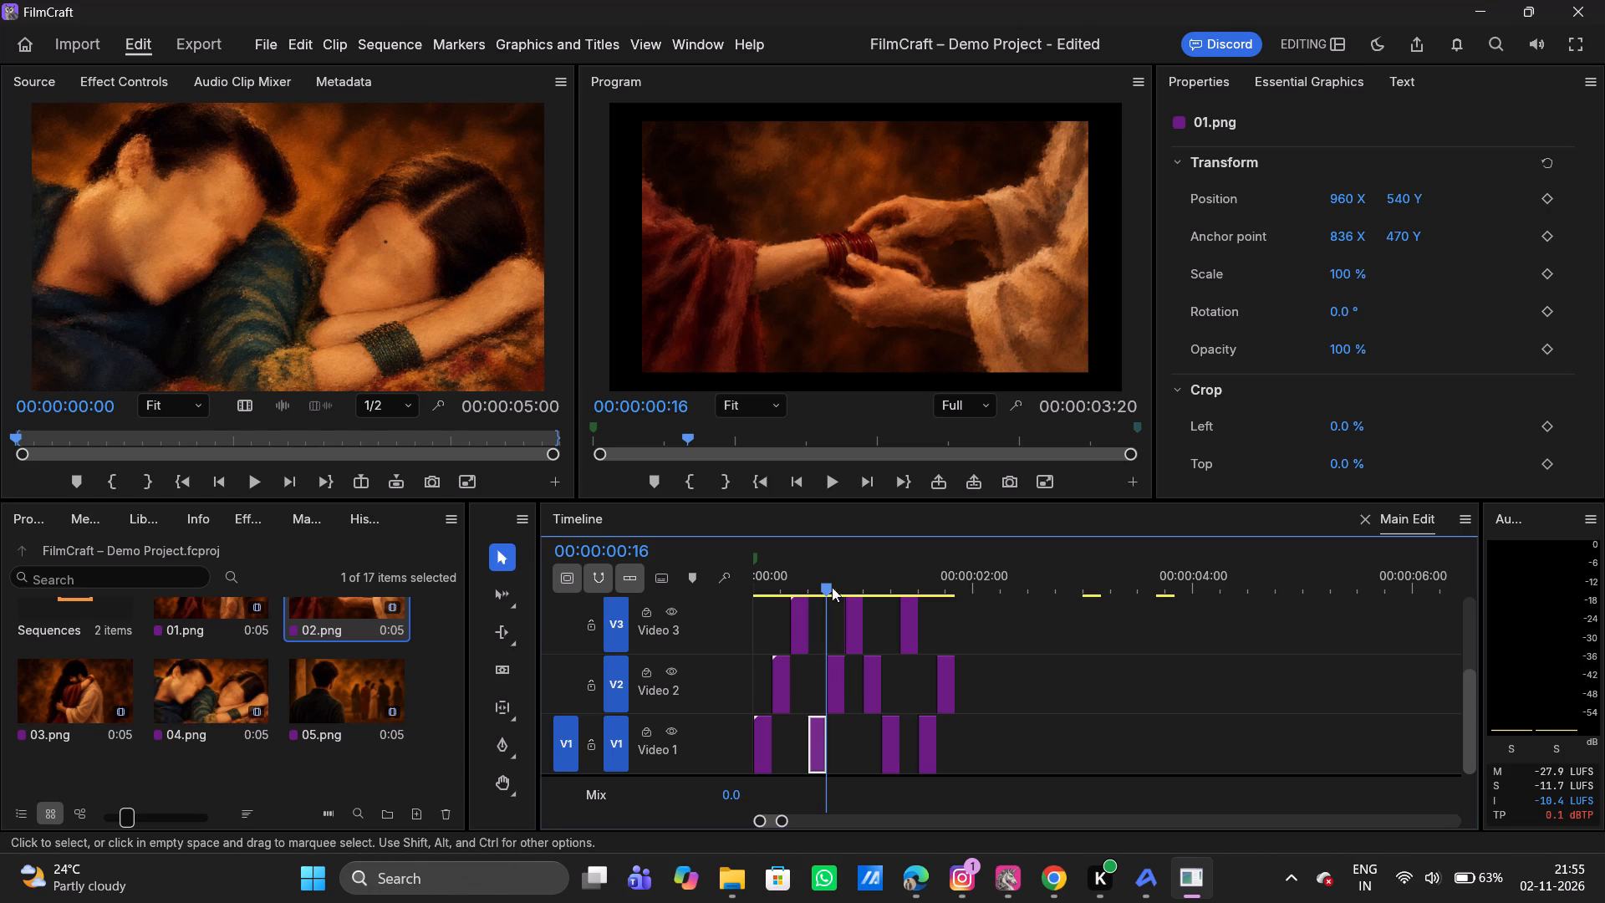
drag(826, 586, 818, 586)
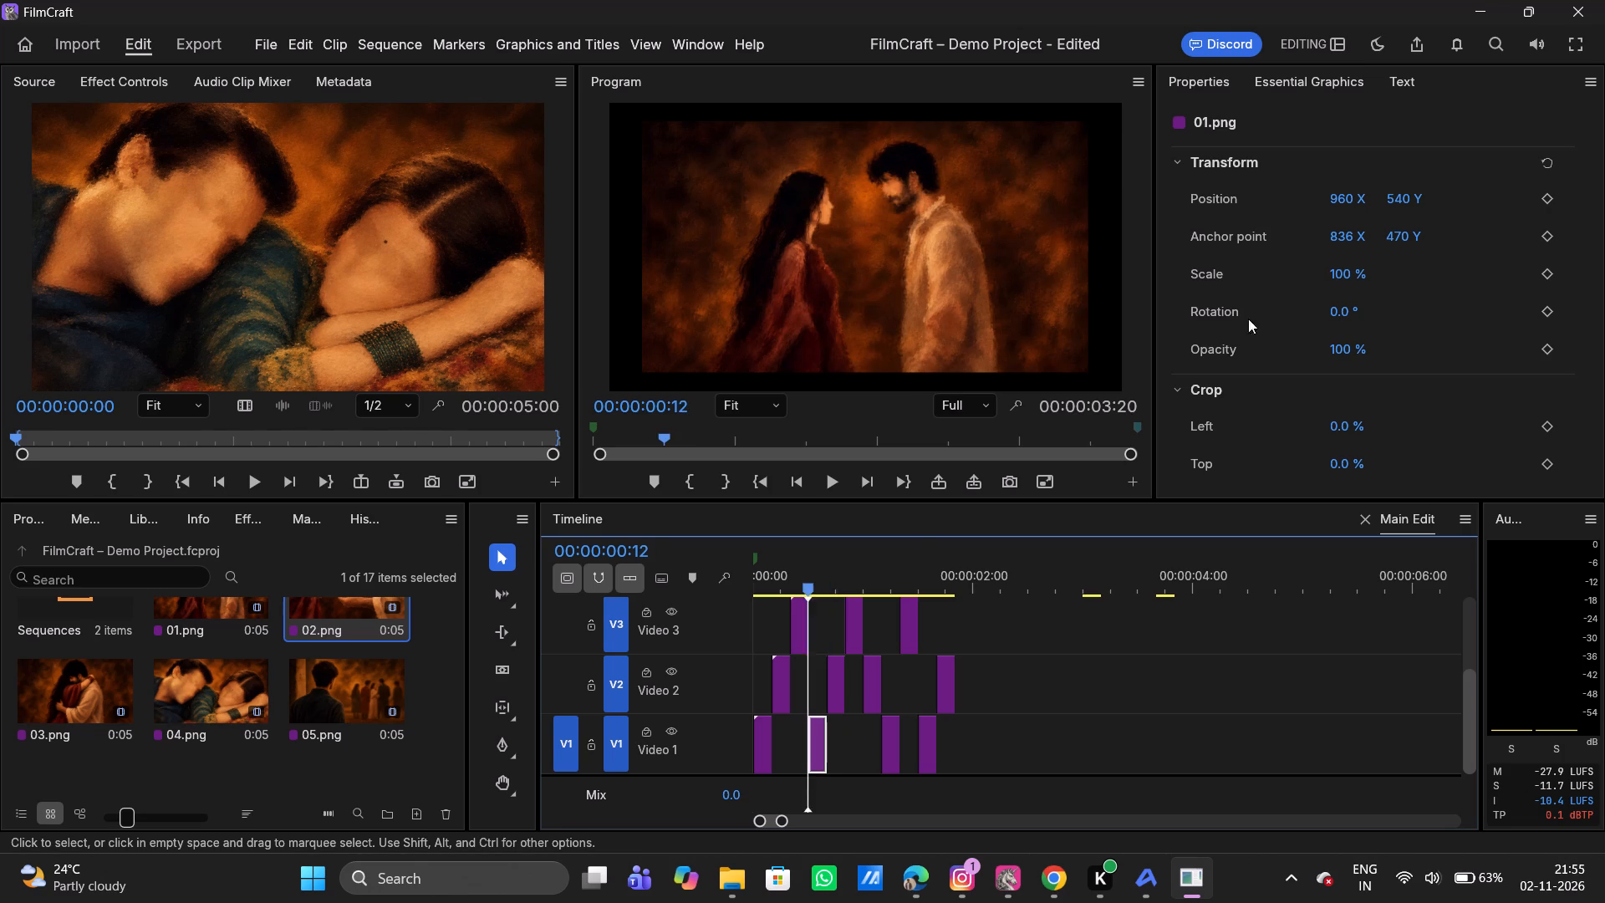
click(1348, 273)
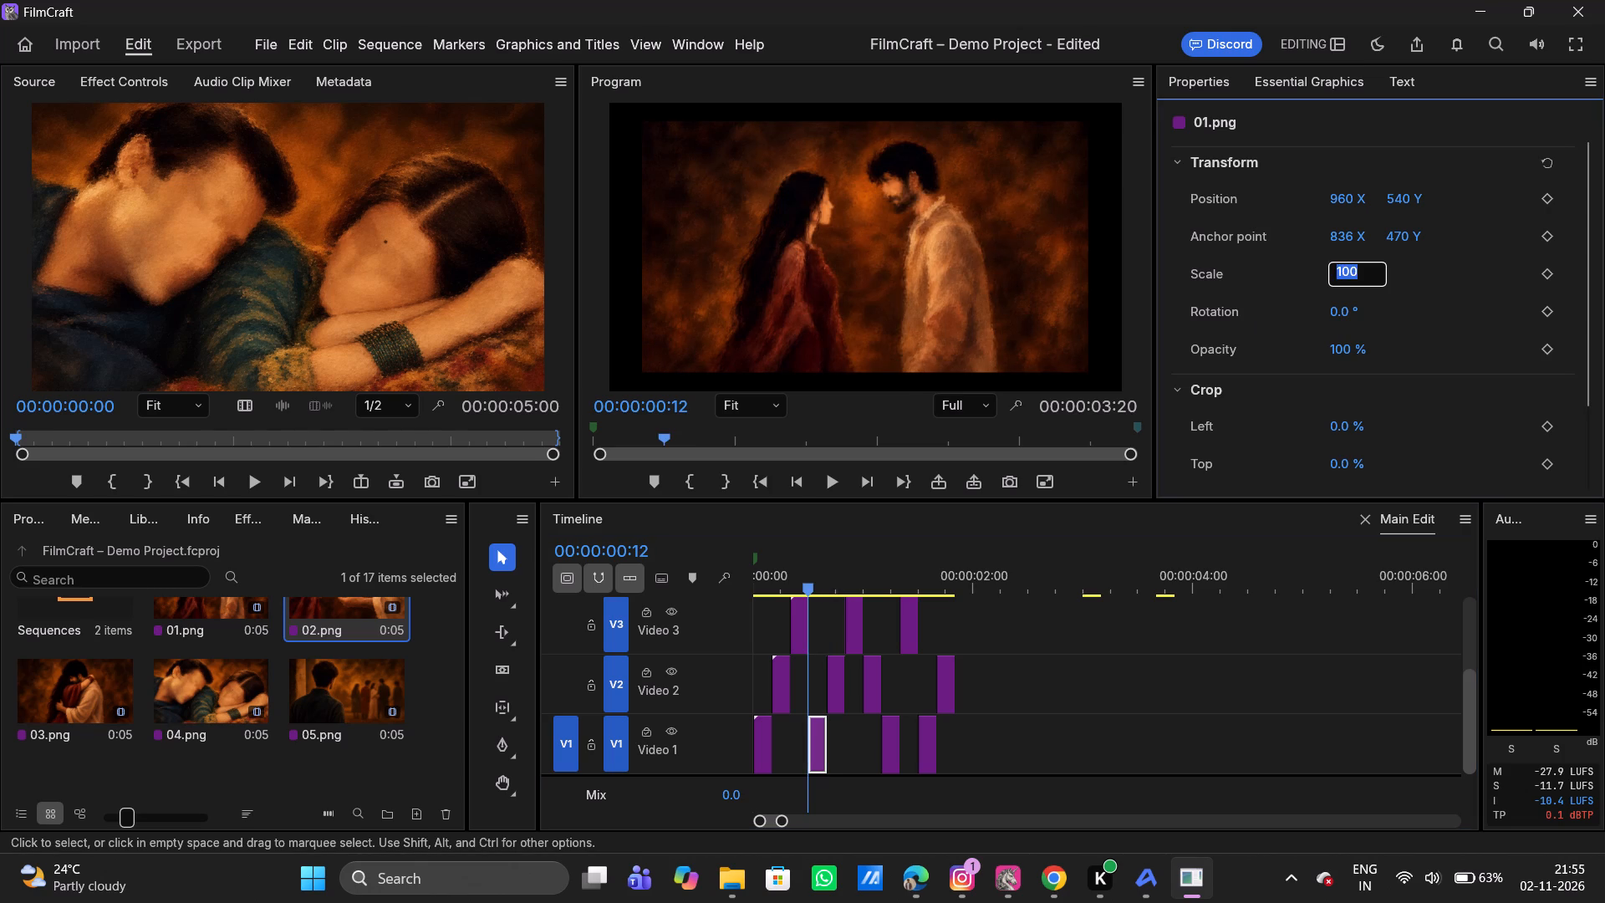
key(Right)
key(BackSpace)
key(BackSpace)
text(17)
key(Return)
key(Right)
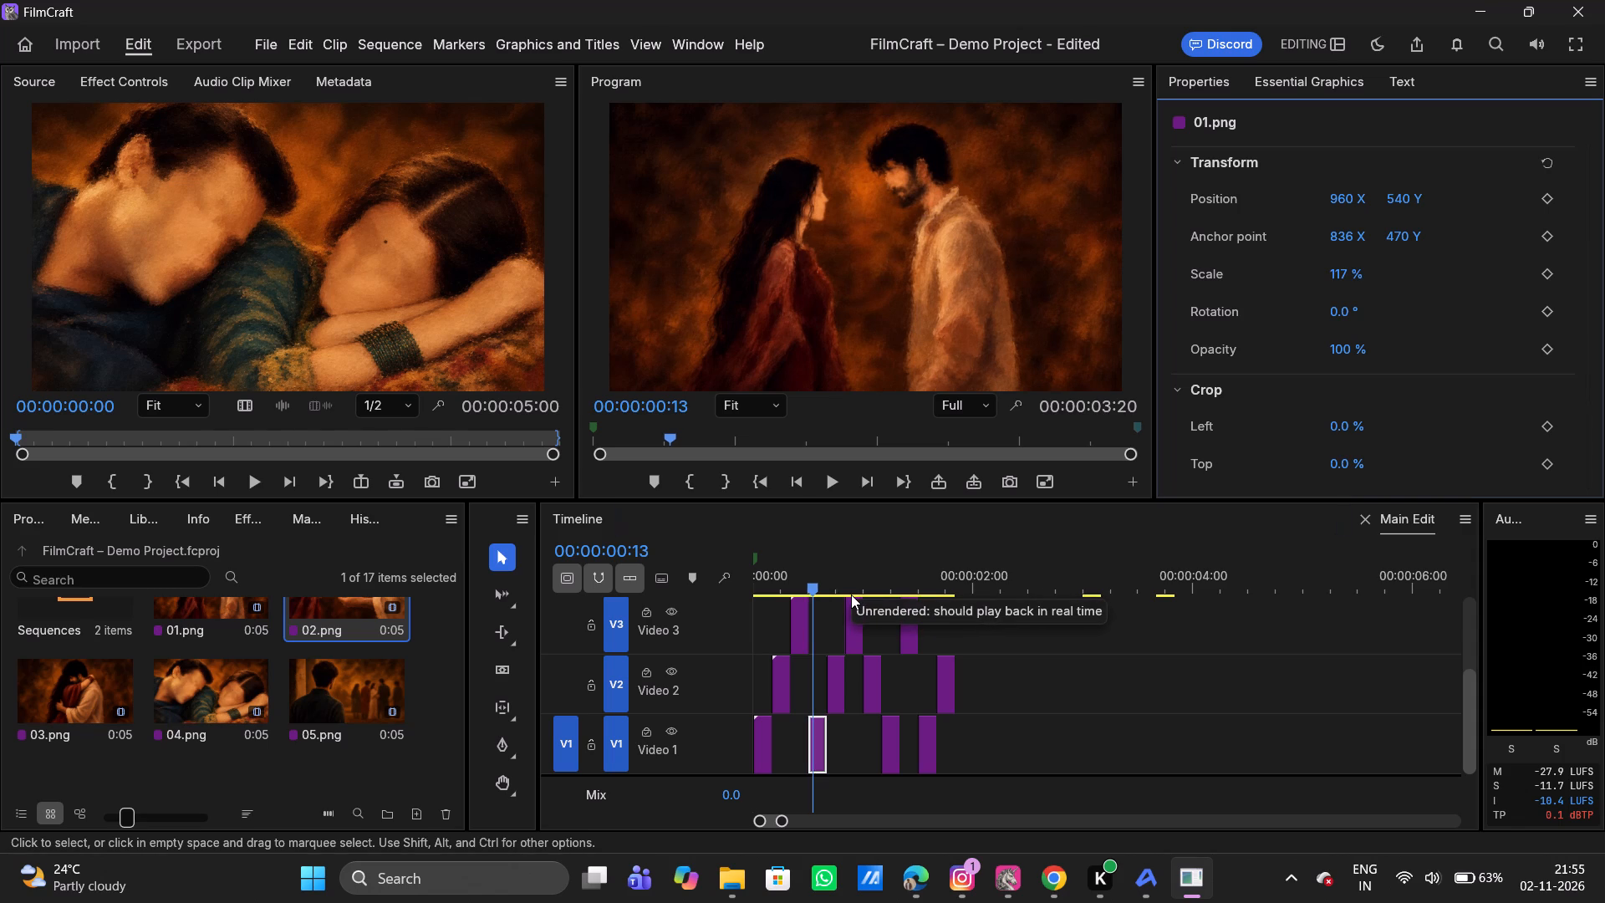
Set the scale of the second 02.png segment on Video 2 to 117%, with the playhead at 00:00:00:16.
key(Up)
key(Up)
key(Down)
key(Down)
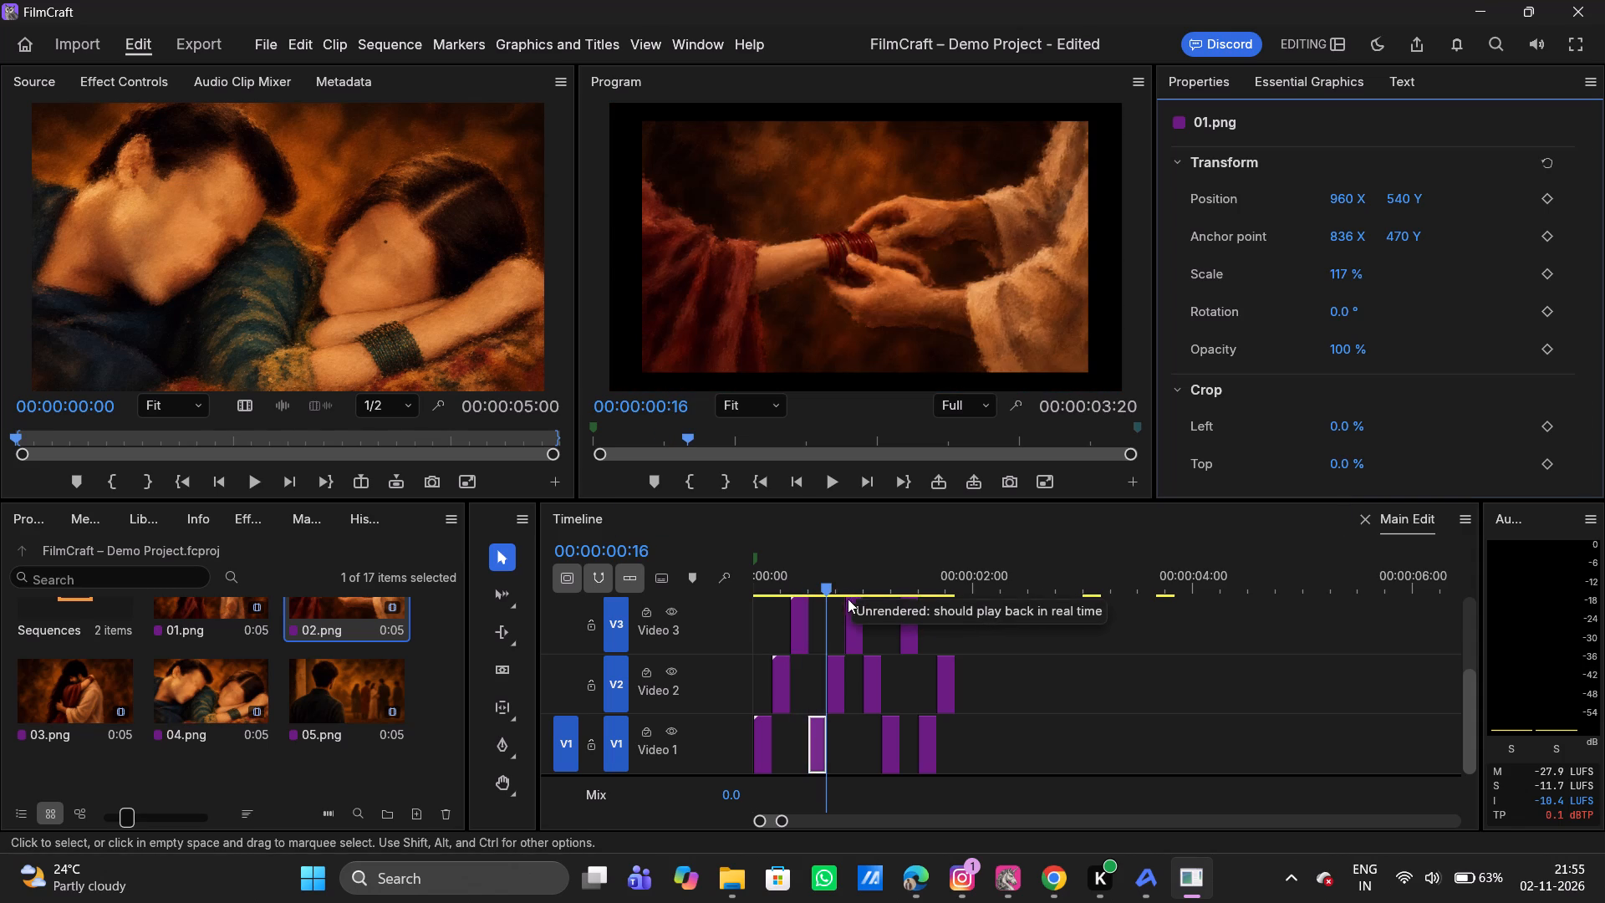
click(837, 691)
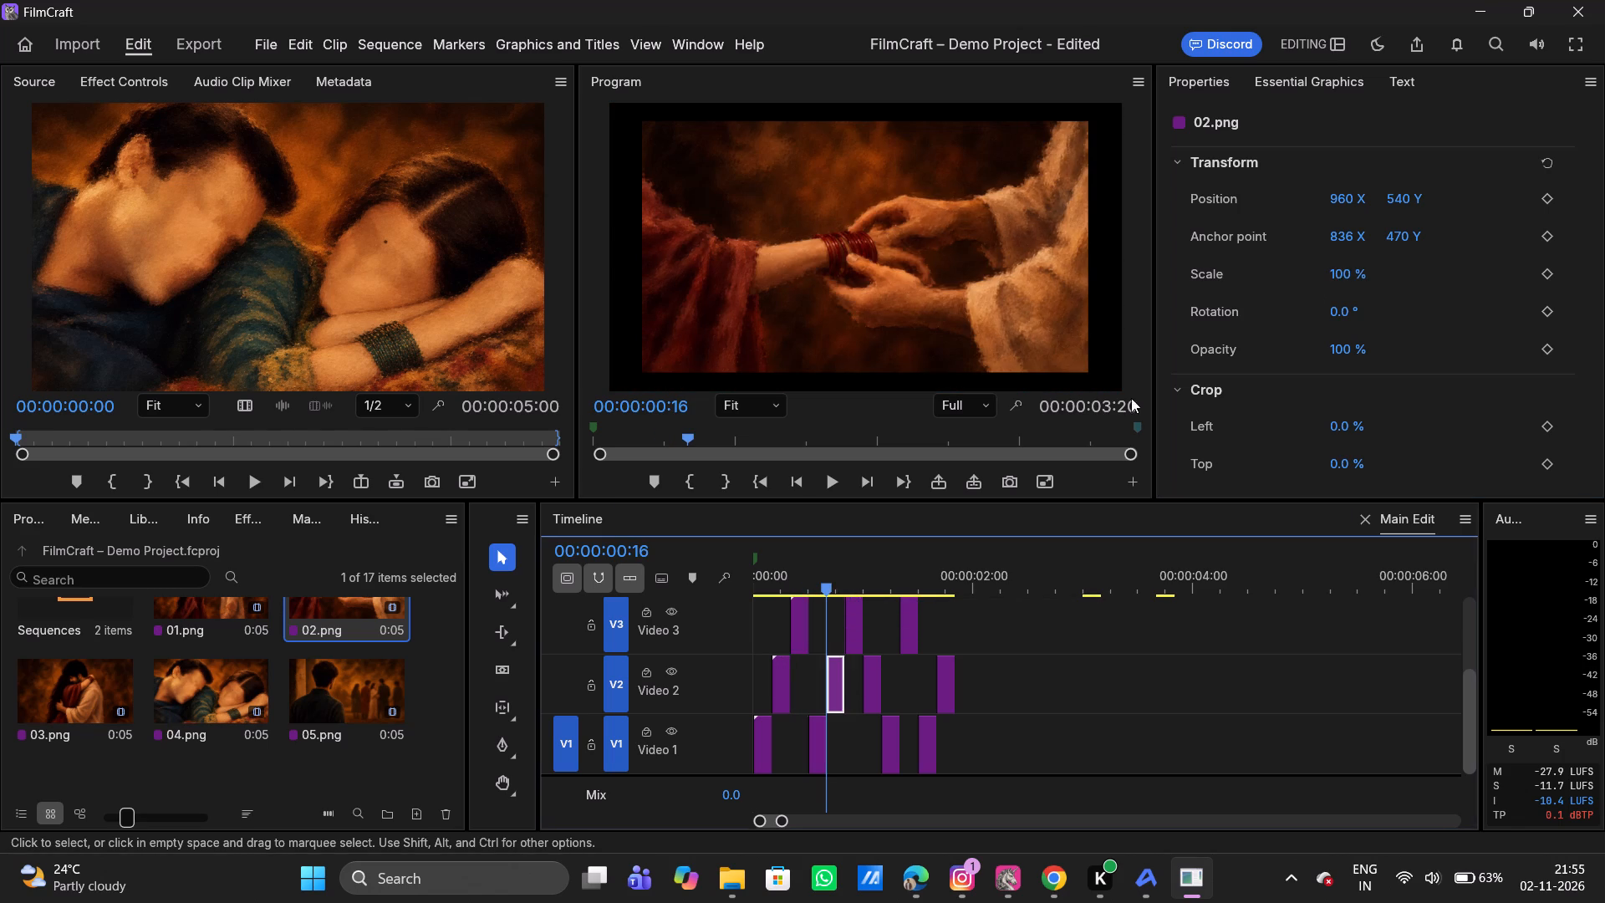
click(1348, 277)
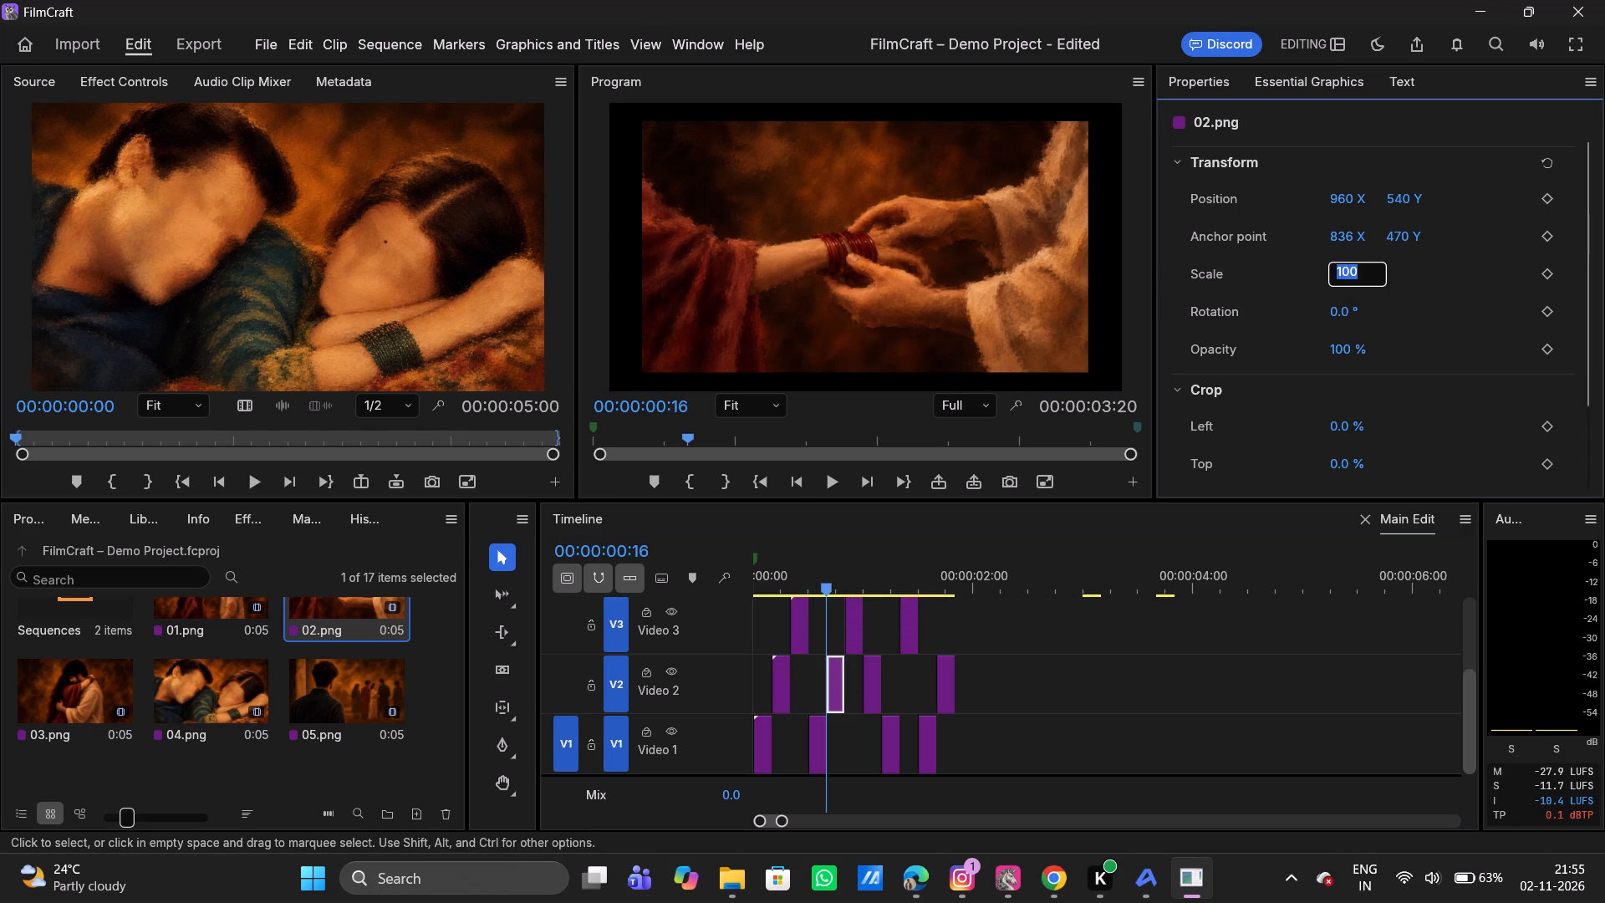
key(Right)
key(BackSpace)
key(BackSpace)
text(17)
key(Return)
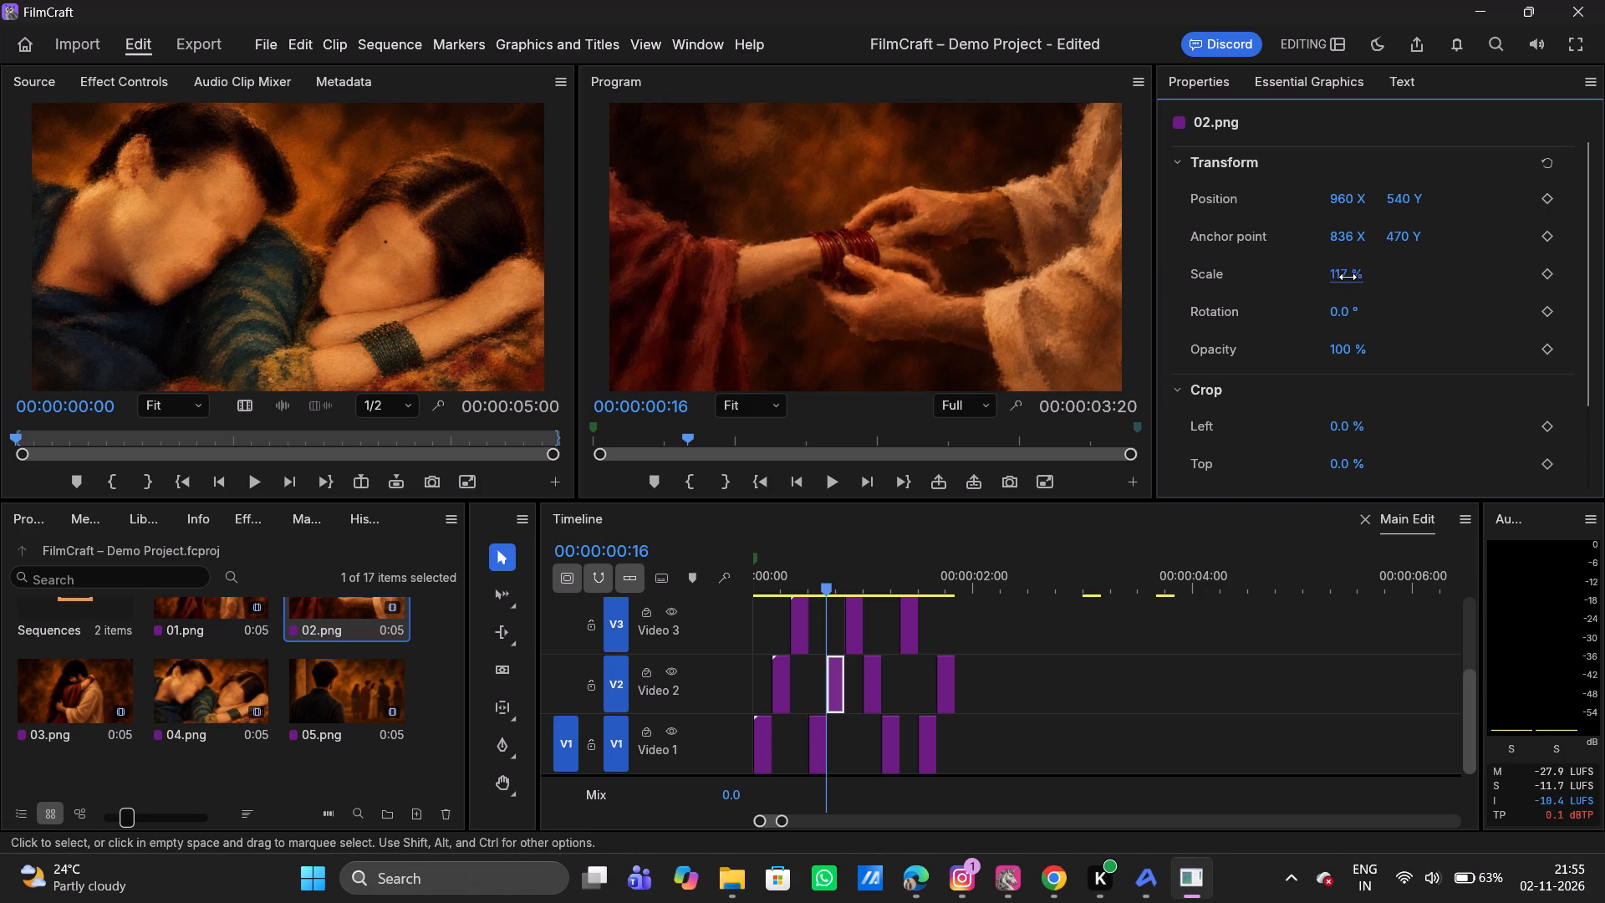
Set the scale of the second 04.png segment on Video 3 to 117%, with the playhead at 00:00:00:20.
key(Up)
key(Down)
key(Down)
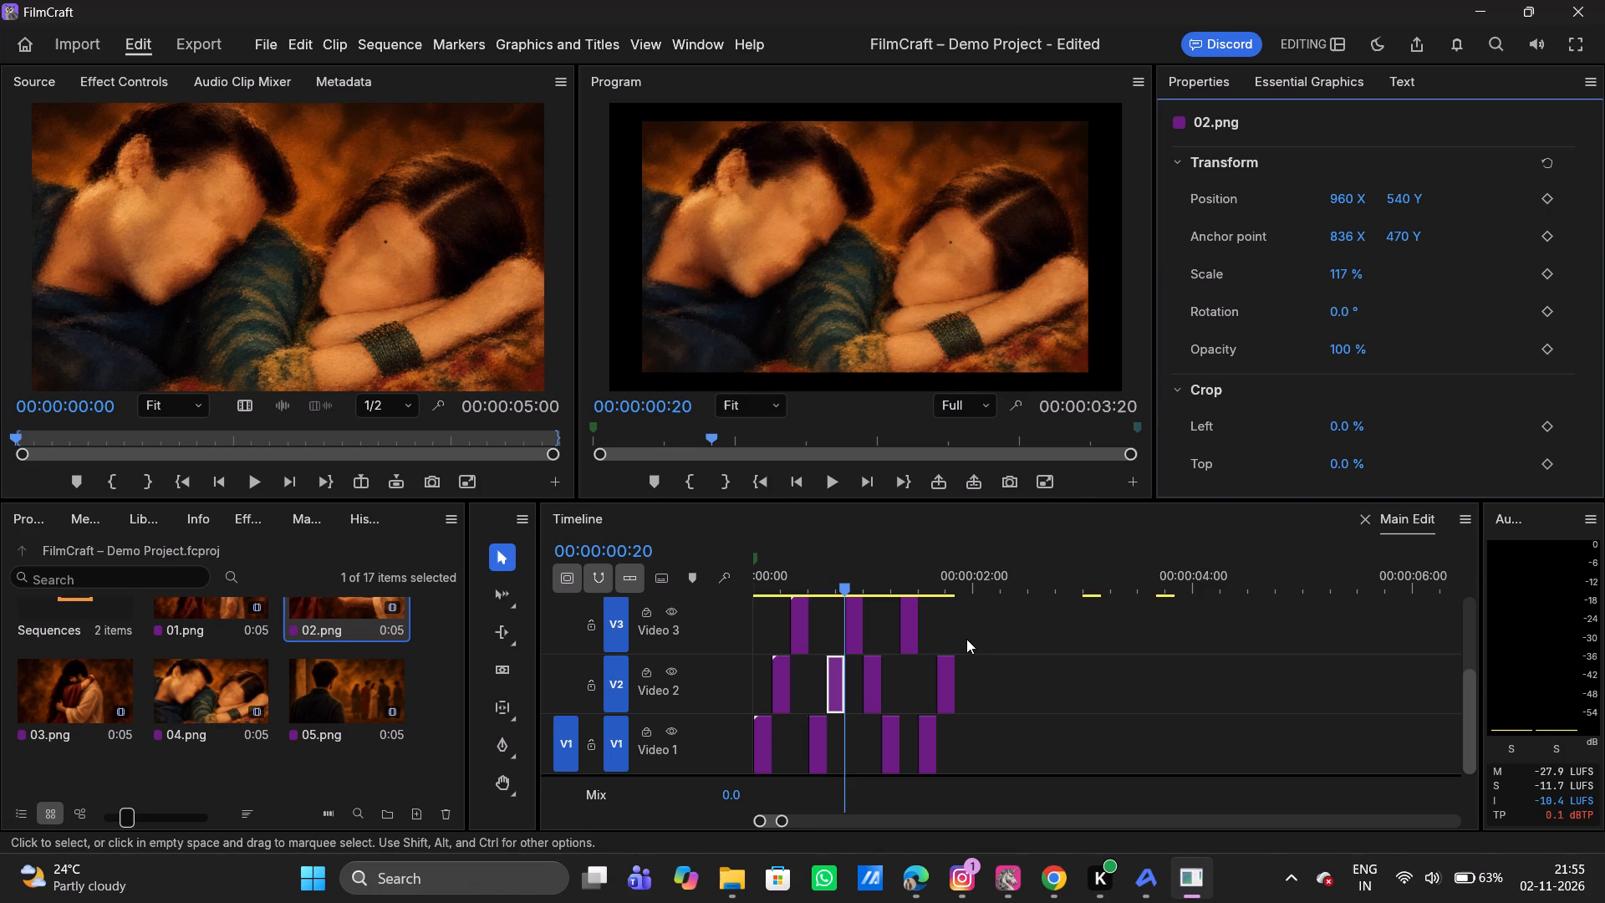
click(851, 631)
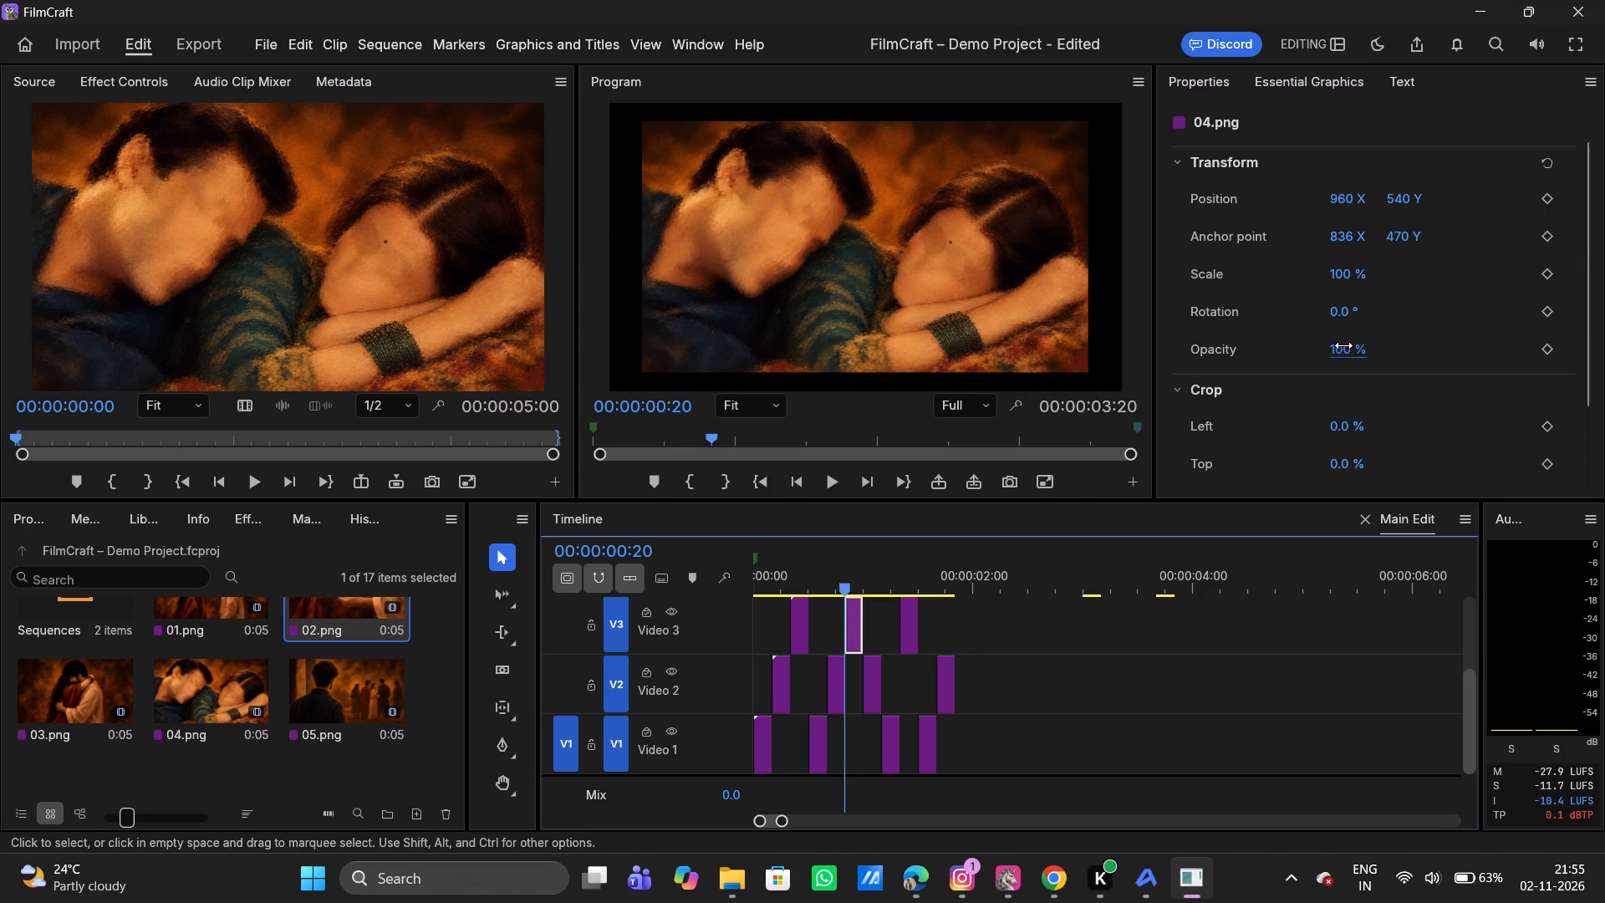
click(1346, 283)
key(Right)
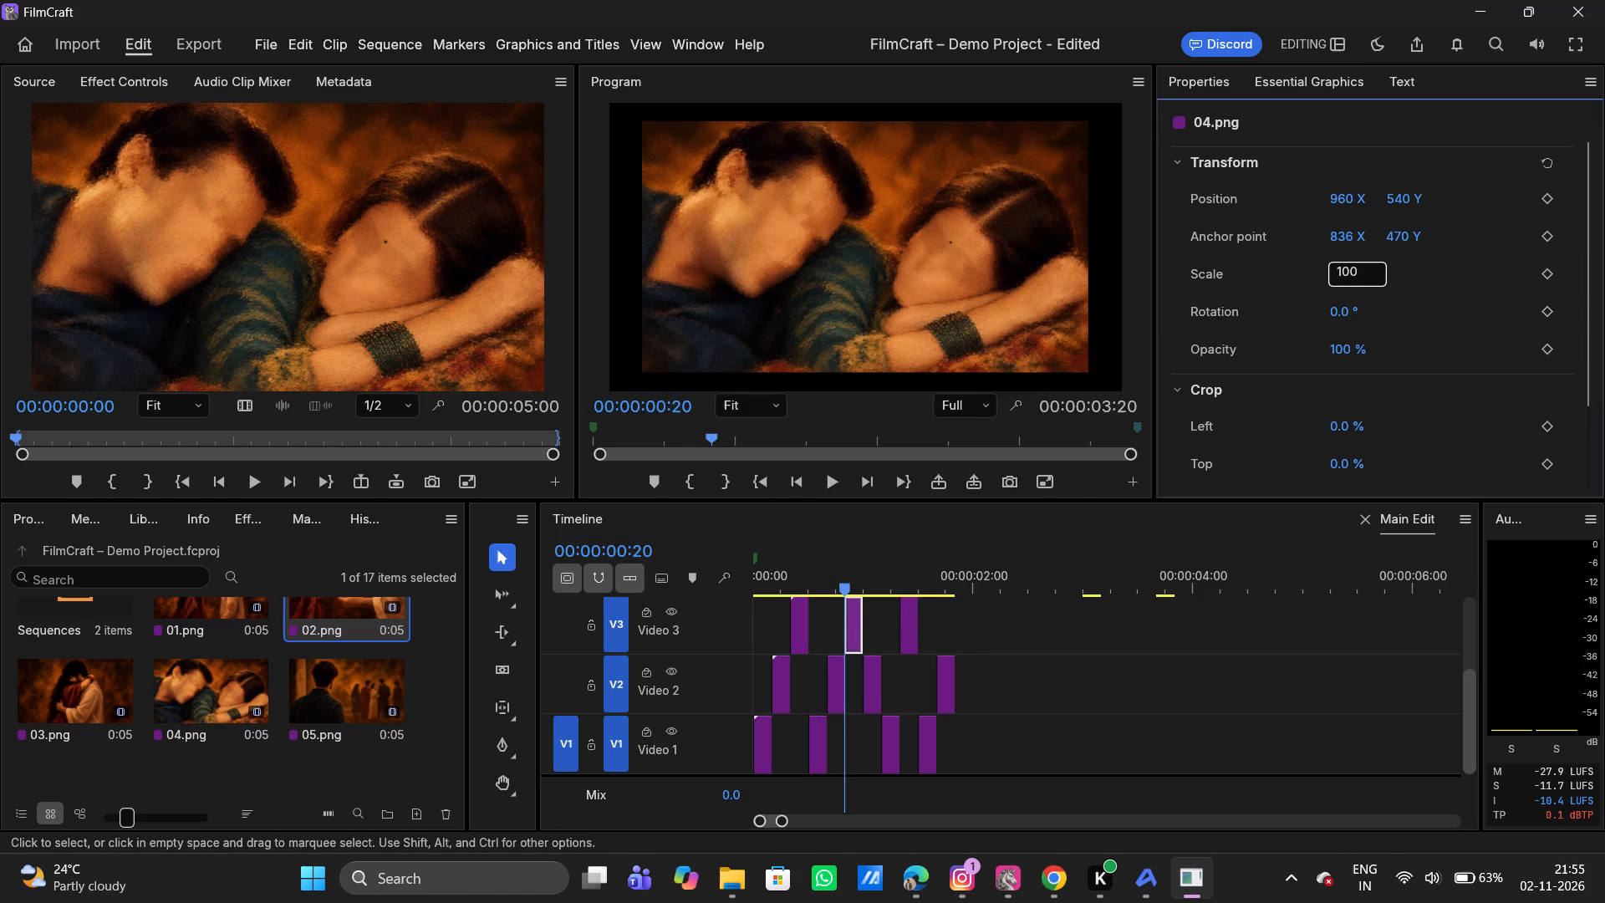
key(BackSpace)
key(BackSpace)
text(17)
key(Return)
Set the scale of the third 02.png segment on Video 2 to 117%, with the playhead at 00:00:01:00.
key(Down)
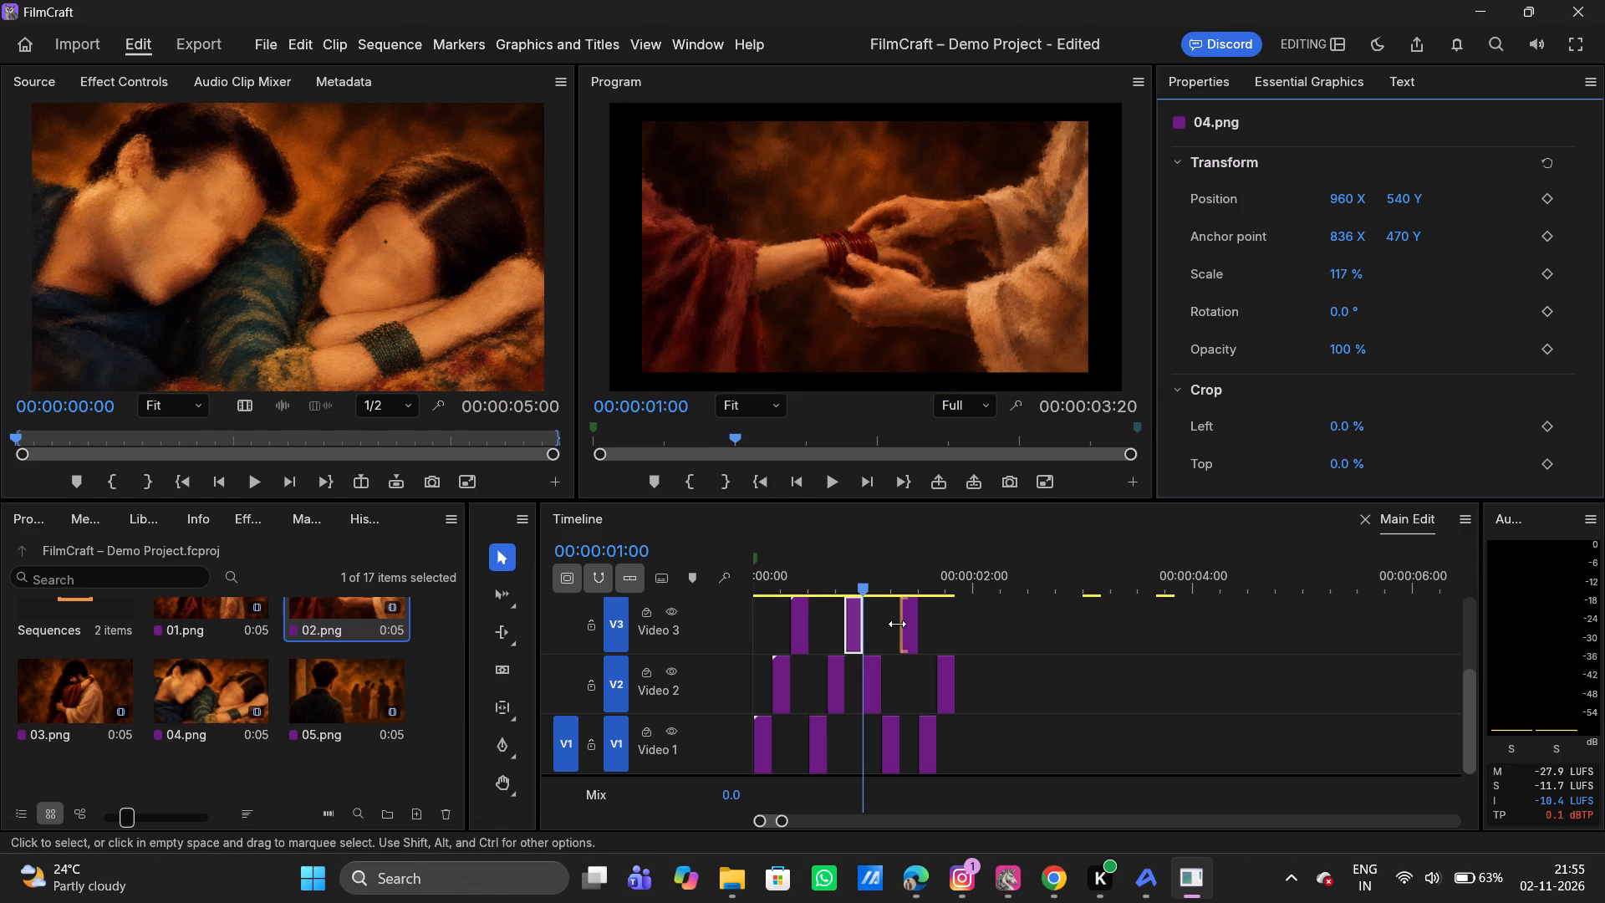
click(872, 687)
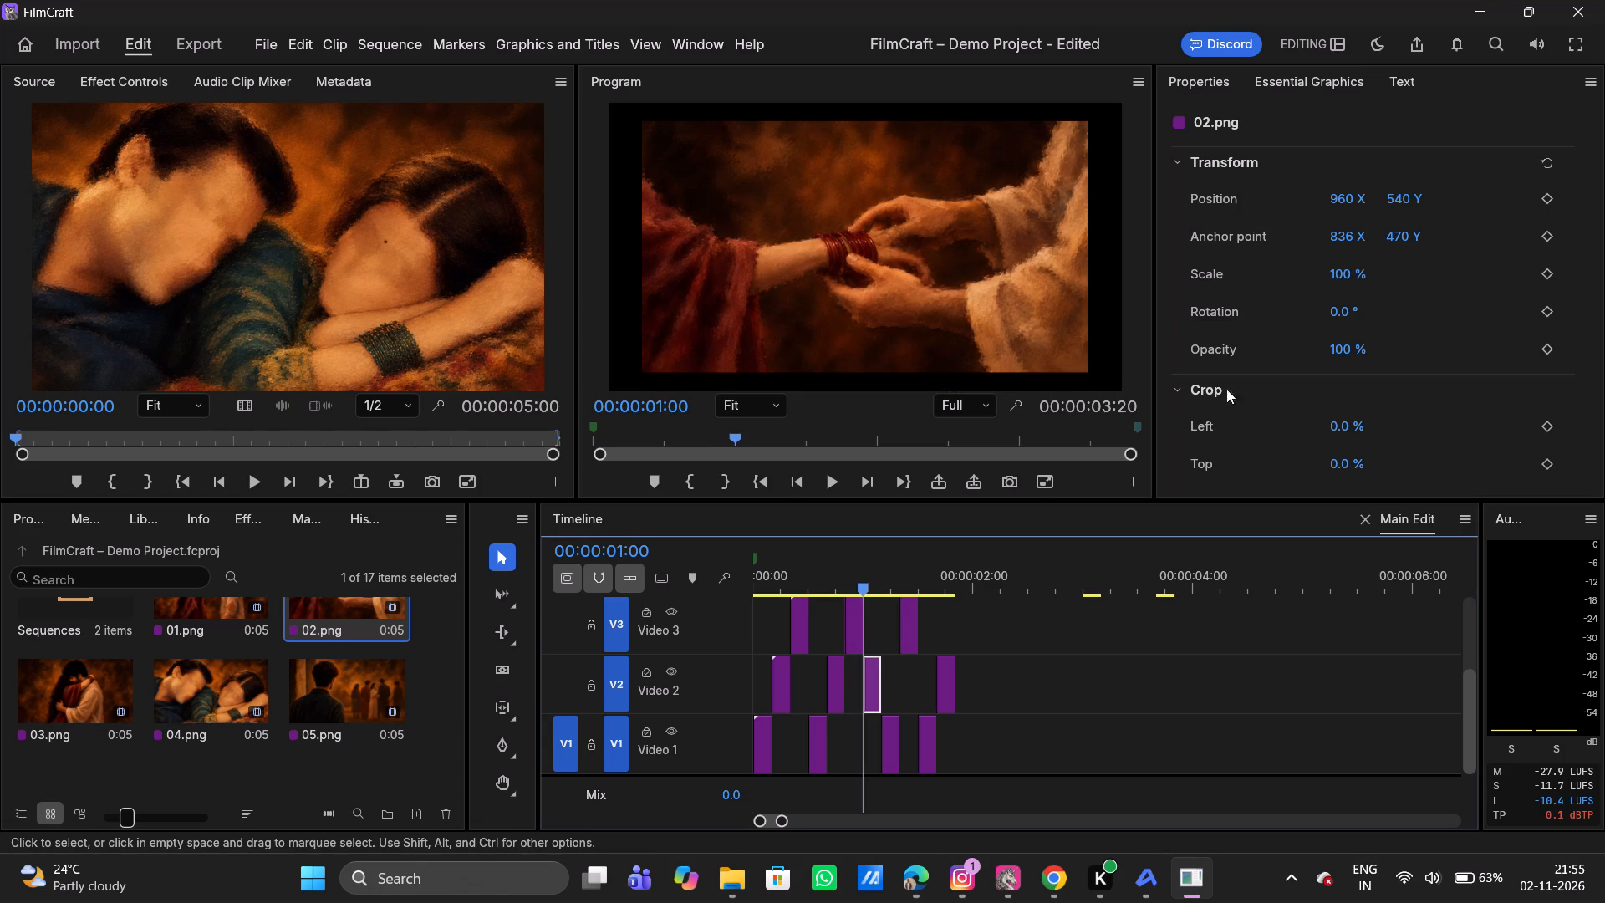
click(1359, 274)
key(Right)
key(BackSpace)
key(BackSpace)
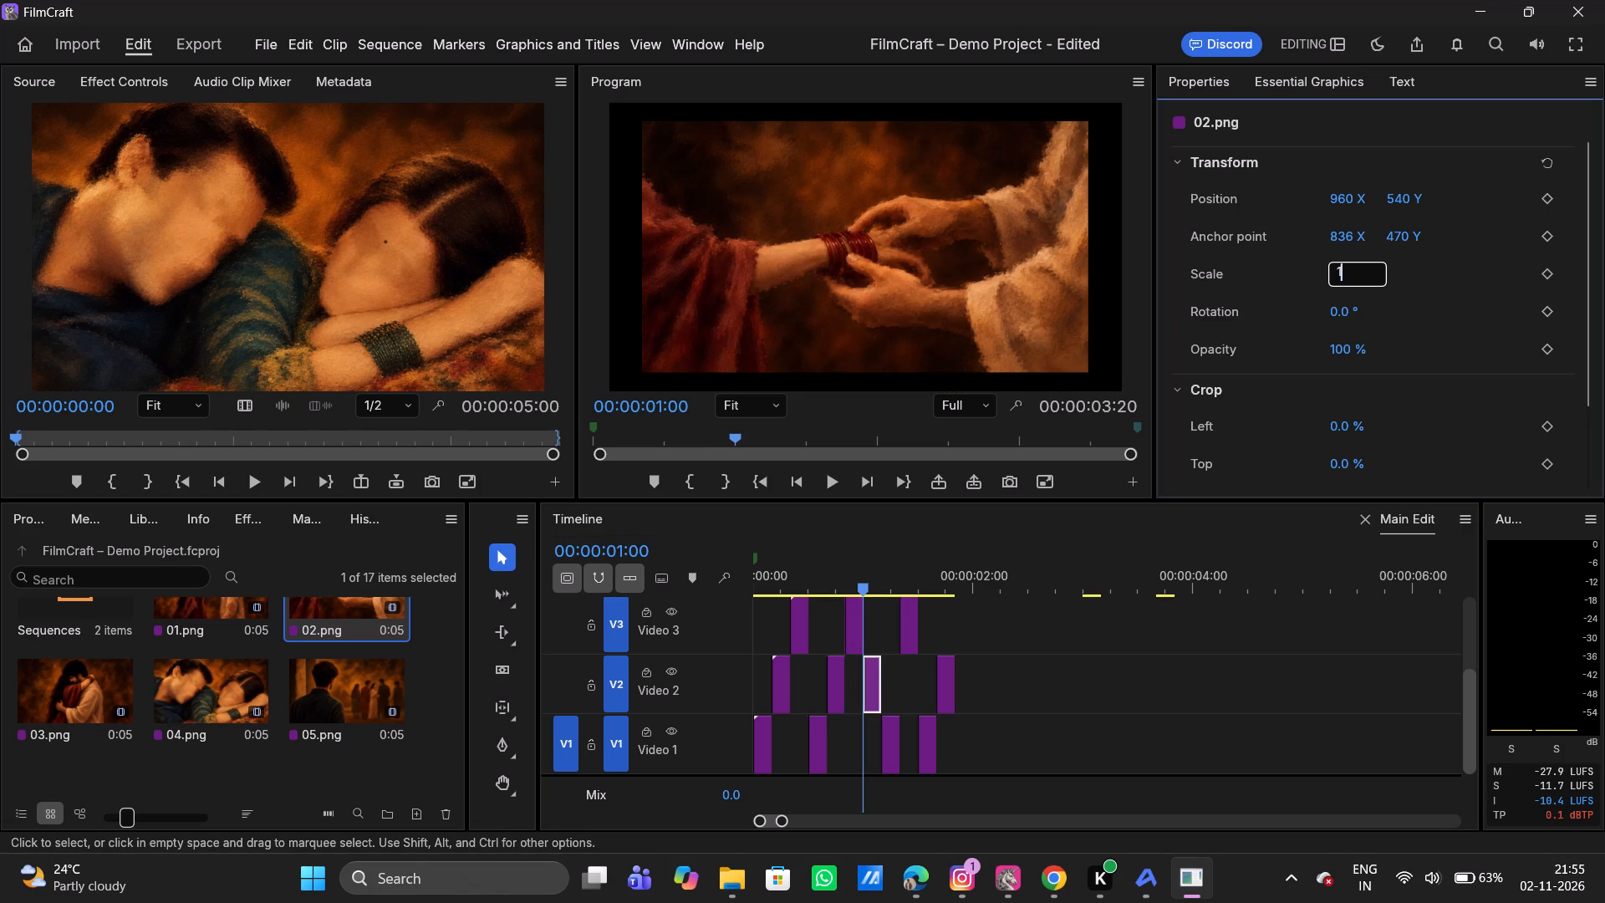
text(17)
key(Return)
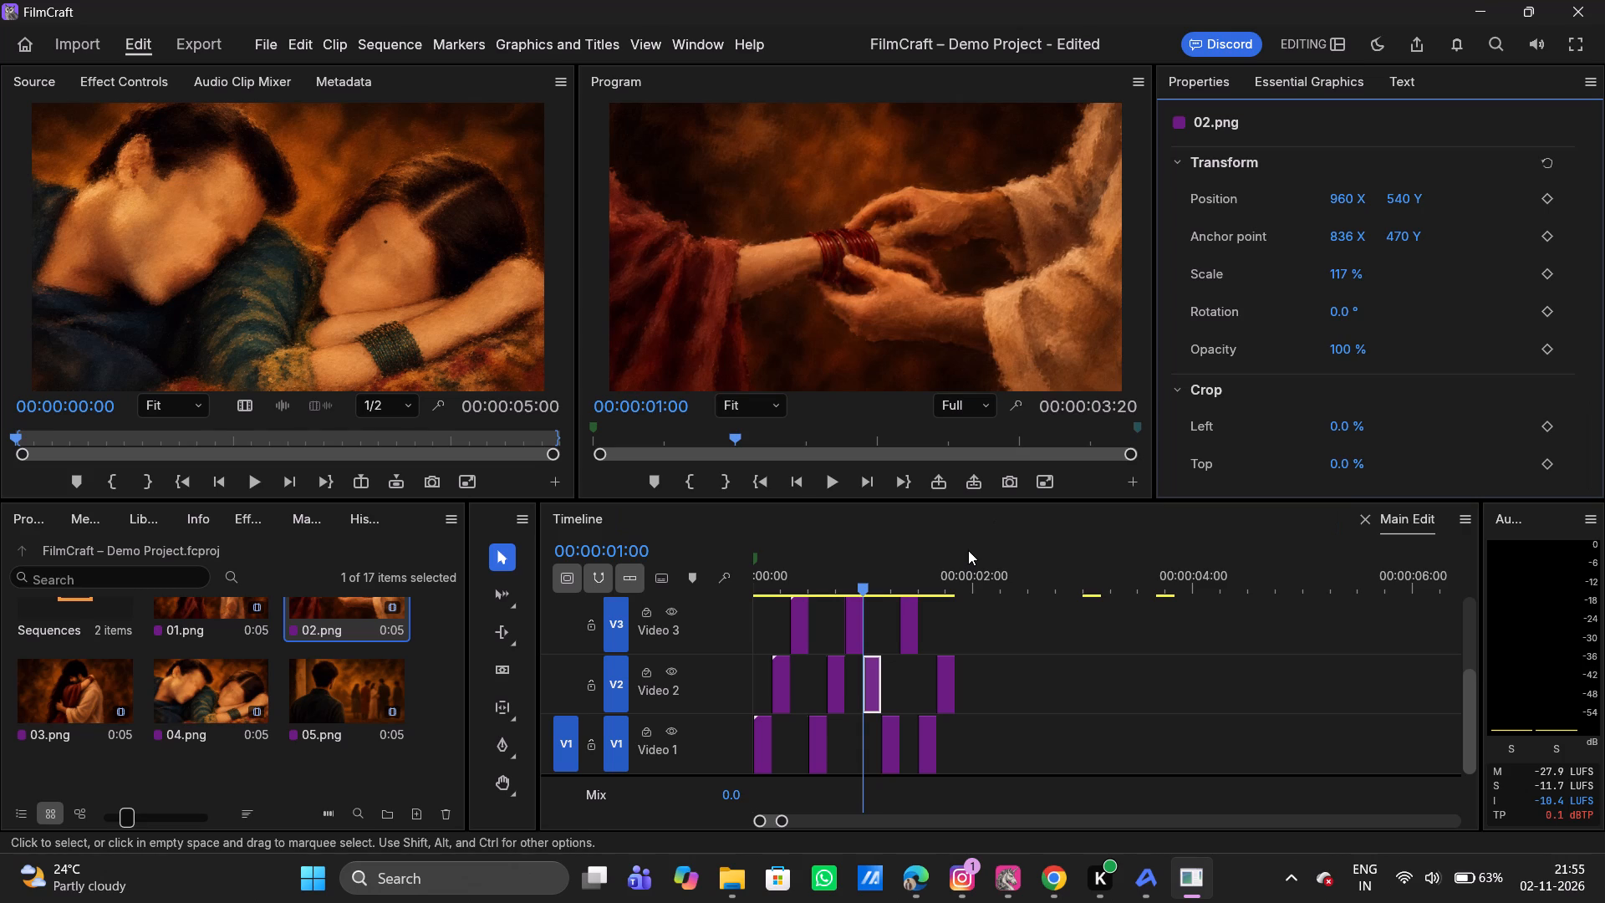
Set the scale of the third 01.png segment on Video 1 to 117%, with the playhead at 00:00:01:04.
key(Down)
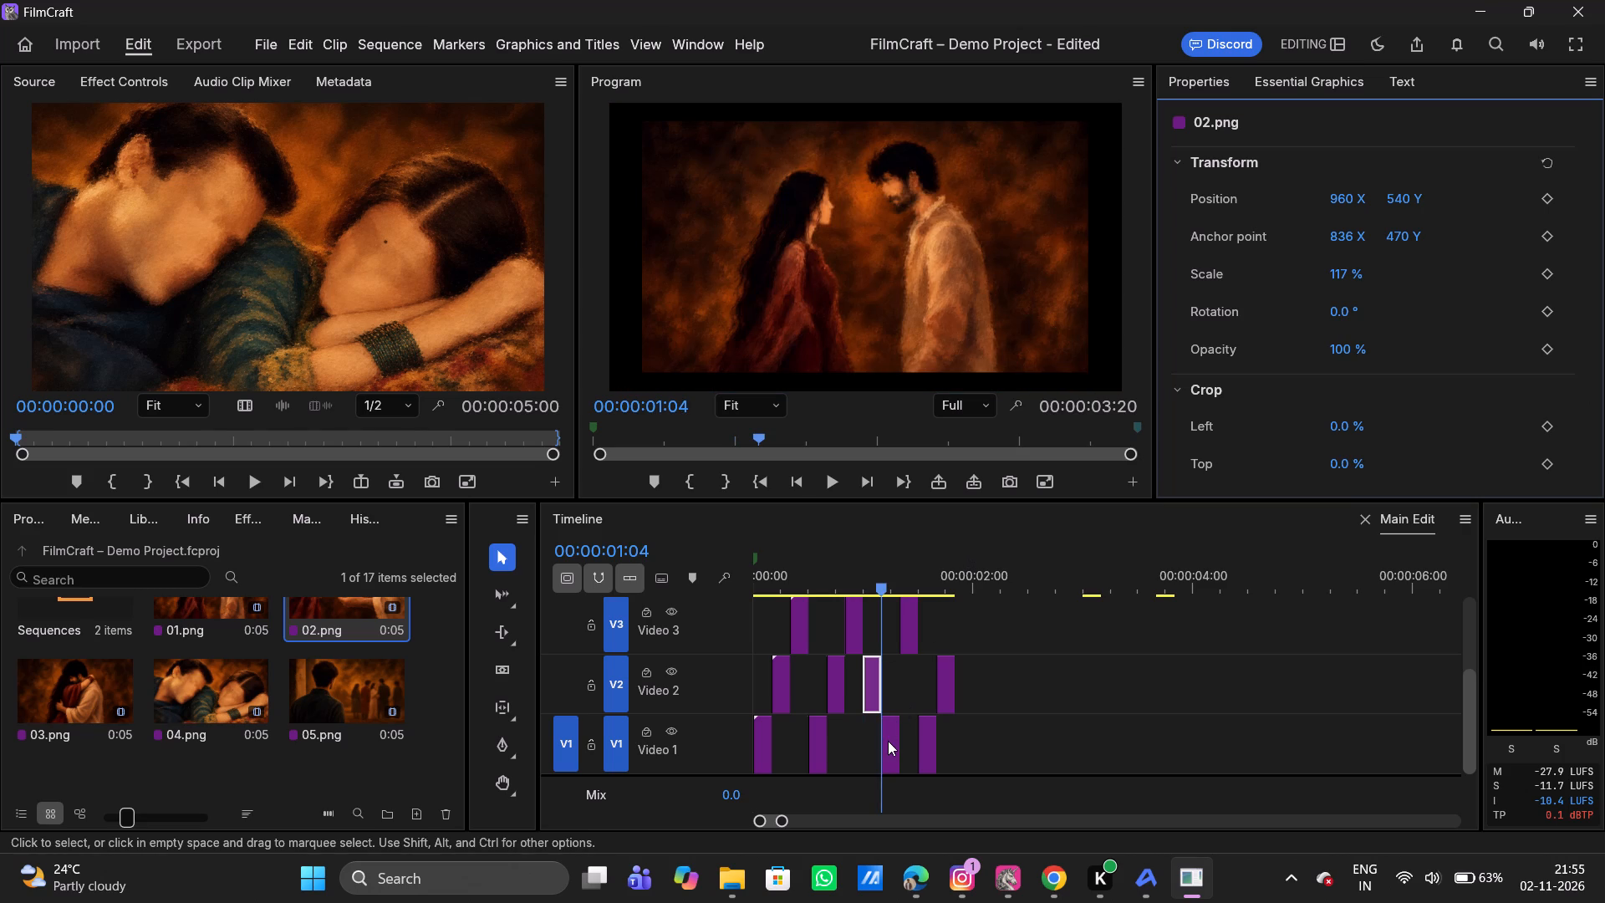
click(888, 741)
click(1349, 267)
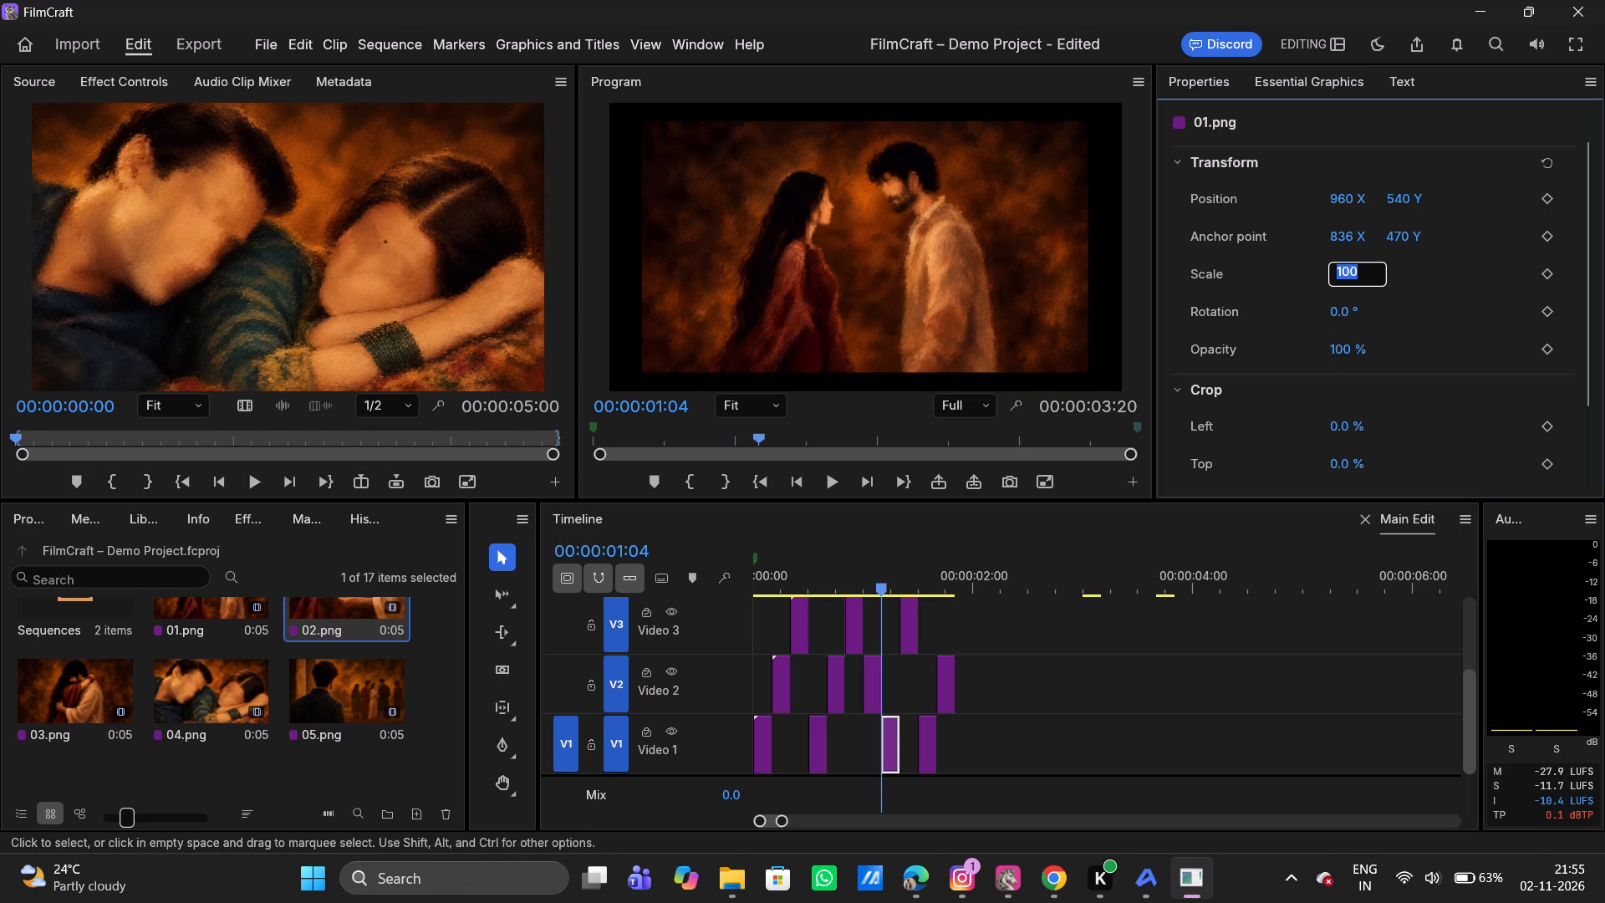
key(Right)
key(BackSpace)
key(BackSpace)
text(17)
key(Return)
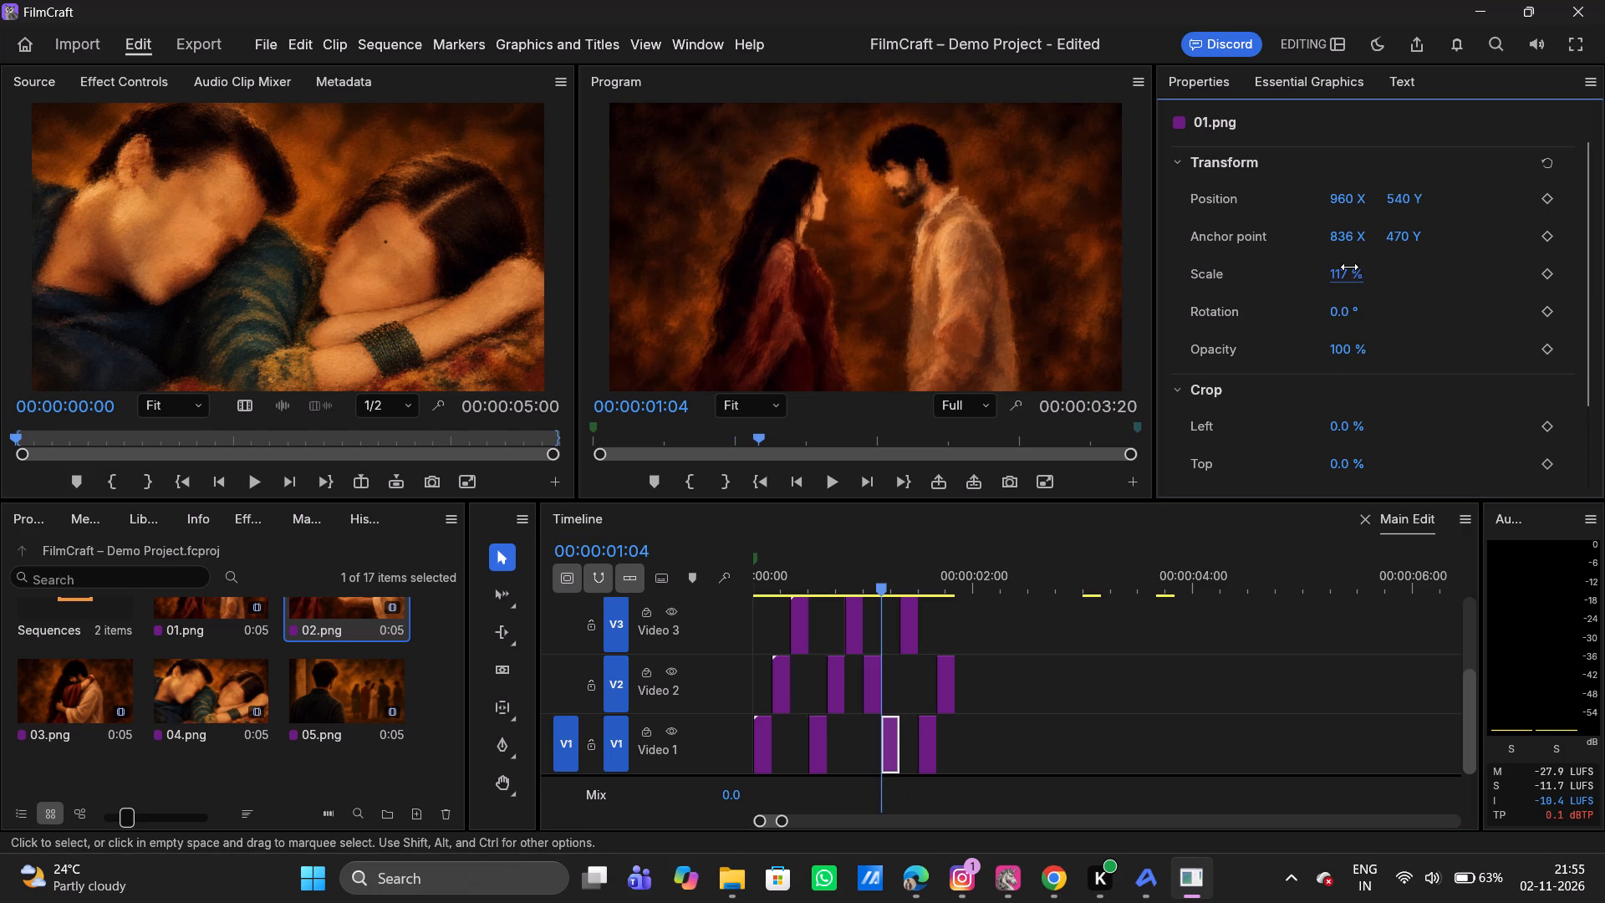
Set the scale of the third 04.png segment on Video 3 to 117%, with the playhead at 00:00:01:08.
key(Down)
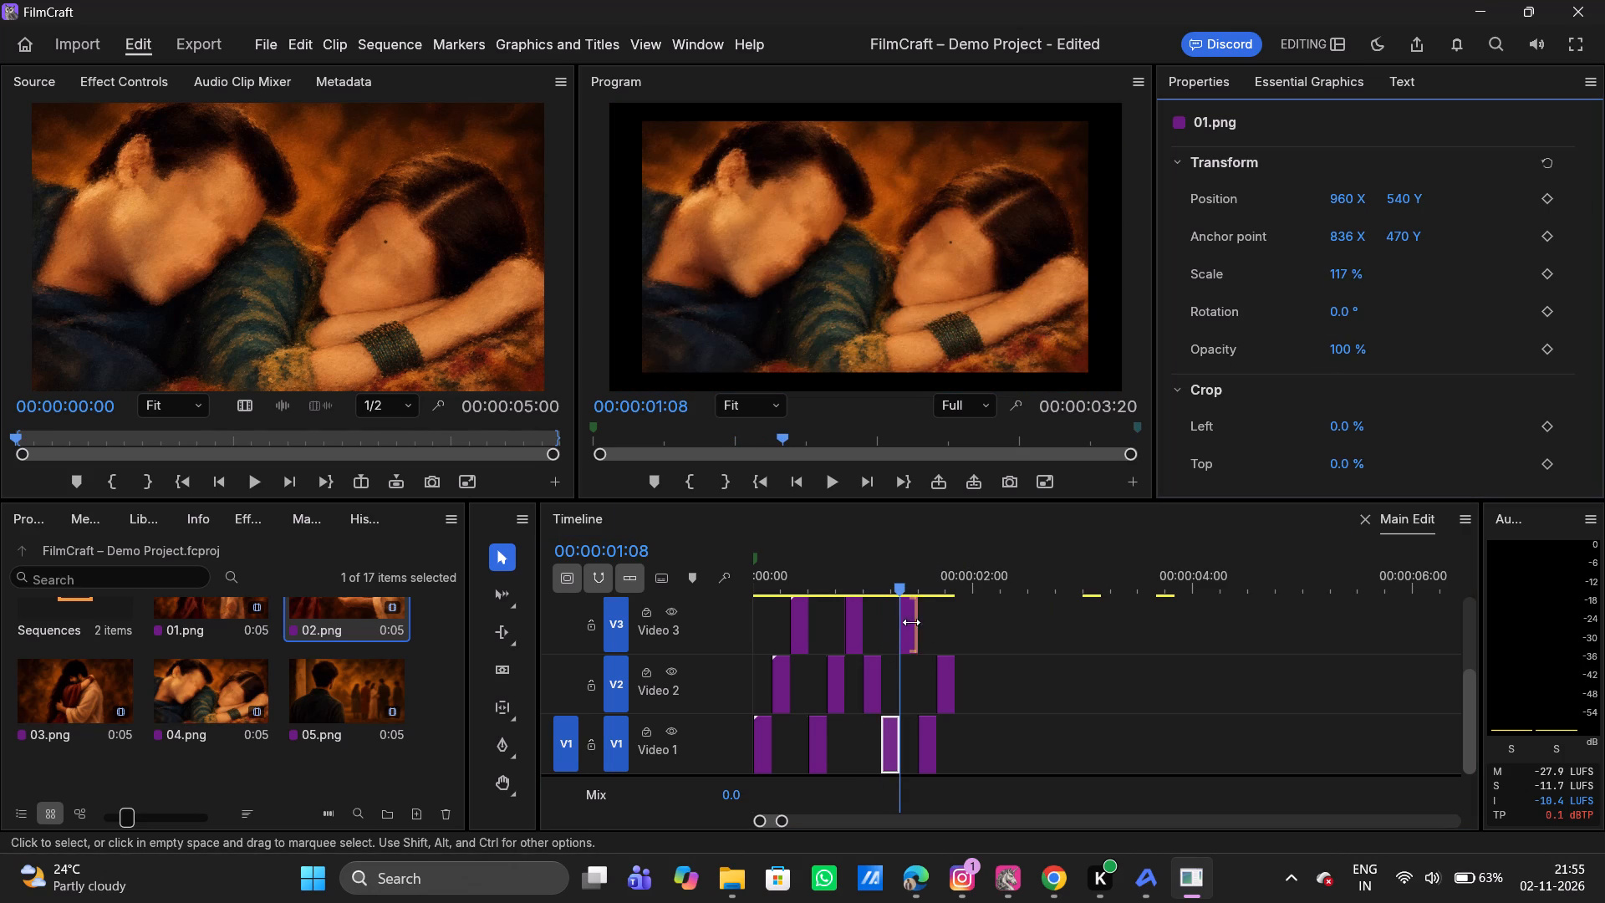
click(906, 633)
click(1351, 278)
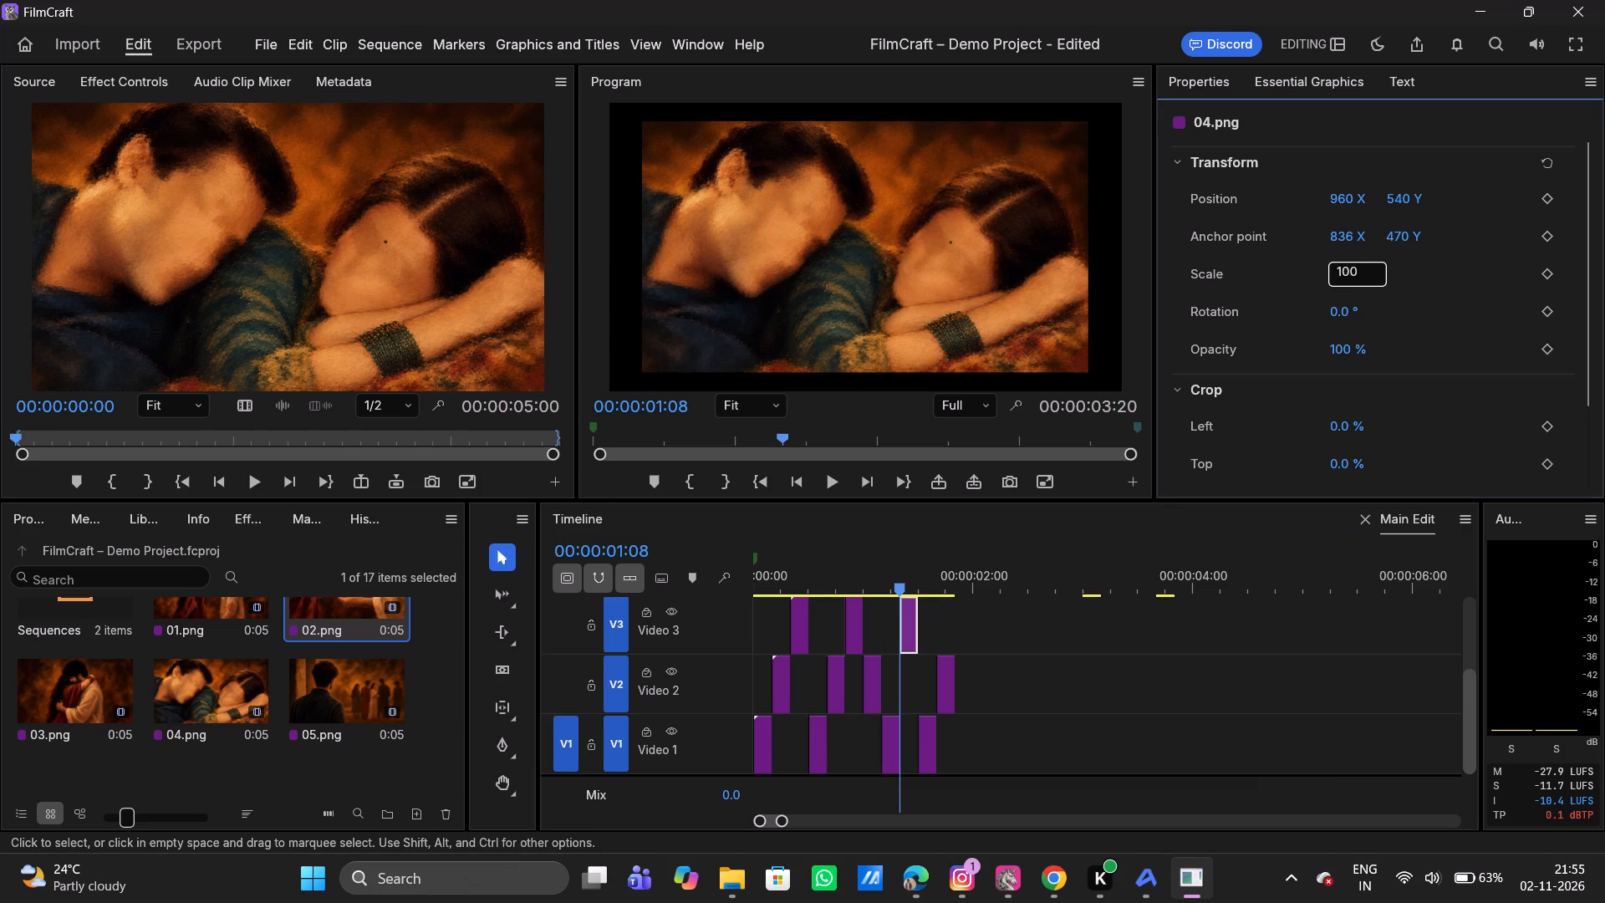
key(Right)
key(BackSpace)
key(BackSpace)
text(17)
key(Return)
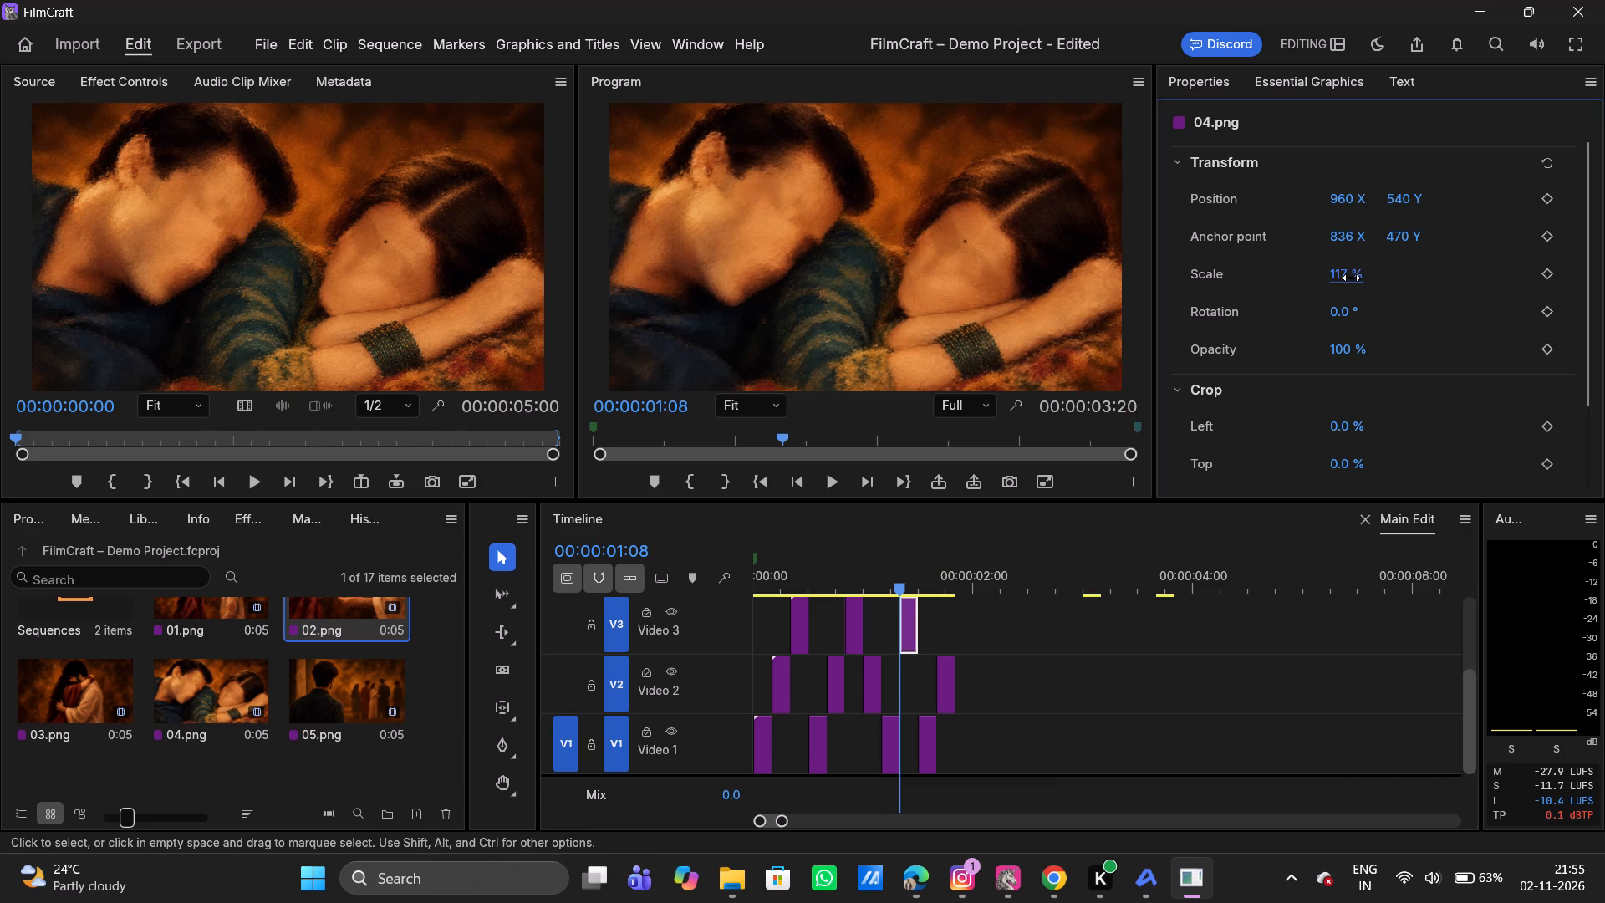
Set the scale of the fourth 01.png segment on Video 1 to 117%, with the playhead at 00:00:01:12.
key(Down)
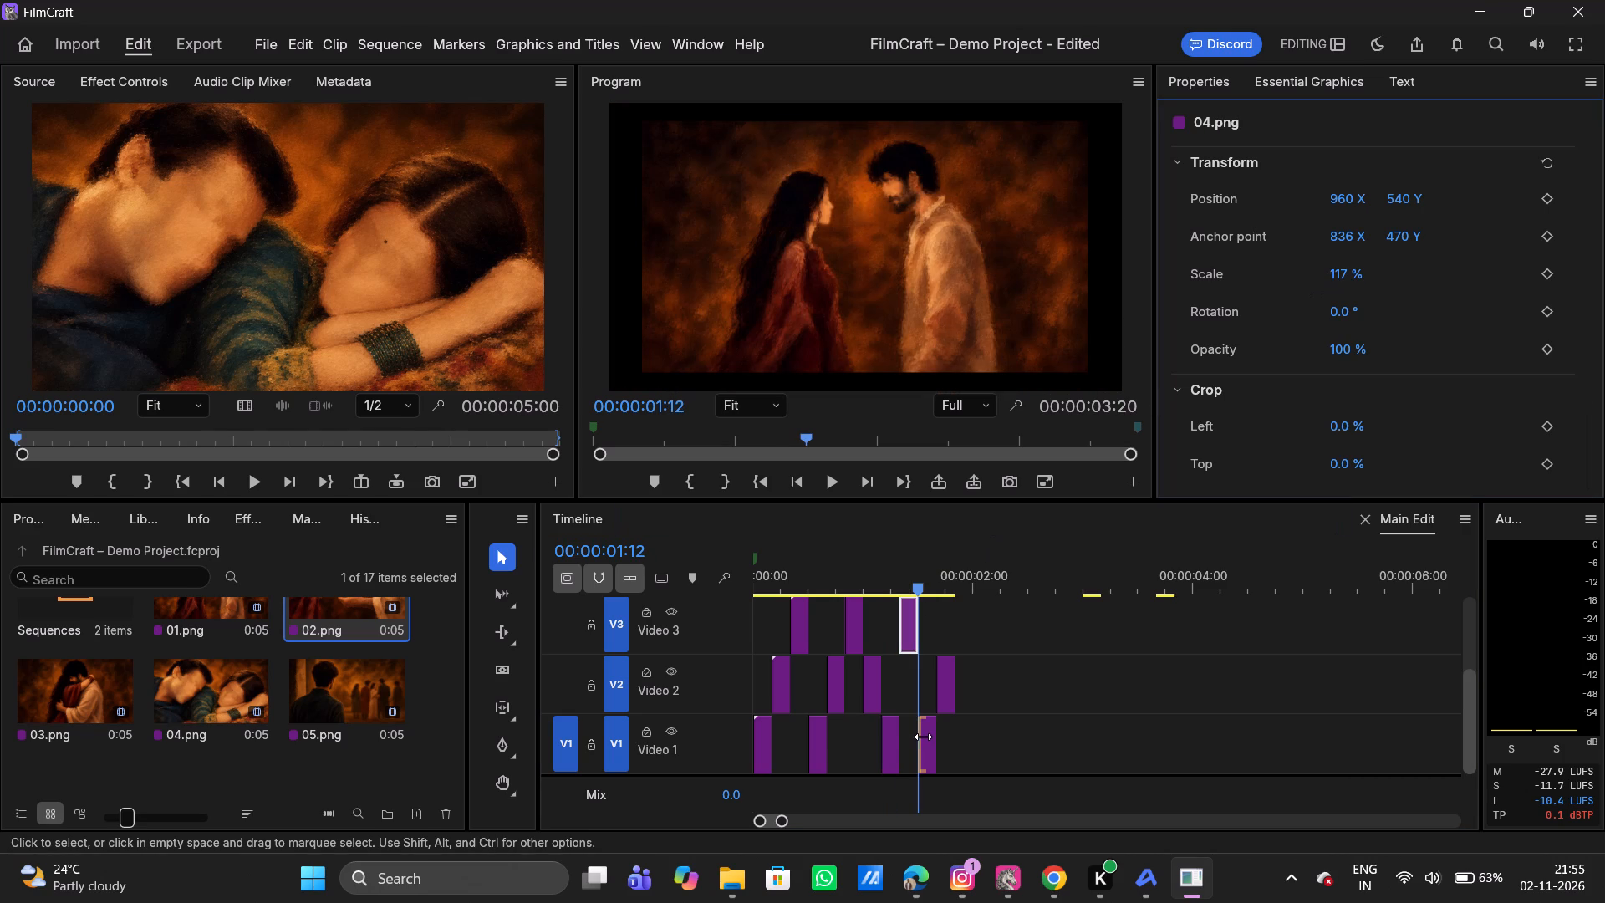
click(930, 747)
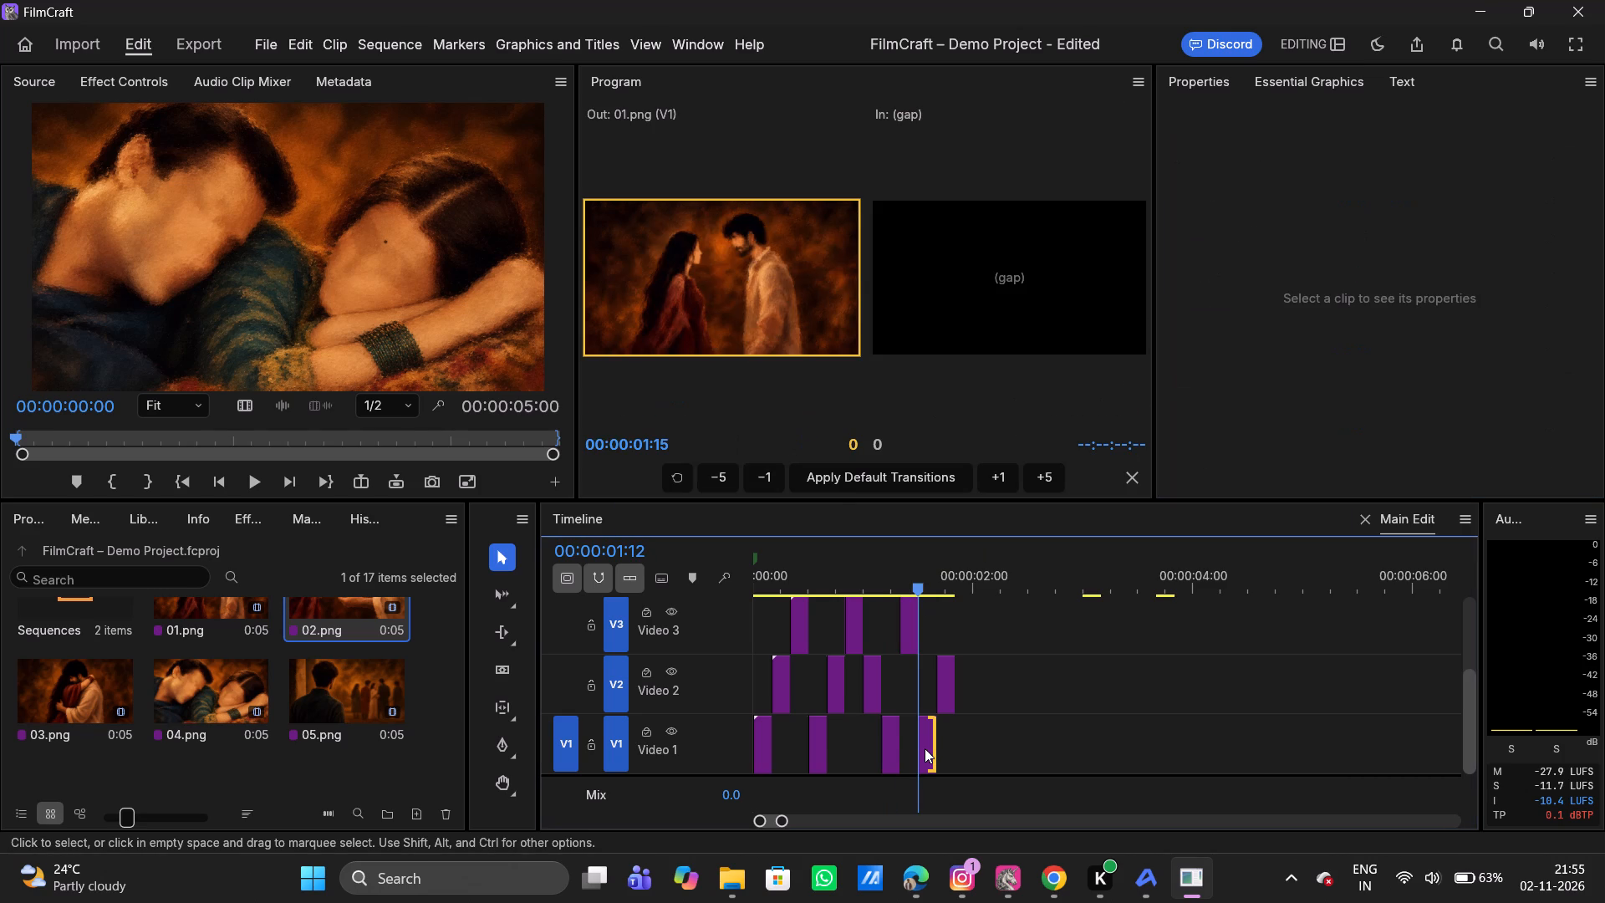
click(925, 747)
click(1349, 278)
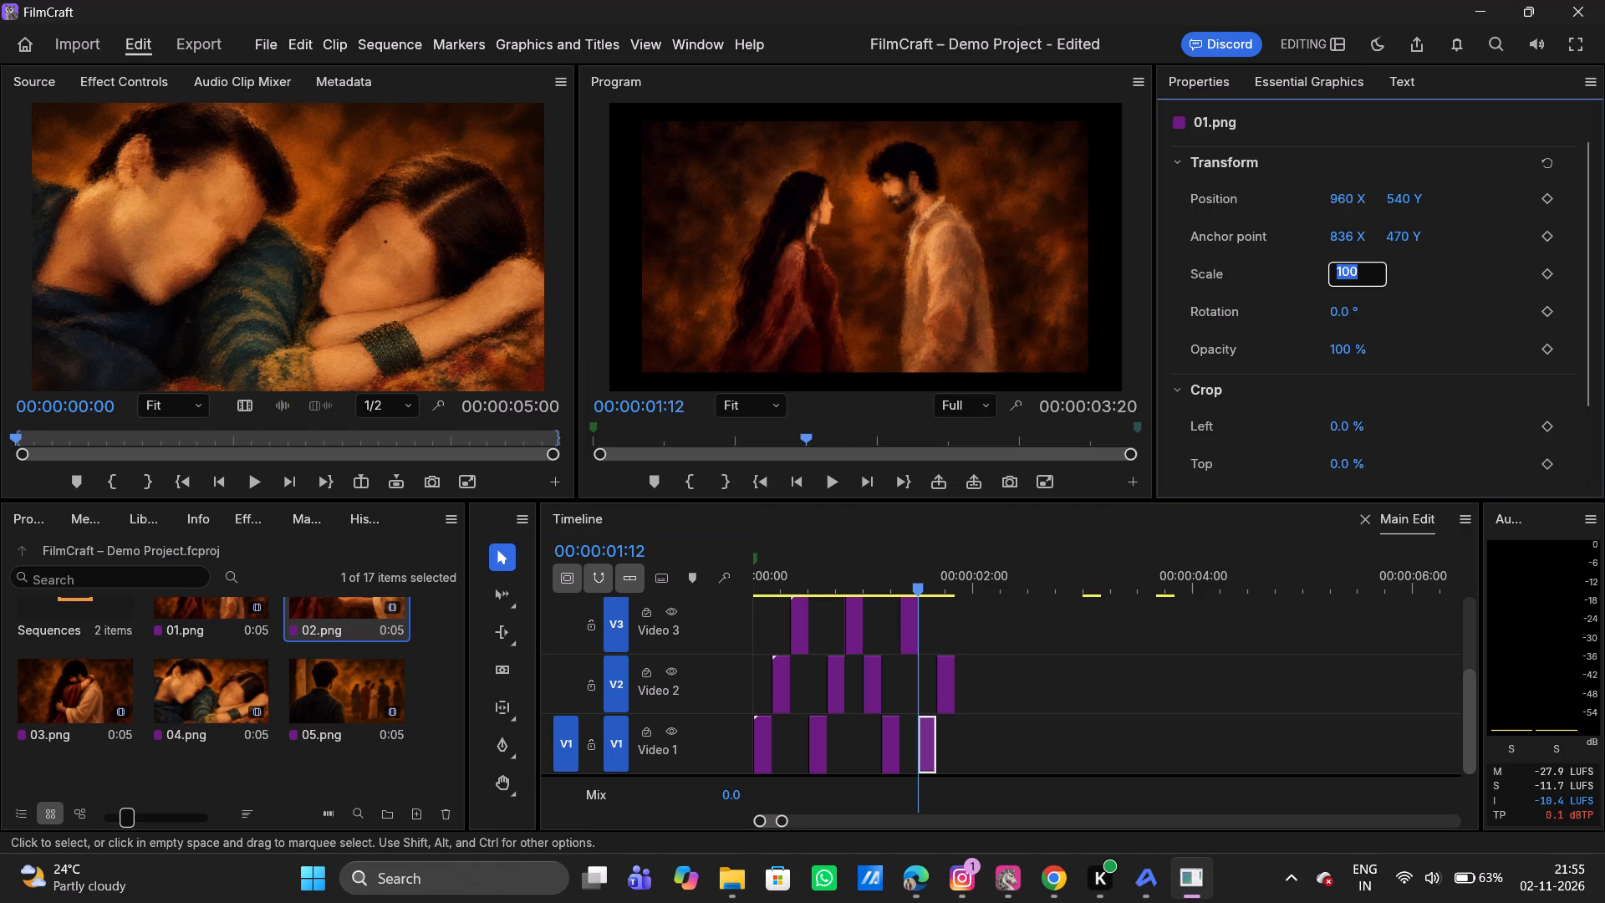
key(Right)
key(BackSpace)
key(BackSpace)
text(17)
key(Return)
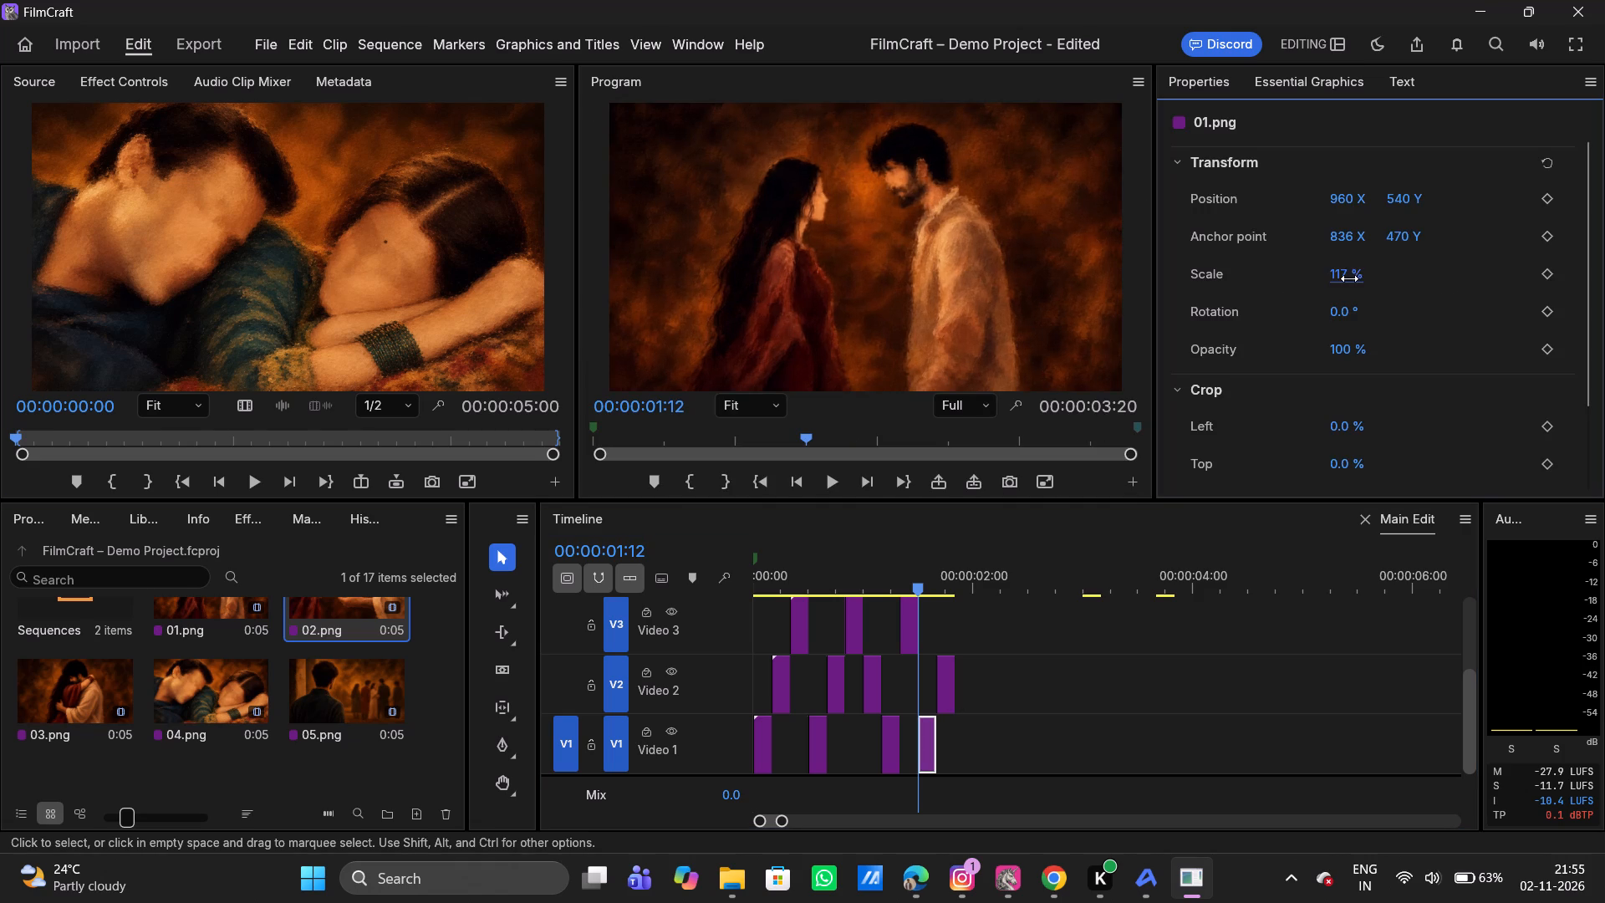
Set the scale of the last 02.png segment on Video 2 to 117%.
click(945, 686)
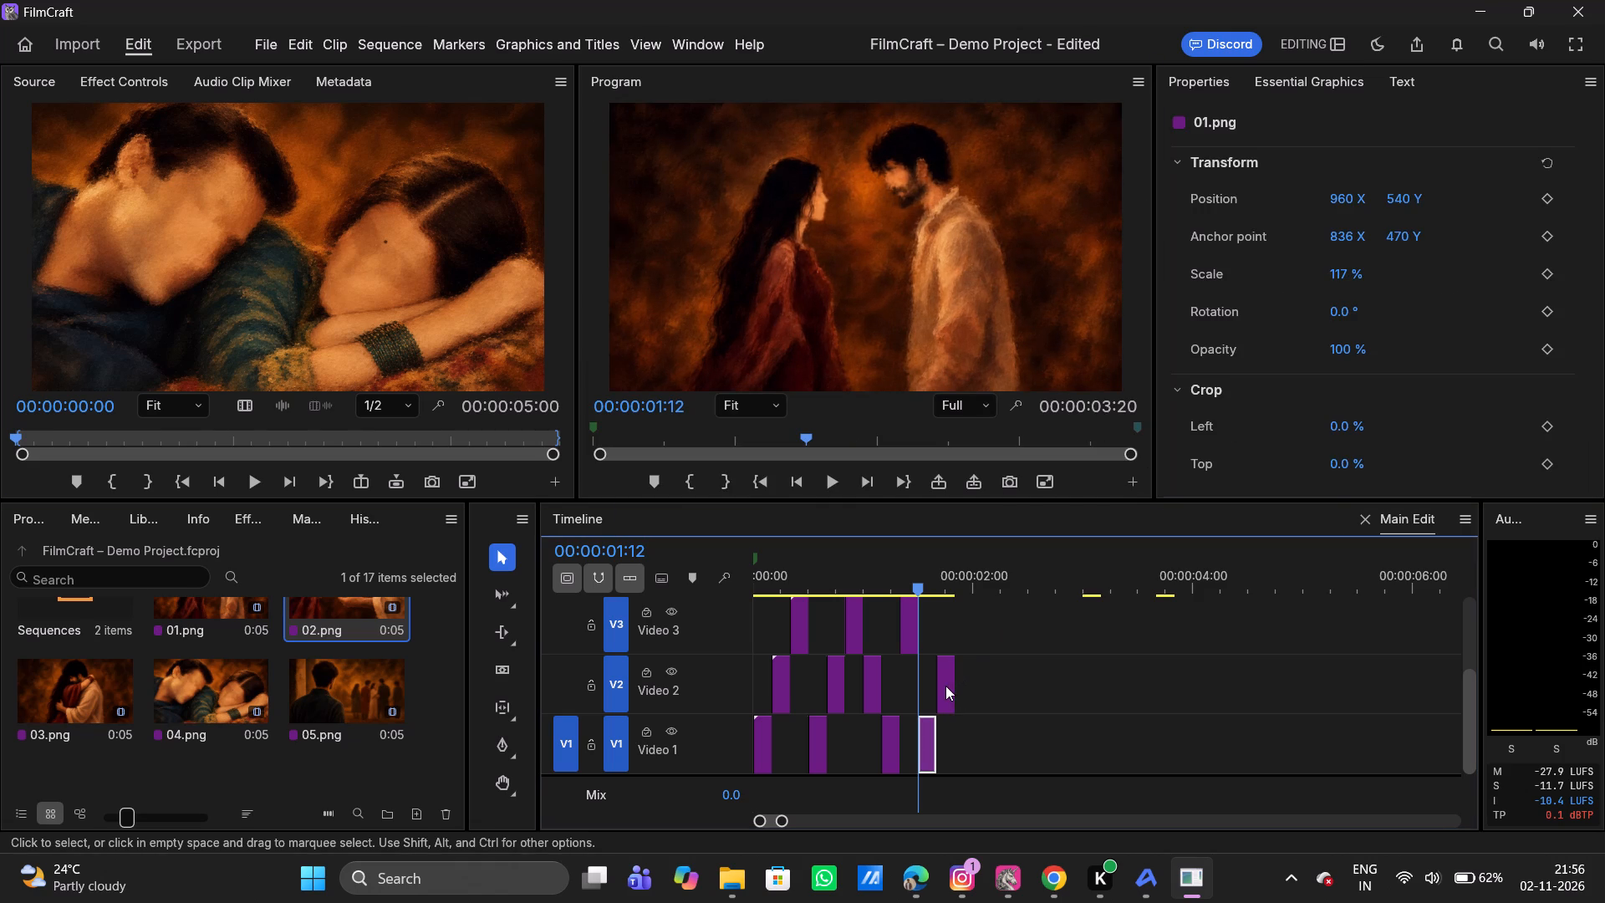
click(1353, 273)
key(Right)
key(BackSpace)
key(BackSpace)
text(17)
key(Return)
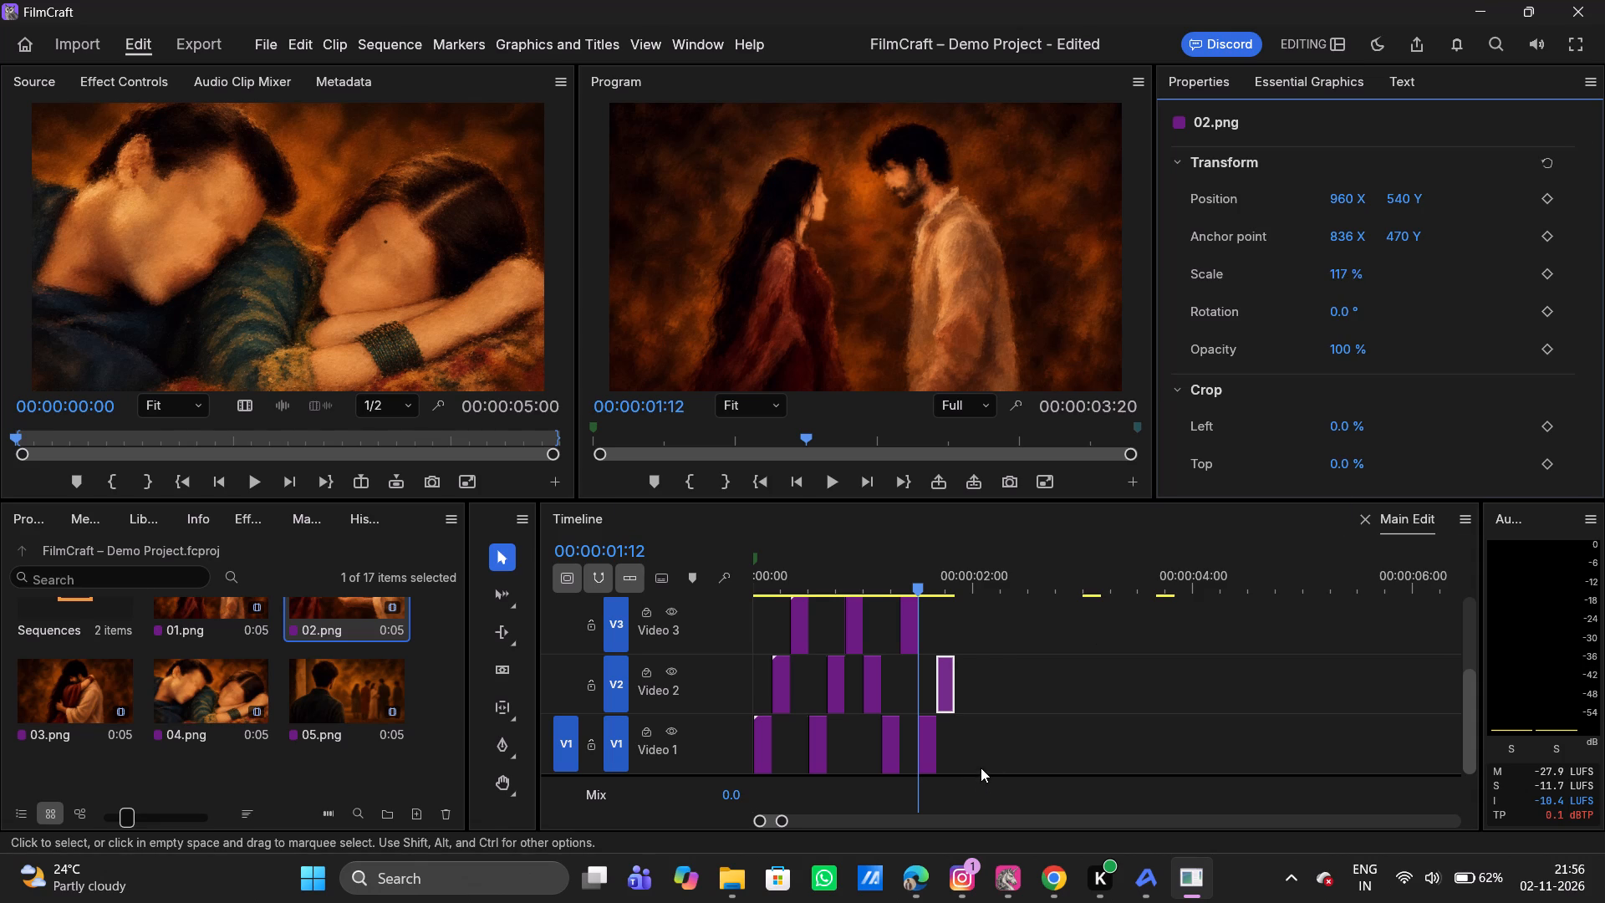
Copy all the rescaled segments on Video 1 to Video 3 and paste the group twice in succession, starting at 00:00:01:20.
drag(981, 768, 727, 589)
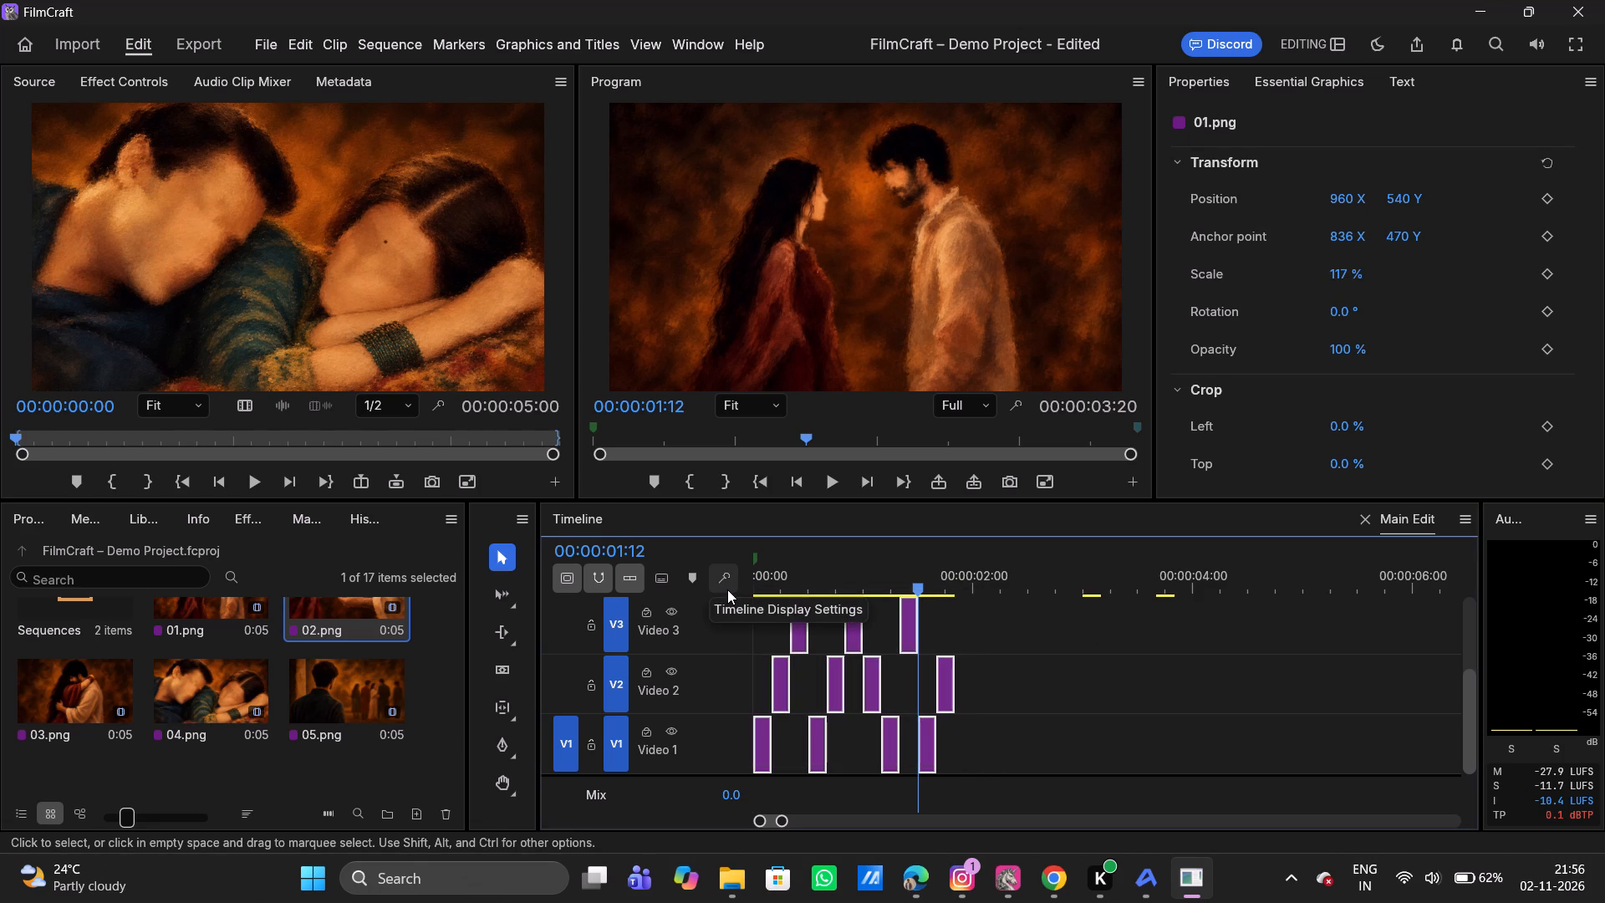
key(ctrl+c)
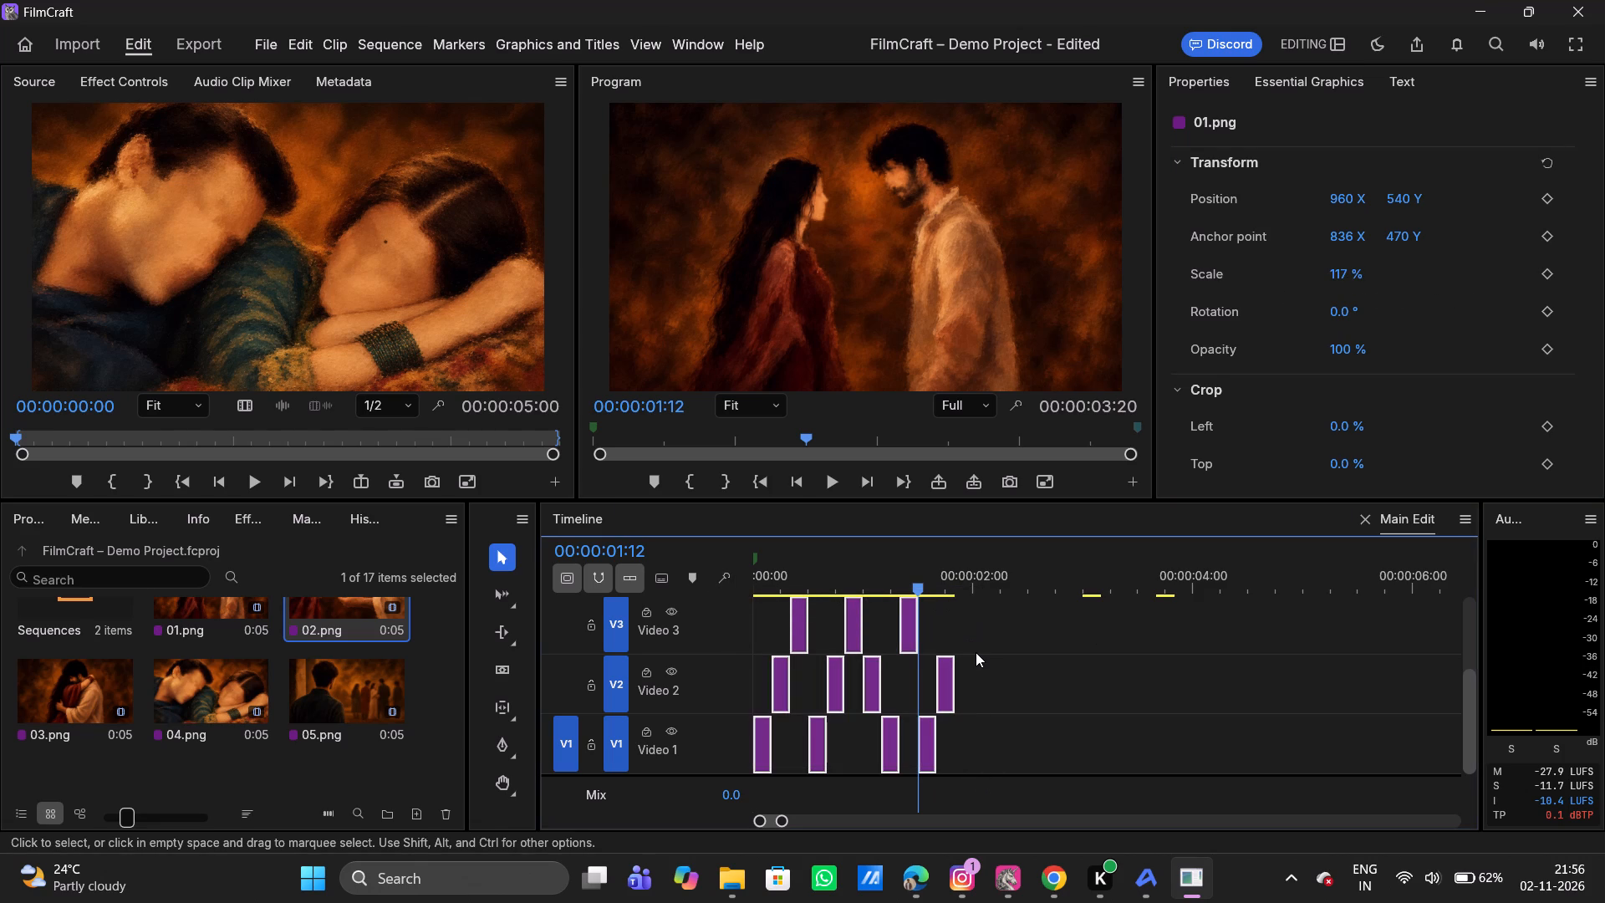
key(Down)
key(Down)
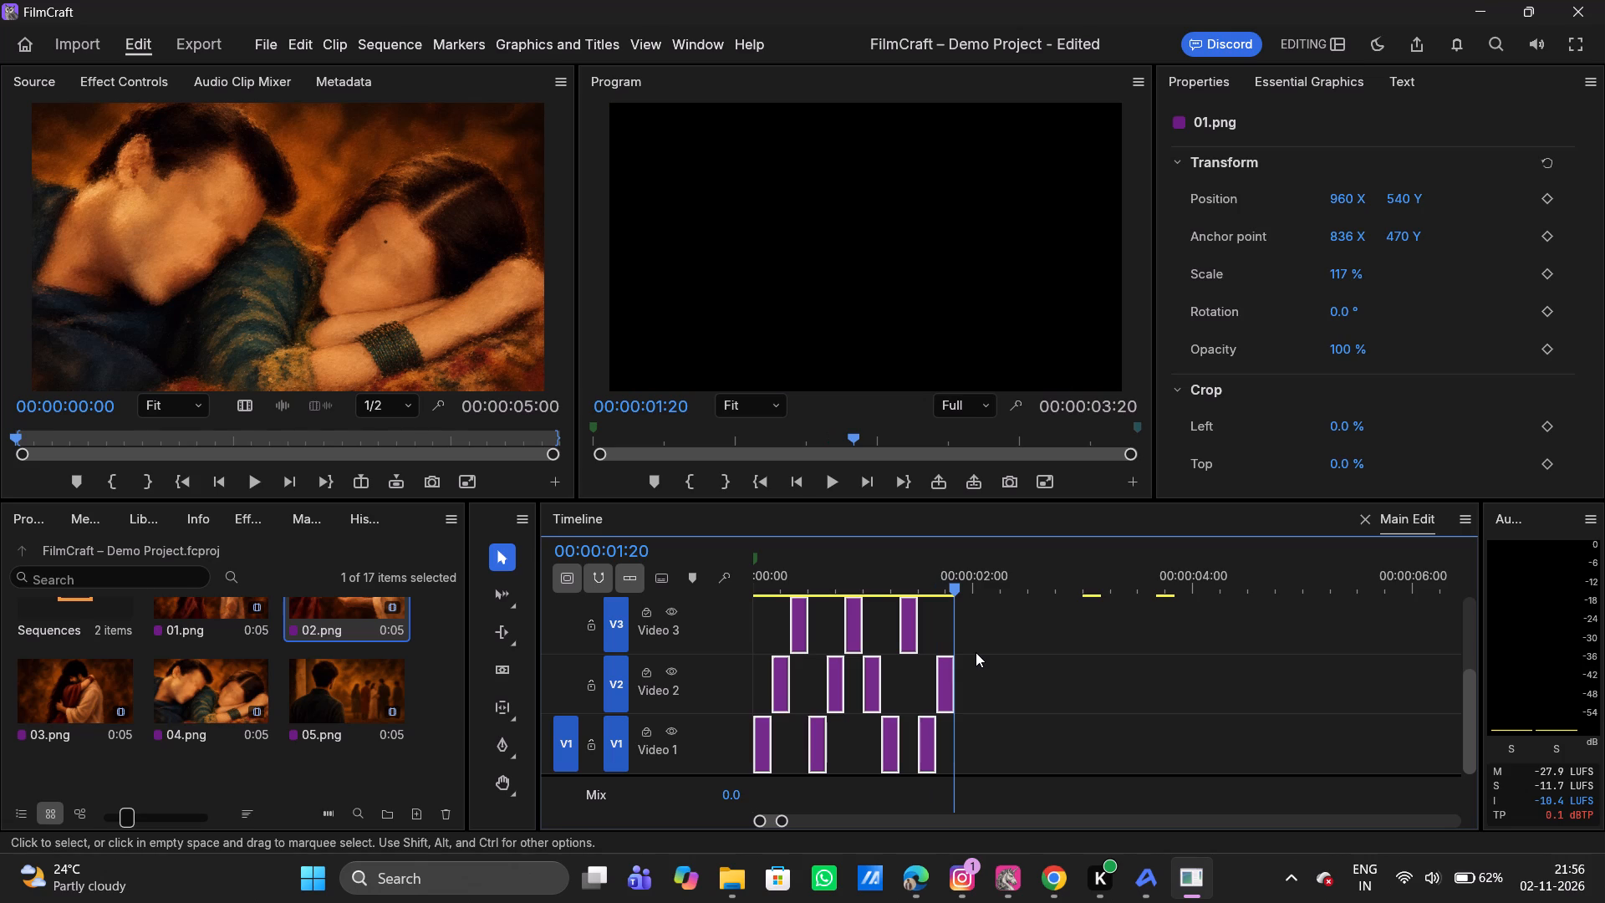
key(ctrl+v)
key(ctrl+v)
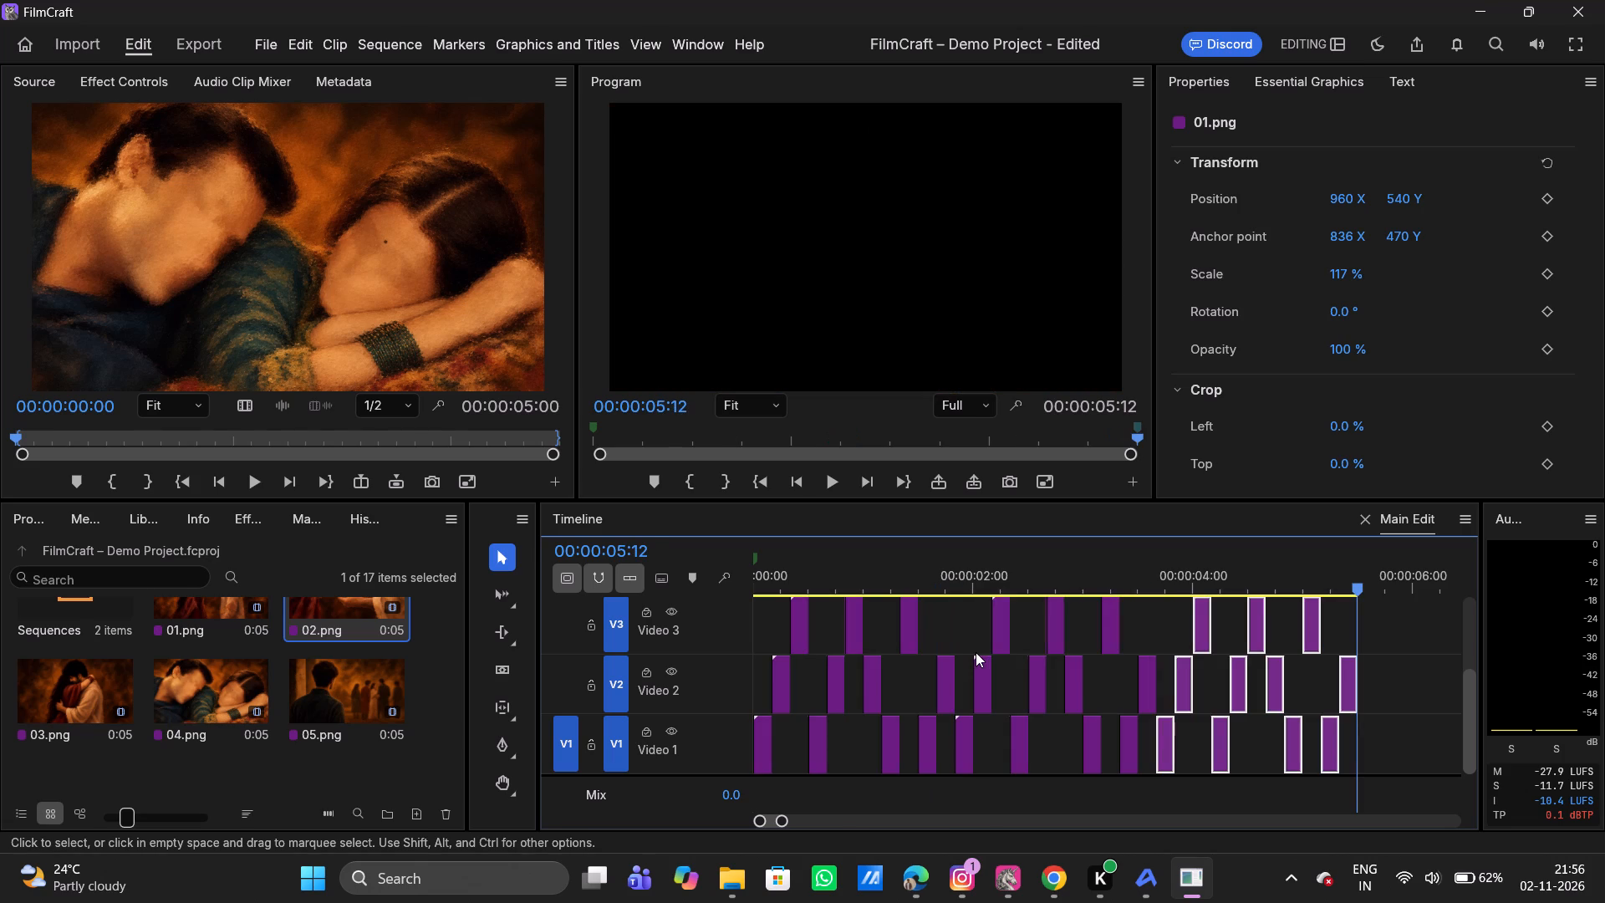
click(808, 581)
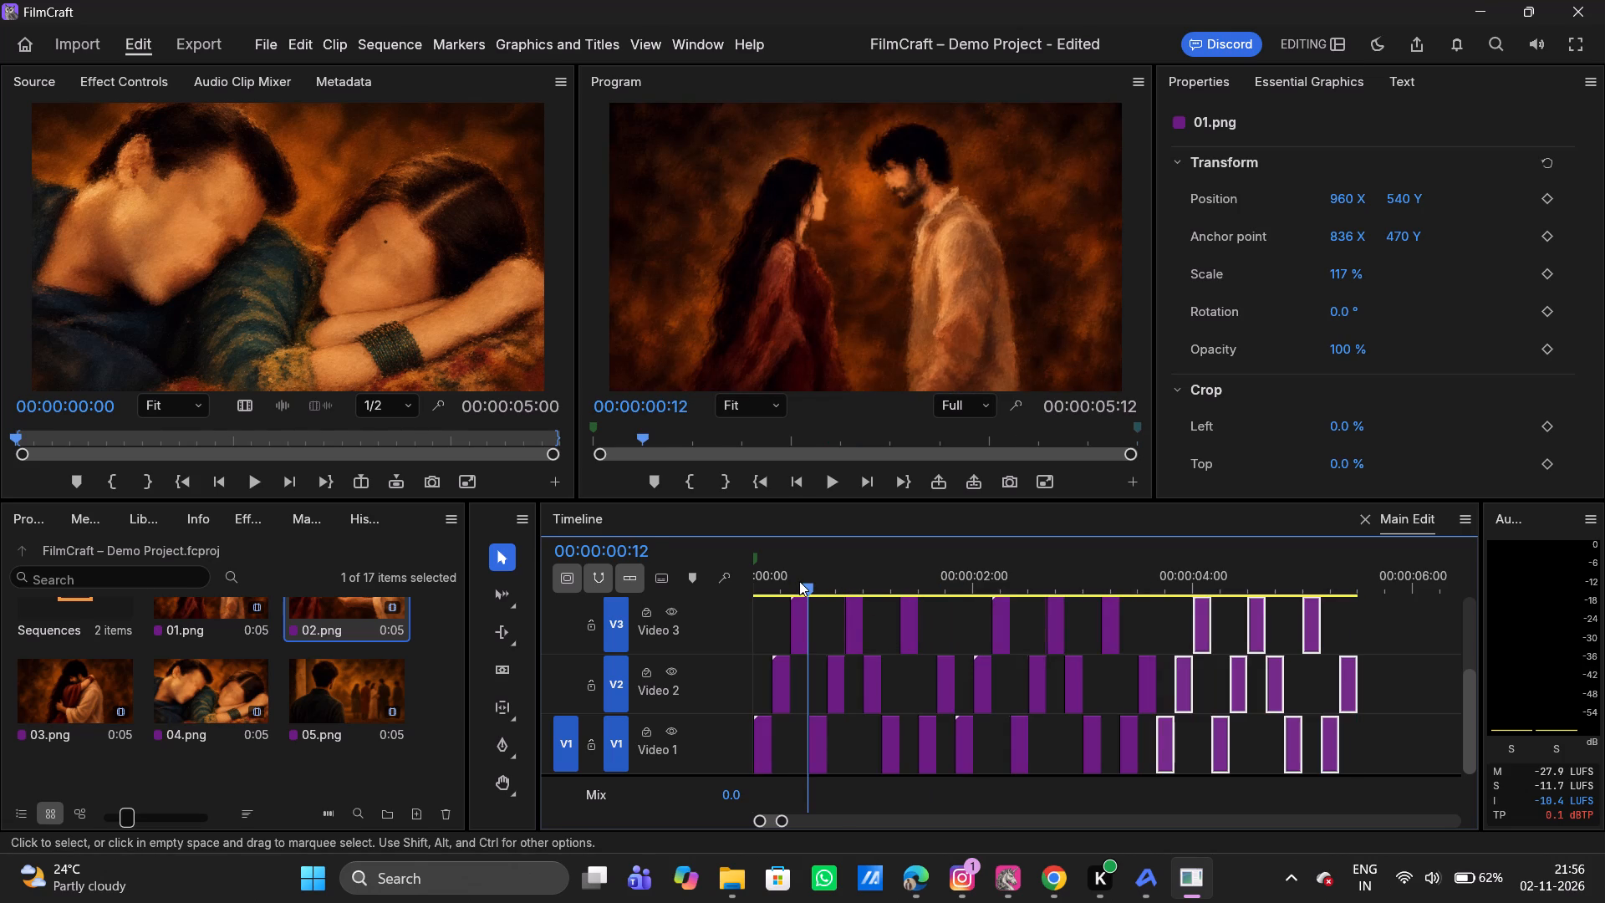
drag(799, 581, 738, 585)
scroll(644, 718, down, 1)
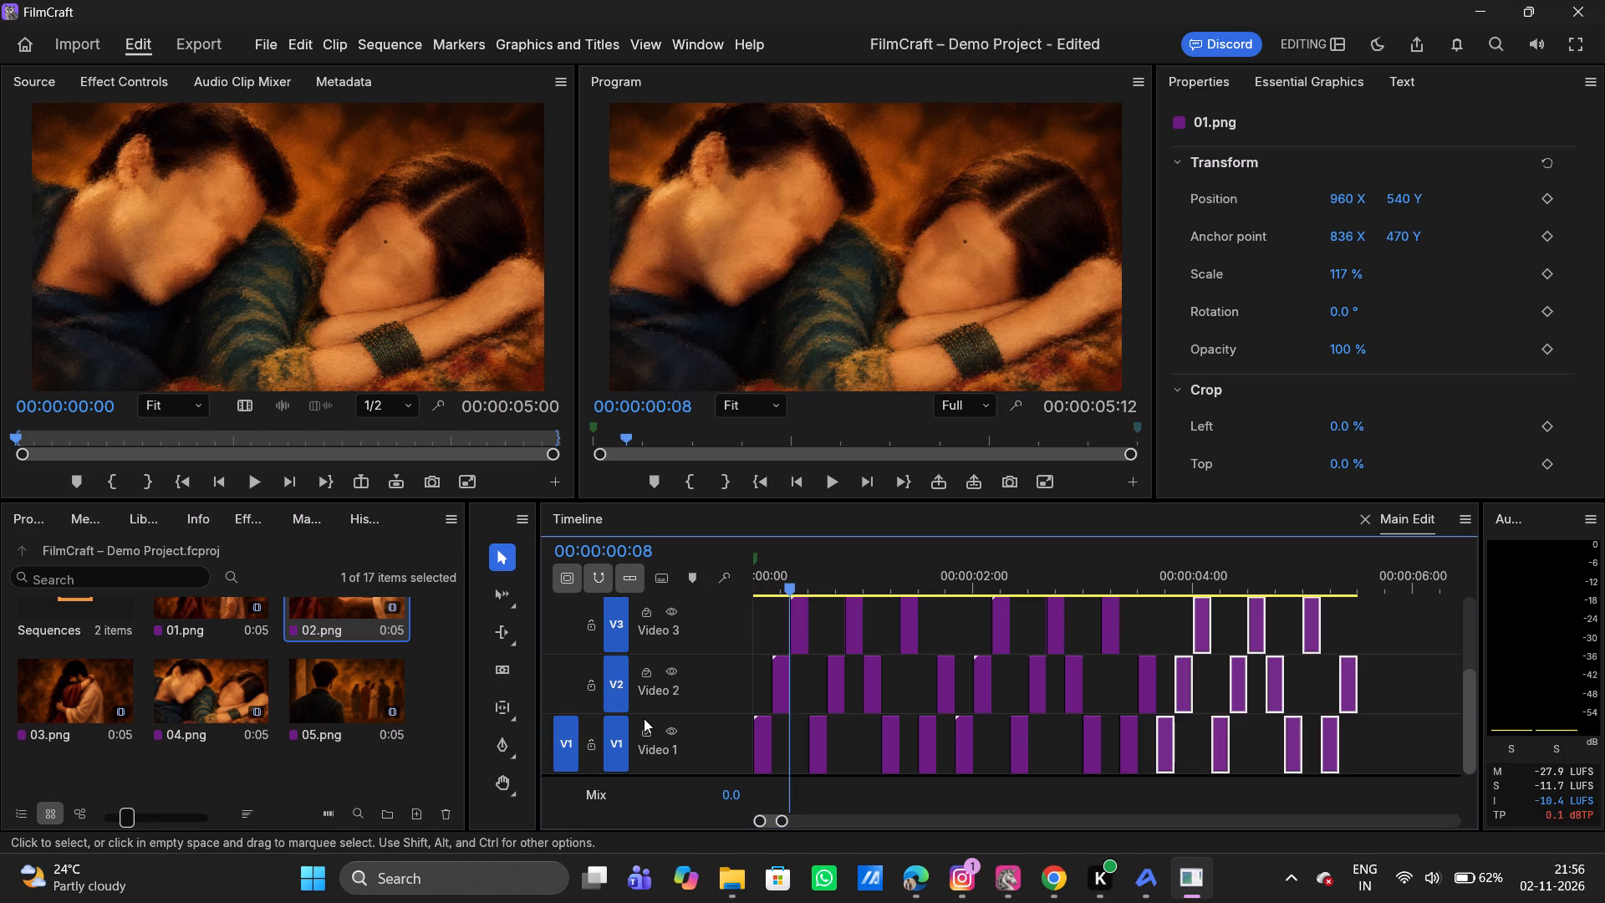
scroll(644, 718, down, 2)
scroll(324, 773, down, 8)
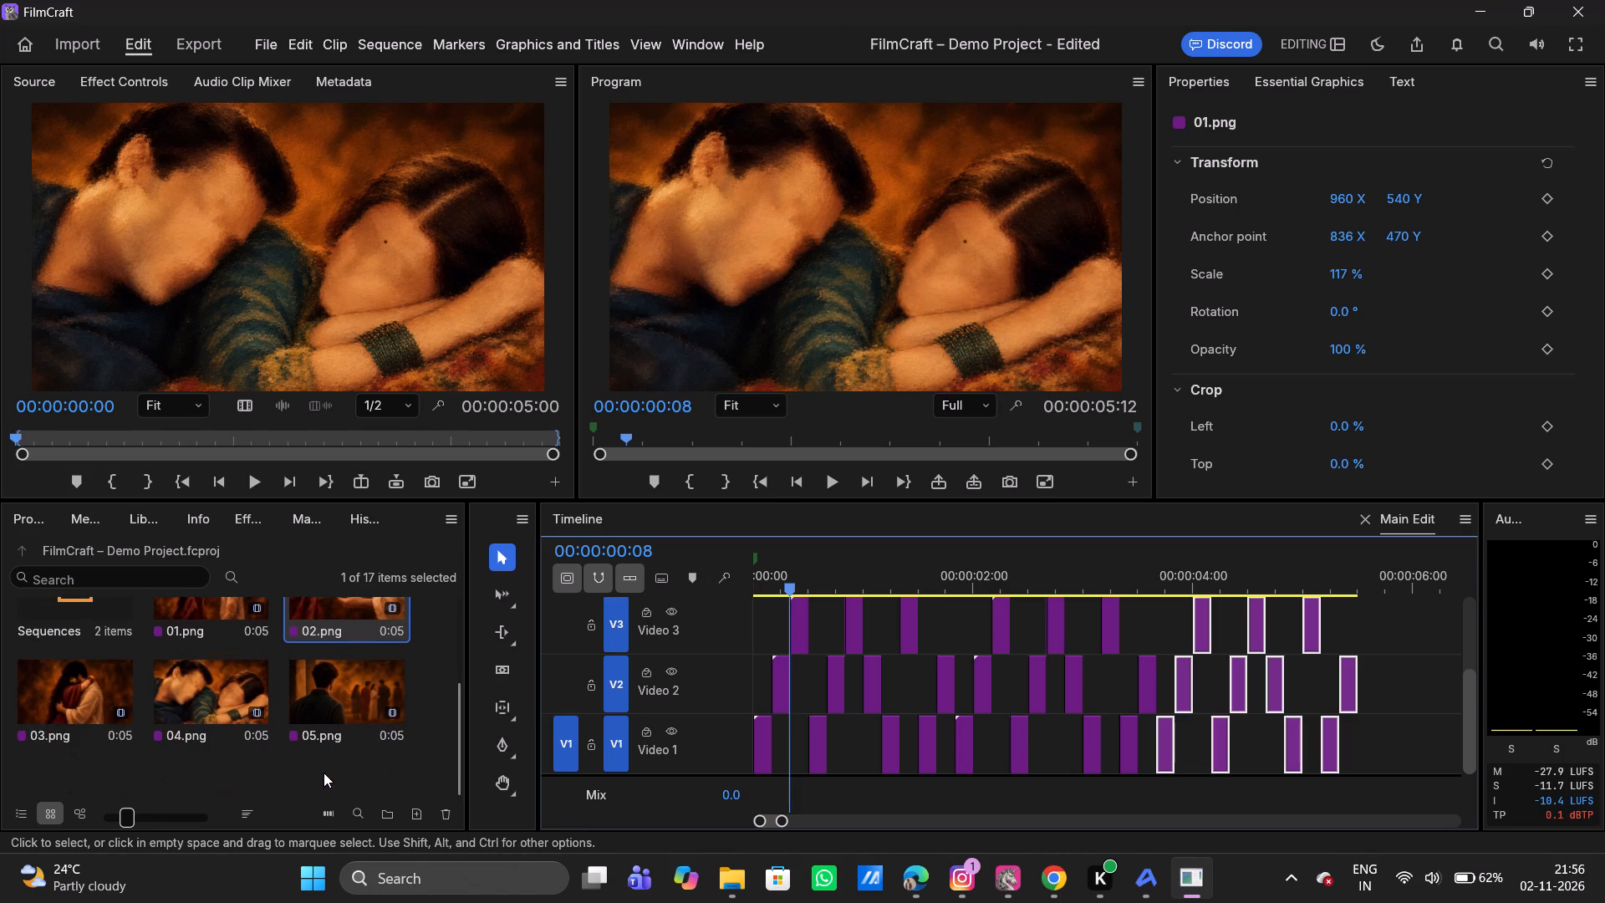
click(204, 783)
right_click(204, 783)
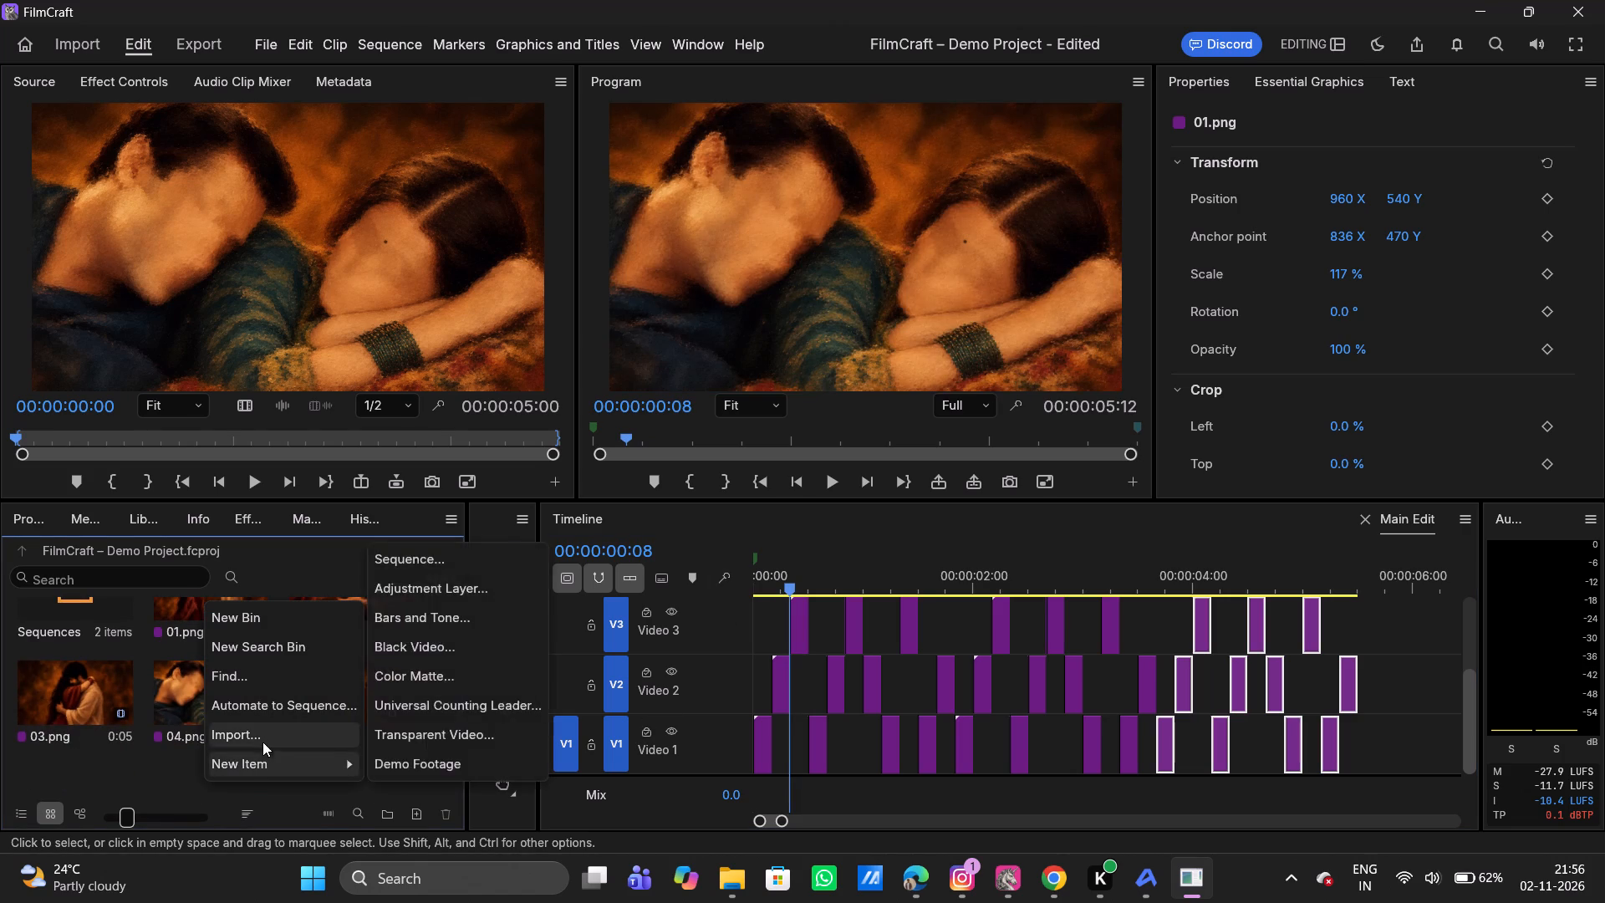
click(263, 741)
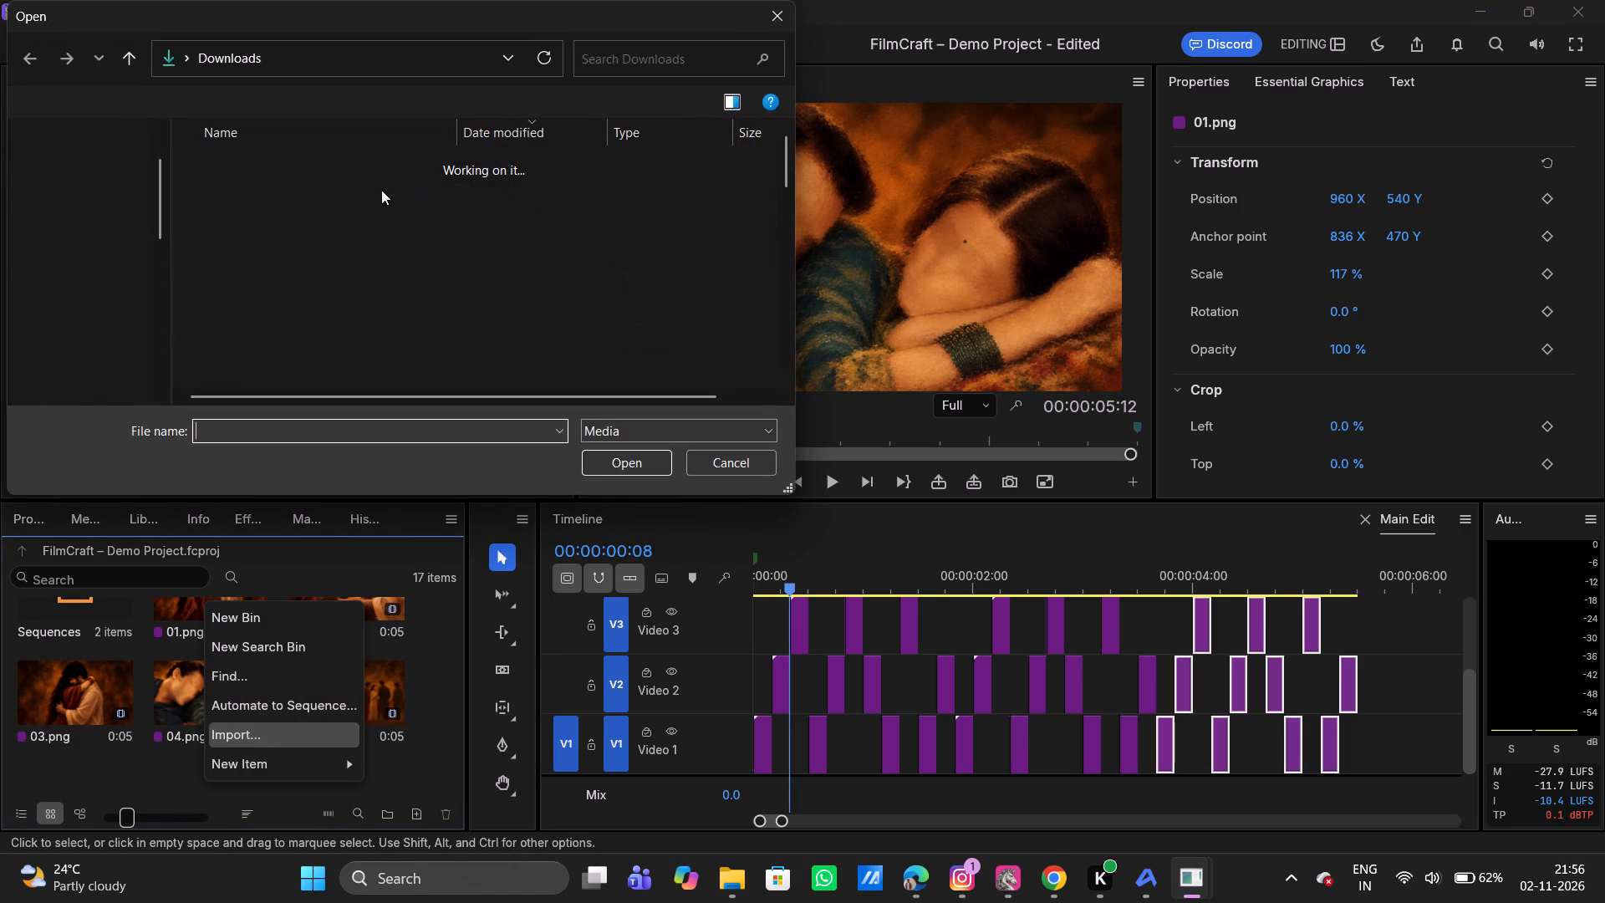
click(380, 190)
key(Return)
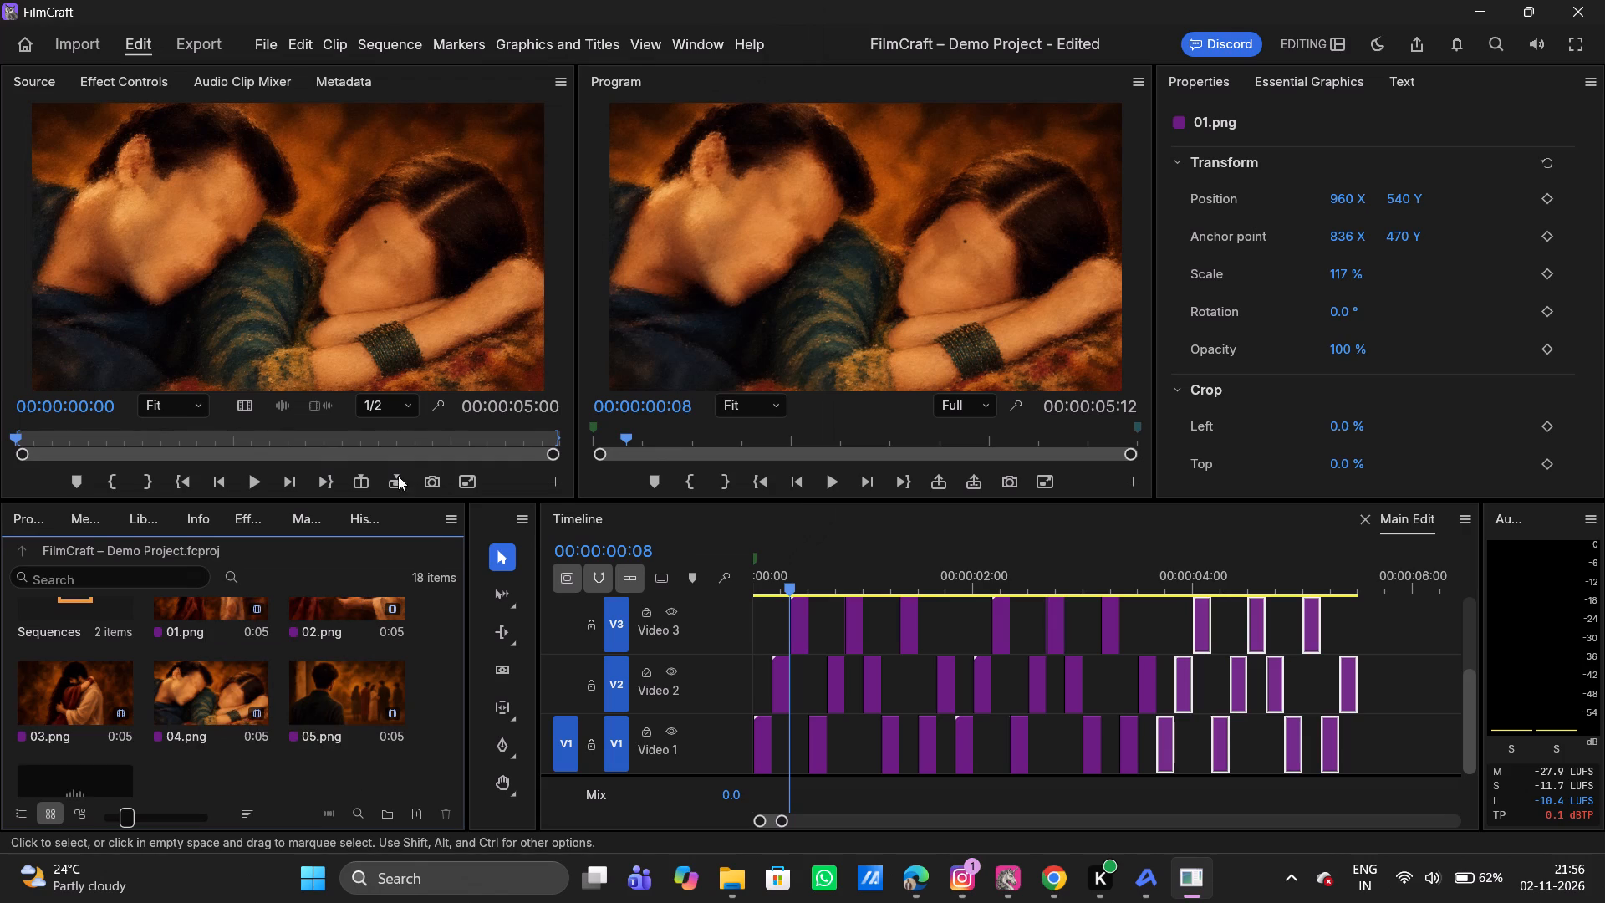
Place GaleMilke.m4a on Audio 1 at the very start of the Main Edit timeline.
scroll(689, 654, down, 4)
drag(545, 775, 572, 640)
click(86, 771)
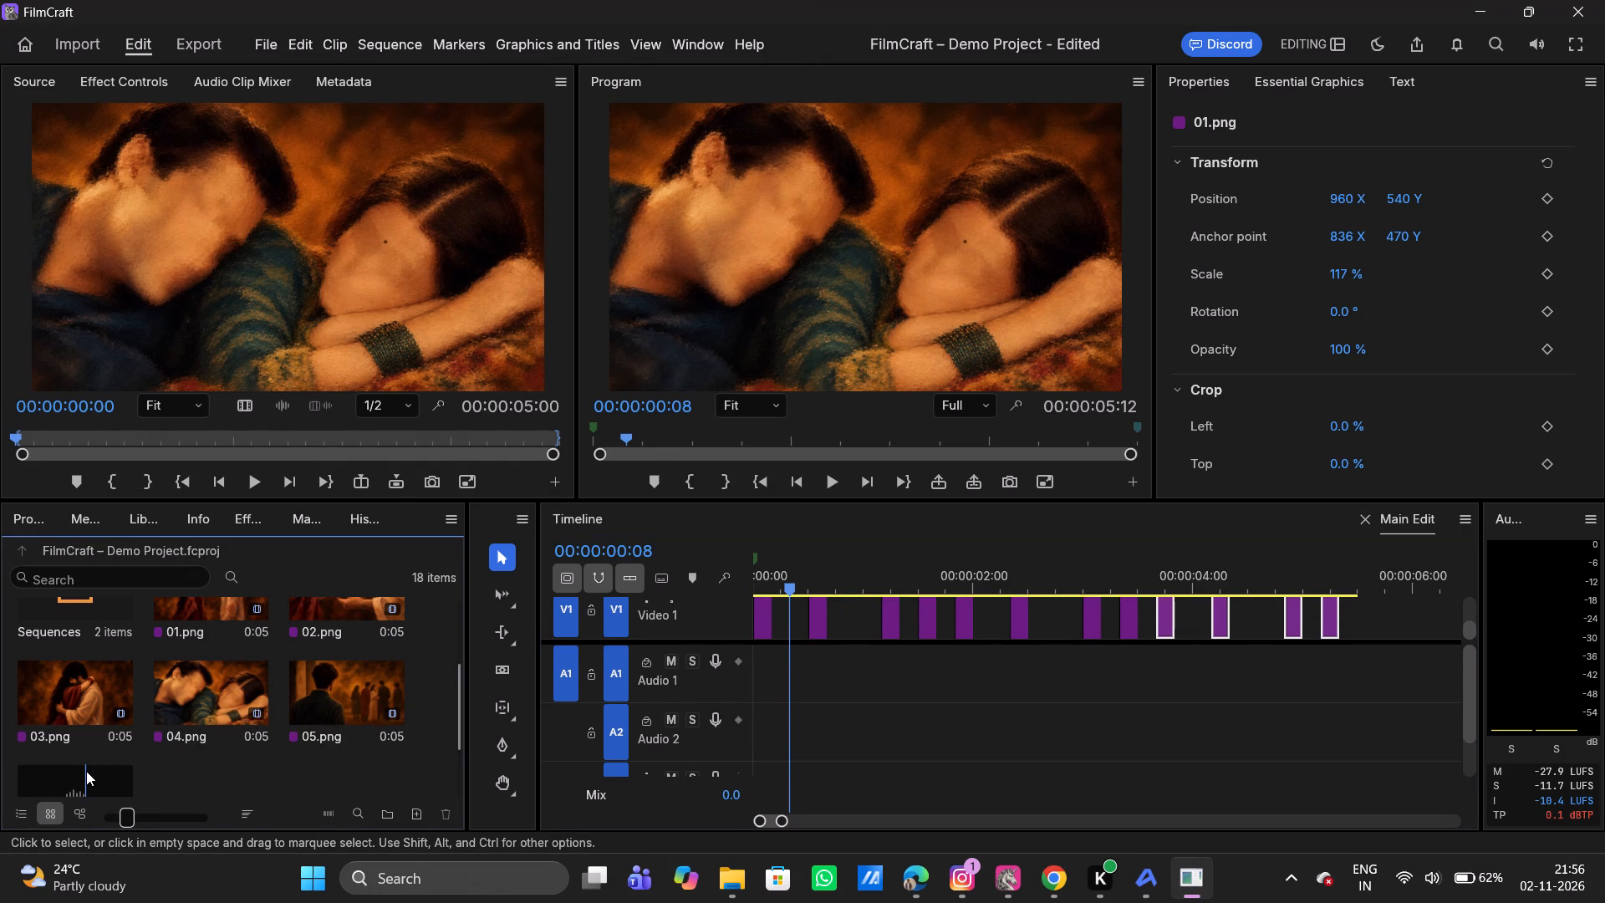
drag(65, 775, 757, 674)
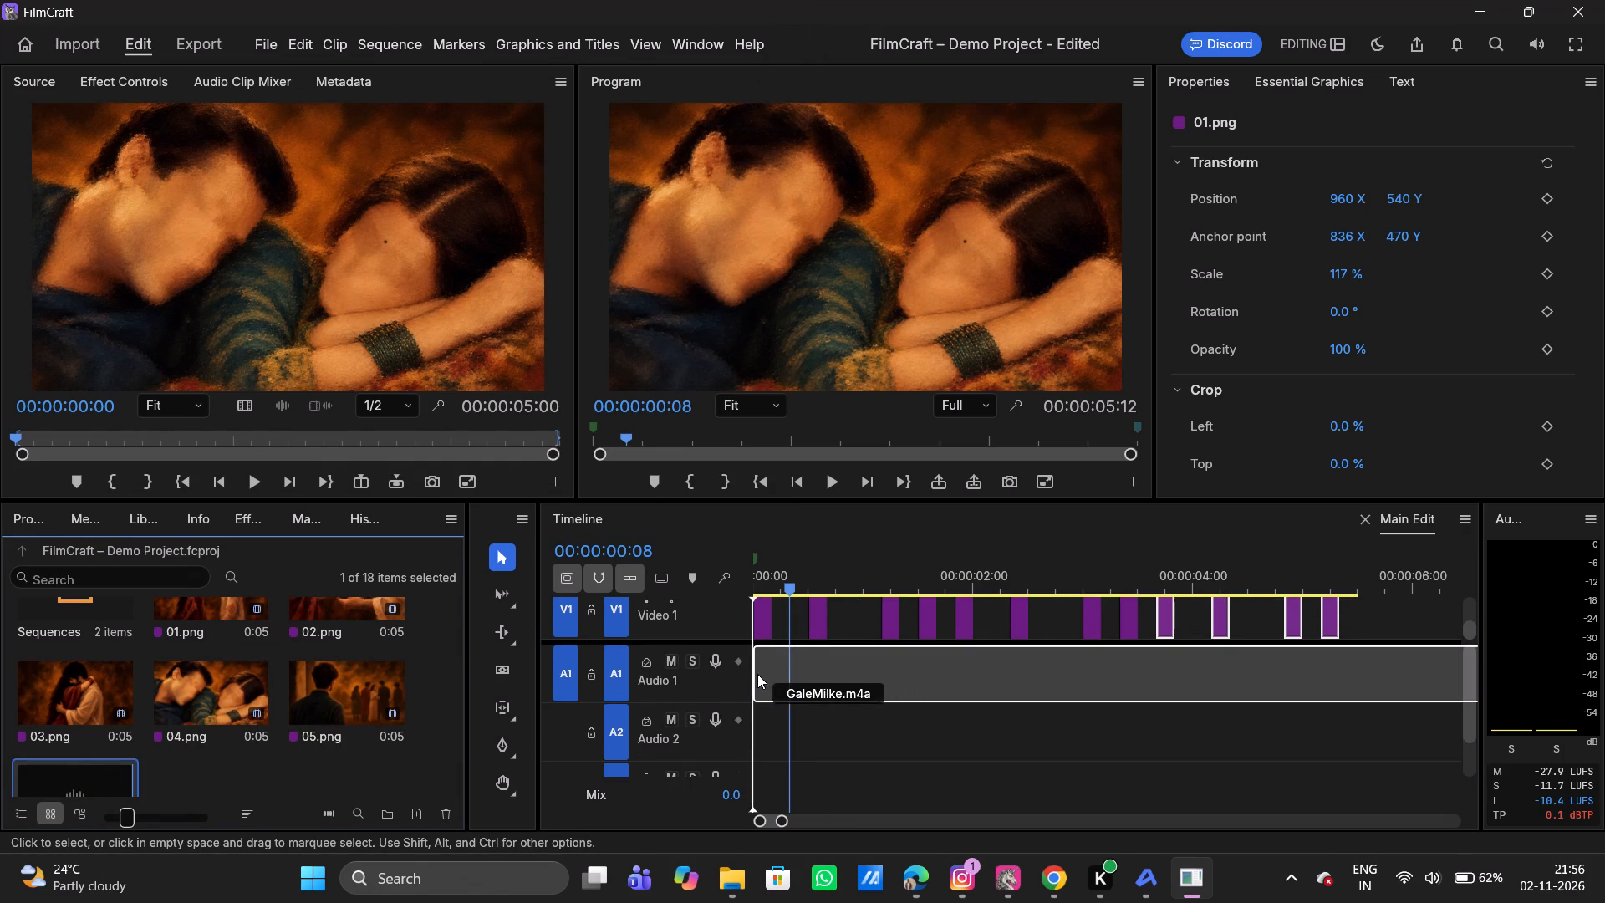
drag(757, 674, 756, 674)
Play the sequence from its beginning past the last image segment to check the cuts against the music.
drag(788, 583, 729, 578)
drag(767, 585, 746, 585)
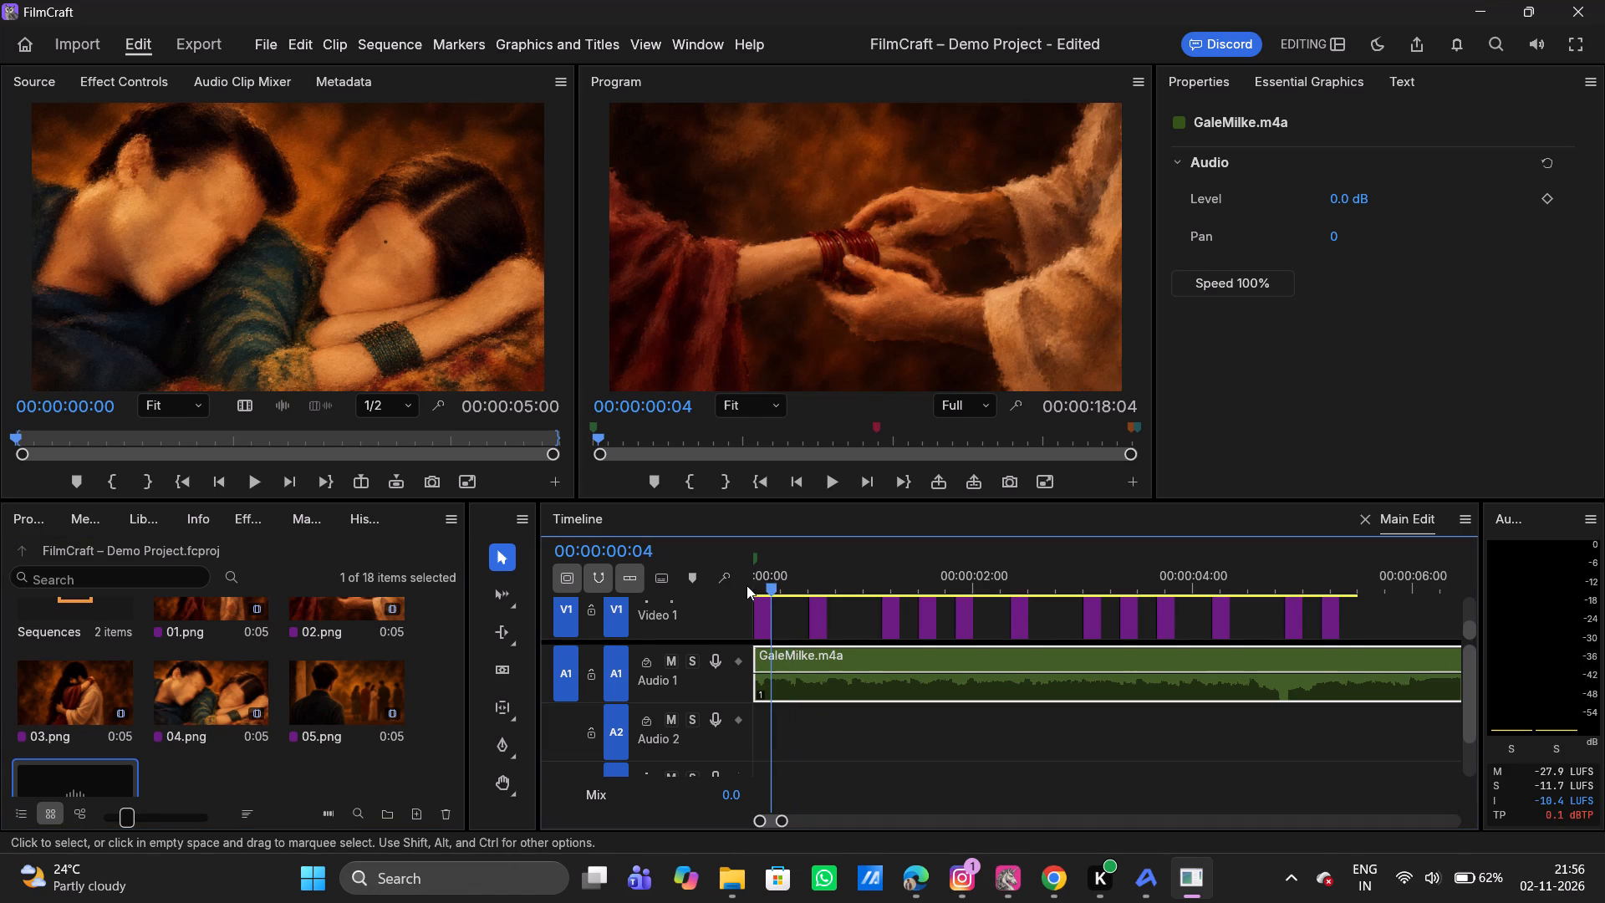
drag(746, 585, 746, 584)
key(space)
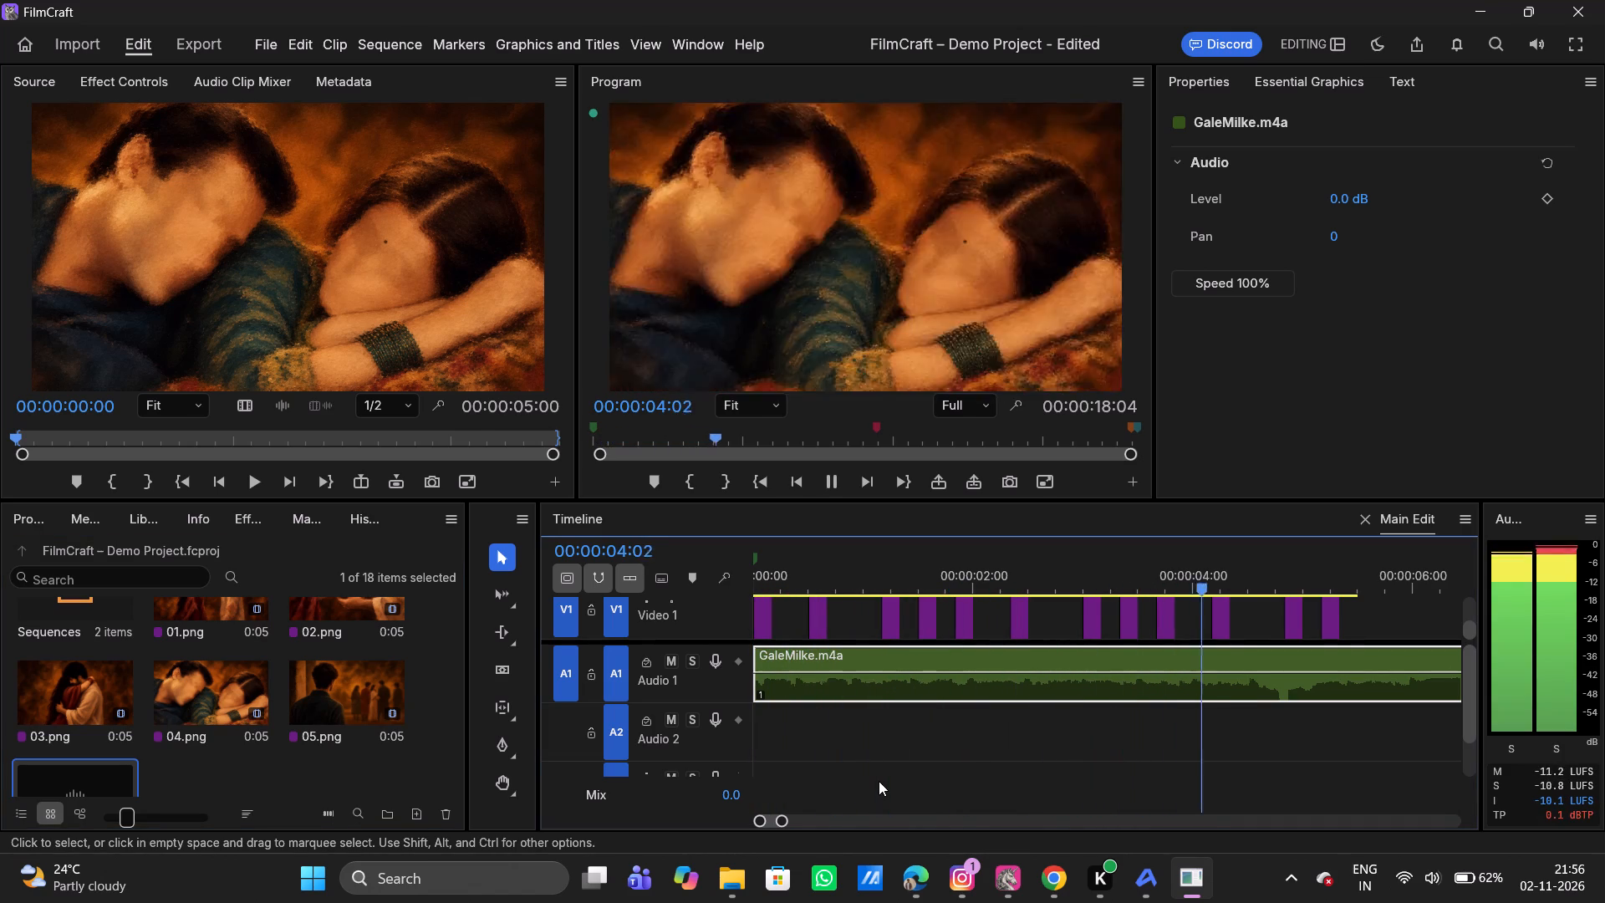
key(space)
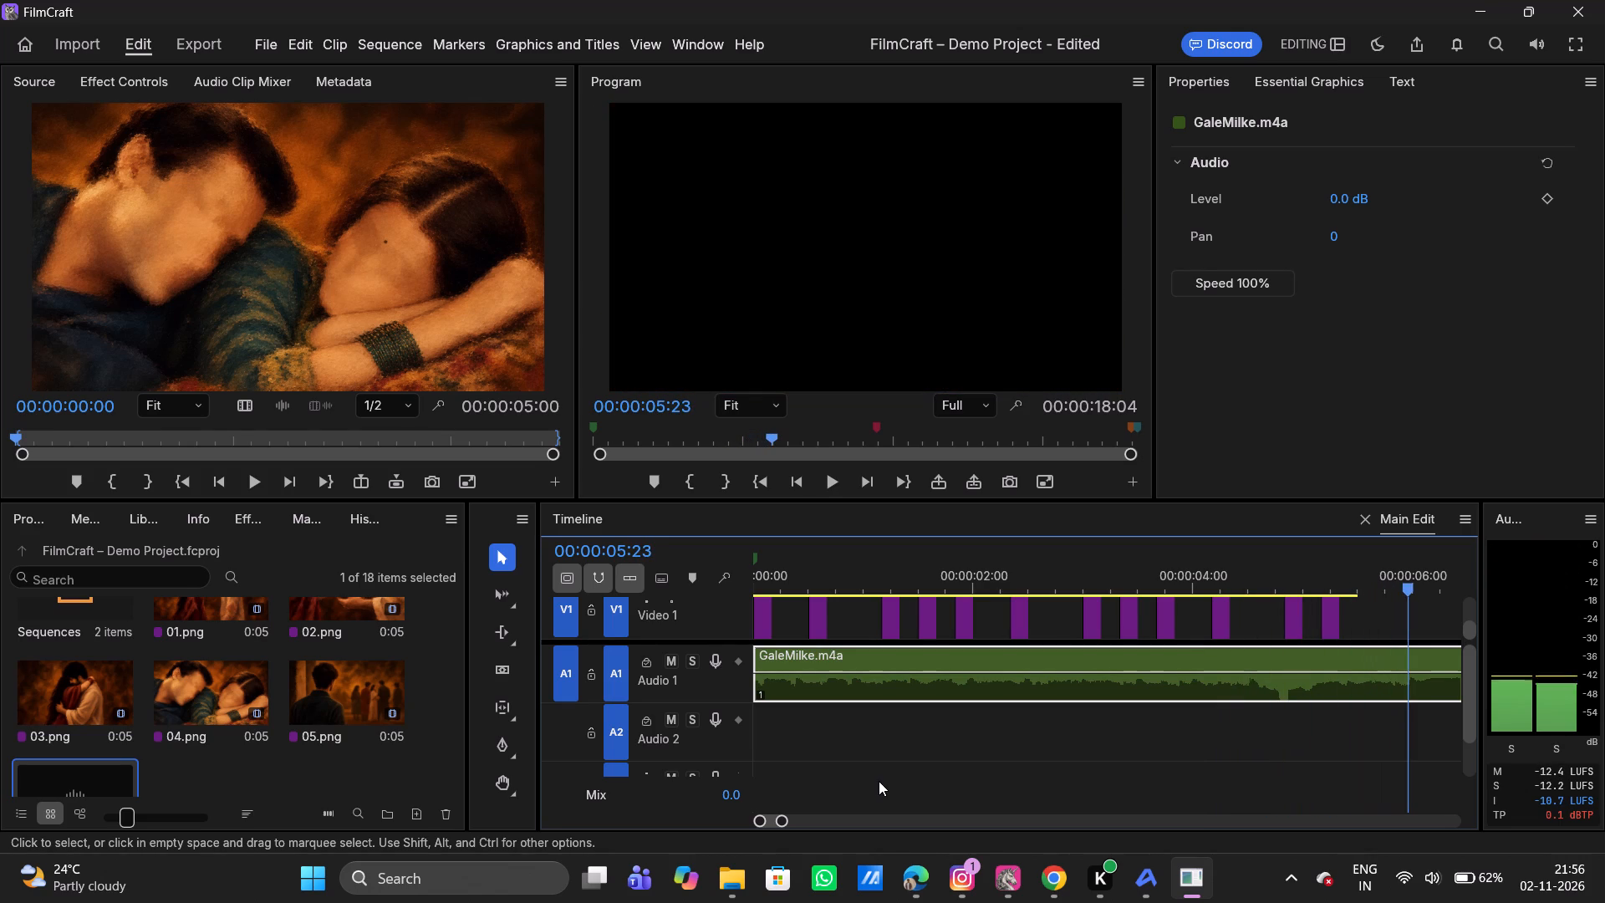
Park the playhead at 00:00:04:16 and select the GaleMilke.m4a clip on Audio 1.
click(1295, 579)
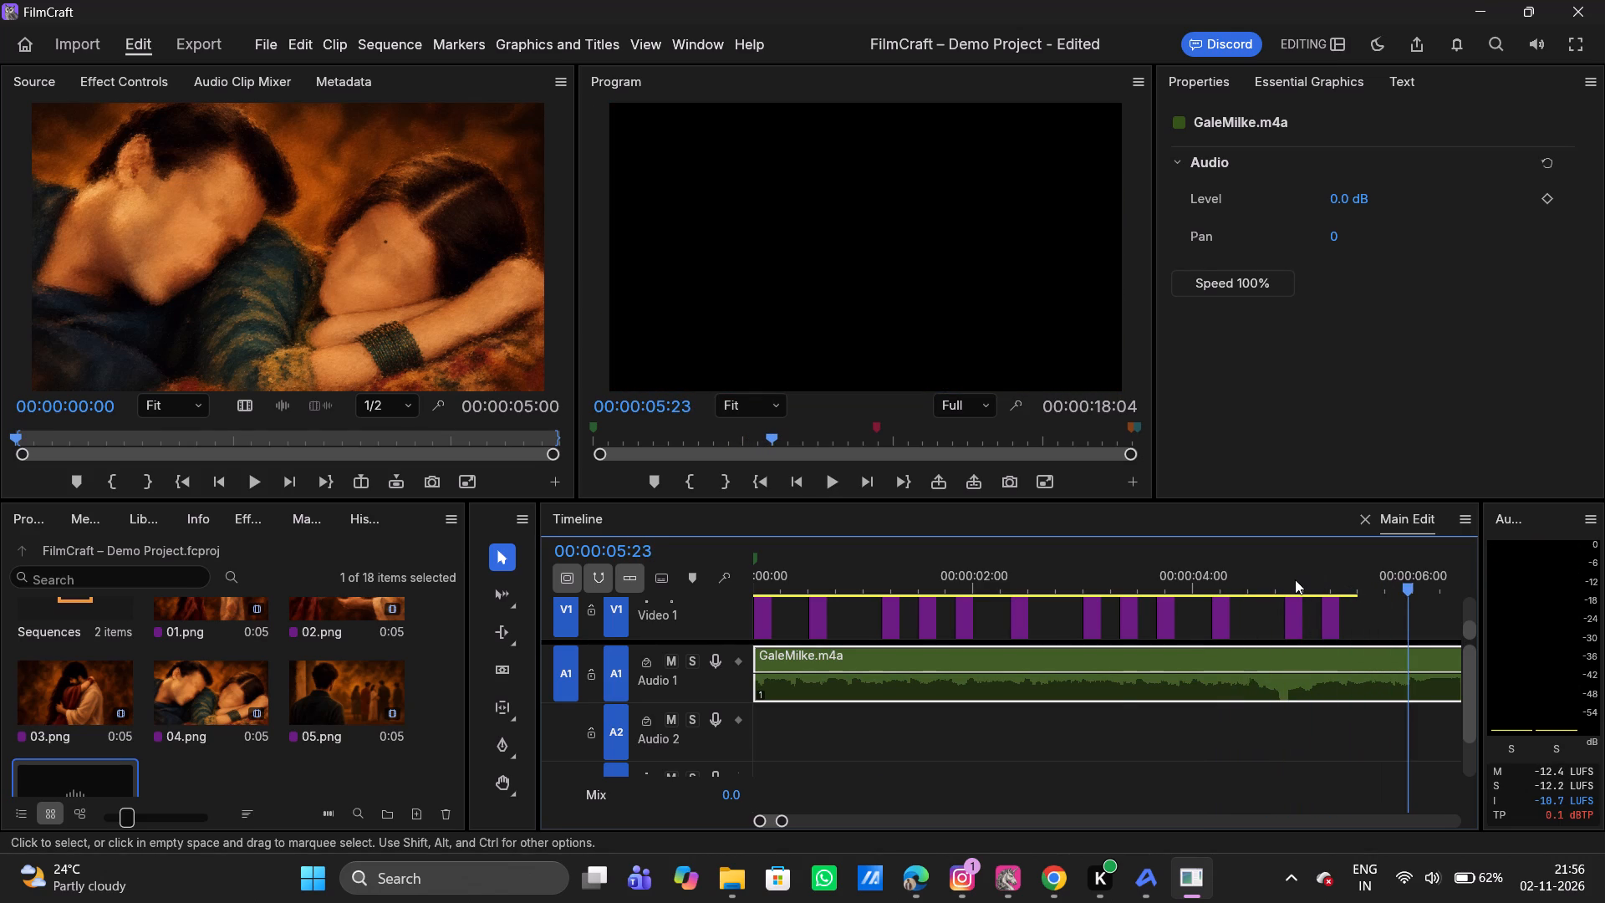
drag(1282, 583, 1244, 584)
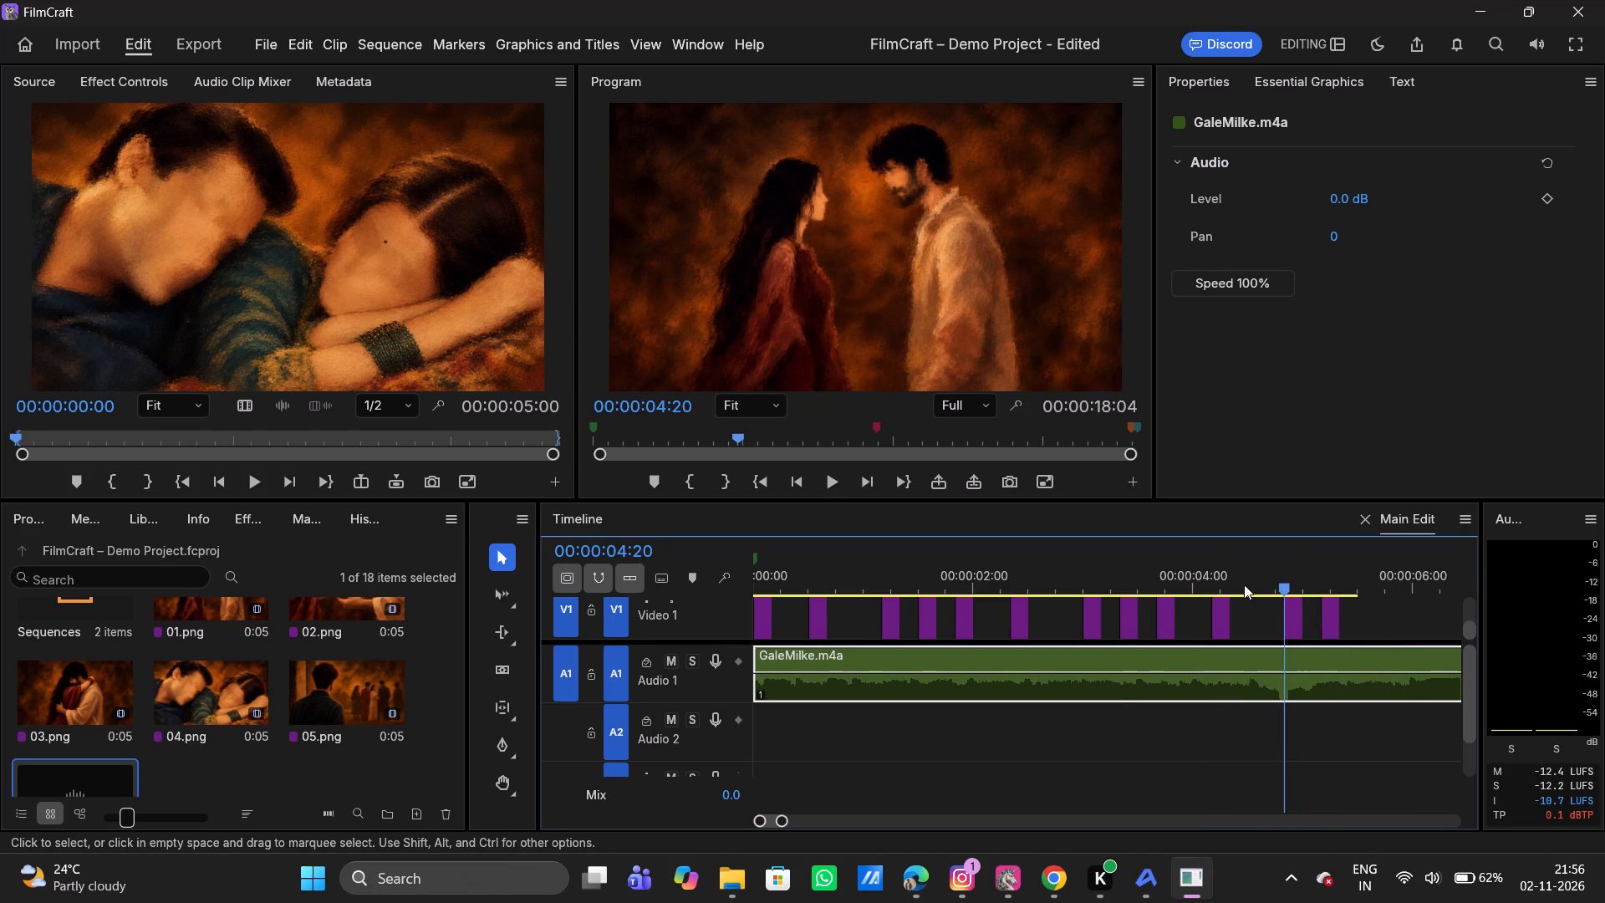
drag(1244, 584, 1241, 584)
click(986, 671)
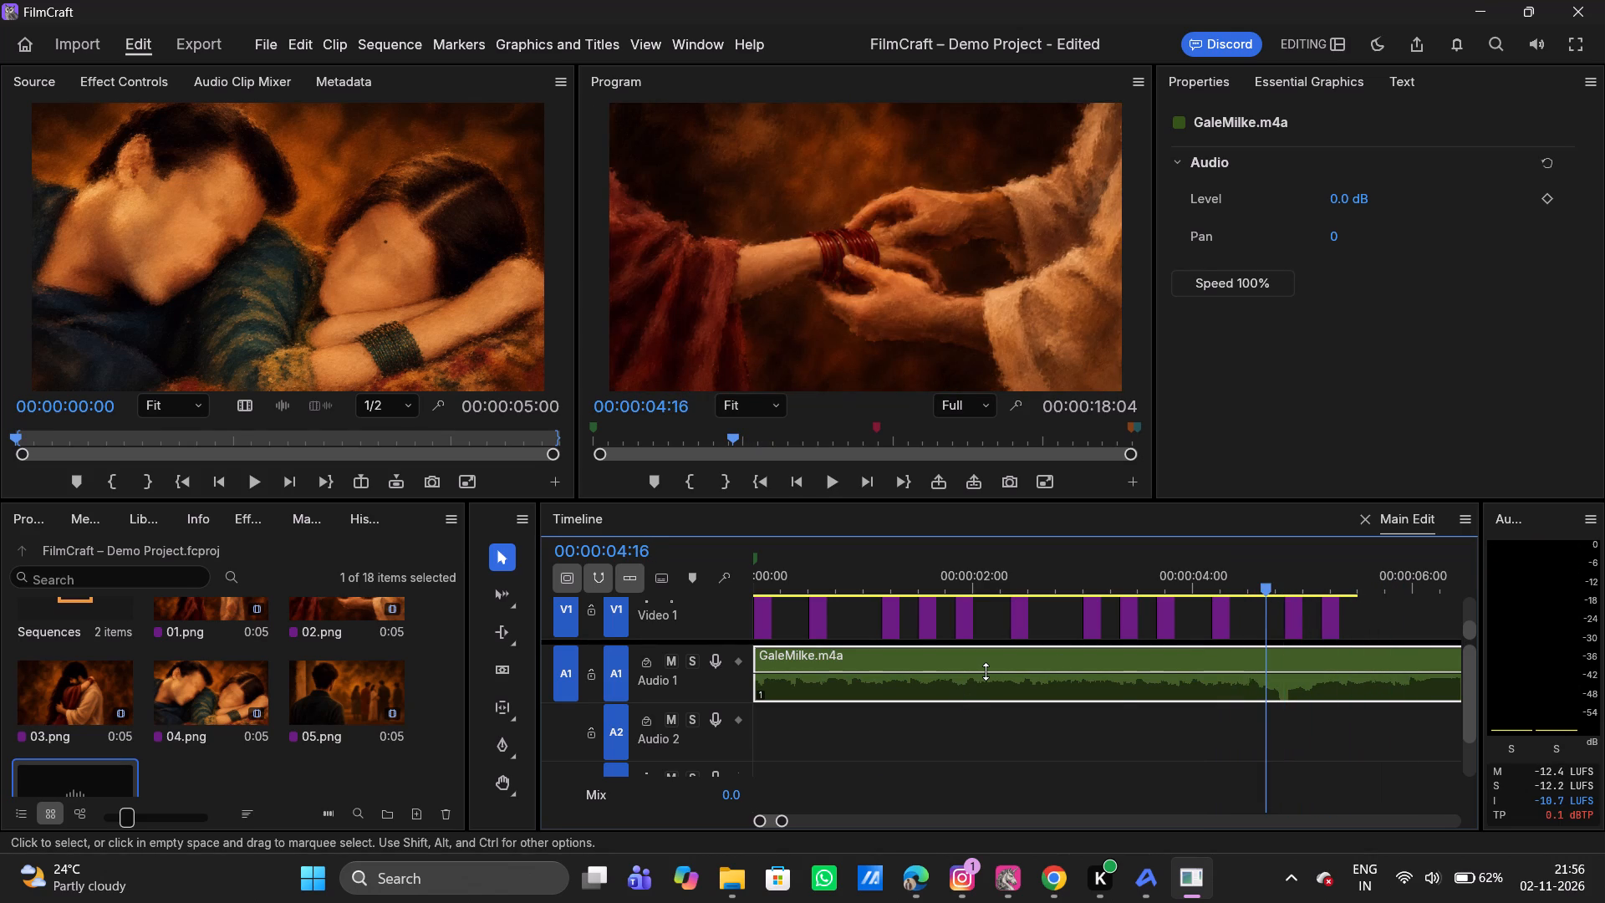
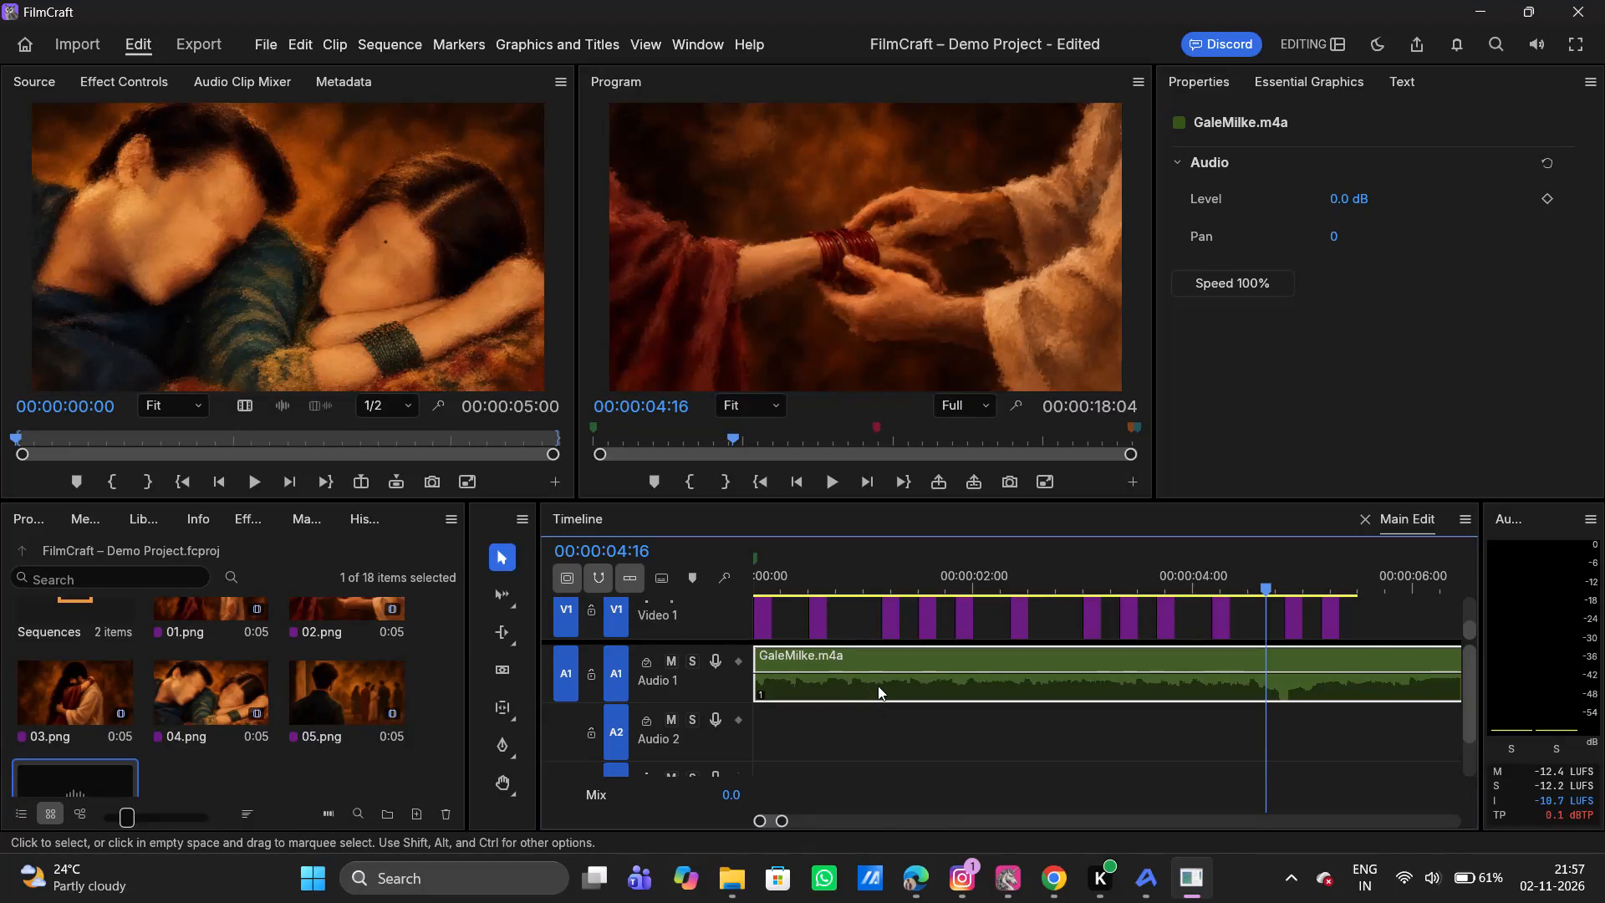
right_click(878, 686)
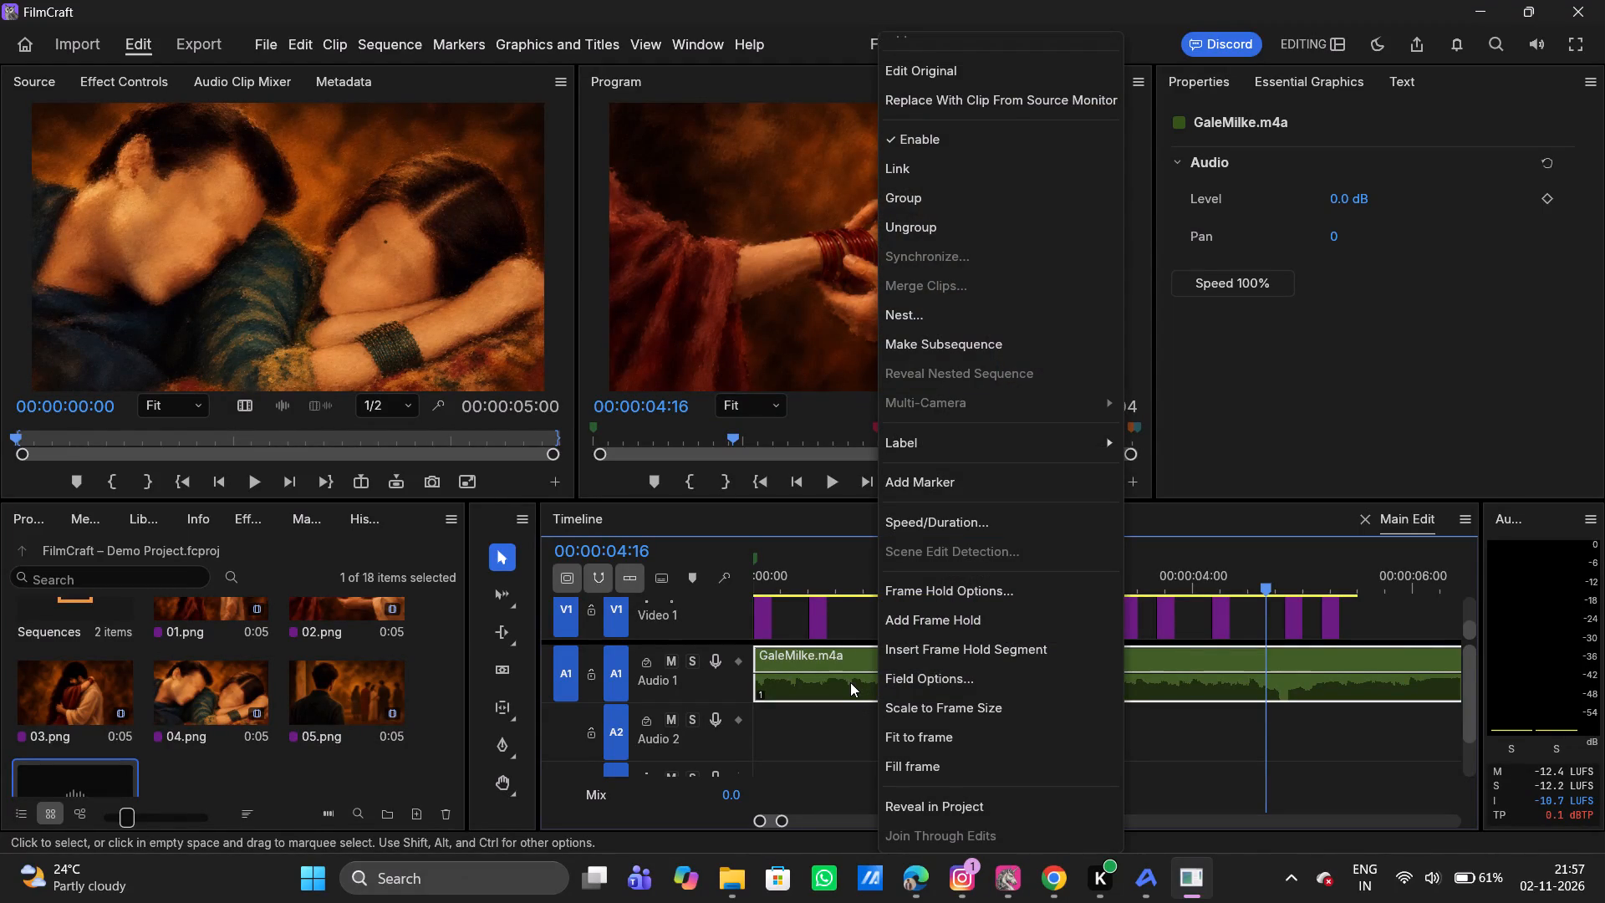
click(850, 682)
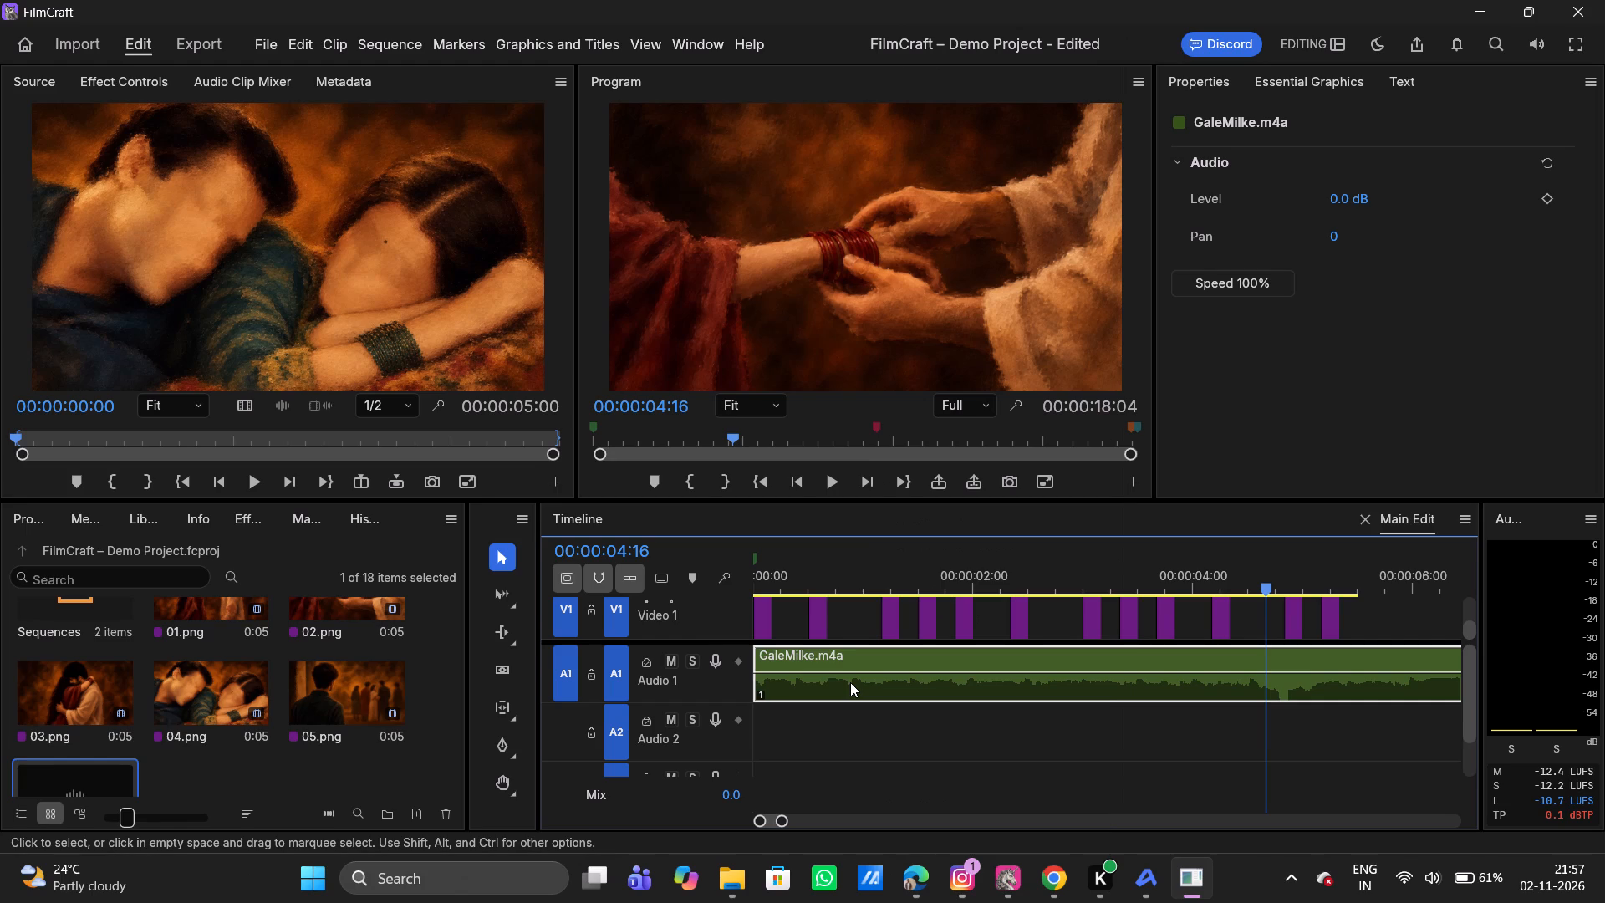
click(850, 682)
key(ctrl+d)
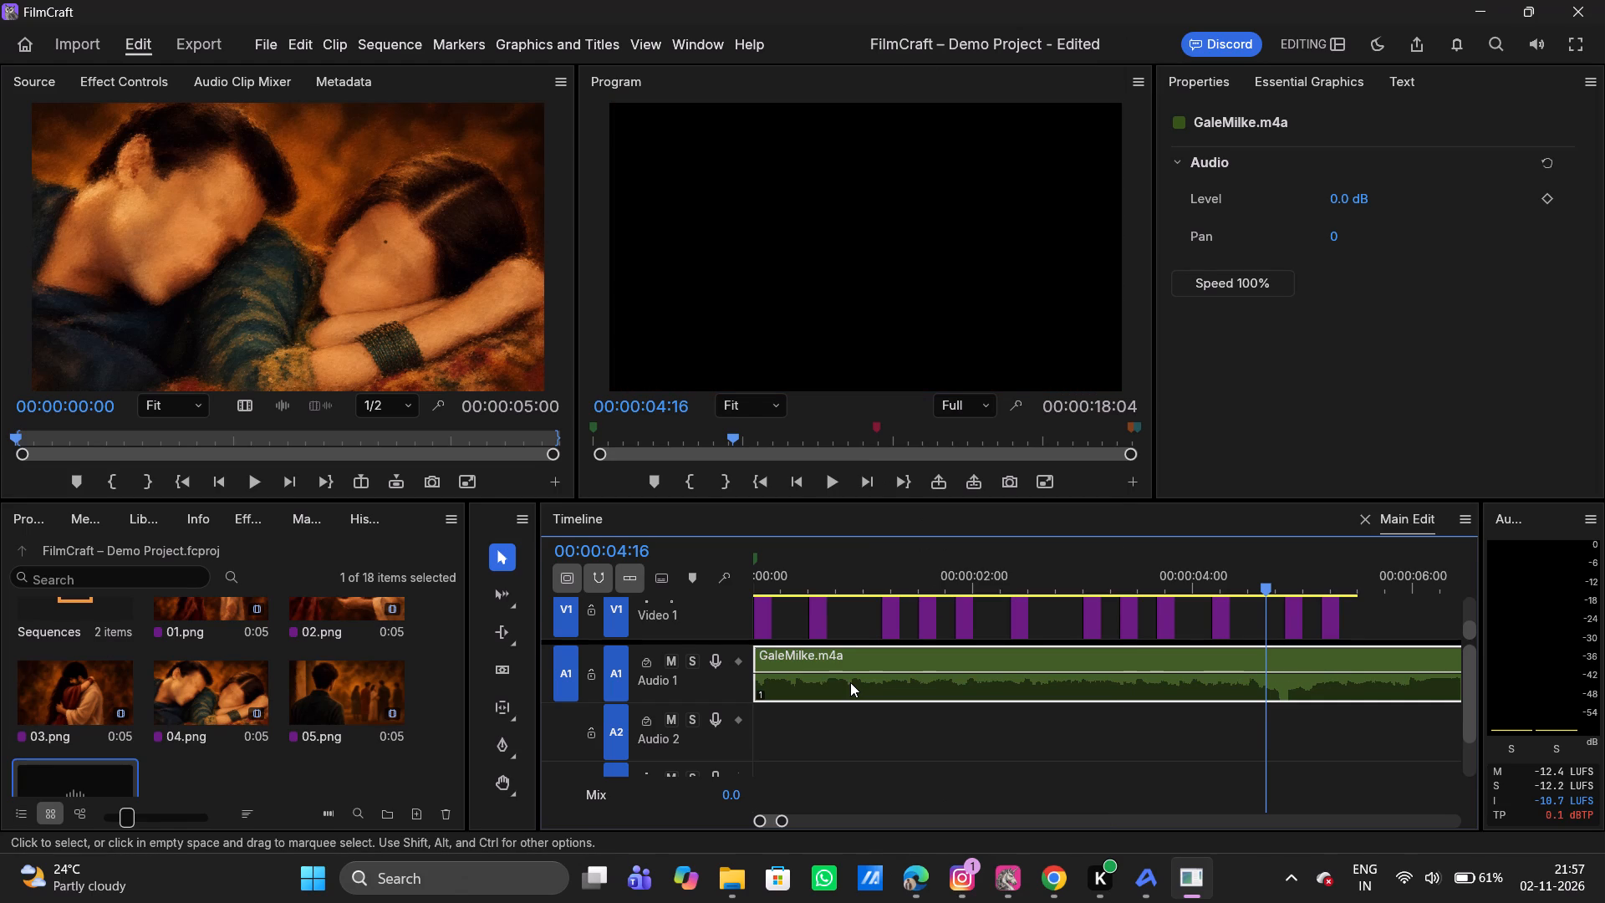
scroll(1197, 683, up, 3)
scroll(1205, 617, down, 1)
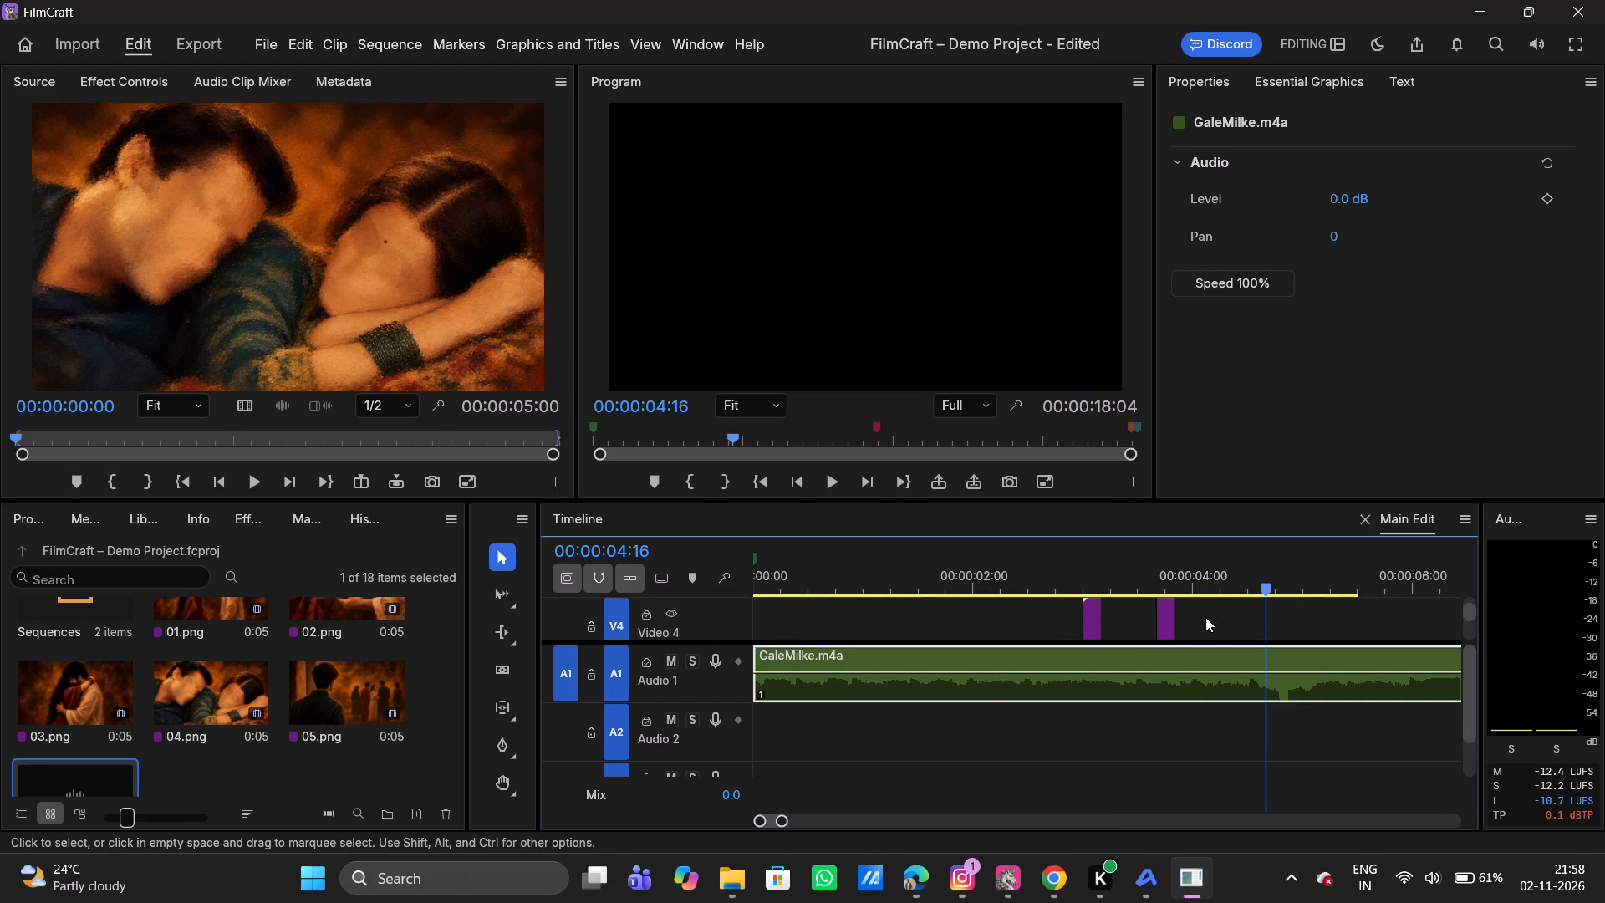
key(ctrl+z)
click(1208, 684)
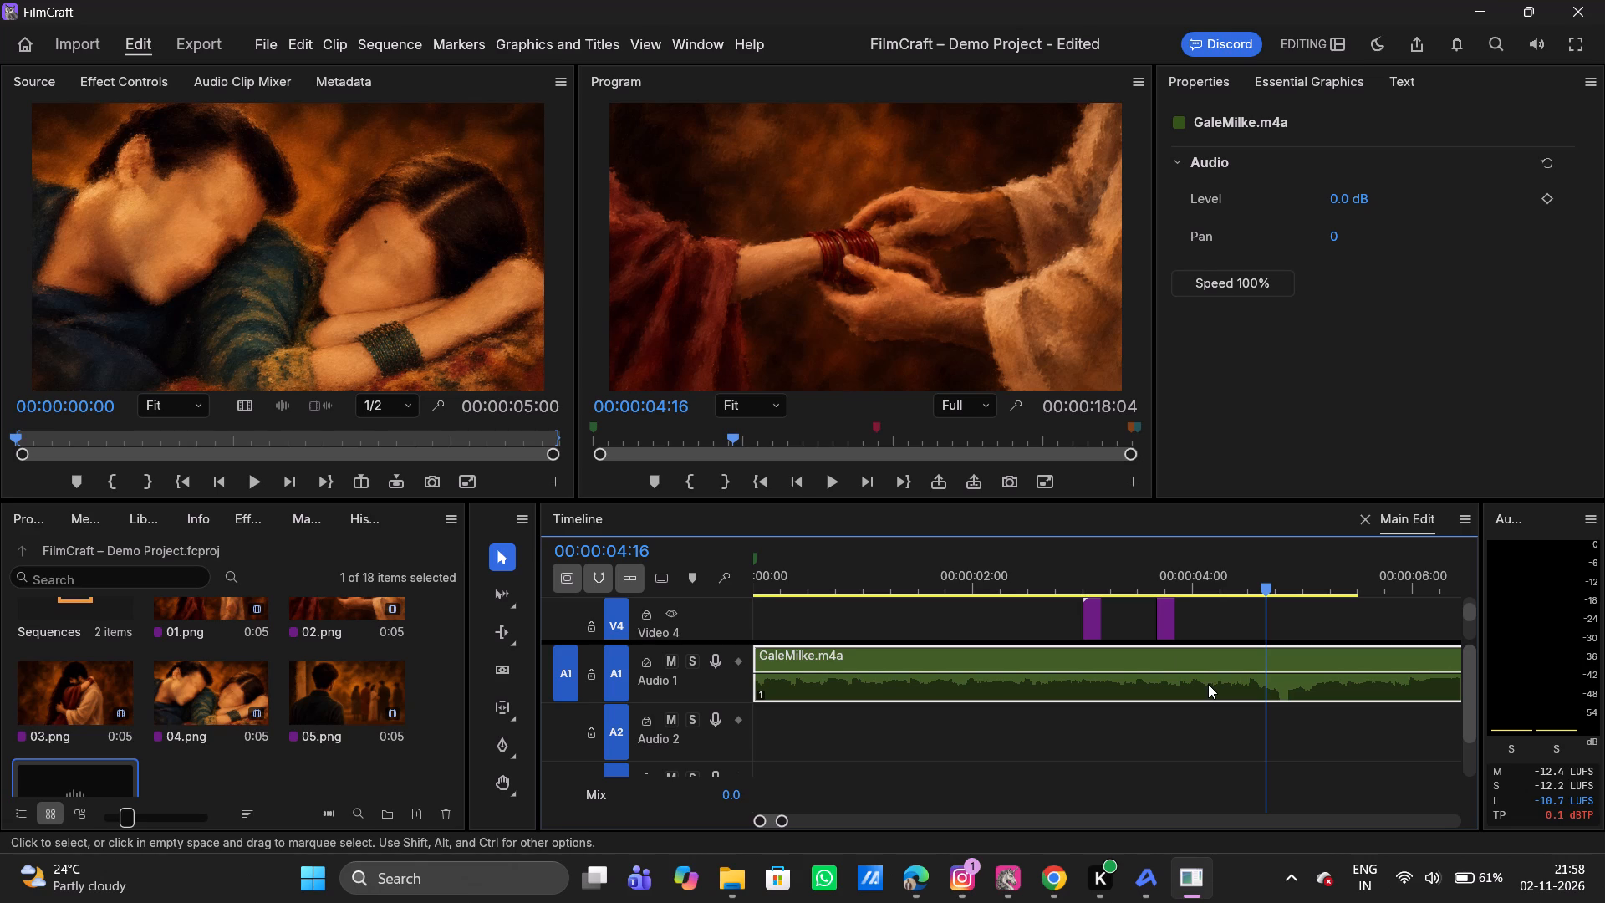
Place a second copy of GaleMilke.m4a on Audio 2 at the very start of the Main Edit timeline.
drag(75, 787, 340, 754)
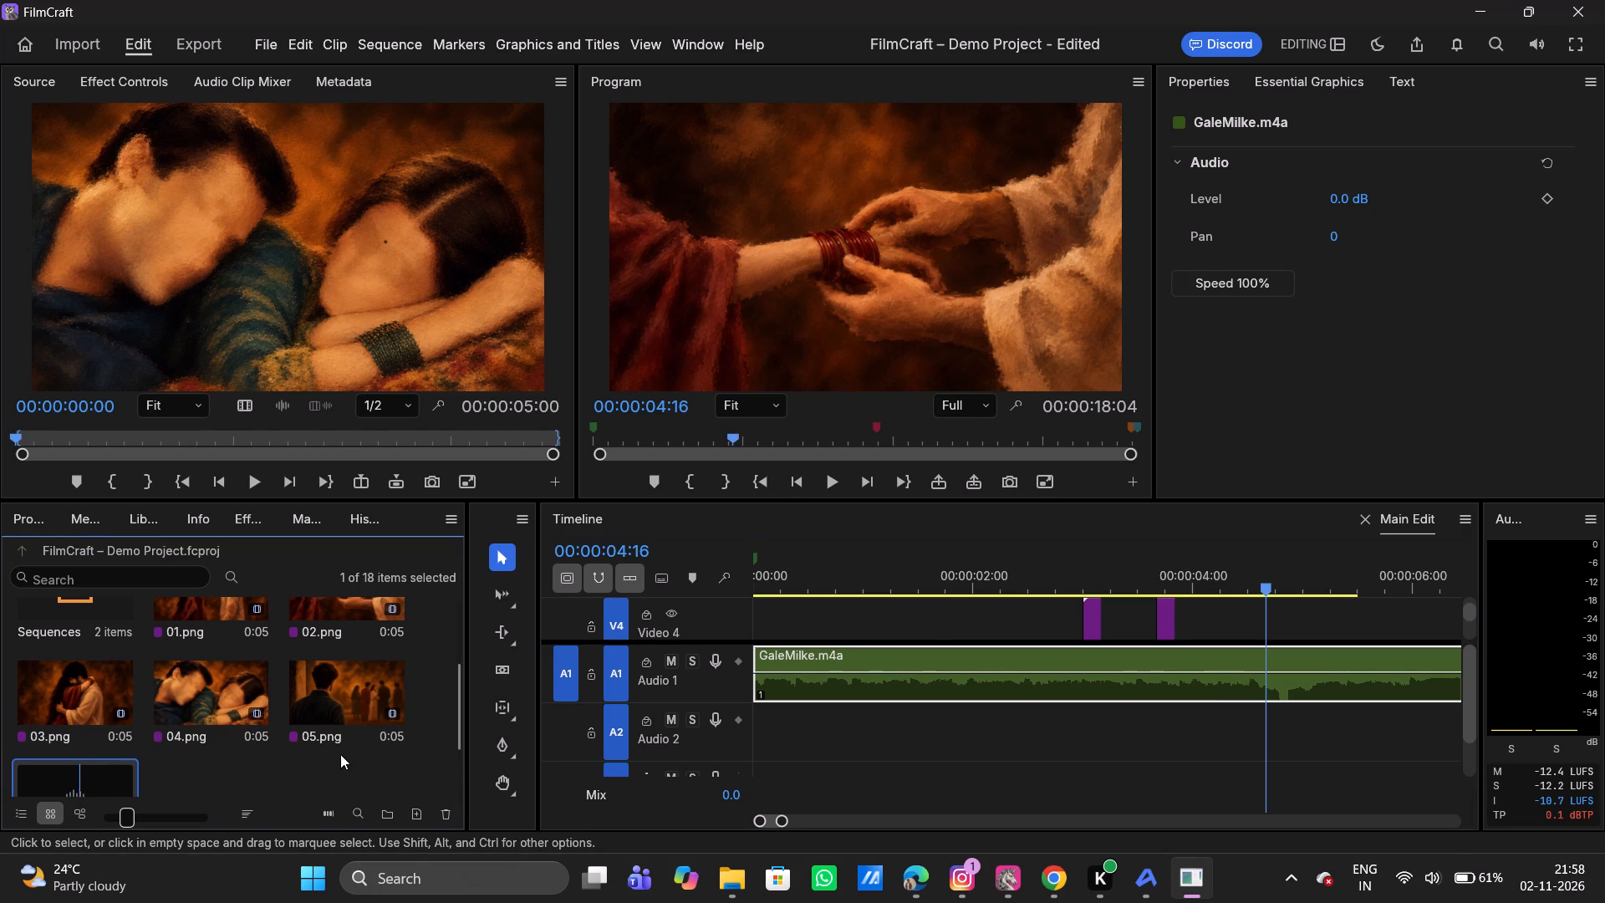
drag(340, 754, 757, 733)
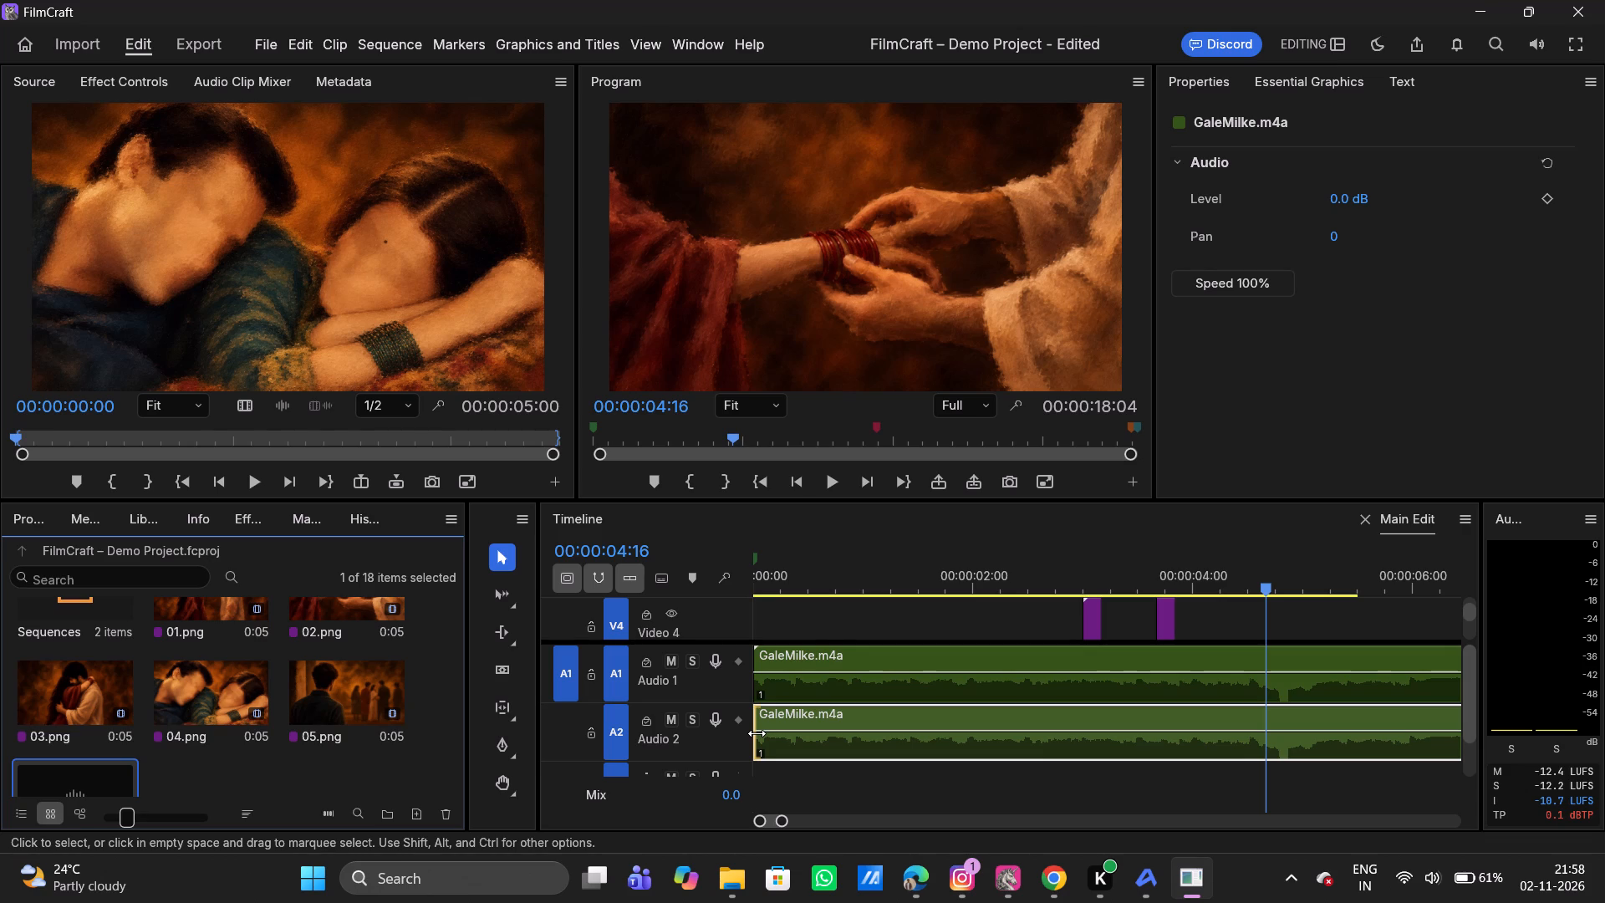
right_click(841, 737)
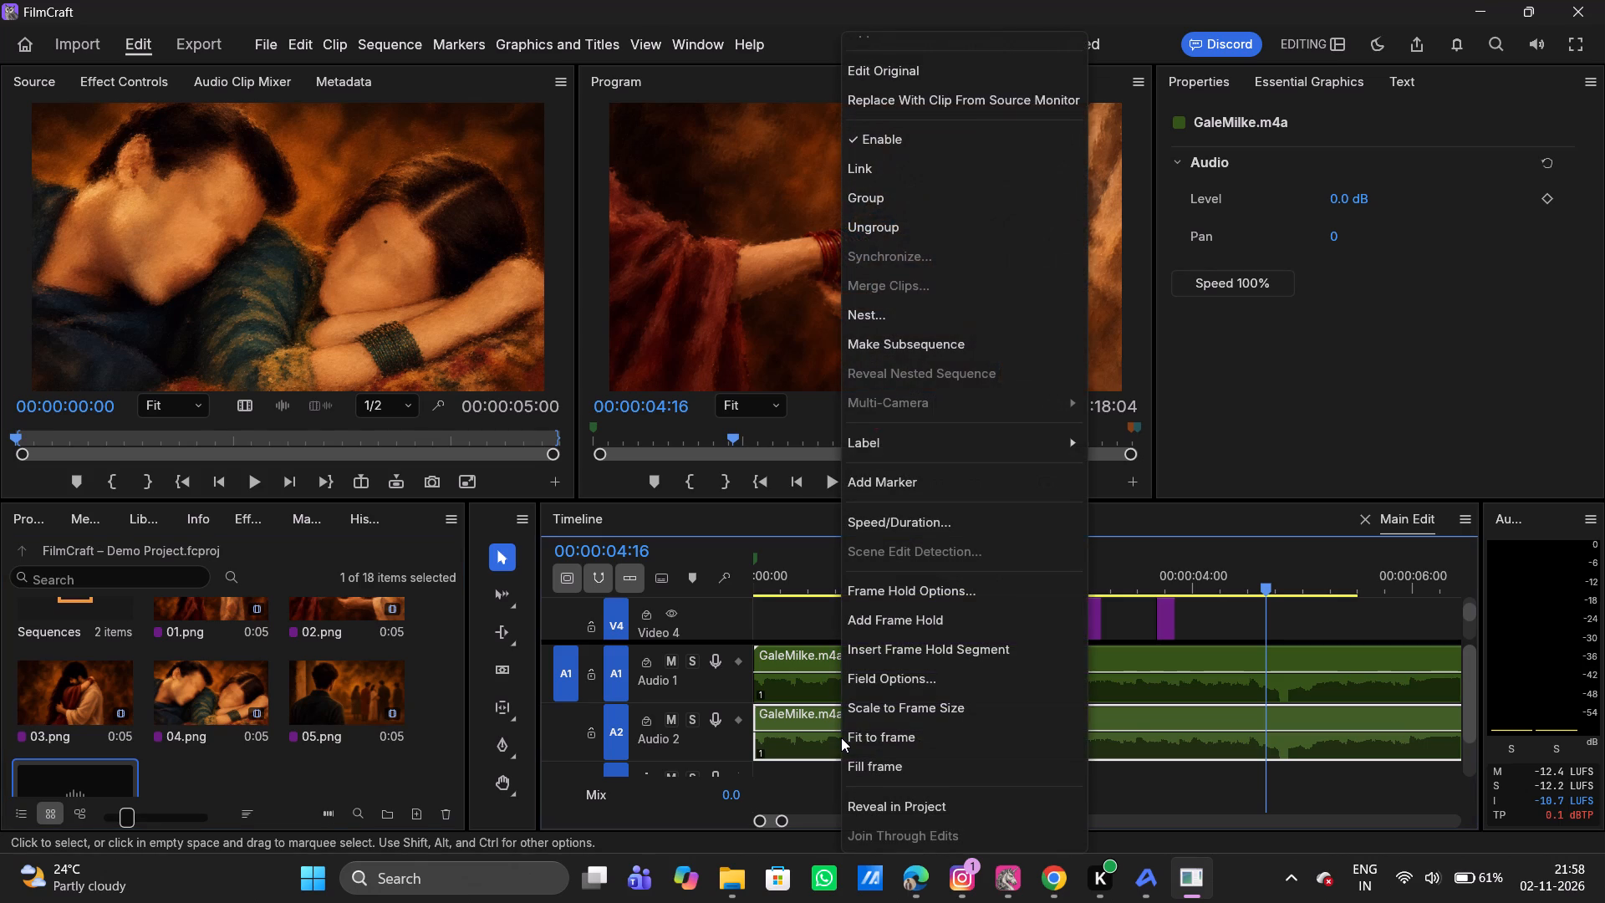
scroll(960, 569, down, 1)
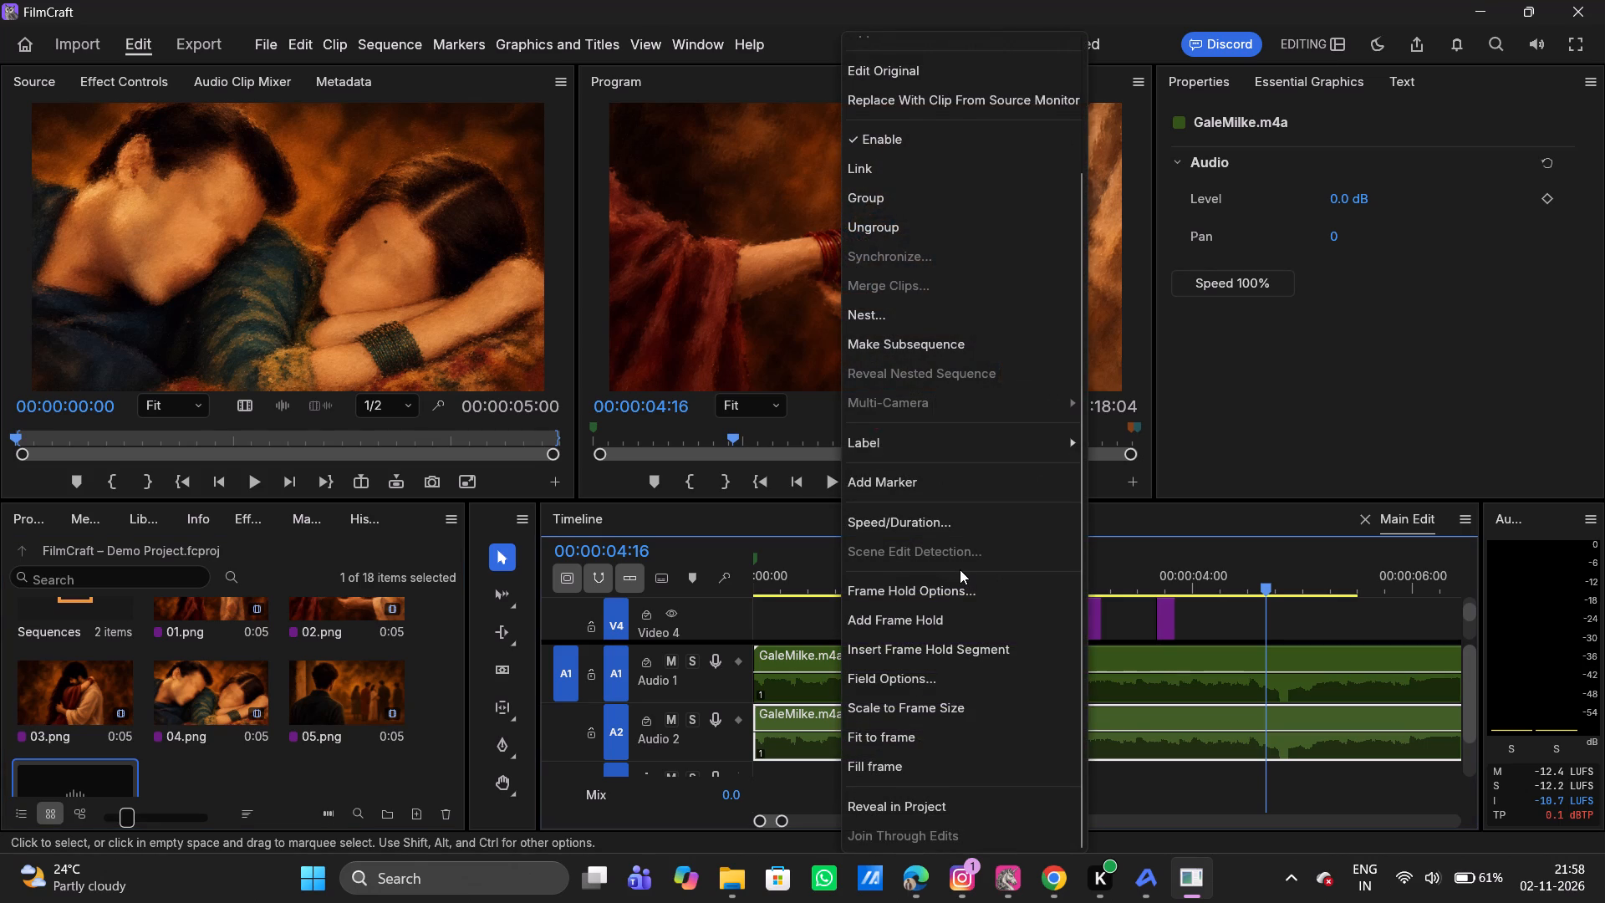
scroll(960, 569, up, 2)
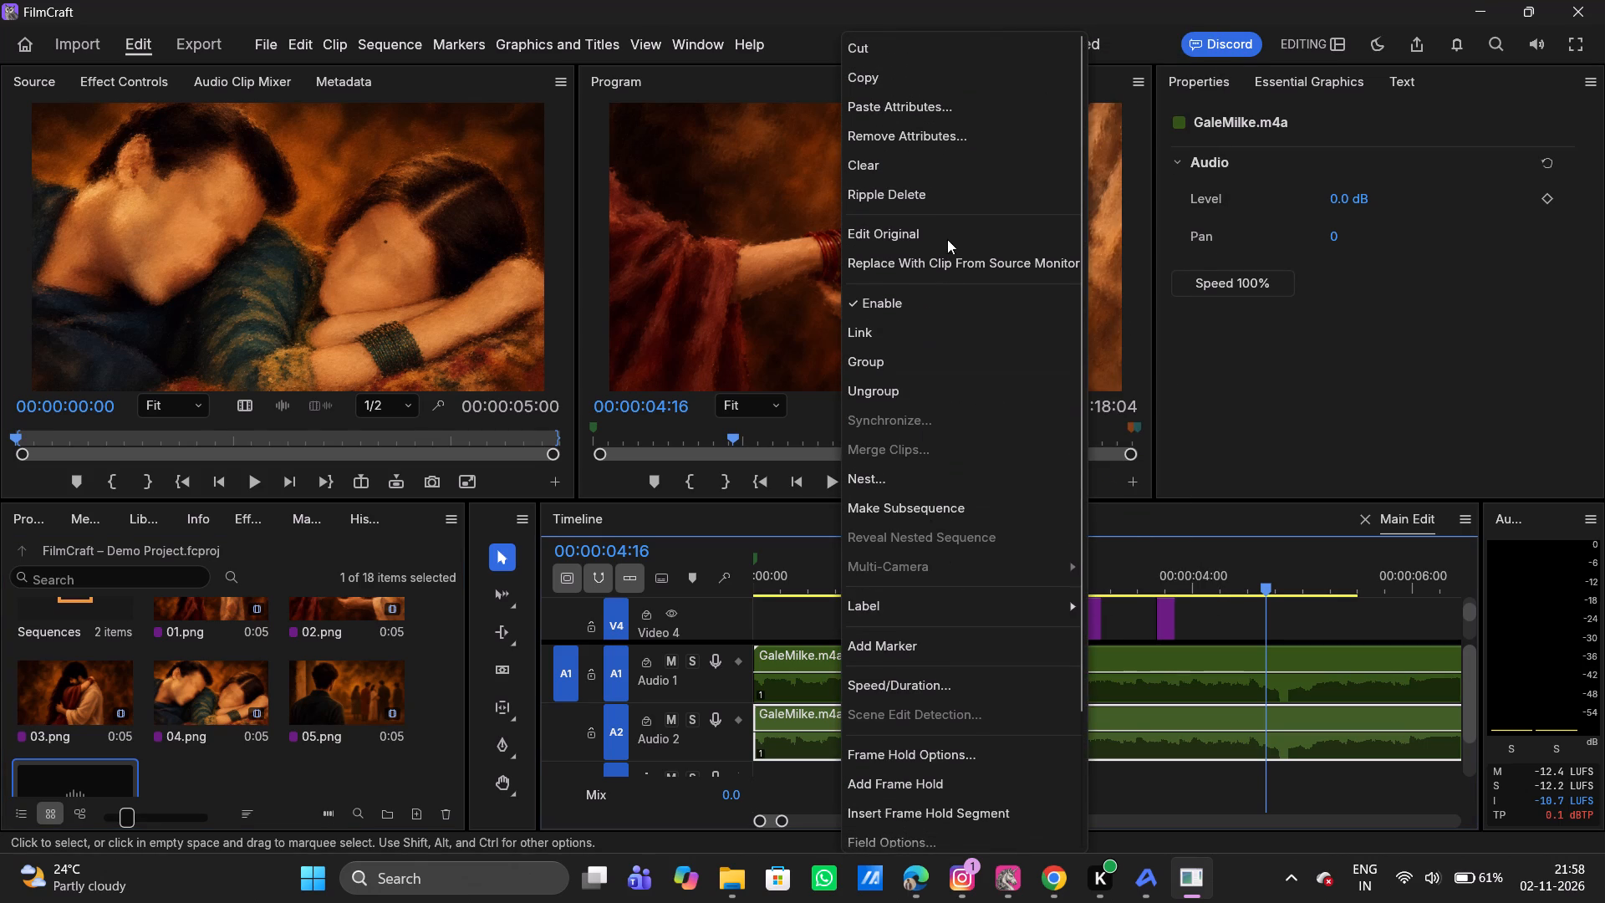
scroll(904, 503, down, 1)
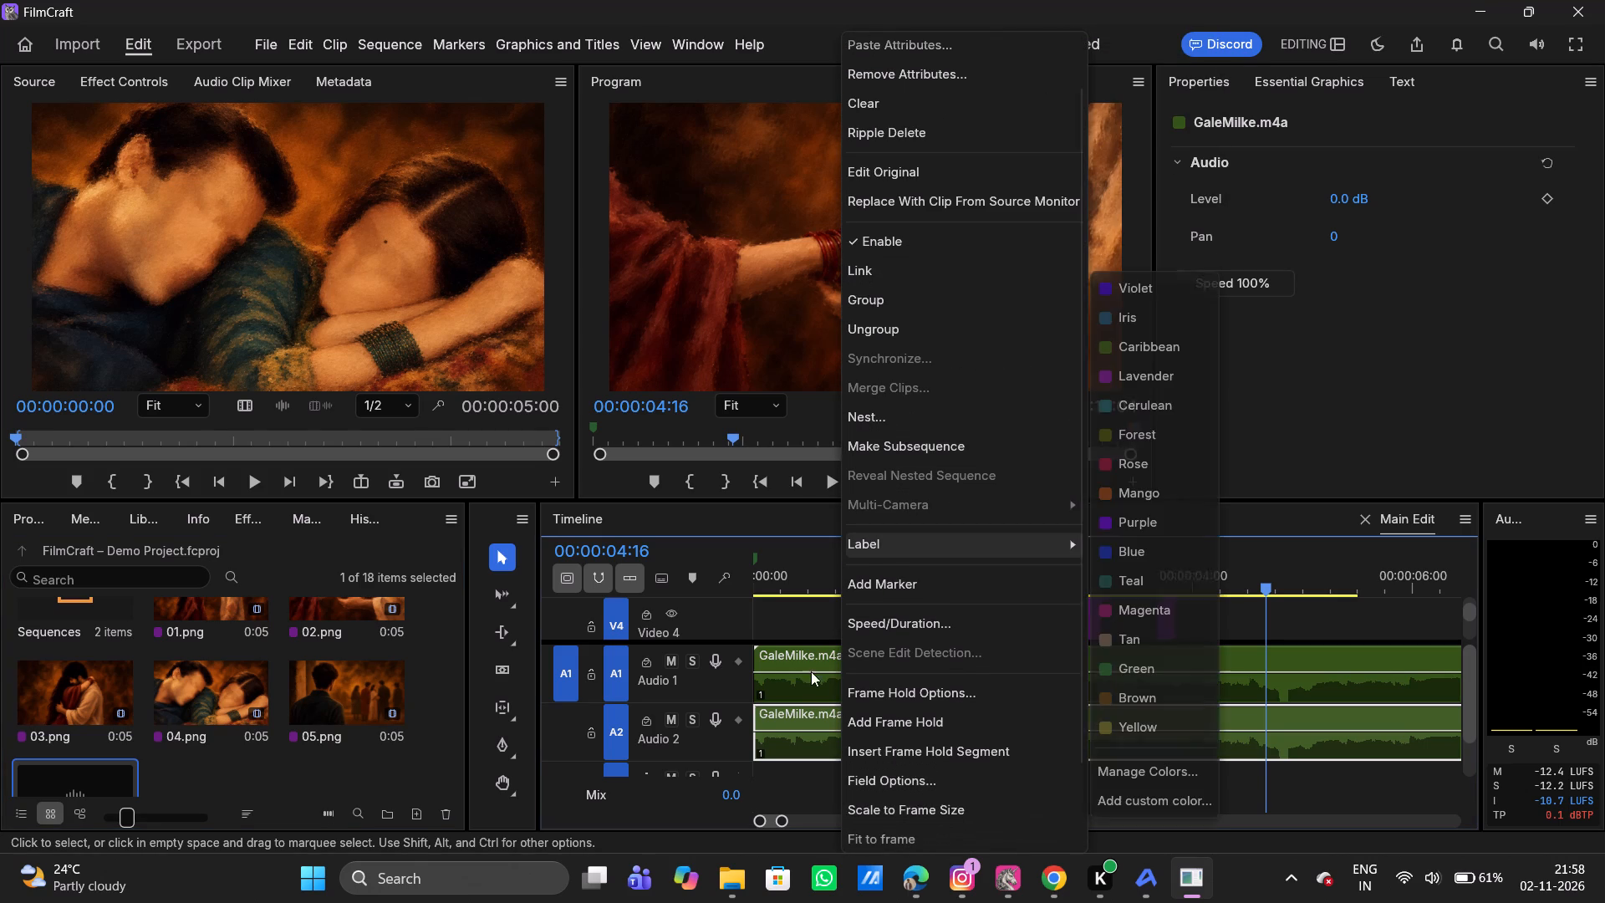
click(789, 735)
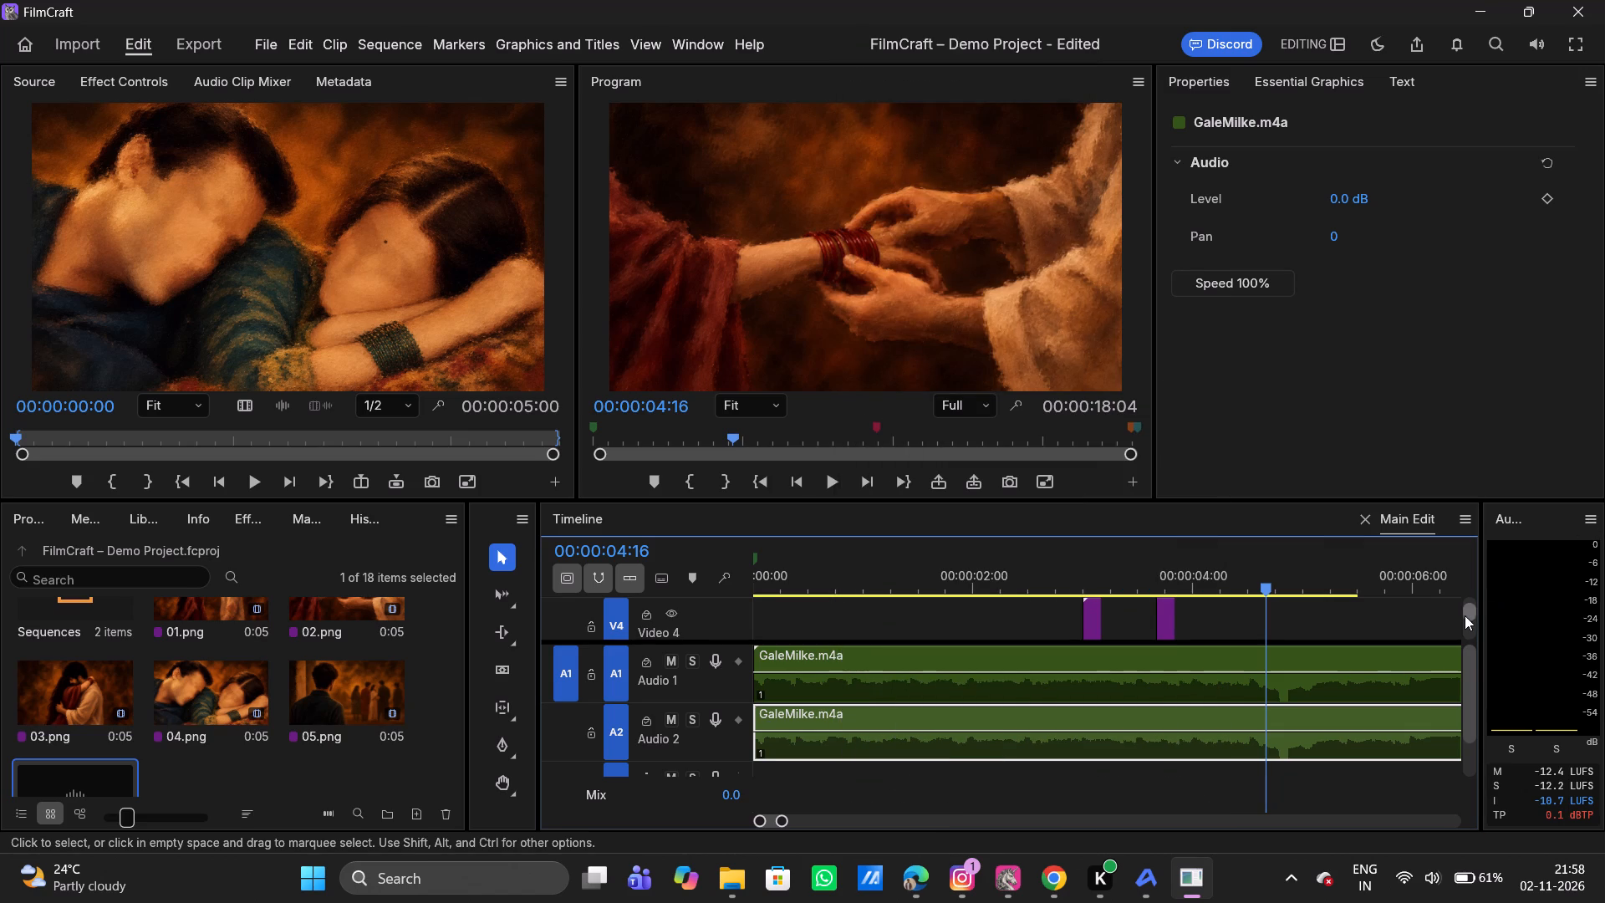
Widen the Audio Meters area beside the timeline so its full title and scale fit.
drag(1480, 613, 1376, 630)
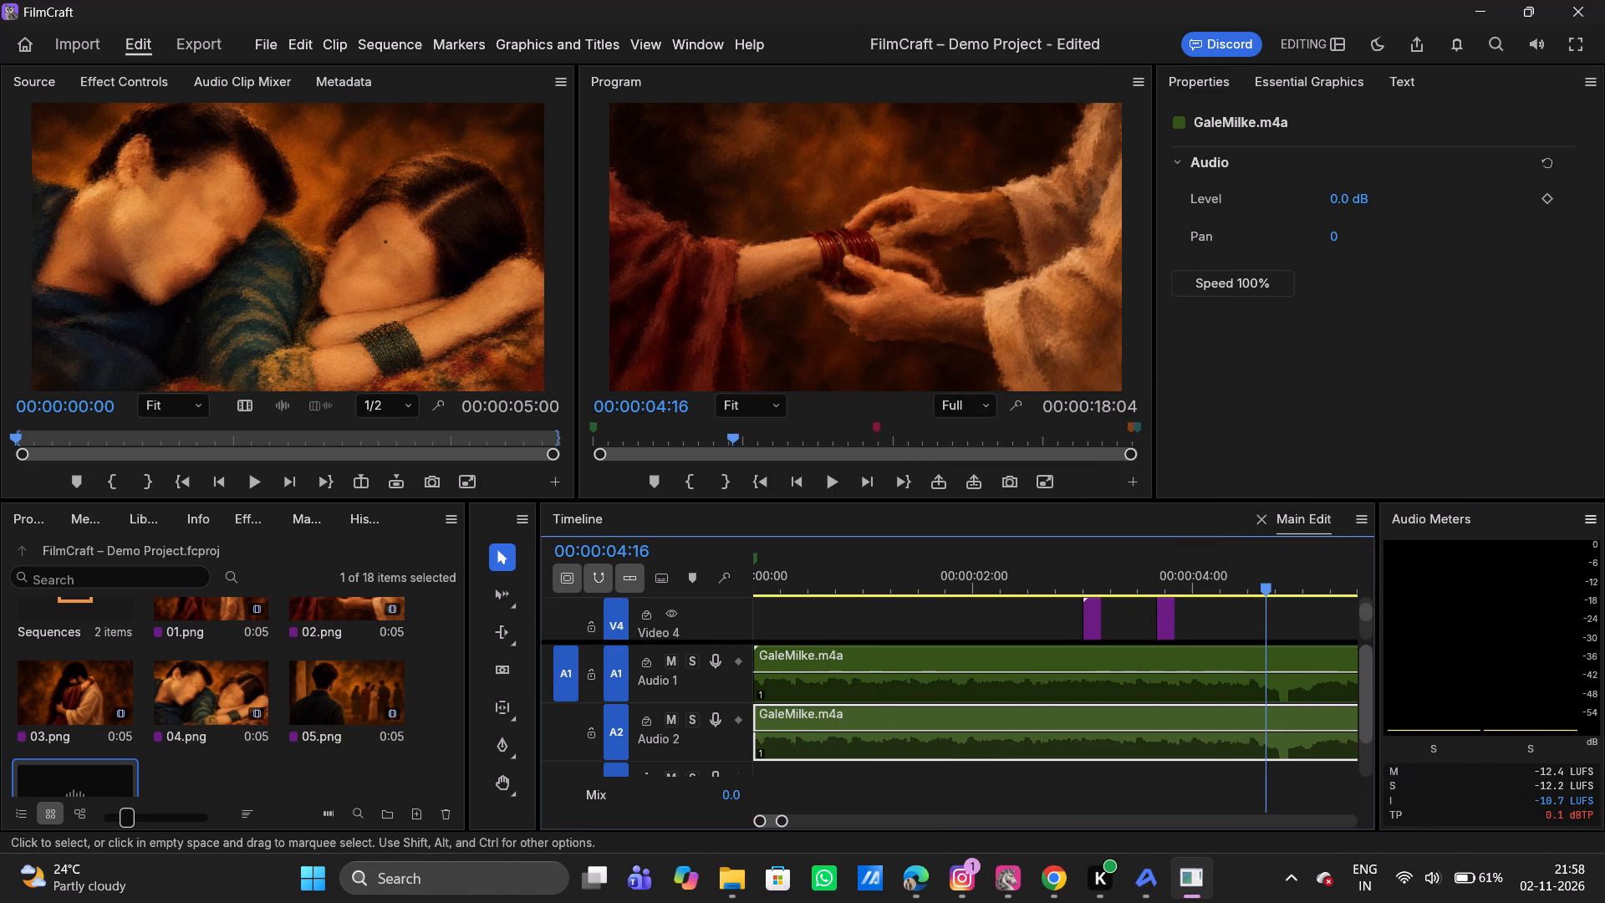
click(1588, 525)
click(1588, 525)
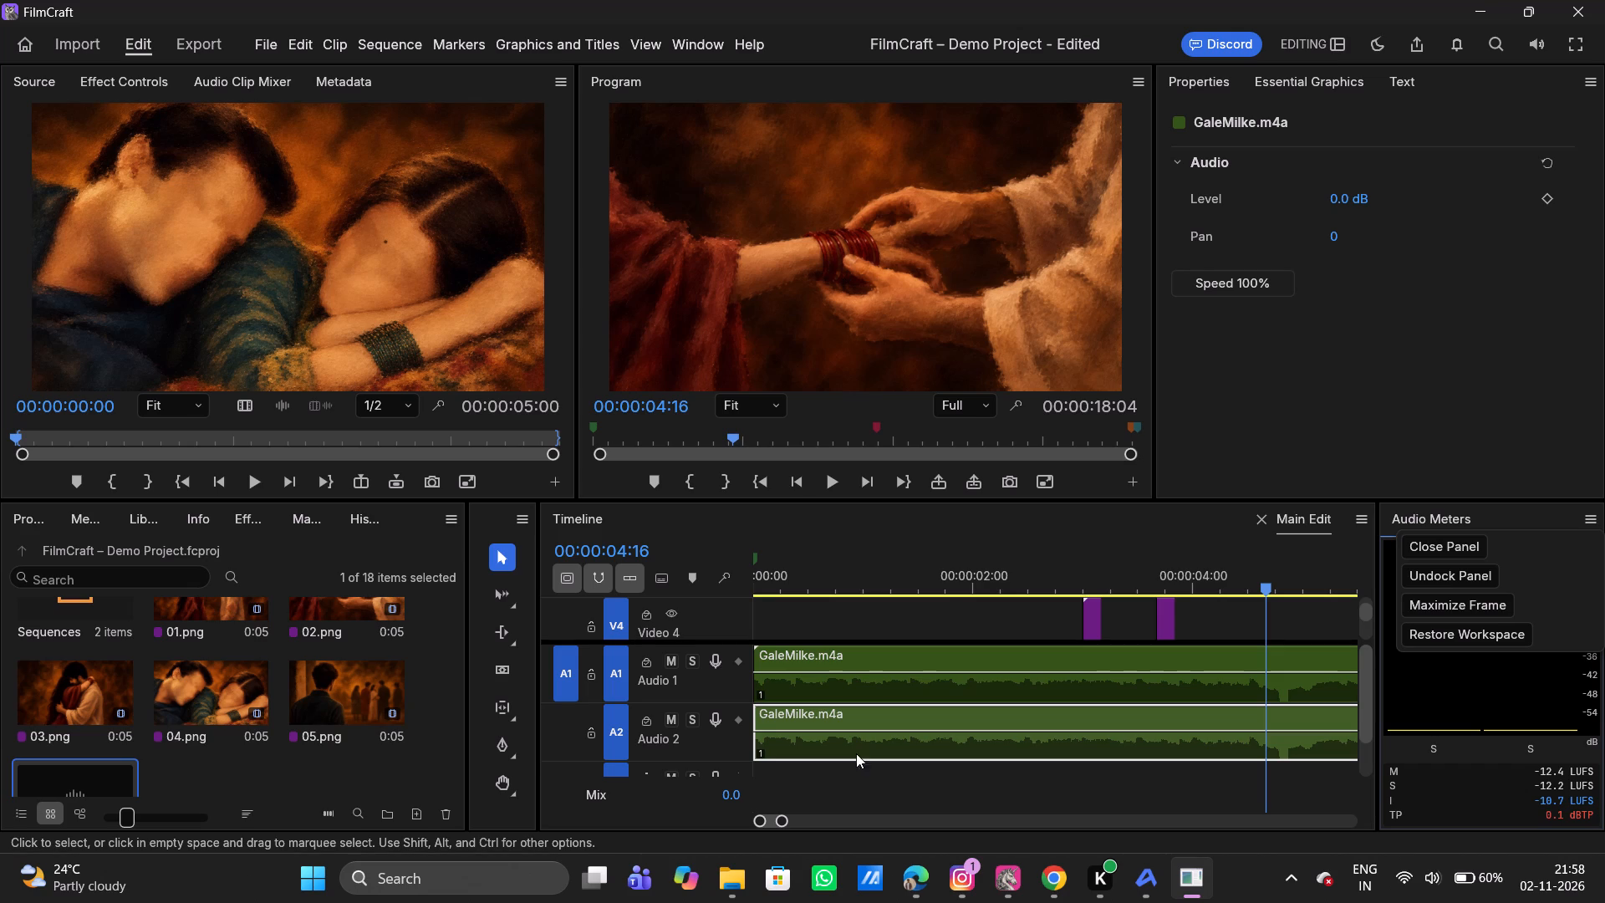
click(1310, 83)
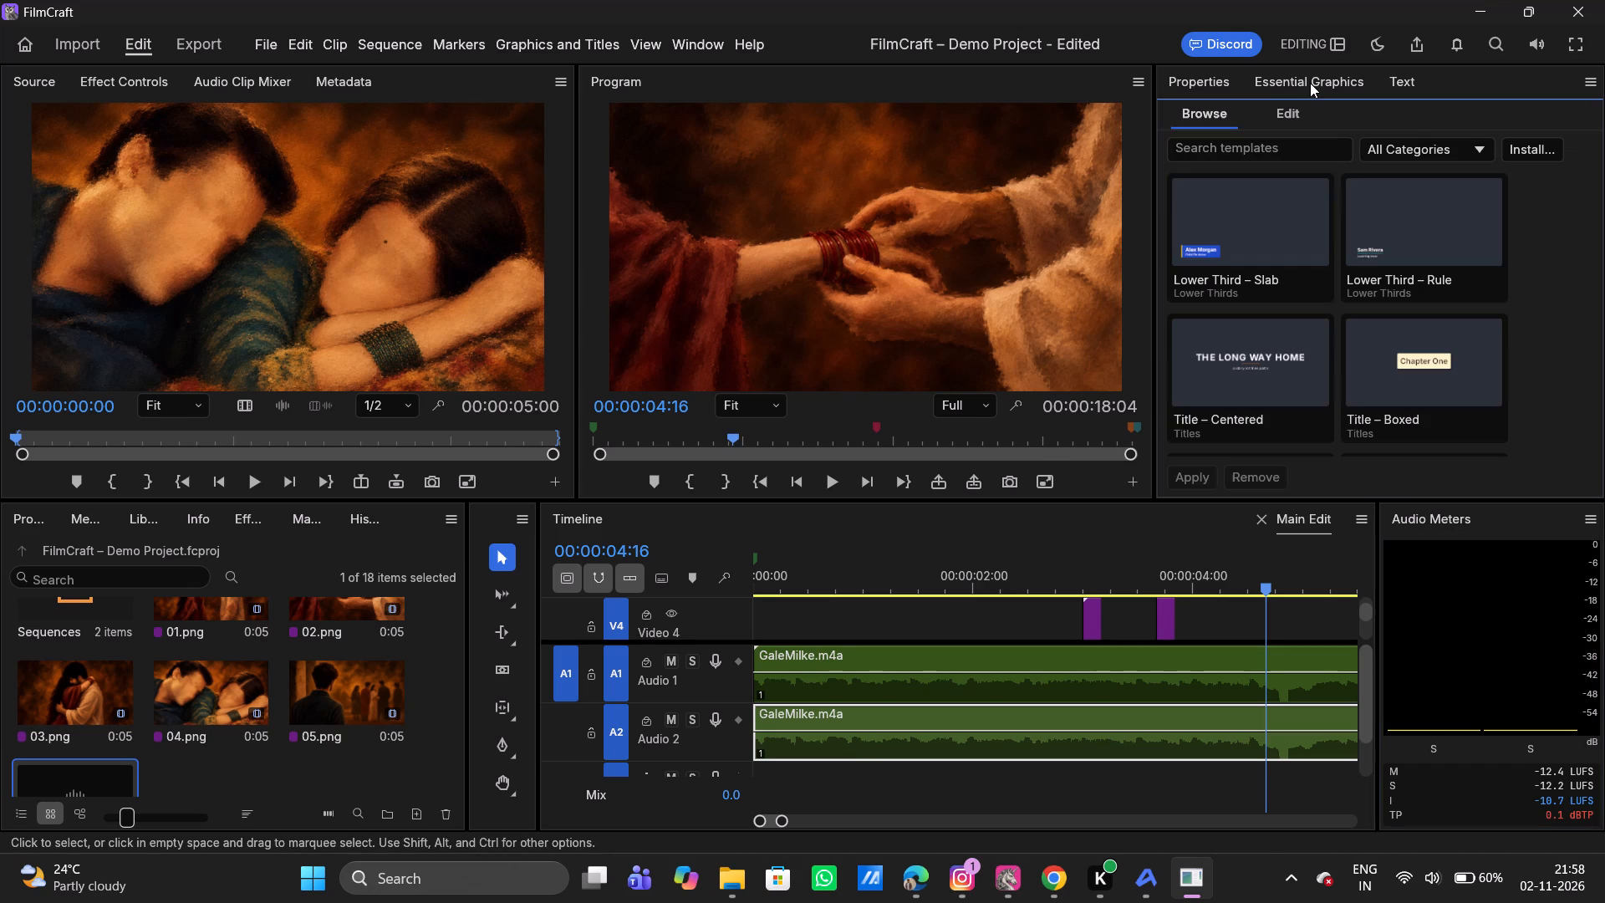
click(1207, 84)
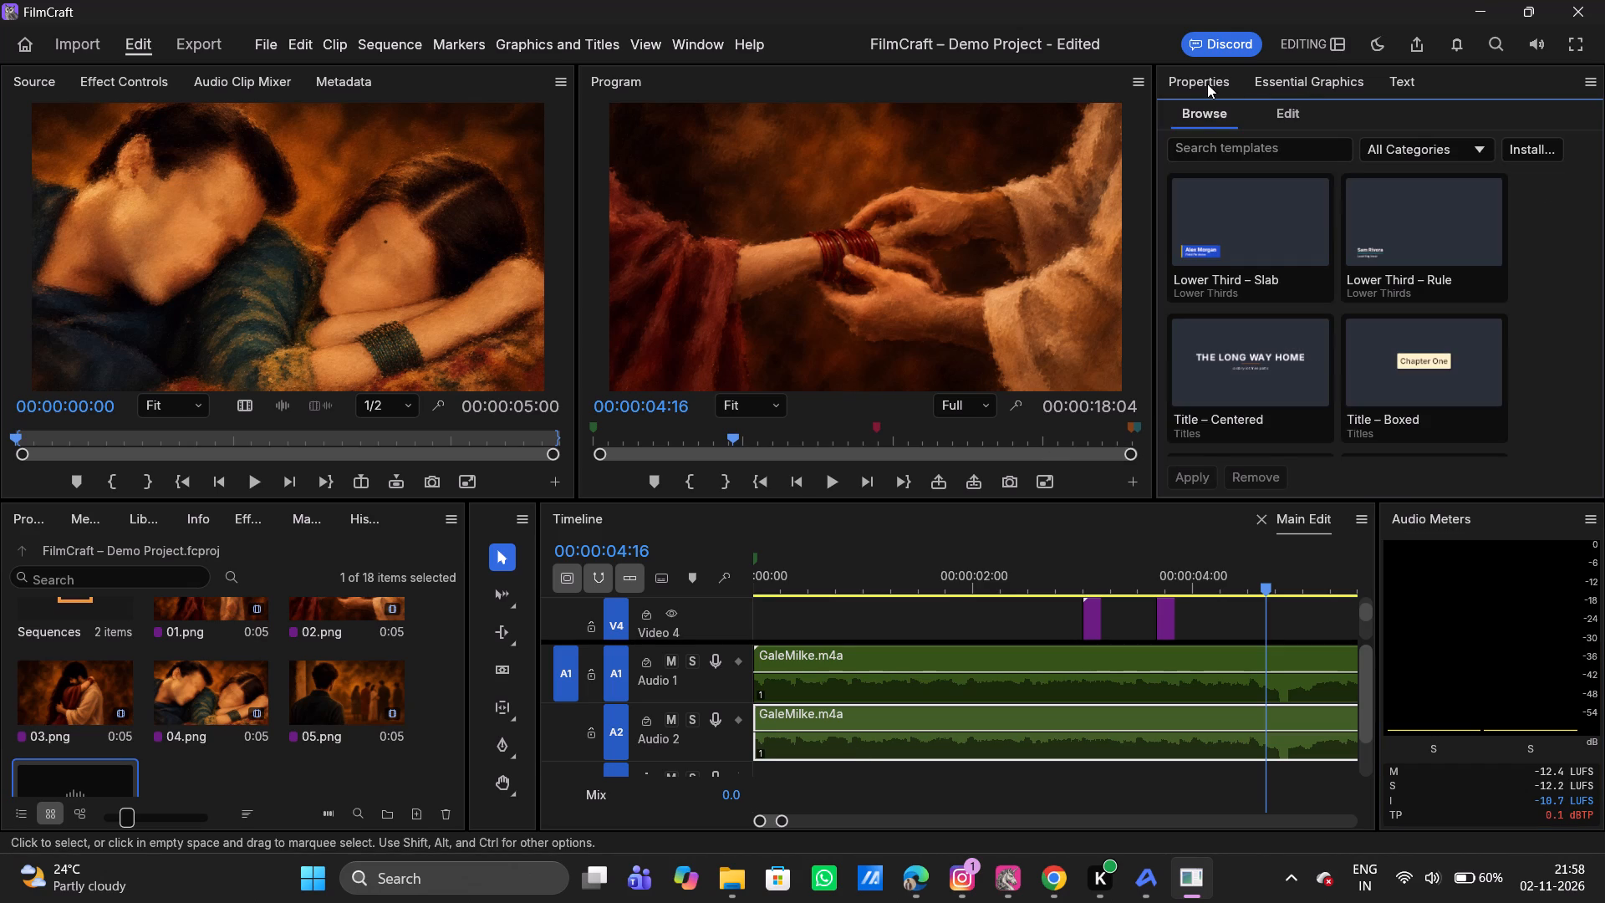
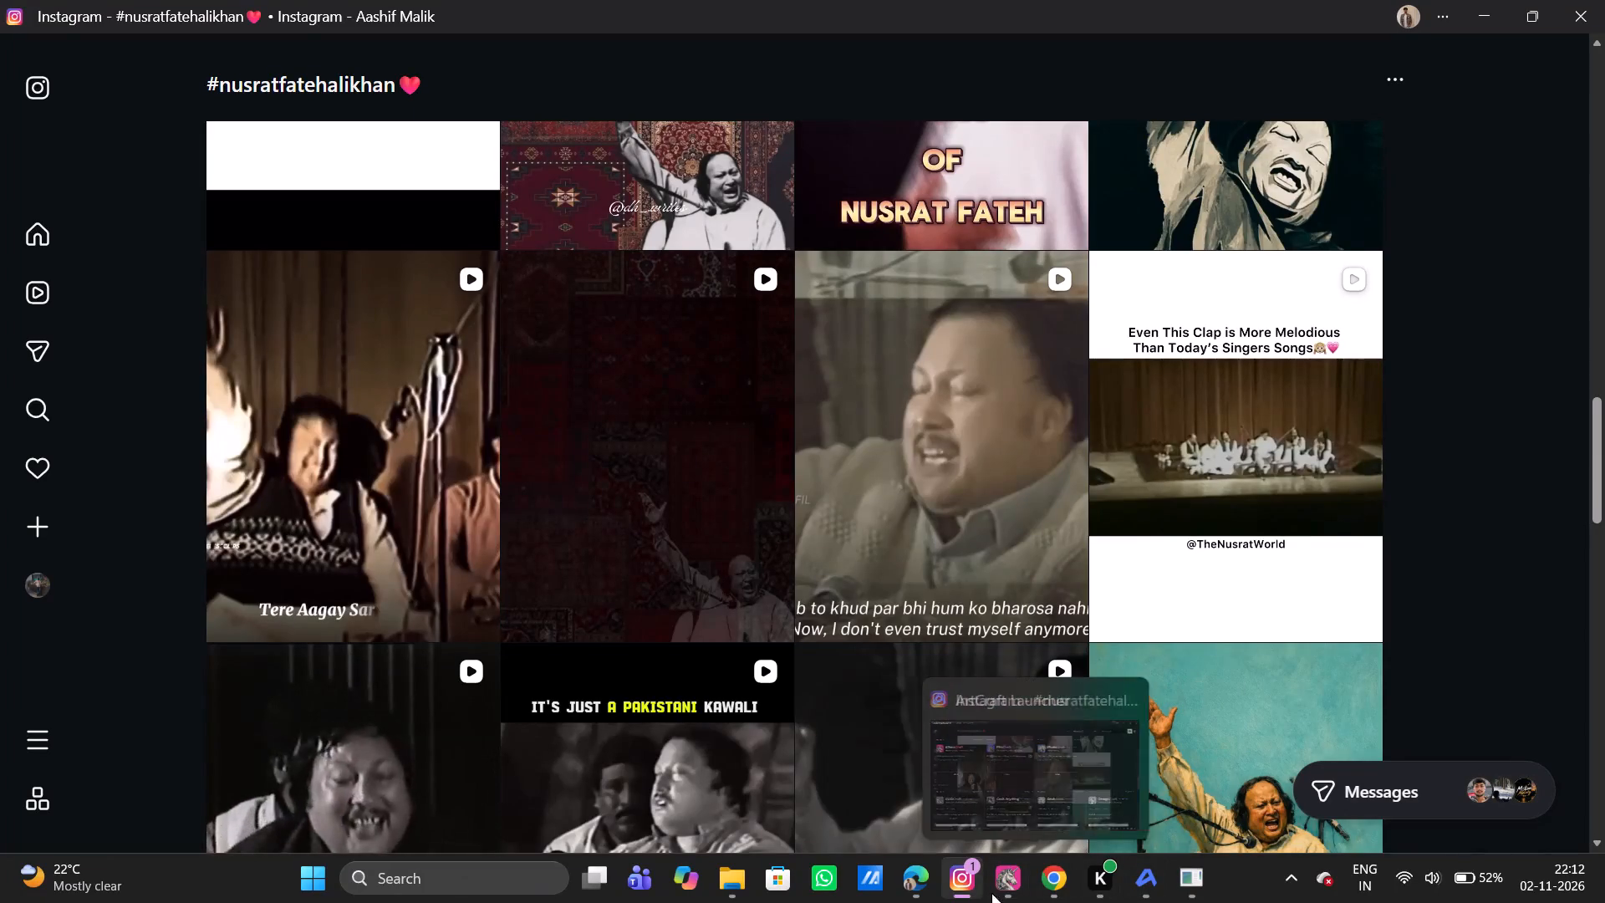
Switch back to FilmCraft and play Main Edit from near the end of the Audio 1 clip to review the music on Audio 2.
click(1182, 894)
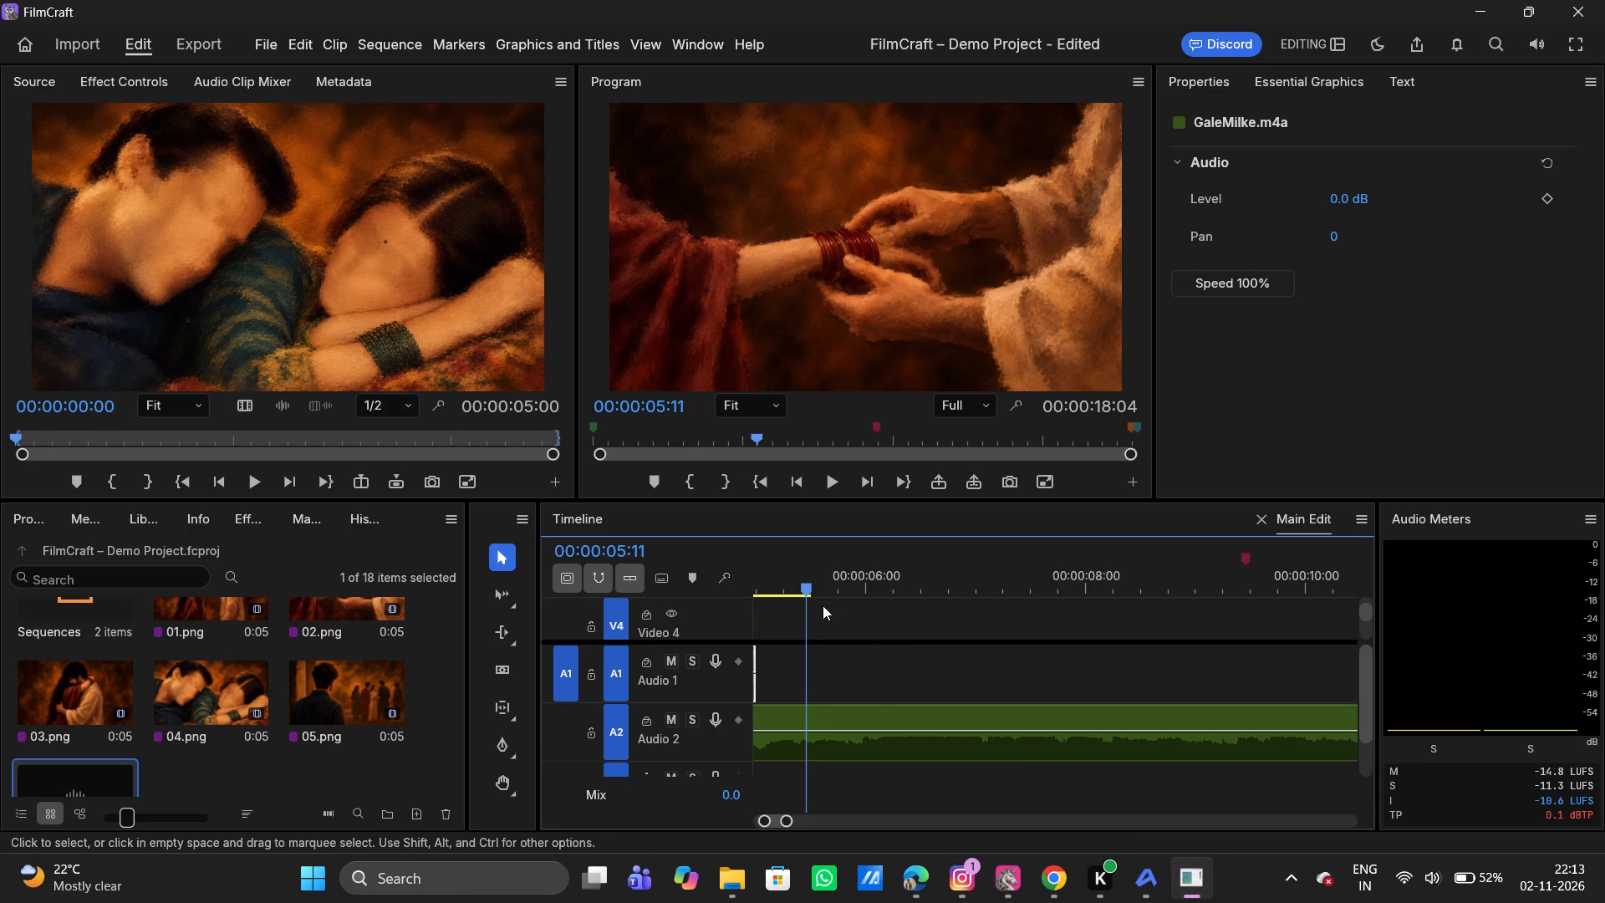
click(774, 586)
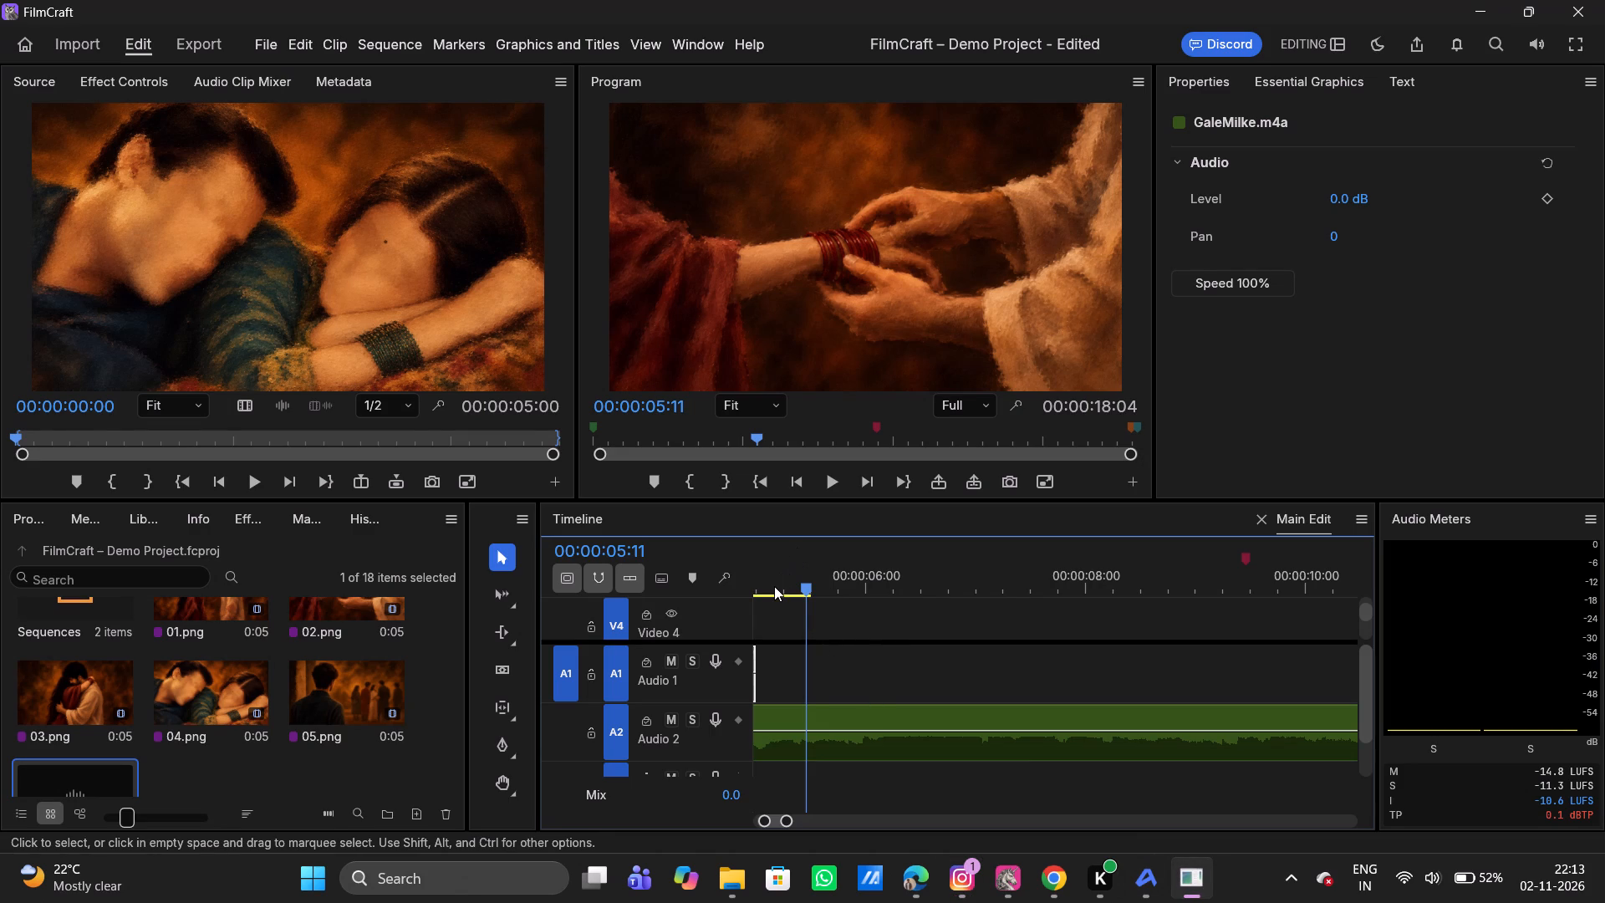
double_click(774, 586)
drag(774, 586, 700, 588)
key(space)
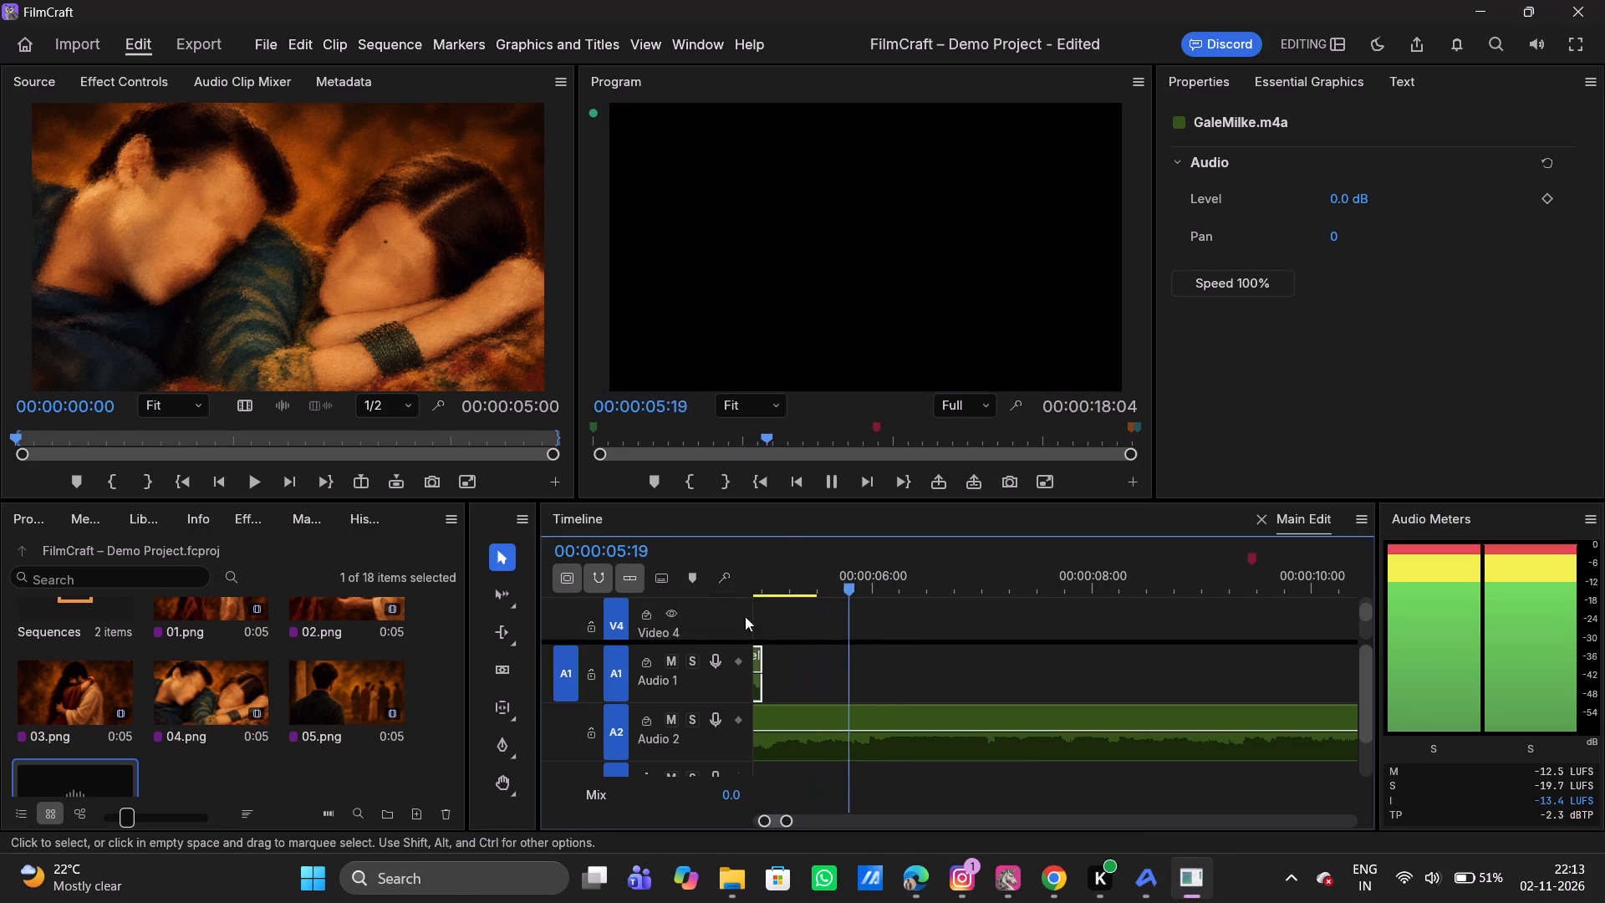
scroll(794, 651, right, 8)
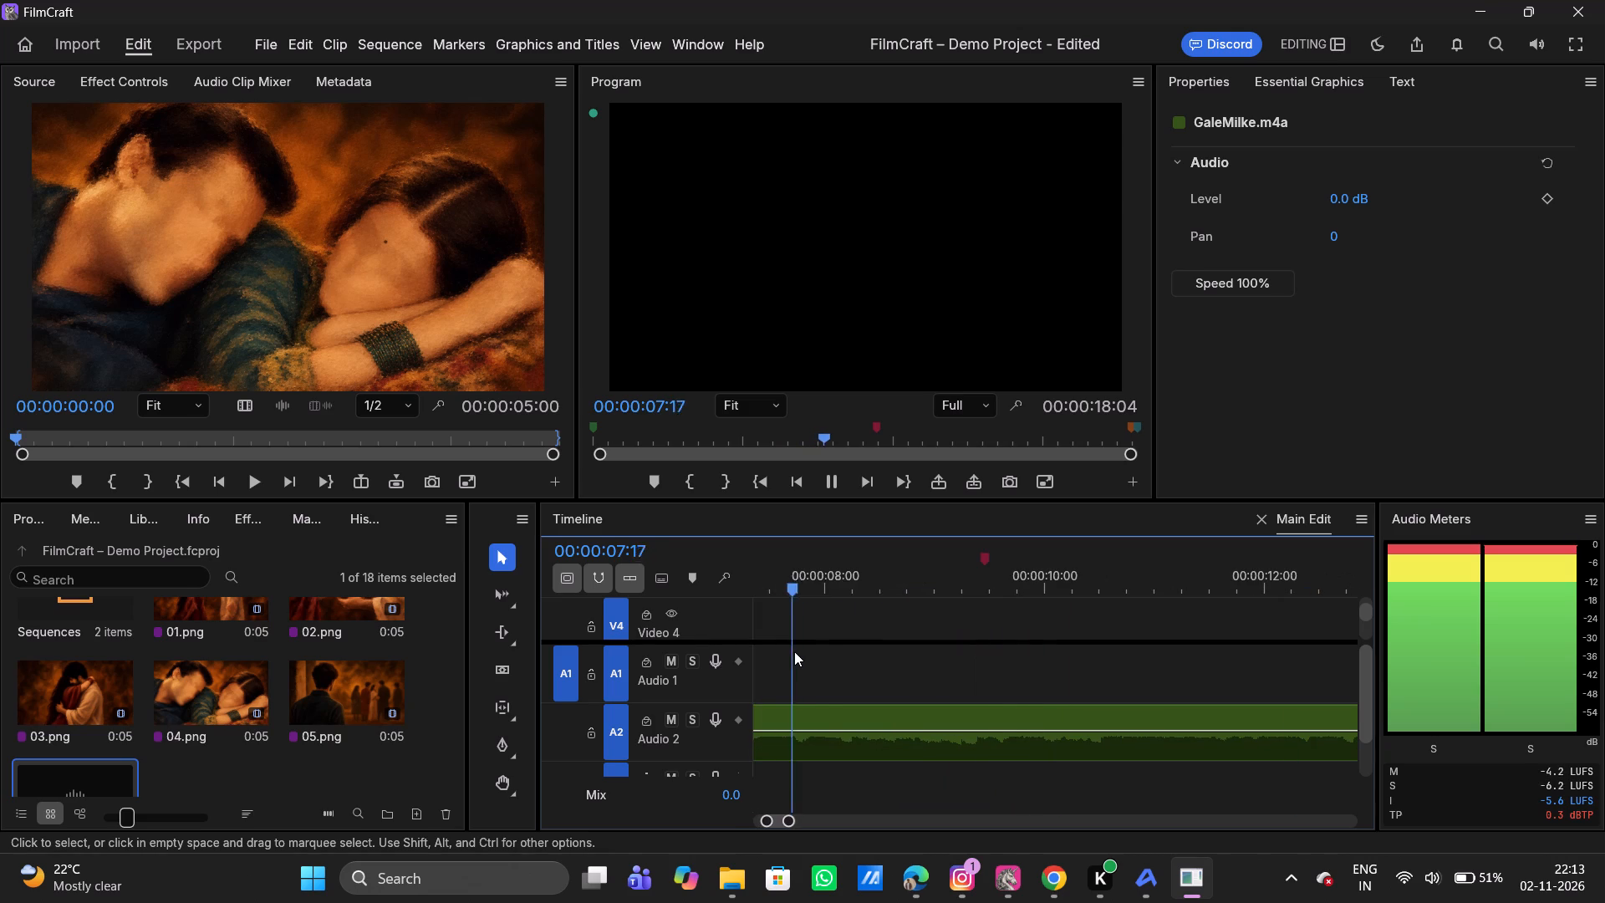
scroll(794, 603, right, 10)
scroll(794, 603, right, 12)
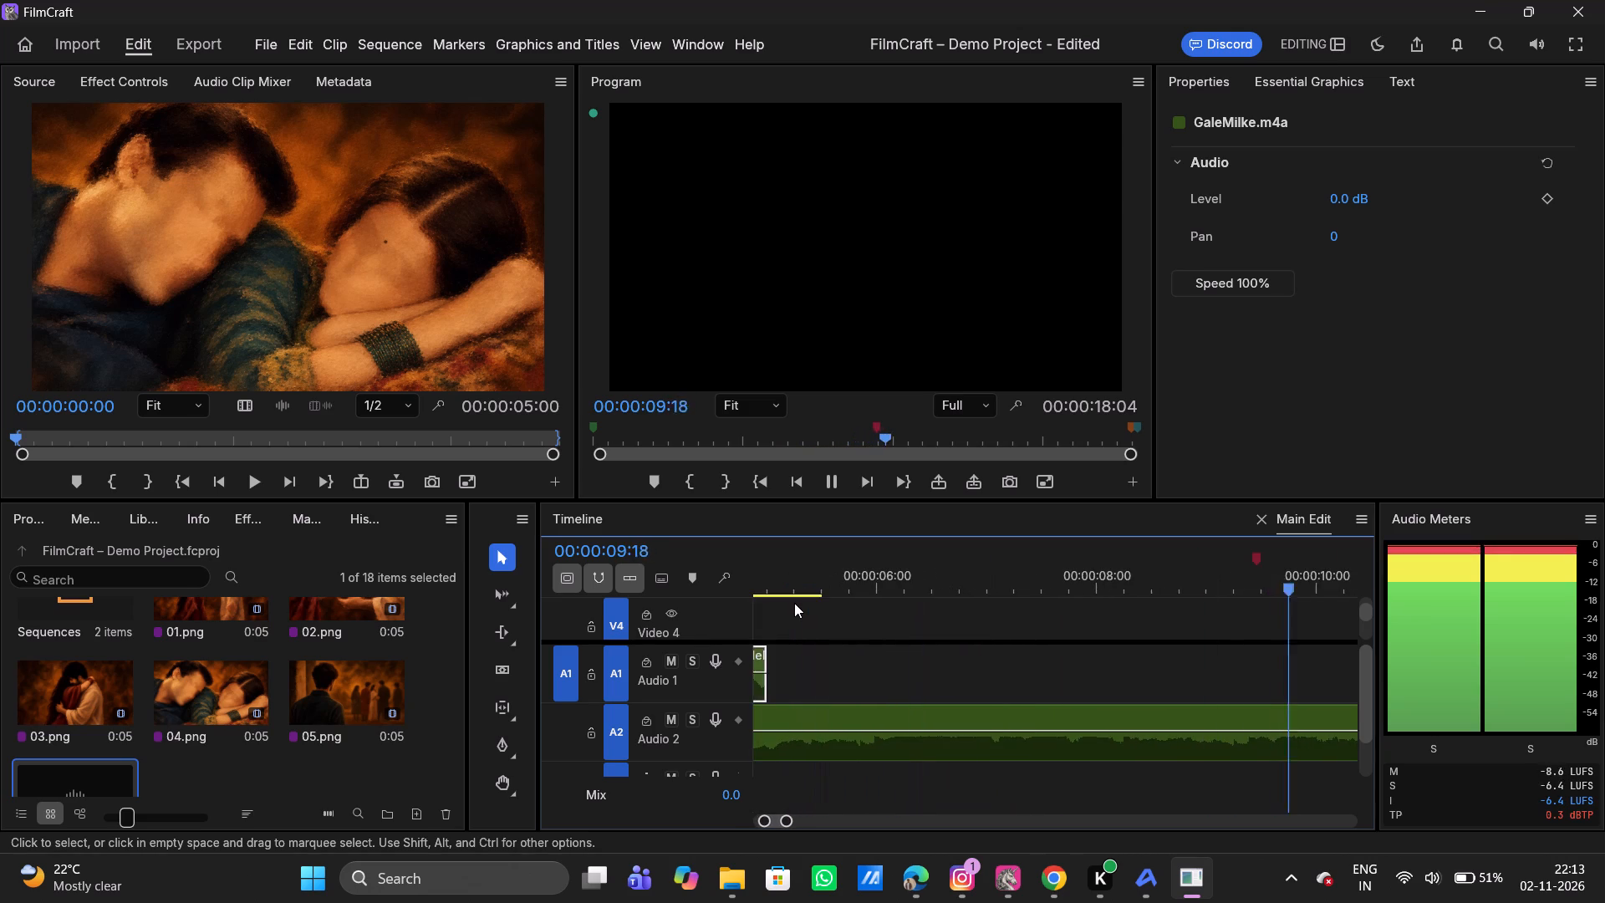
scroll(794, 603, right, 8)
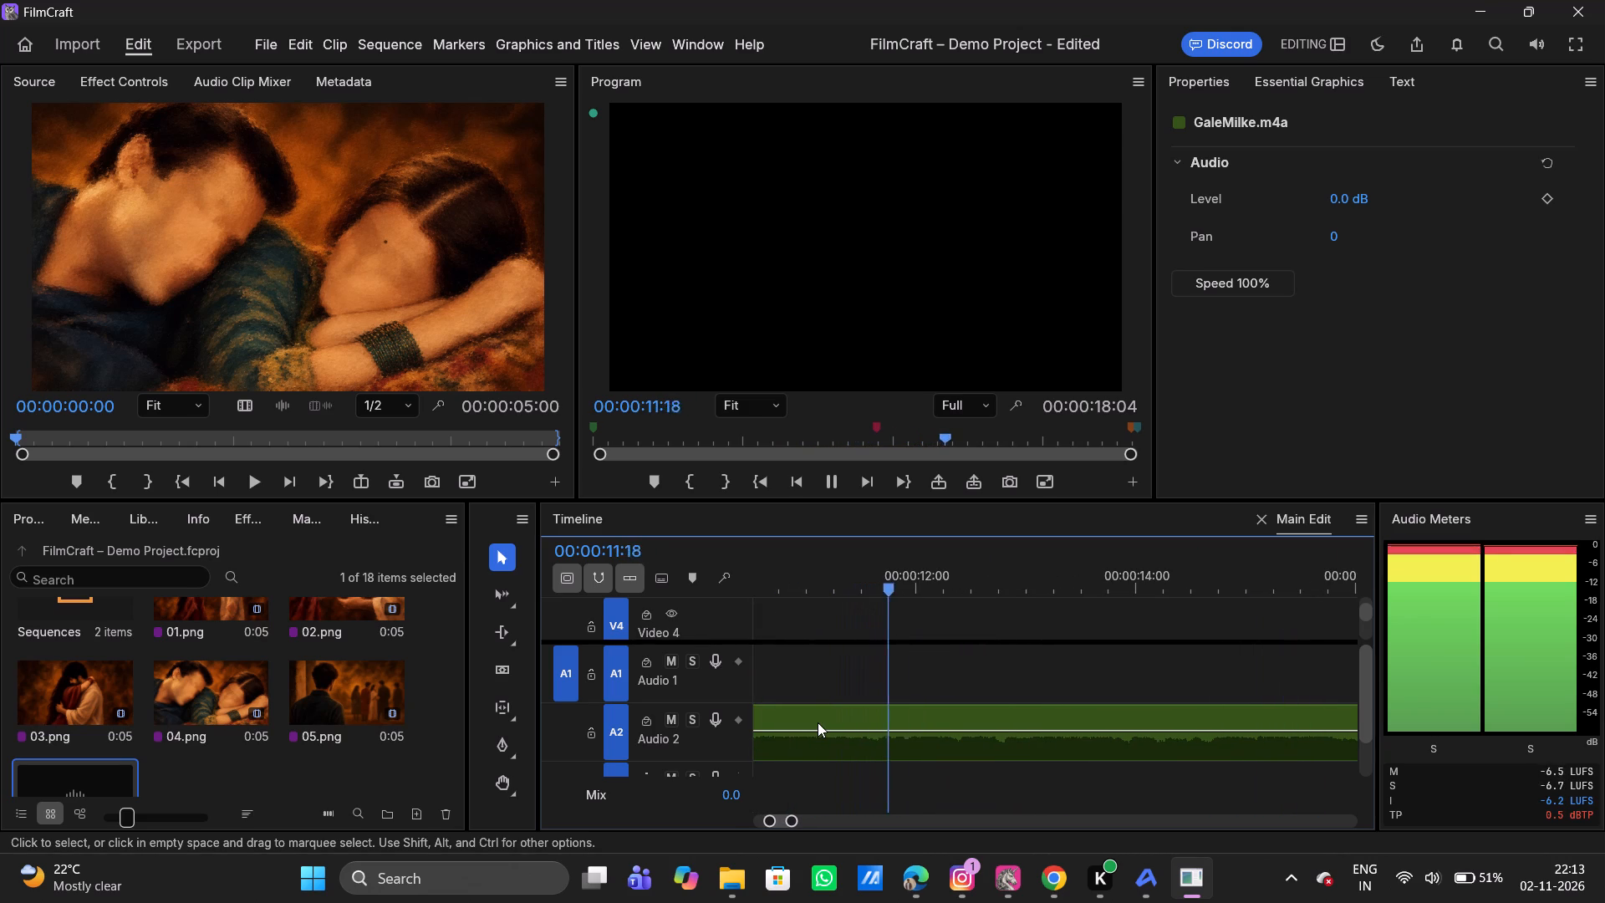
alt+scroll(818, 722, down, 1)
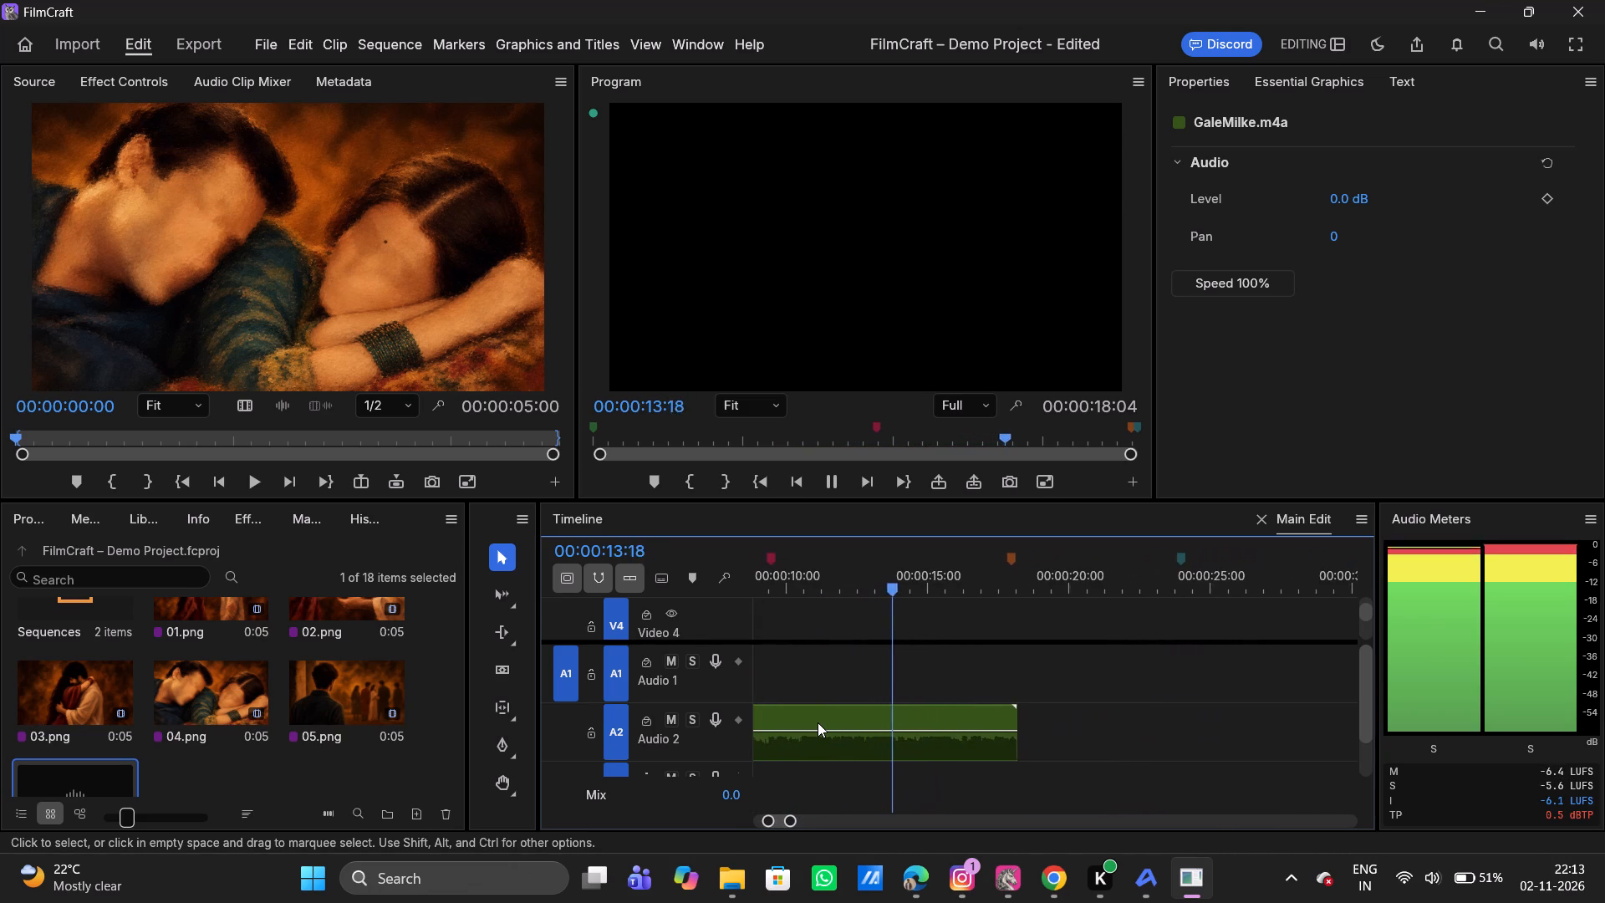
alt+scroll(818, 722, down, 1)
scroll(856, 647, up, 3)
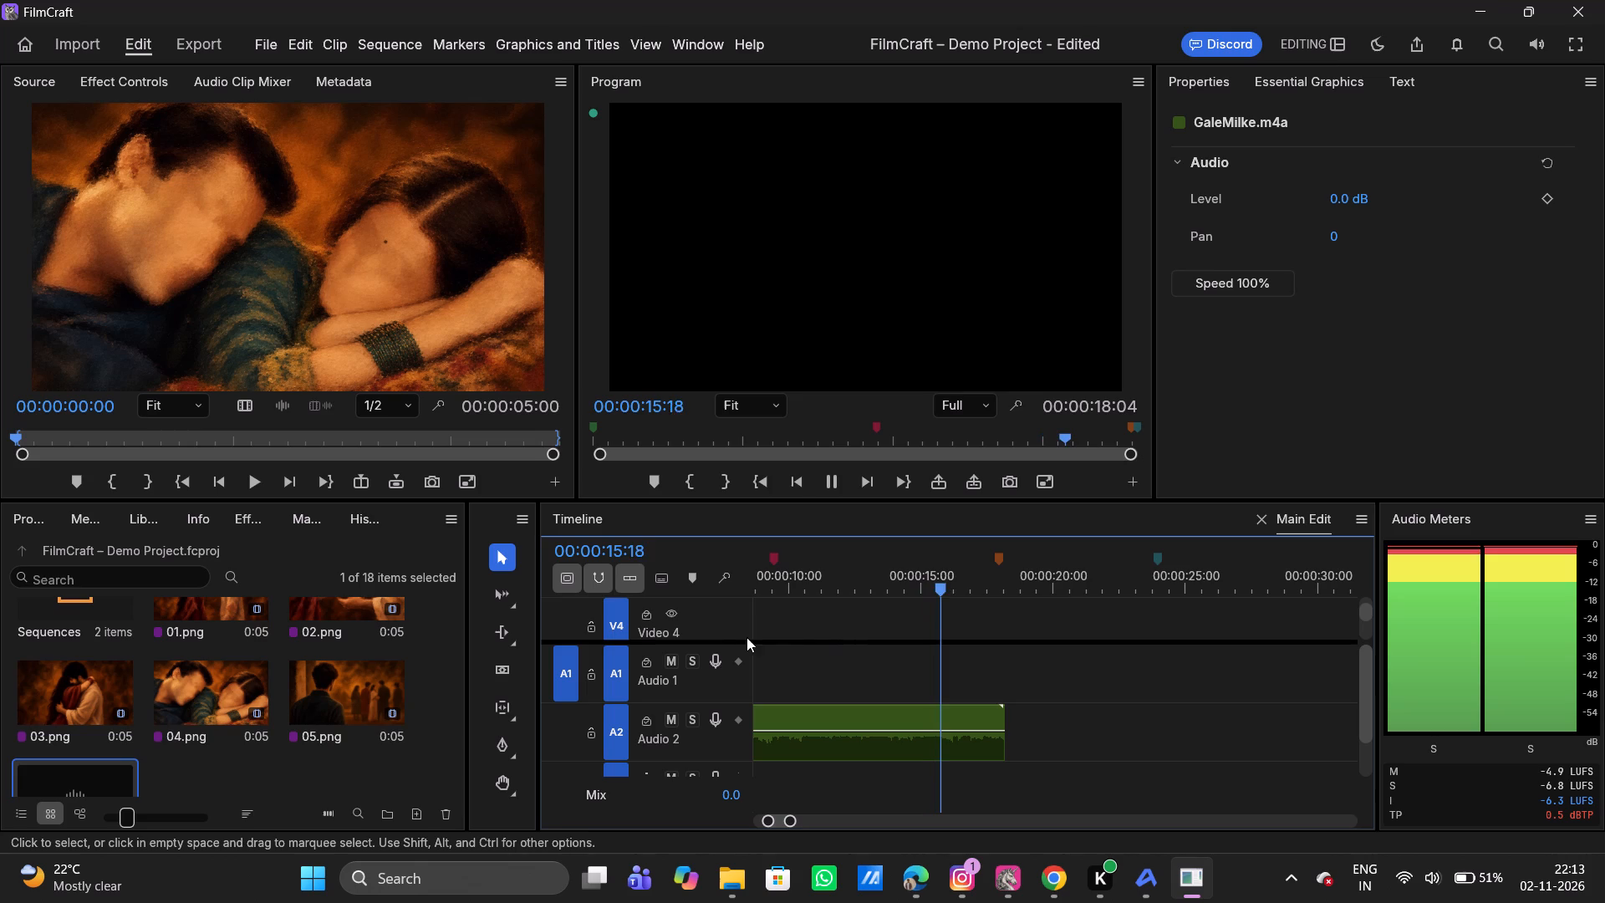
Enlarge the timeline's video track area by lowering the divider between the video and audio tracks.
drag(587, 640, 595, 768)
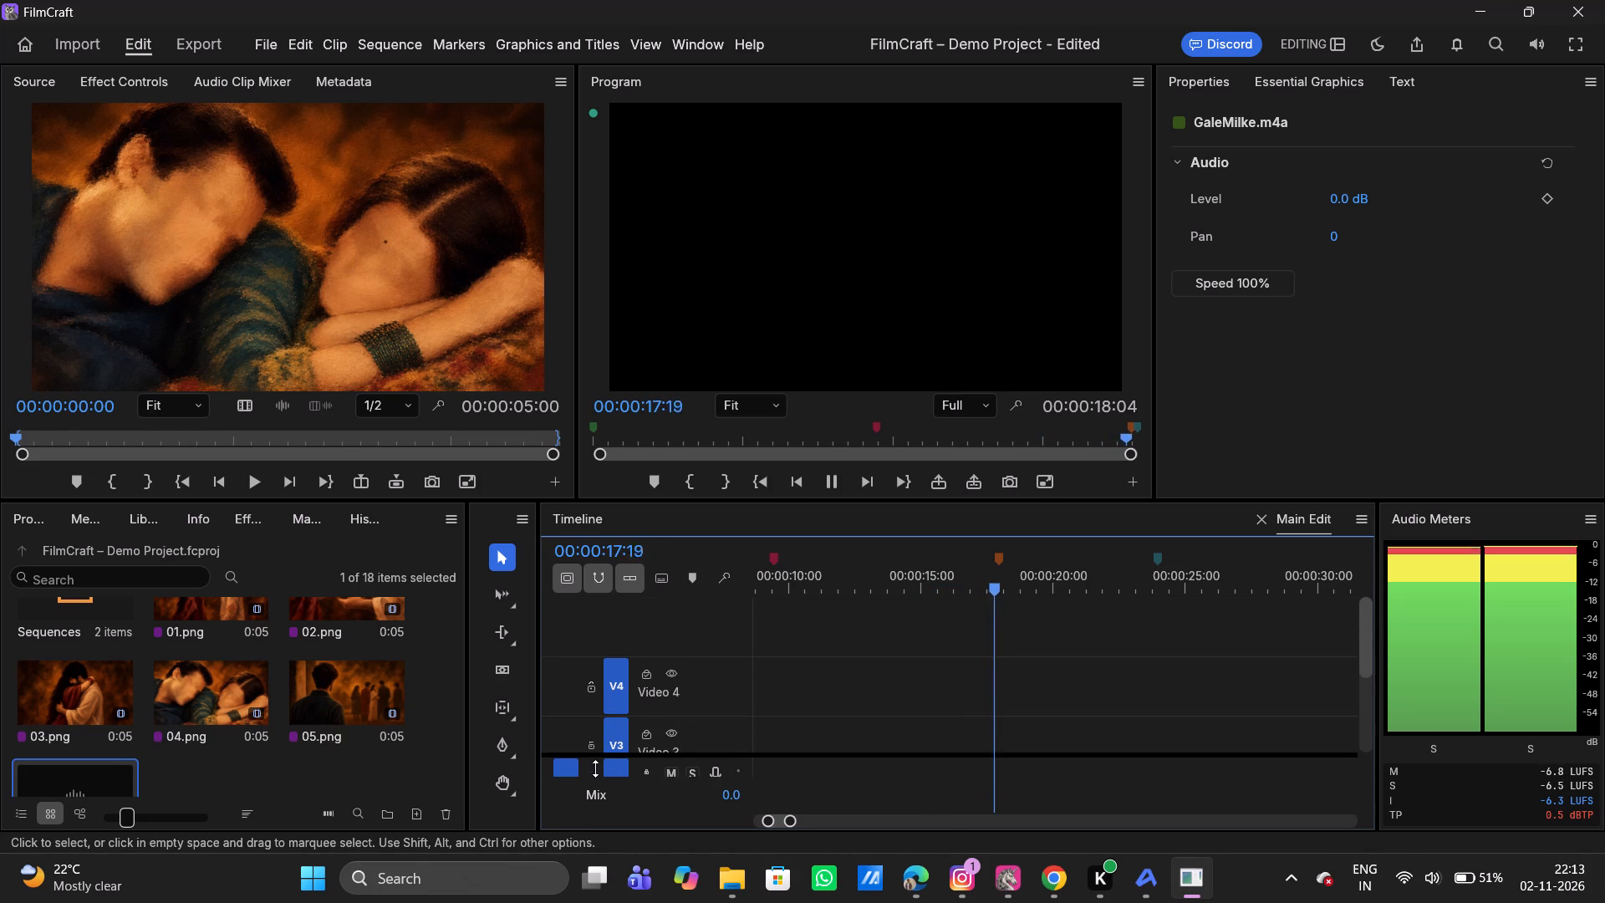
drag(595, 768, 601, 760)
Play the Main Edit sequence from 00:00:00:00 past the last image to check the cuts against the music.
scroll(879, 679, right, 4)
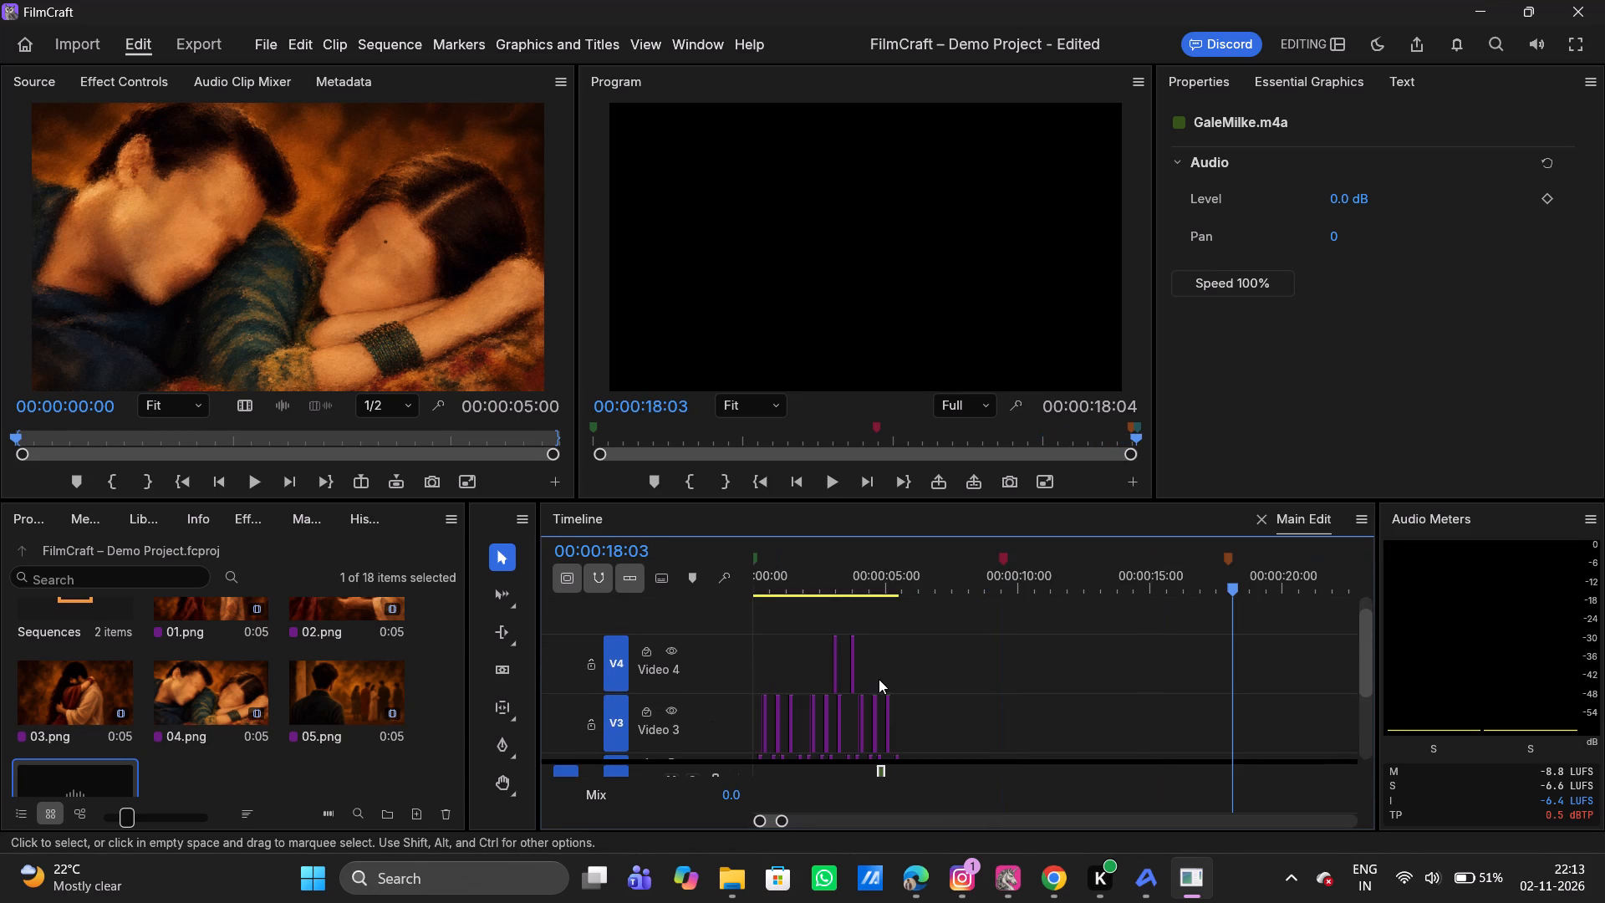
scroll(836, 669, right, 3)
click(772, 587)
drag(772, 587, 701, 595)
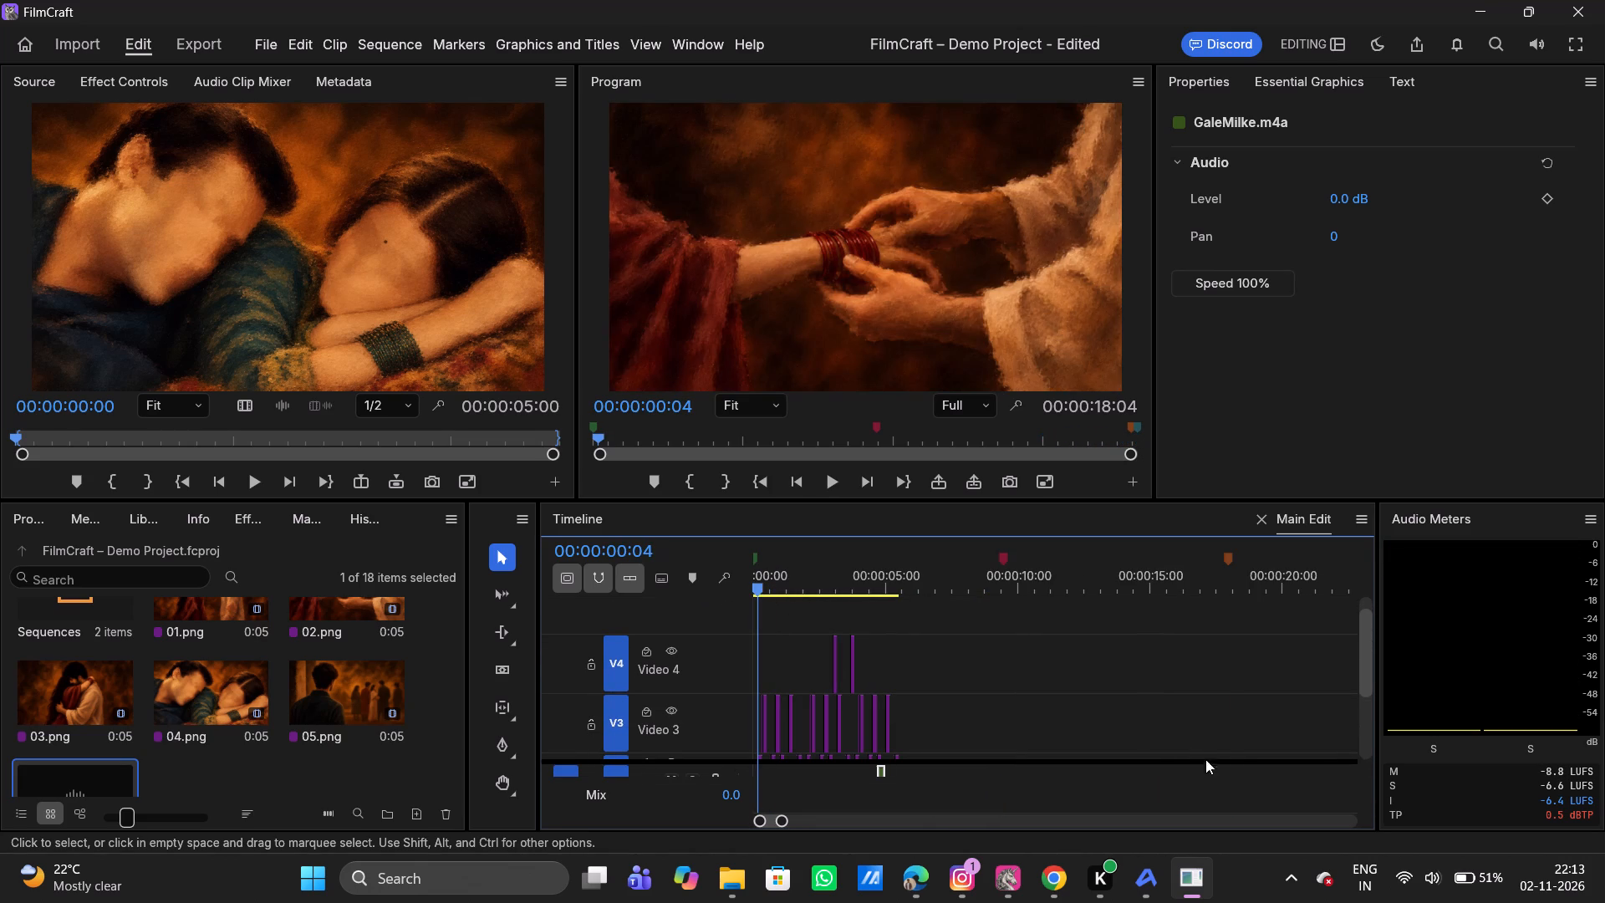
drag(756, 585, 697, 593)
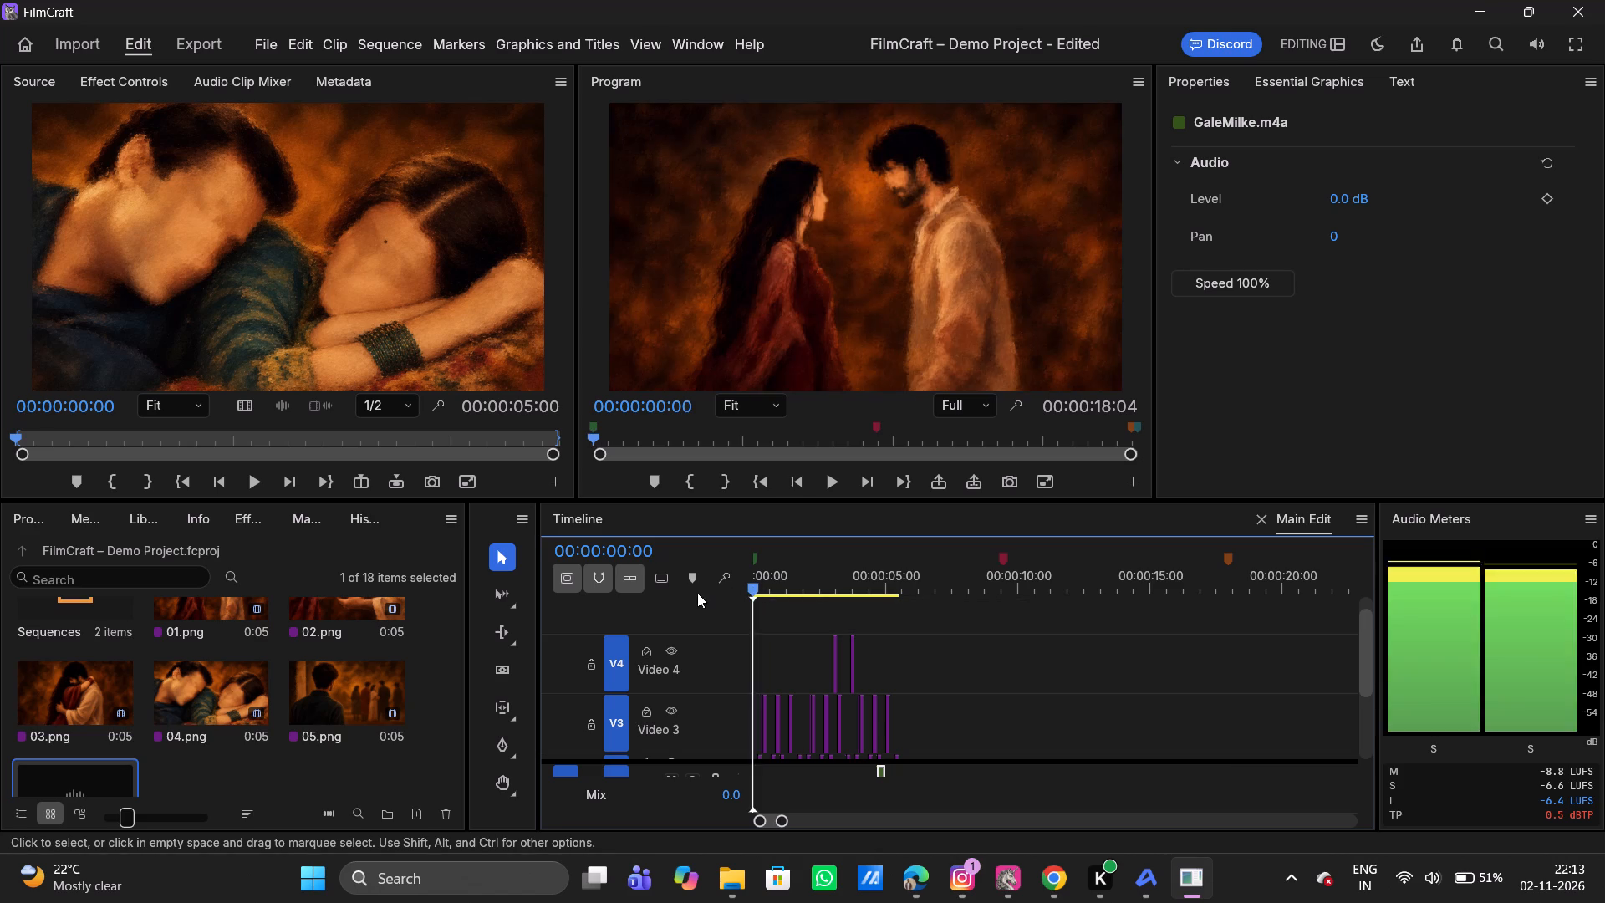
key(space)
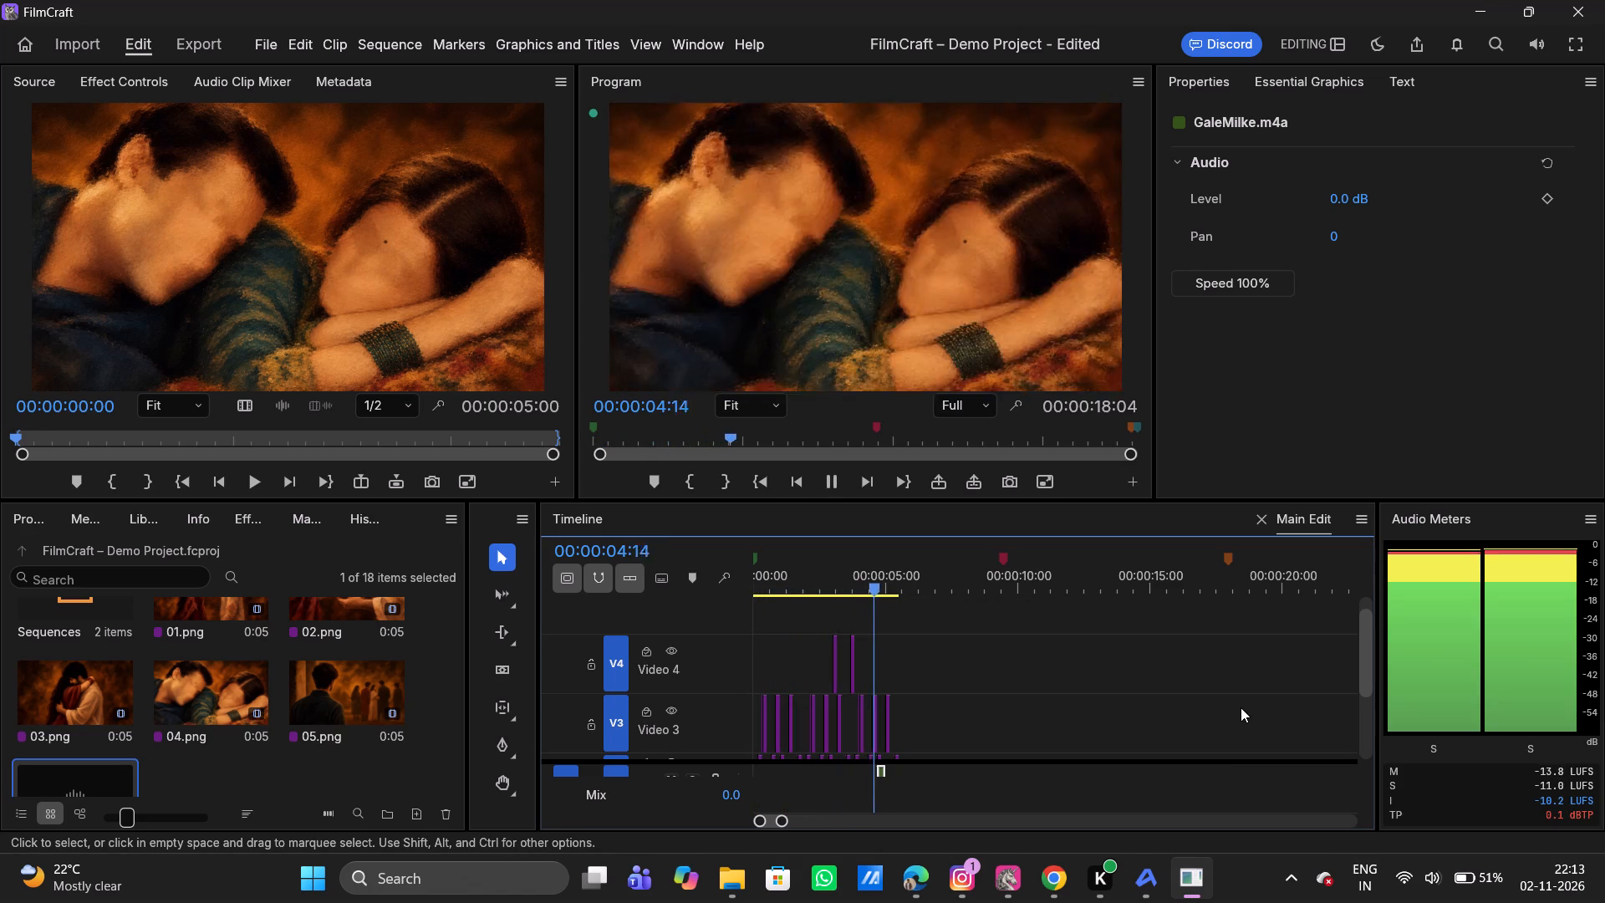
key(space)
key(space)
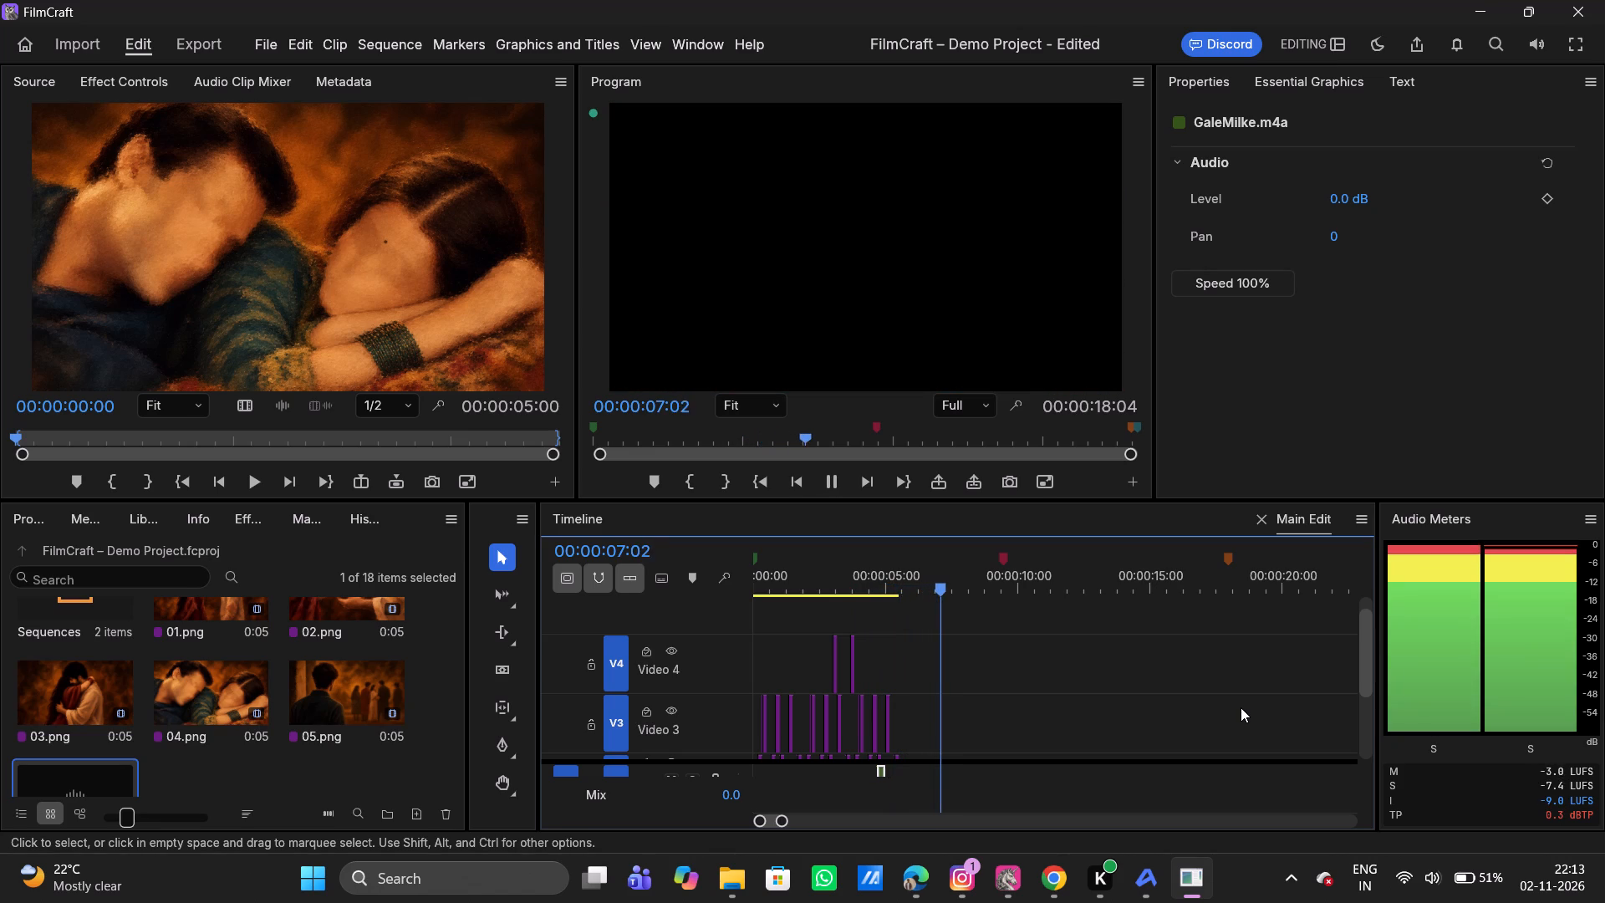
key(space)
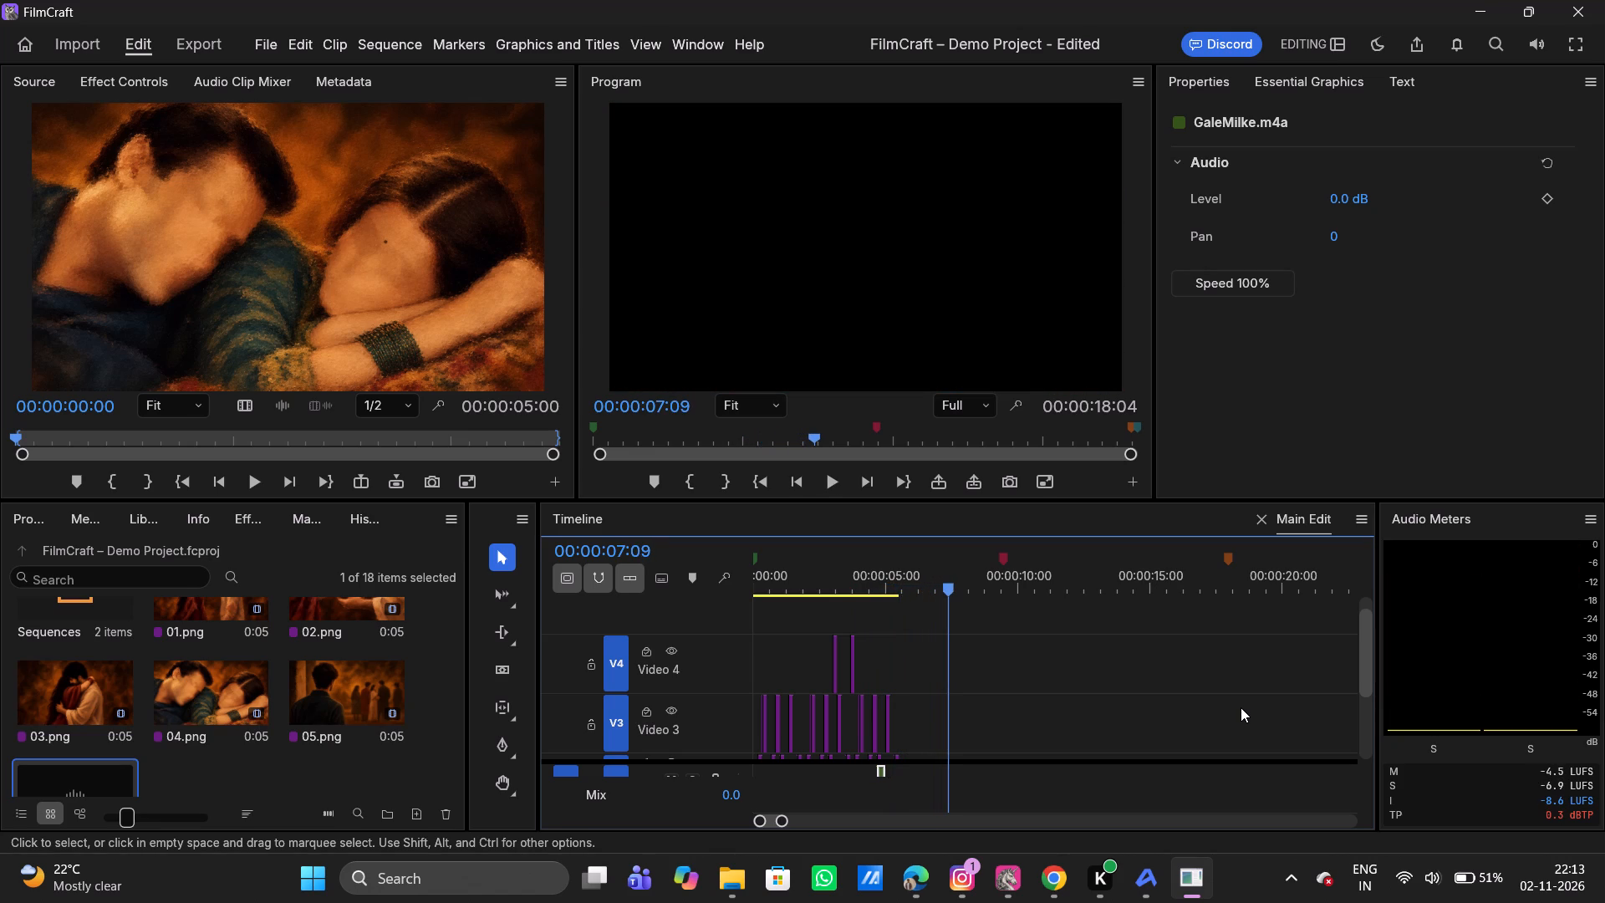
Replay the image cuts from near the sequence start, and their closing stretch from about 3 seconds, to check the timing with the music.
click(767, 585)
drag(767, 585, 730, 588)
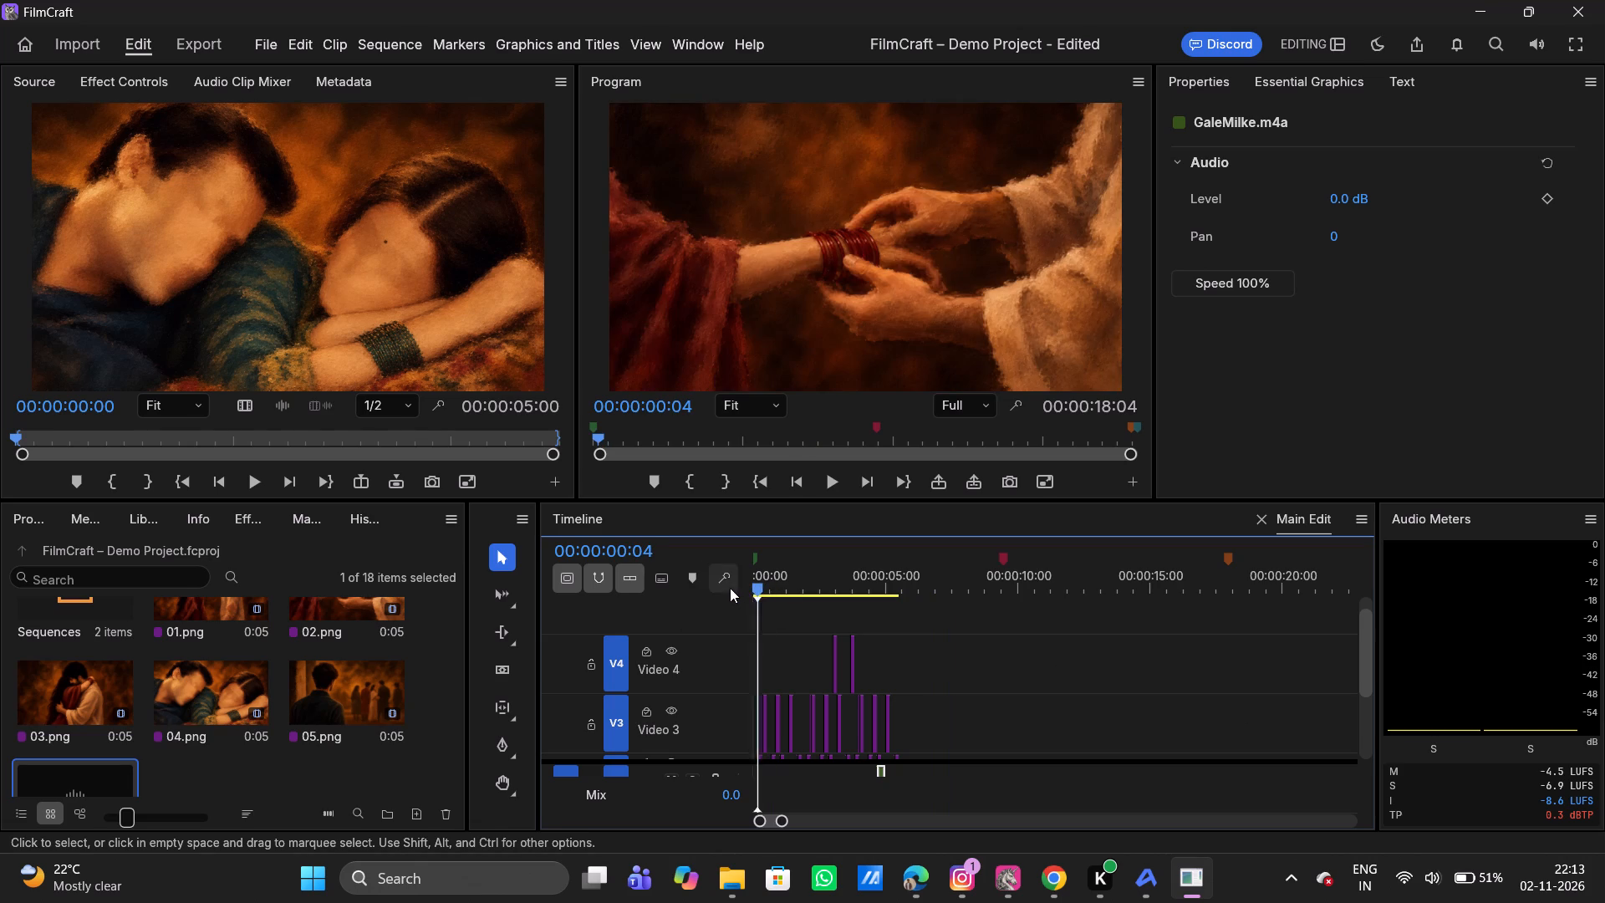
key(space)
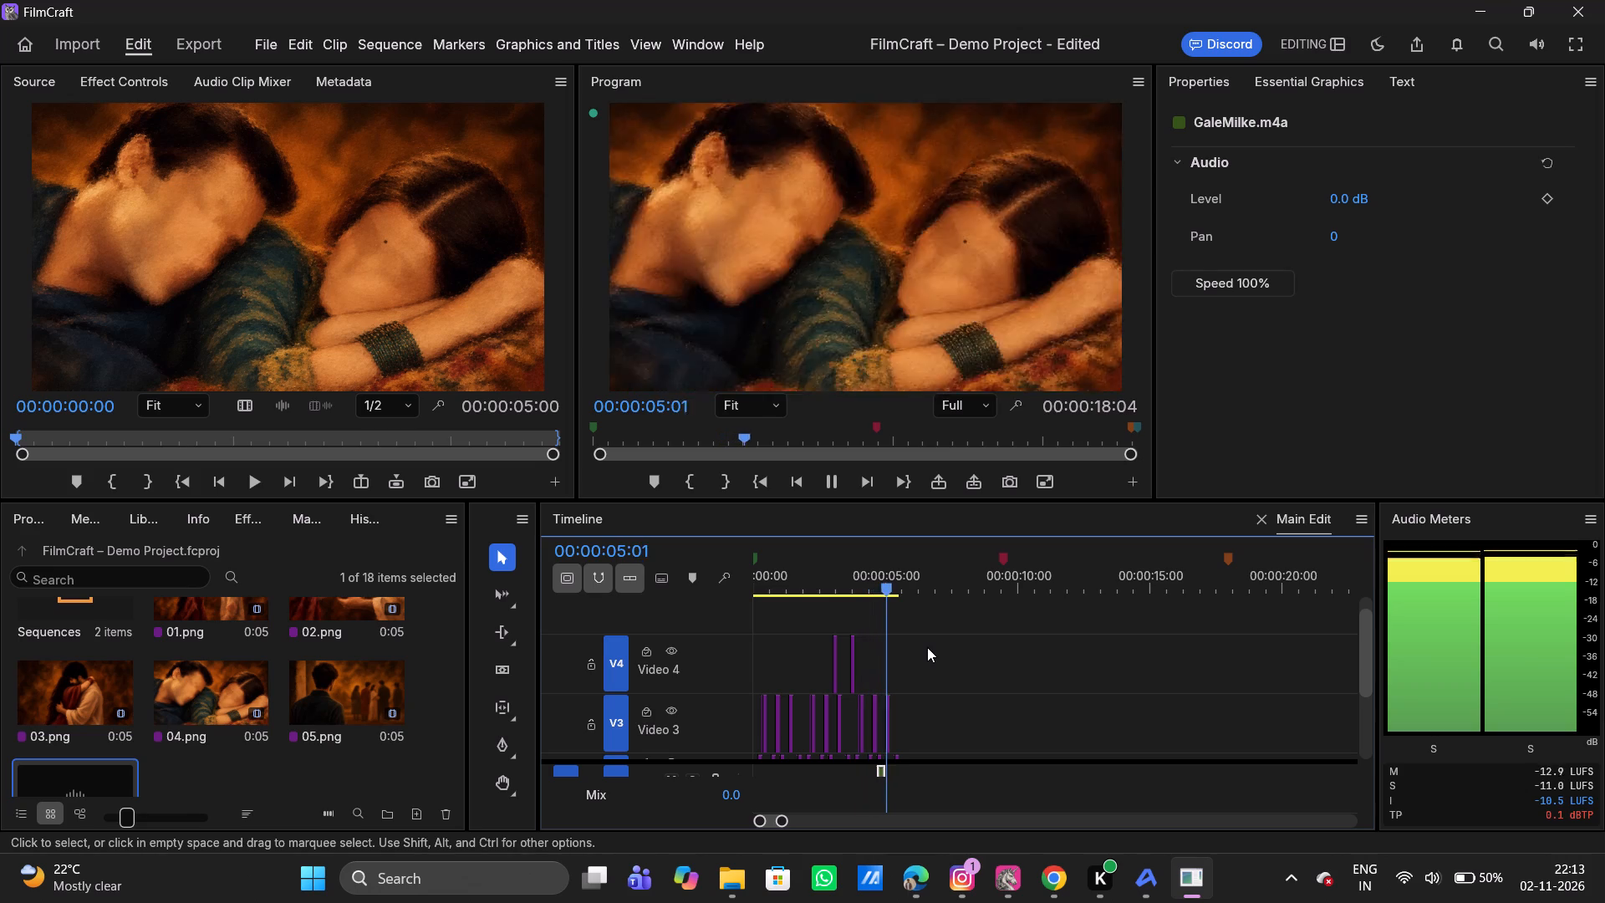
key(space)
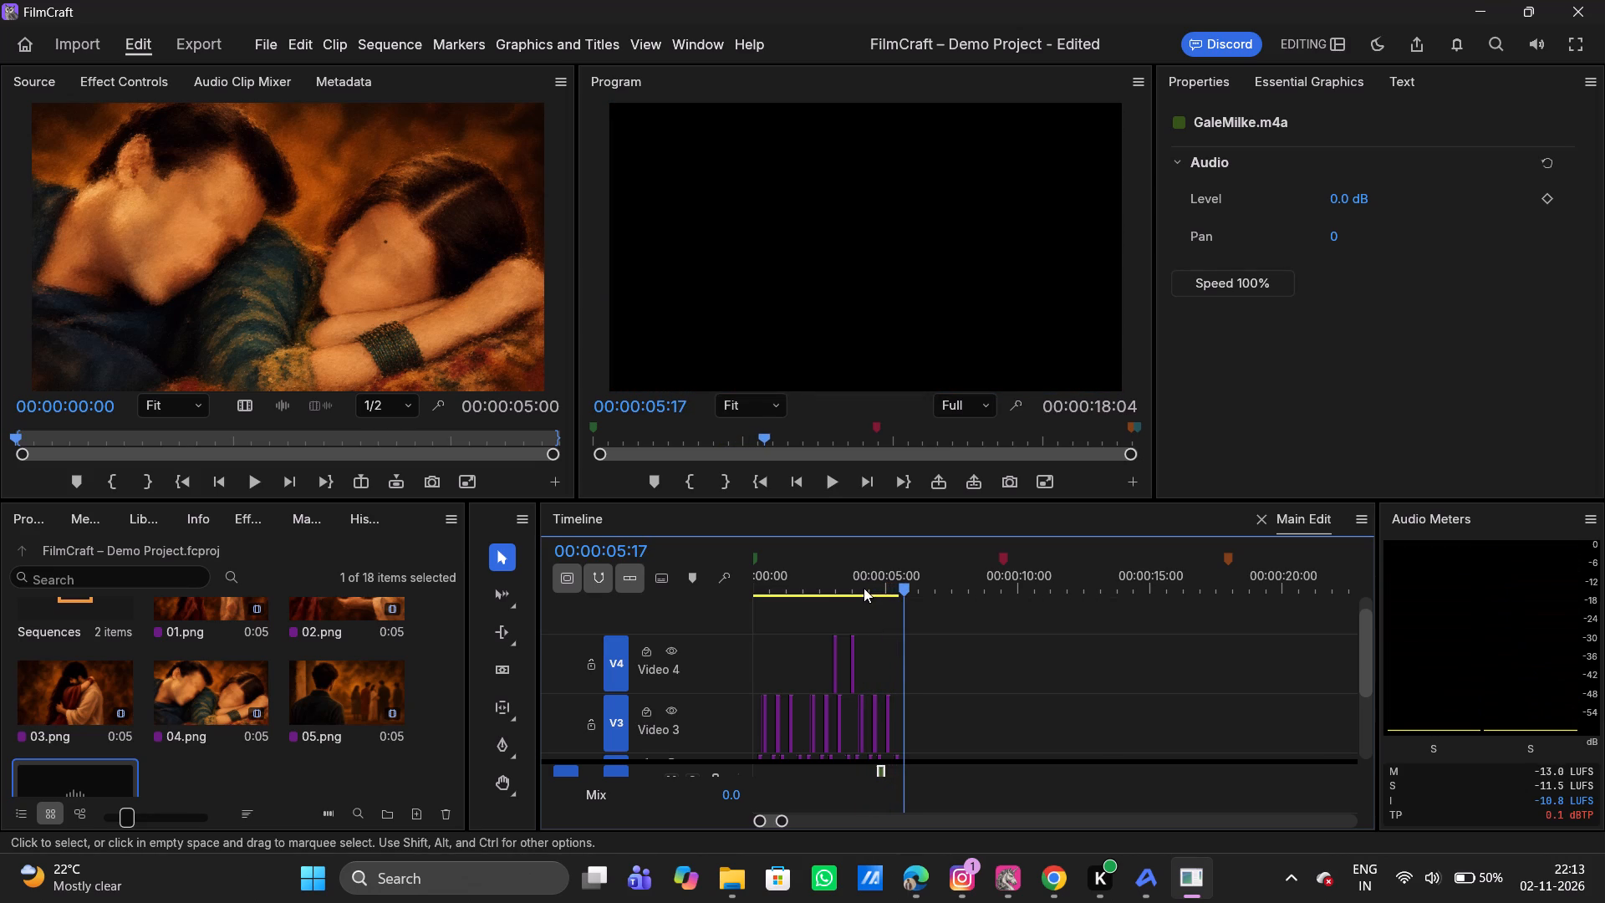
drag(899, 584, 847, 583)
drag(847, 583, 787, 584)
drag(787, 584, 735, 589)
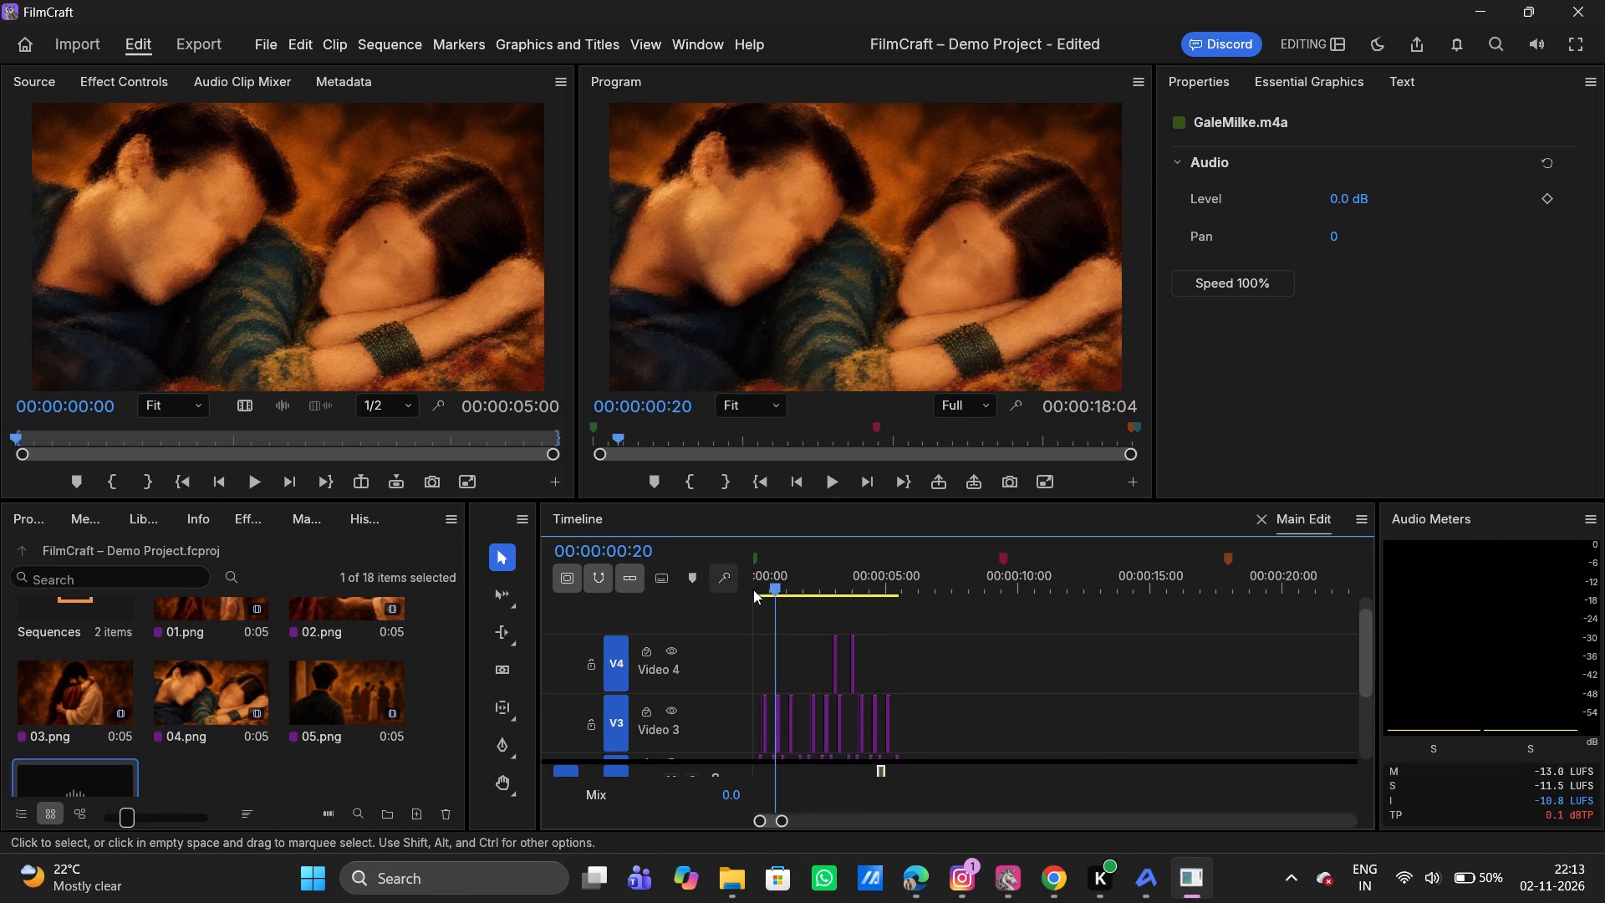
key(space)
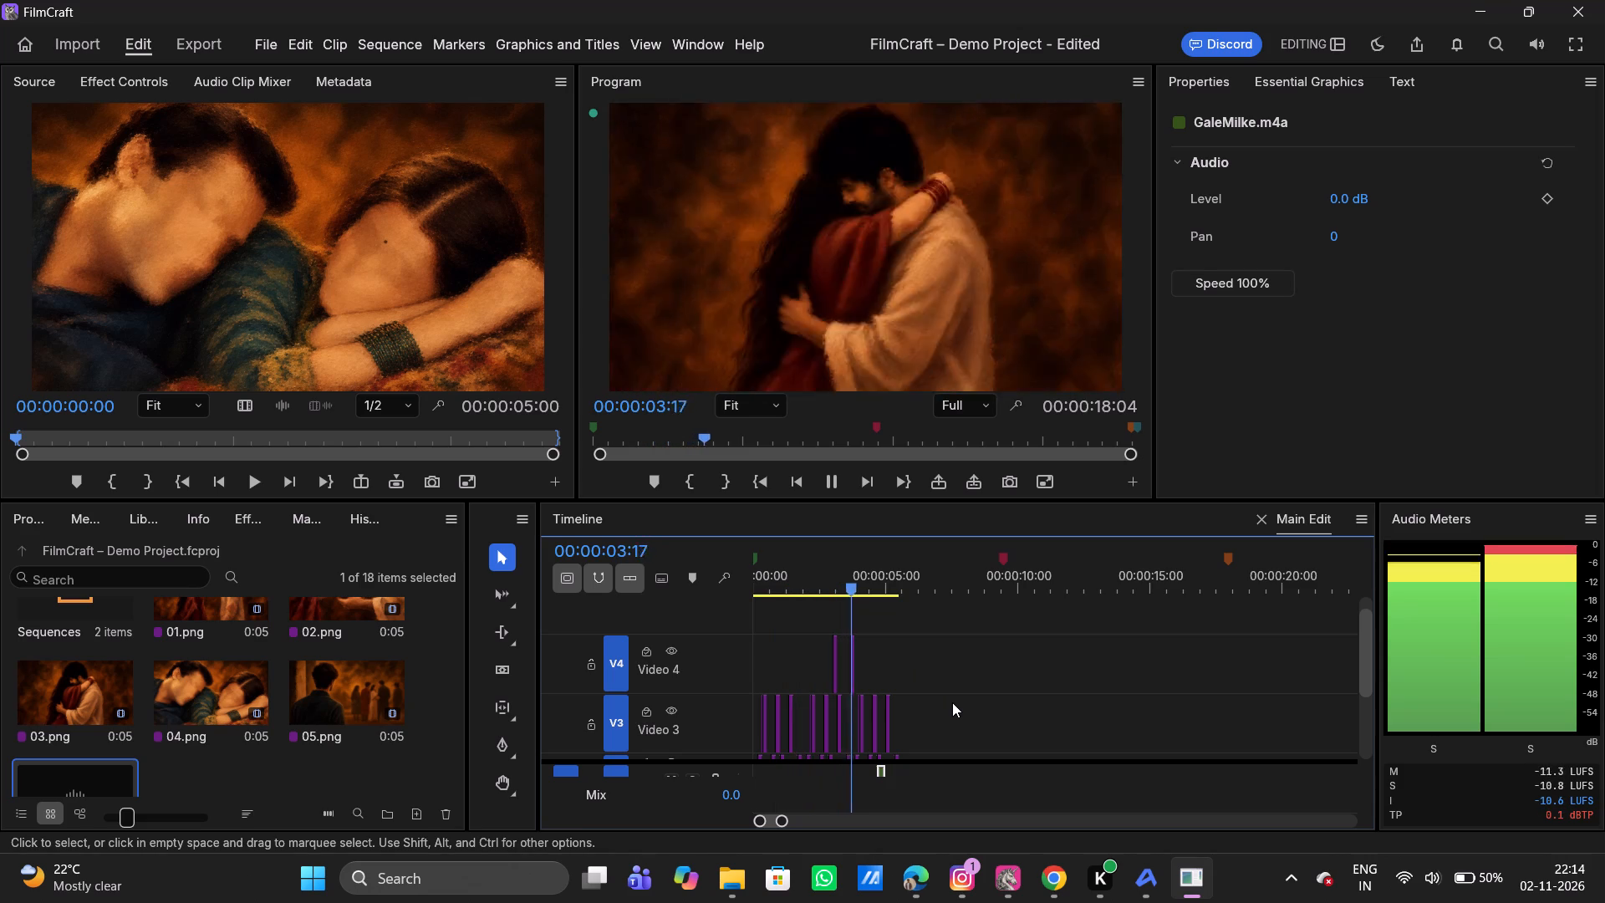
key(space)
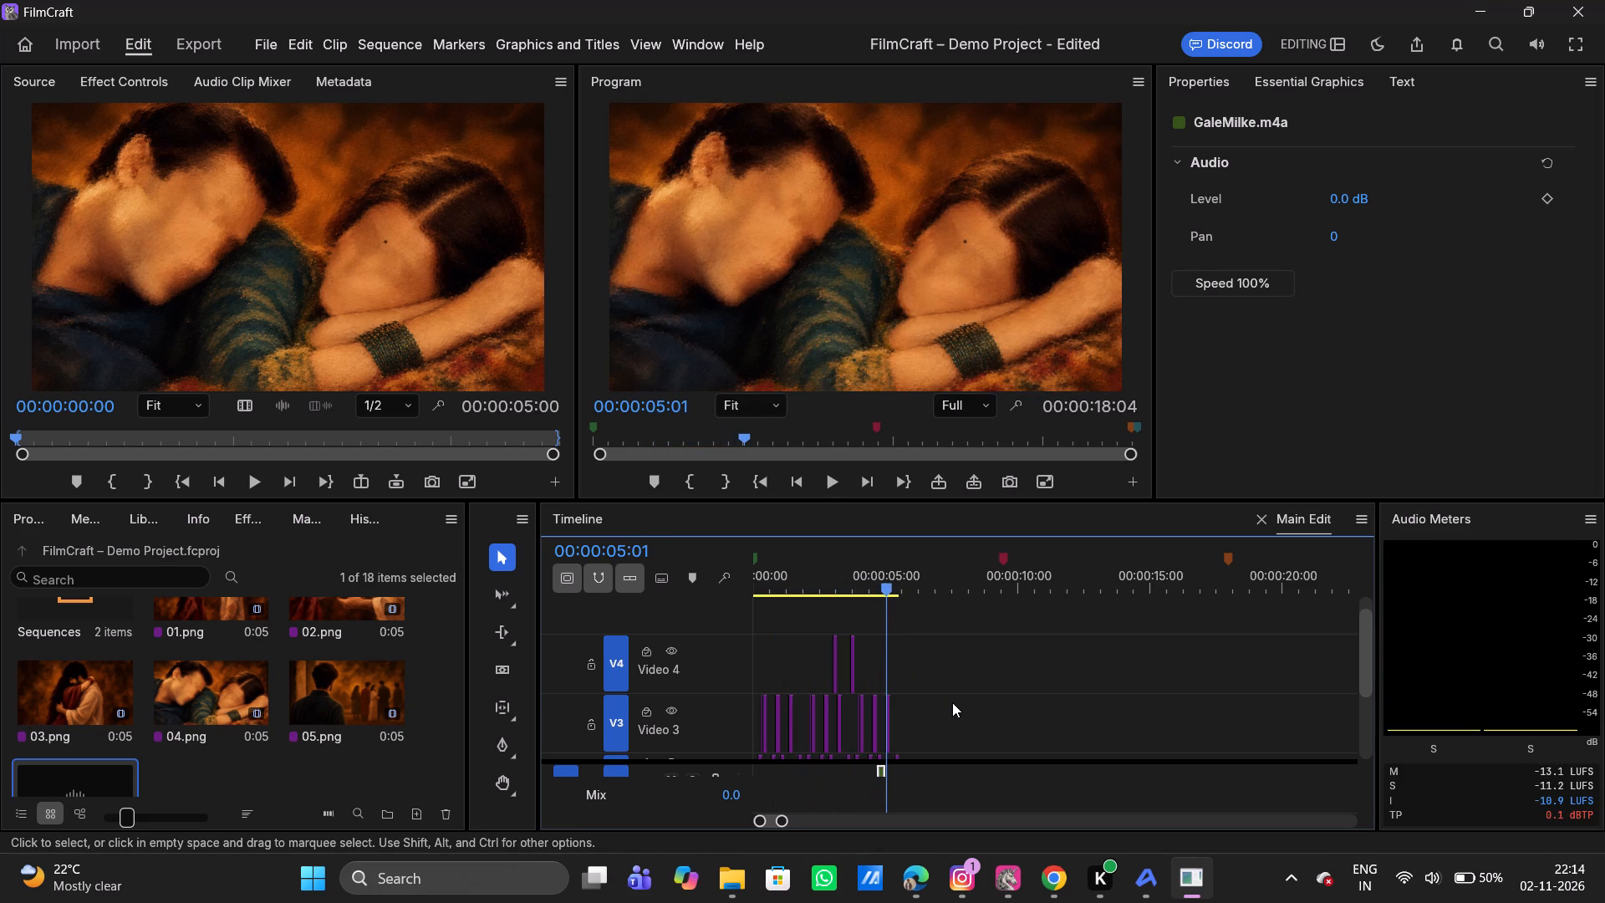
drag(885, 585, 833, 586)
key(space)
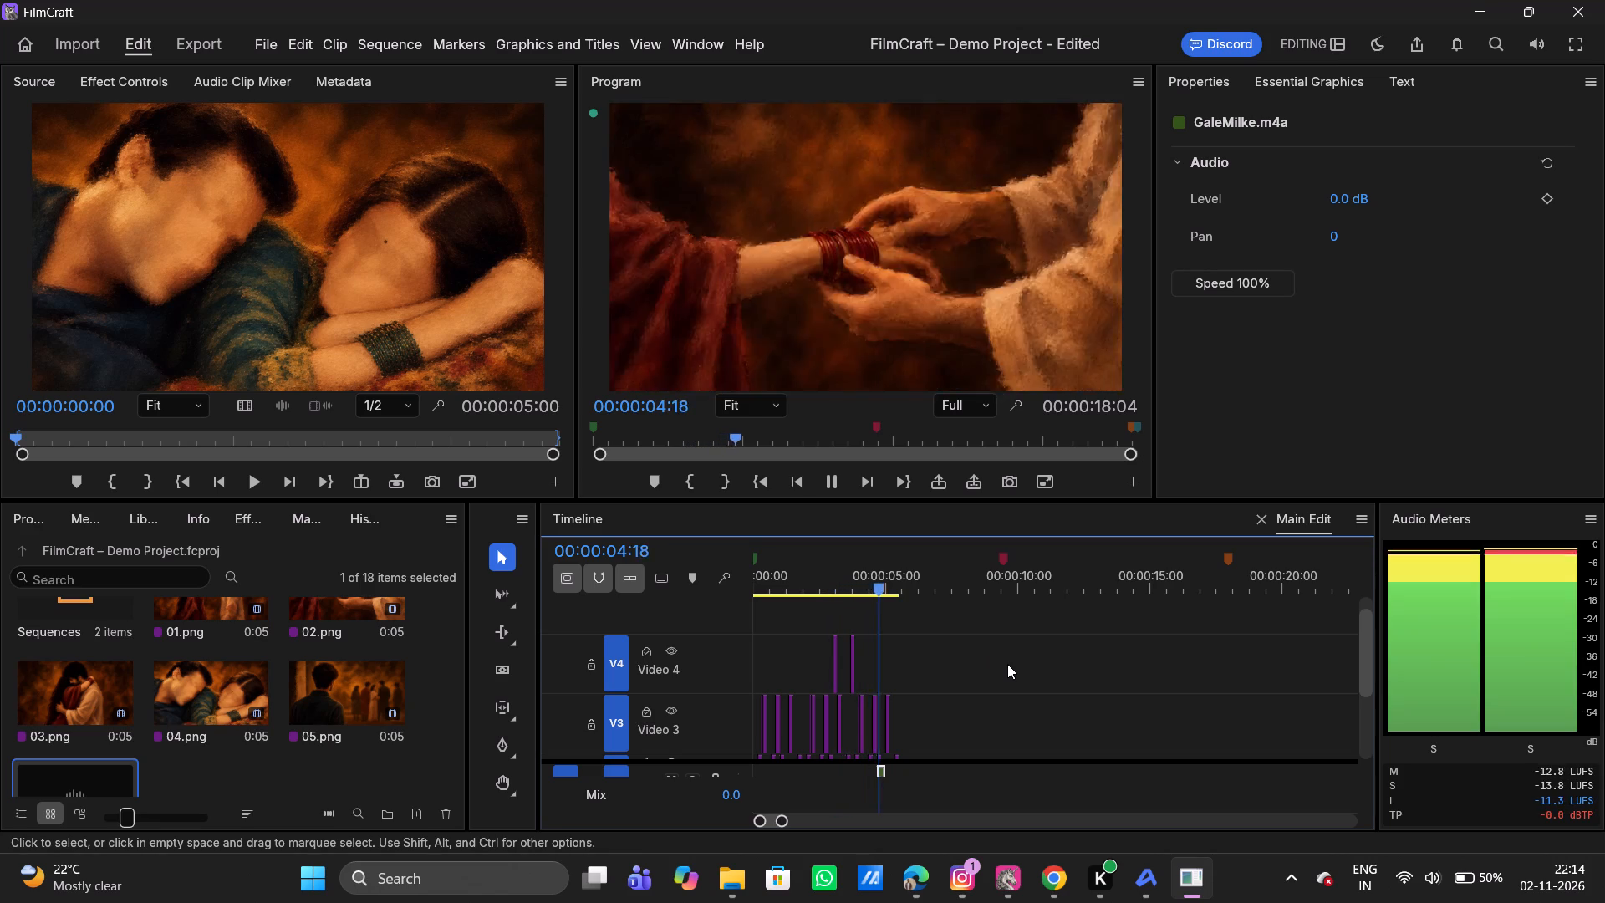
key(space)
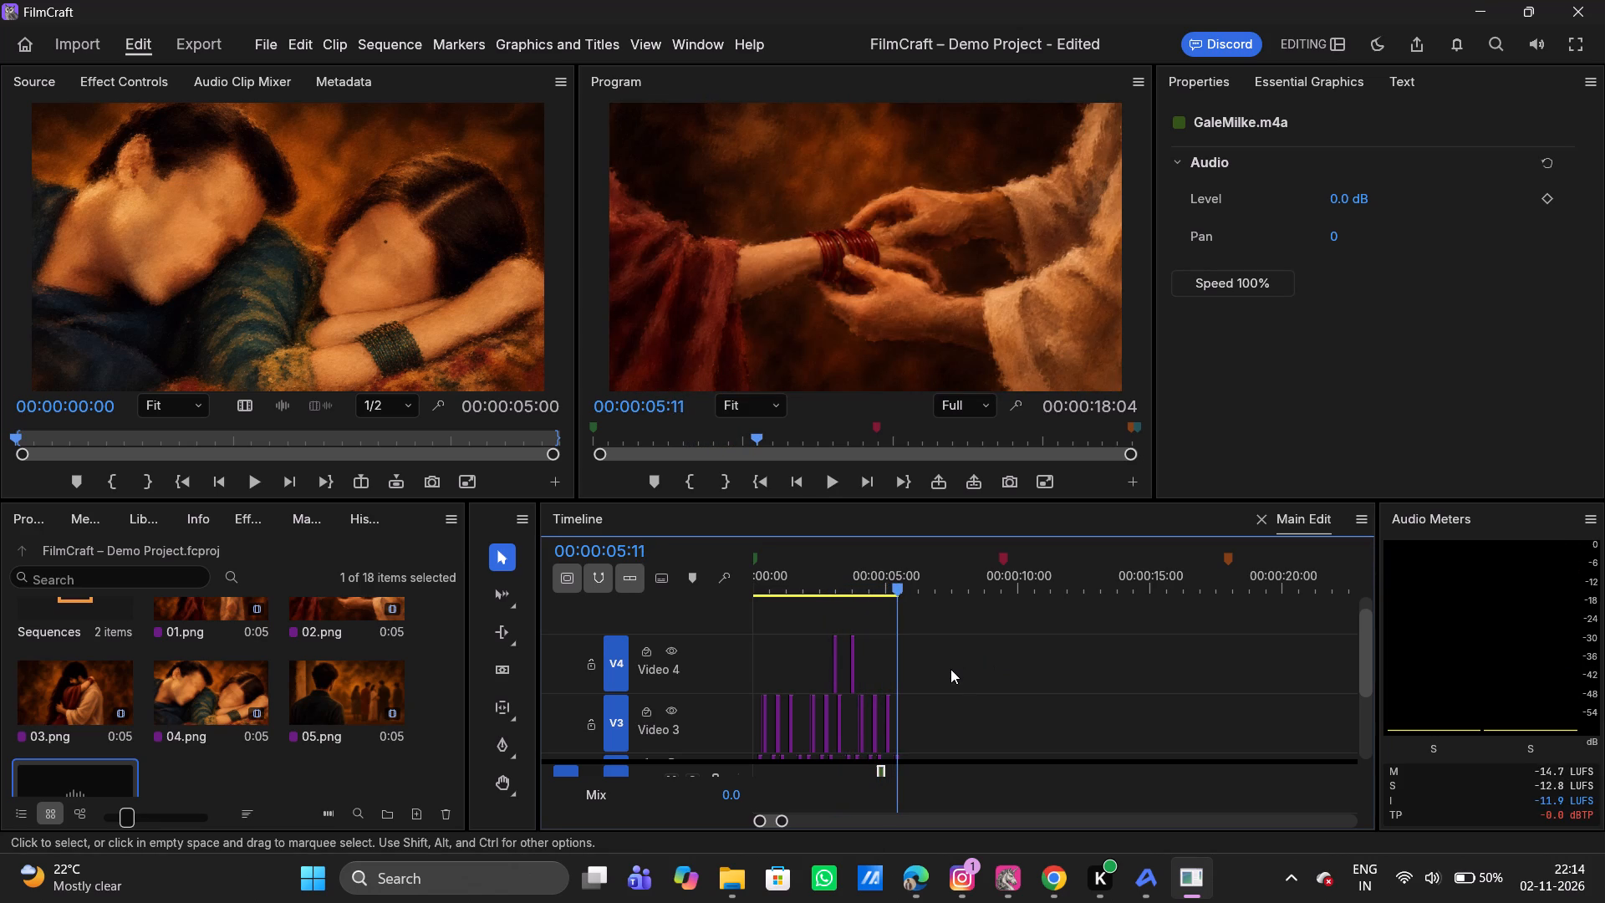
Place 03.png on Video 4 directly after the fast cuts, starting at about 00:00:05:08.
scroll(950, 669, down, 1)
scroll(797, 682, up, 1)
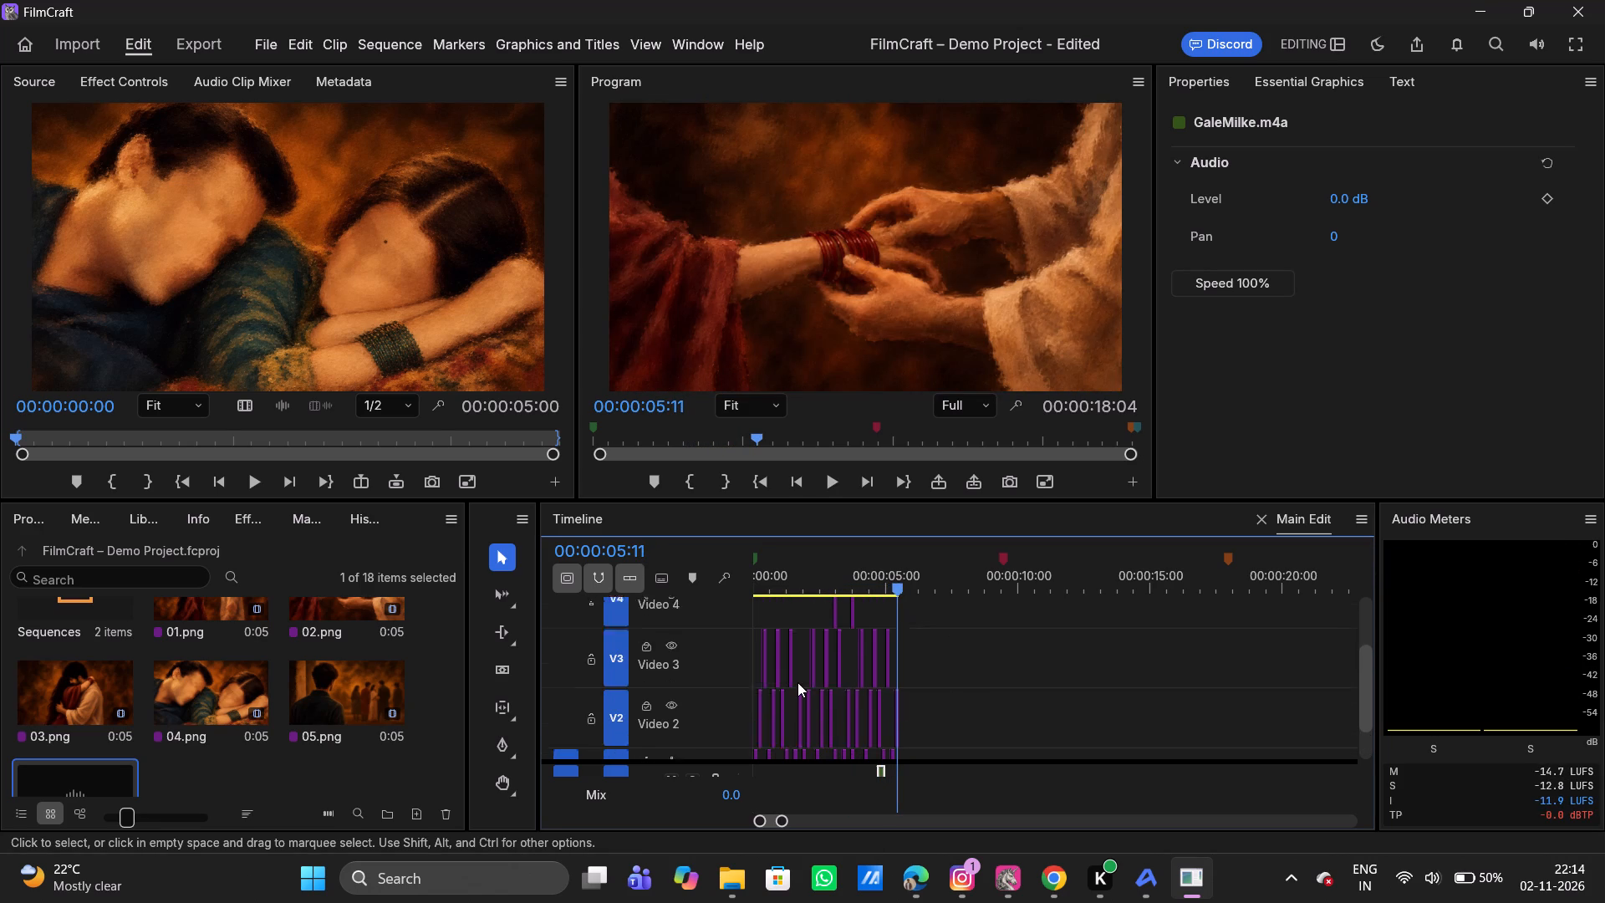
scroll(797, 682, up, 1)
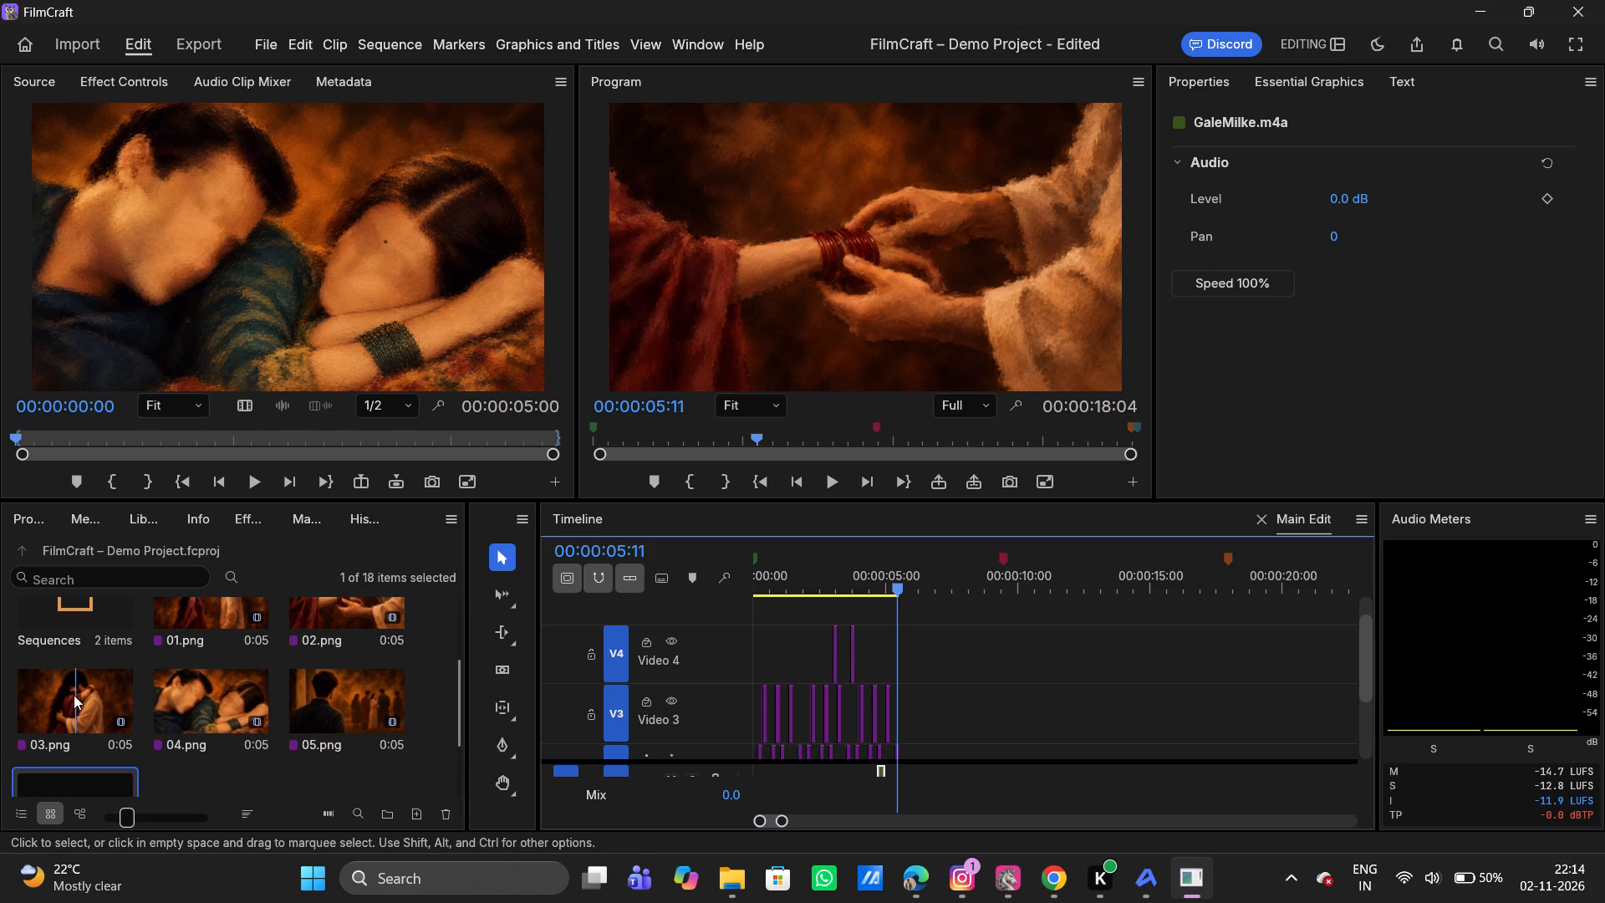
drag(74, 695, 911, 657)
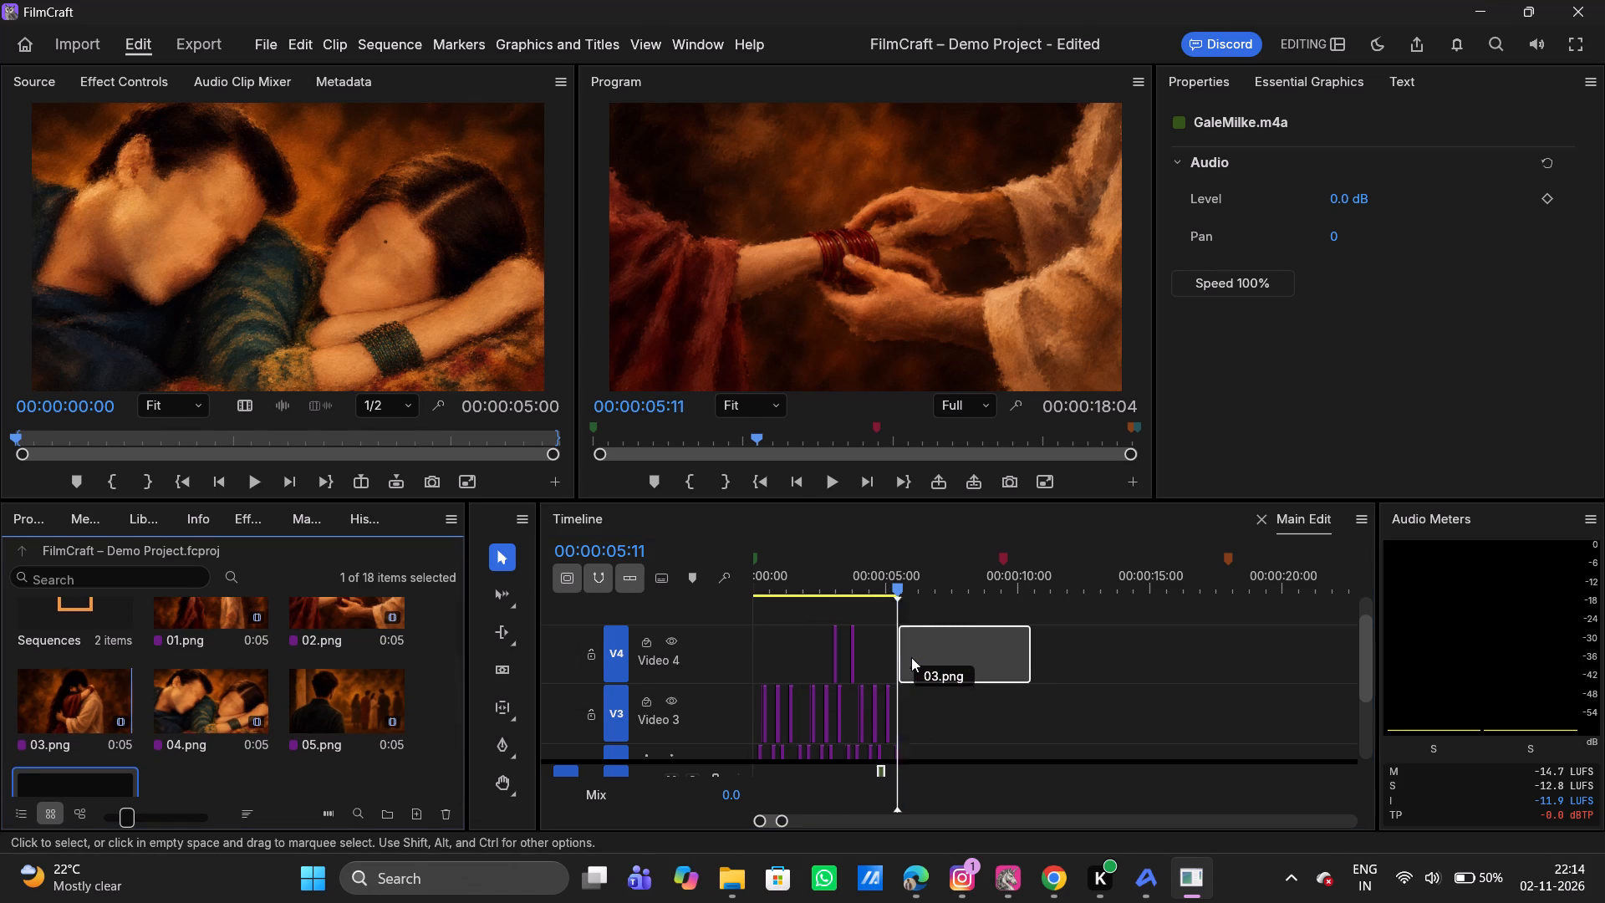
drag(911, 657, 894, 658)
Set the scale of the new 03.png clip on Video 4 to 116%.
scroll(993, 747, down, 1)
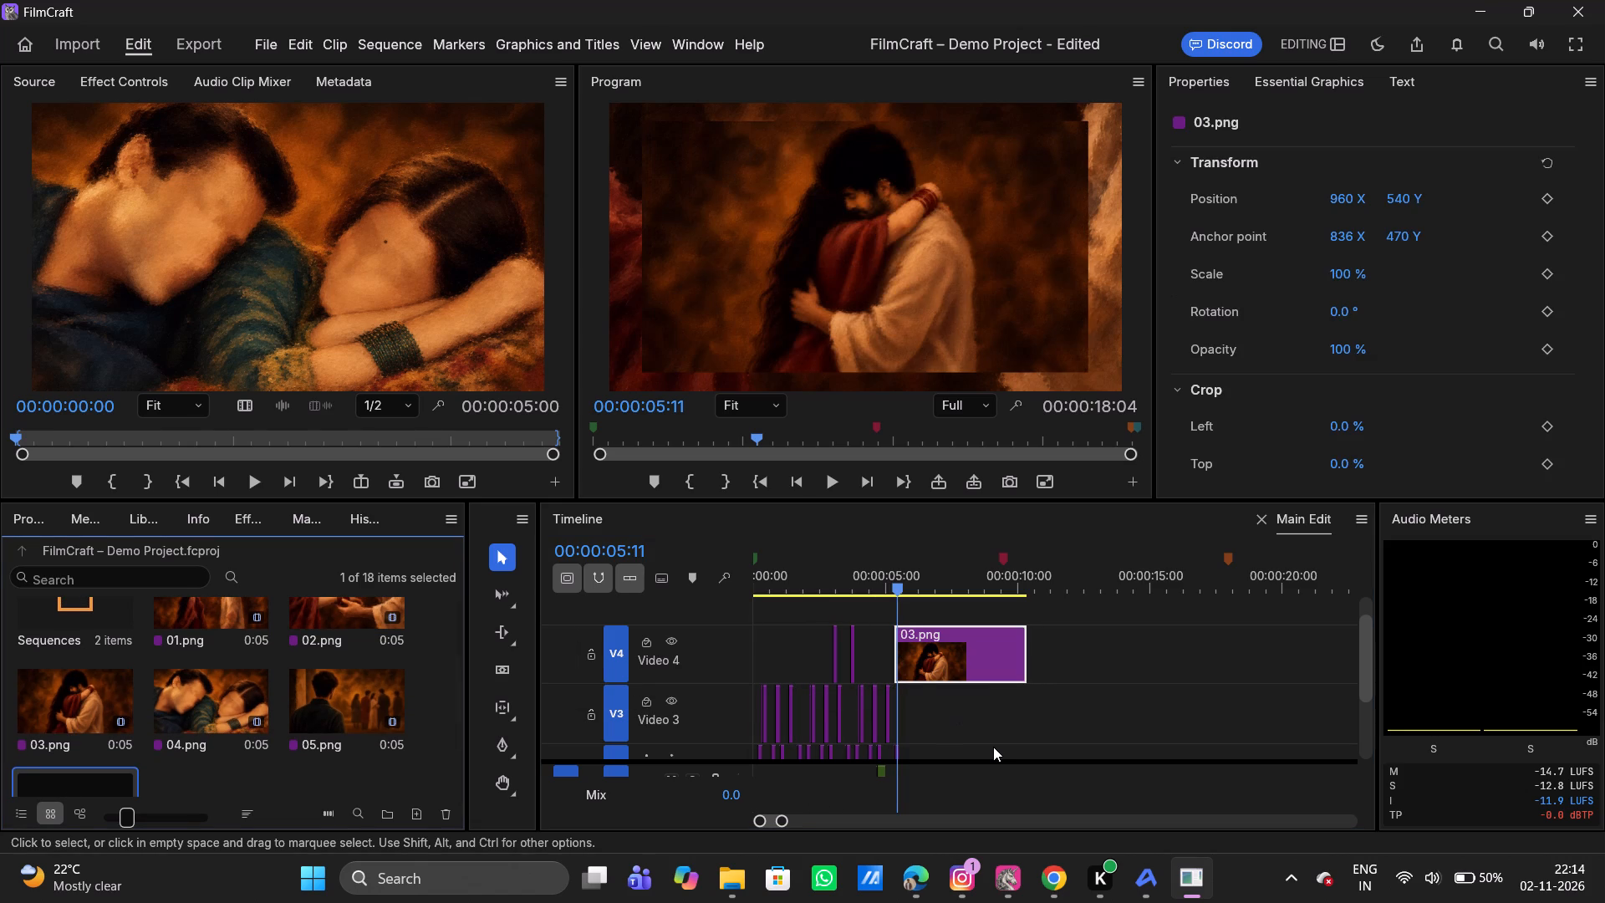
scroll(993, 747, down, 2)
scroll(988, 679, up, 1)
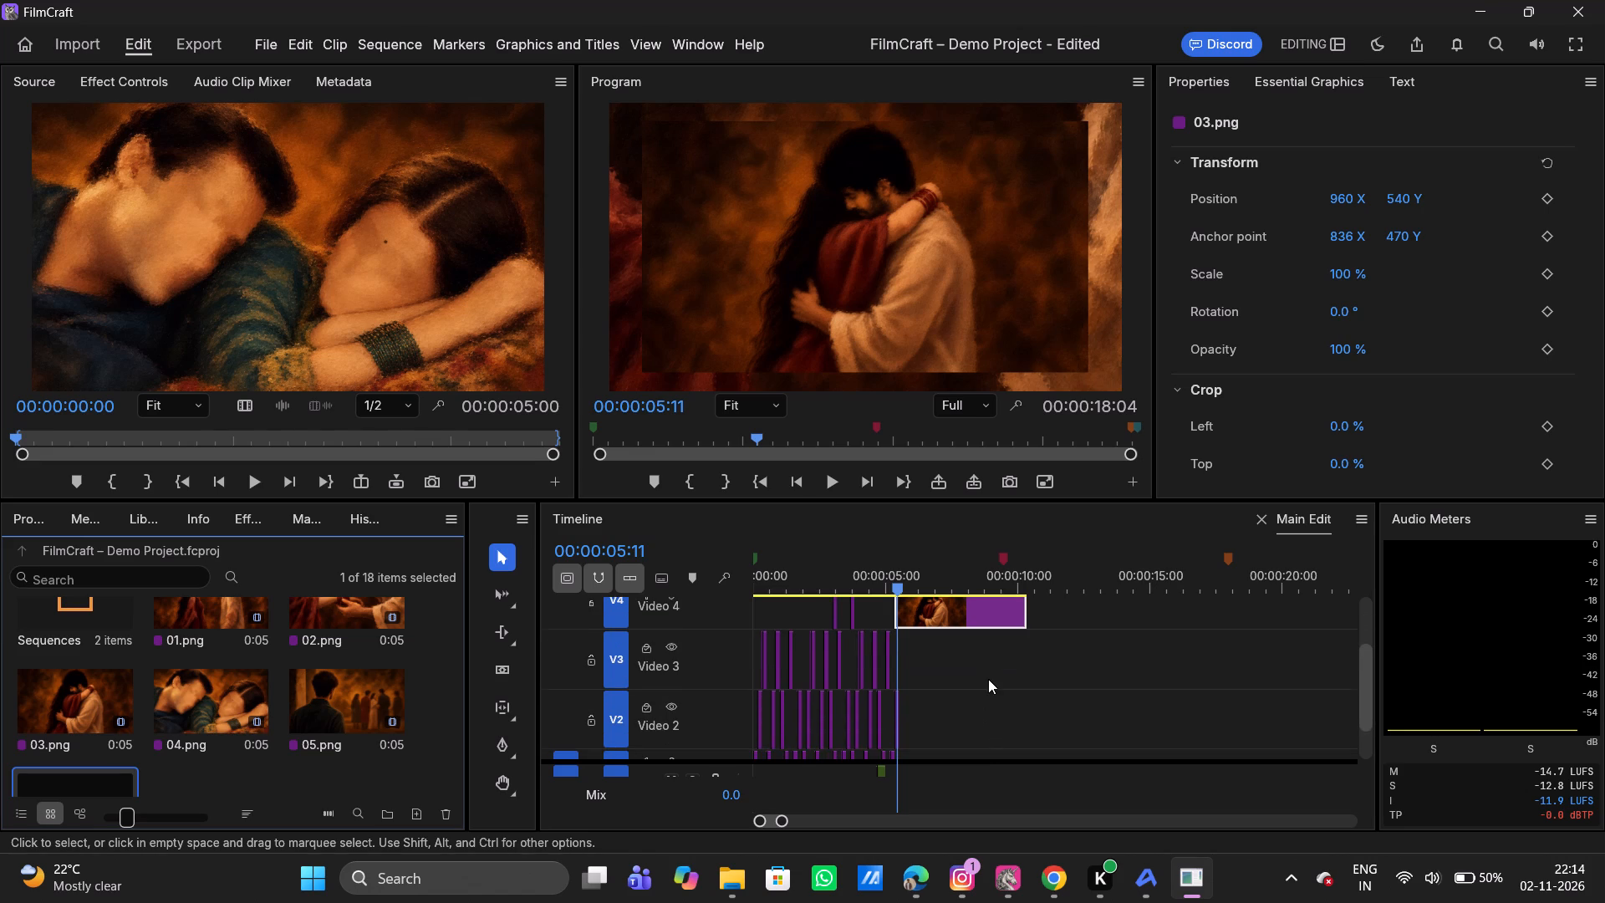
scroll(988, 679, up, 1)
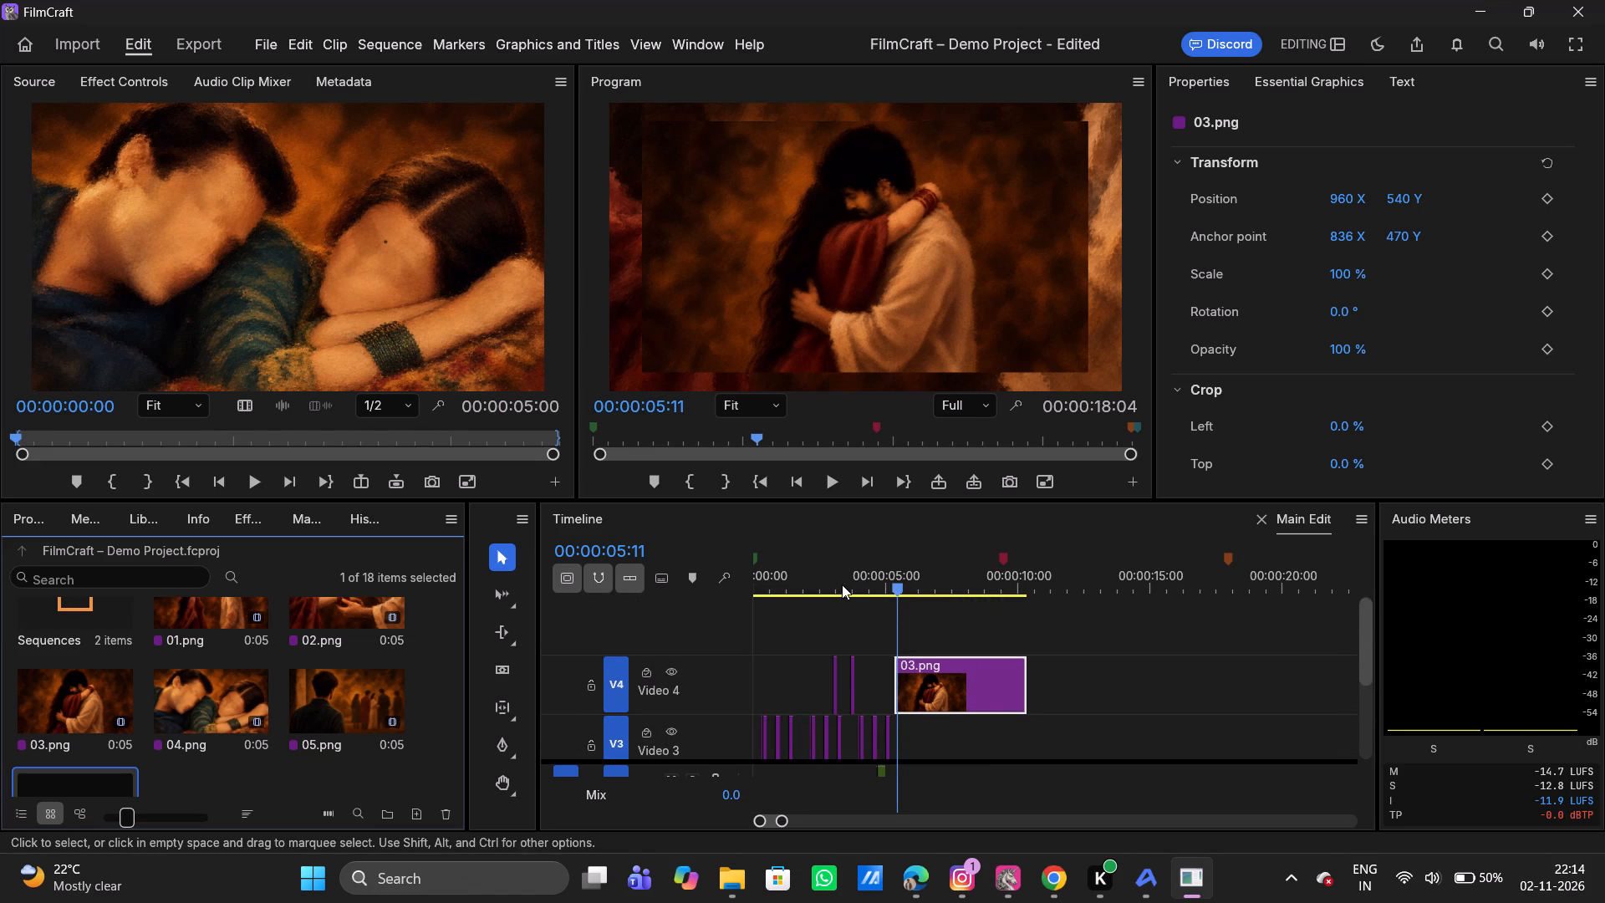
click(955, 693)
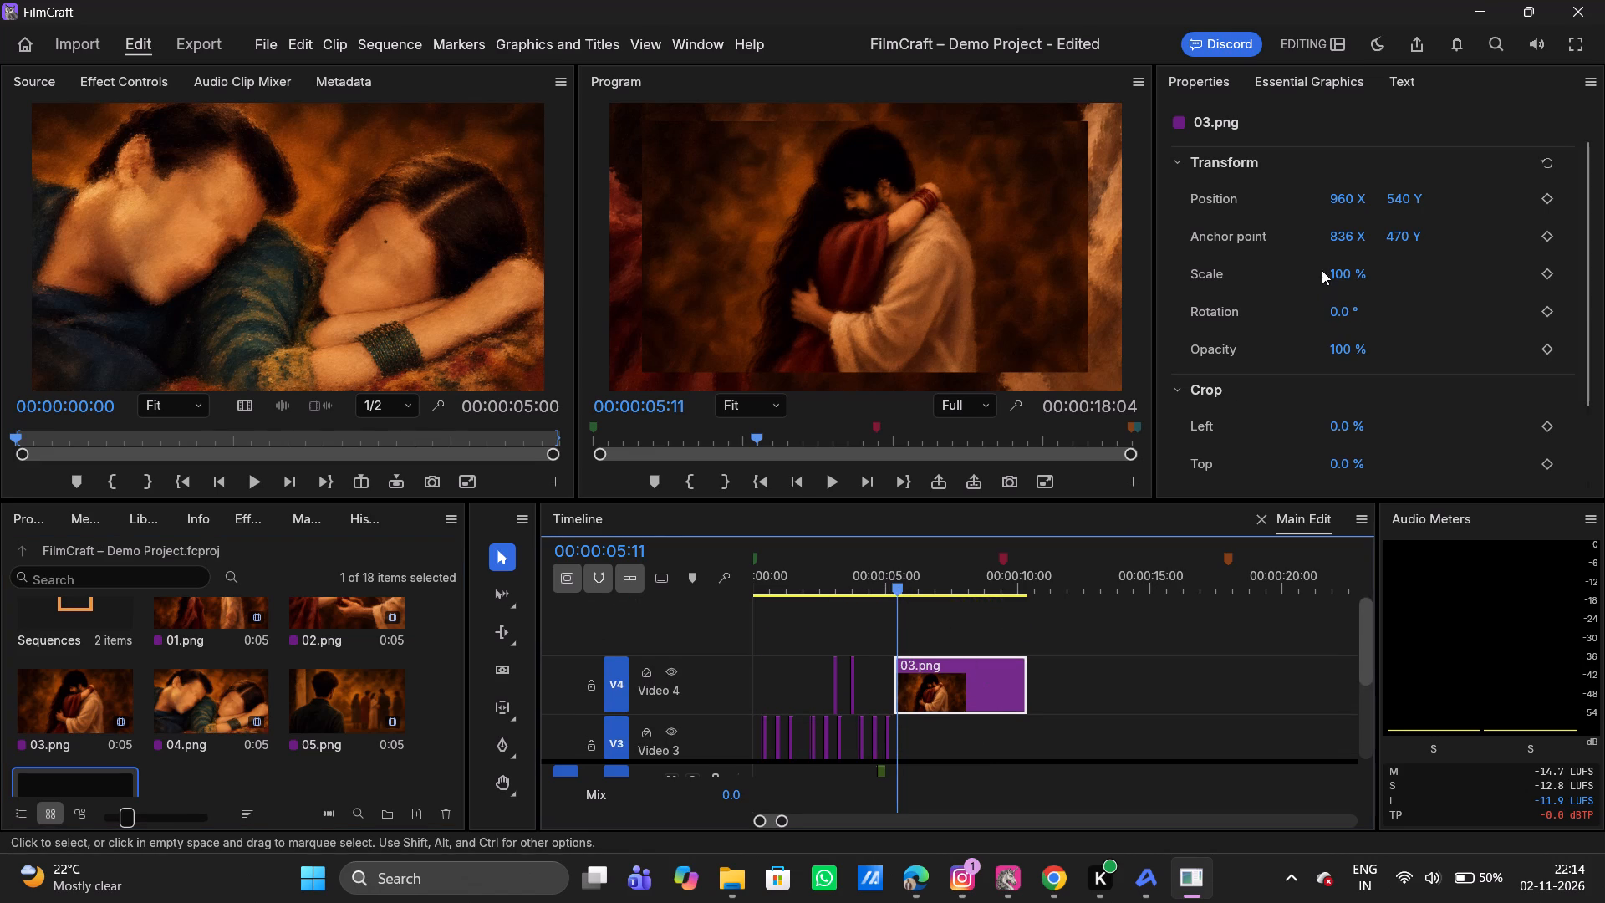
drag(1346, 273, 1363, 274)
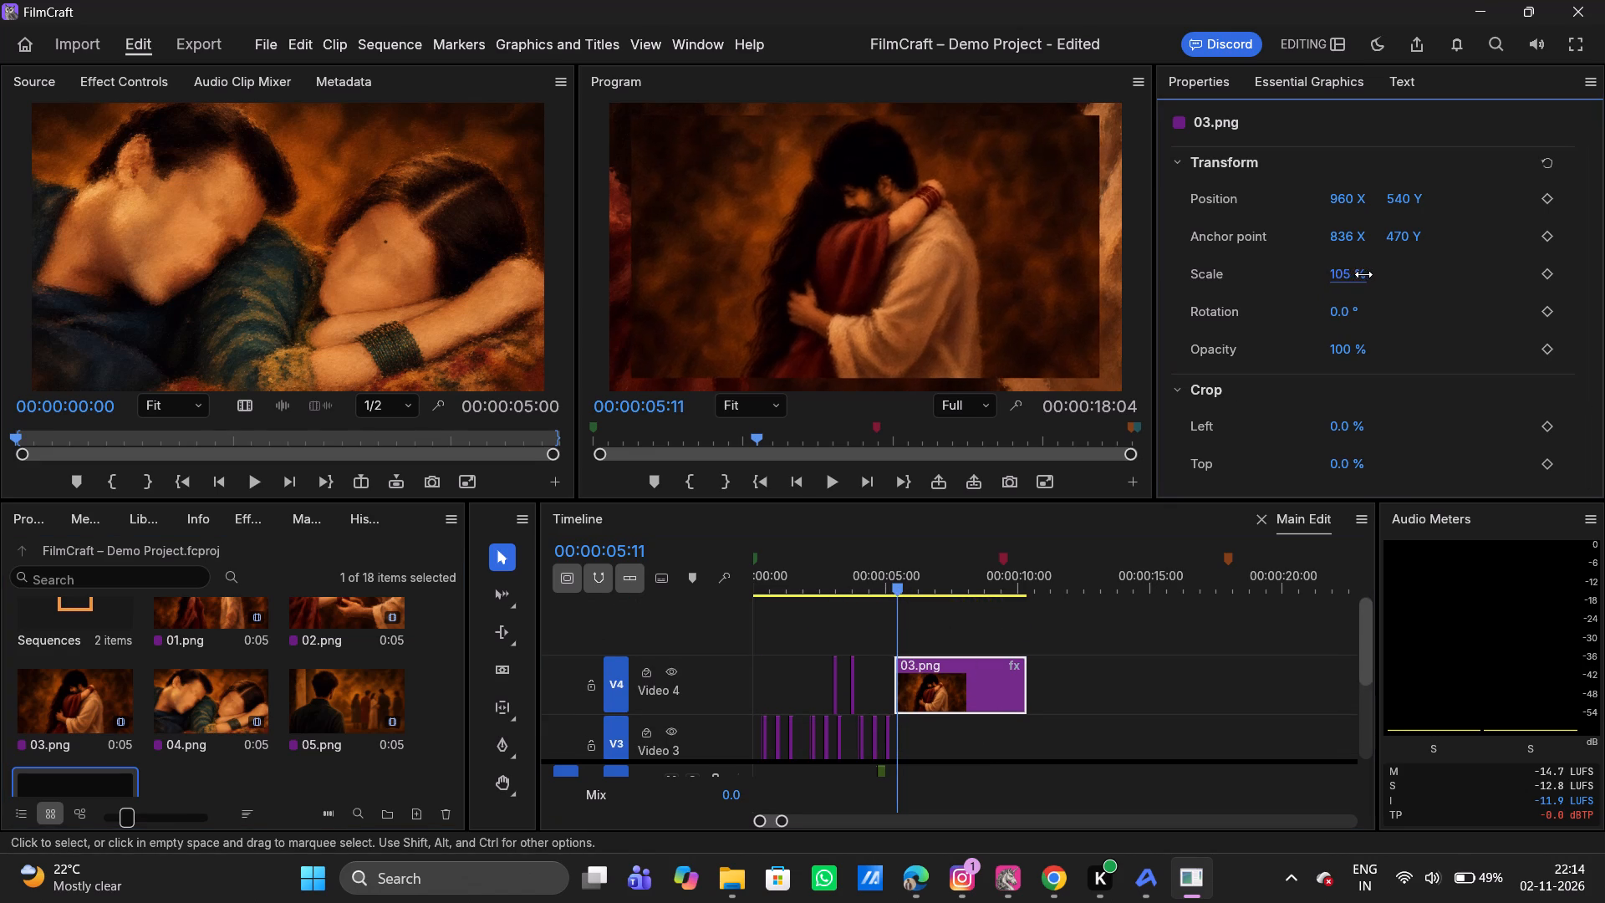
drag(1363, 274, 1382, 276)
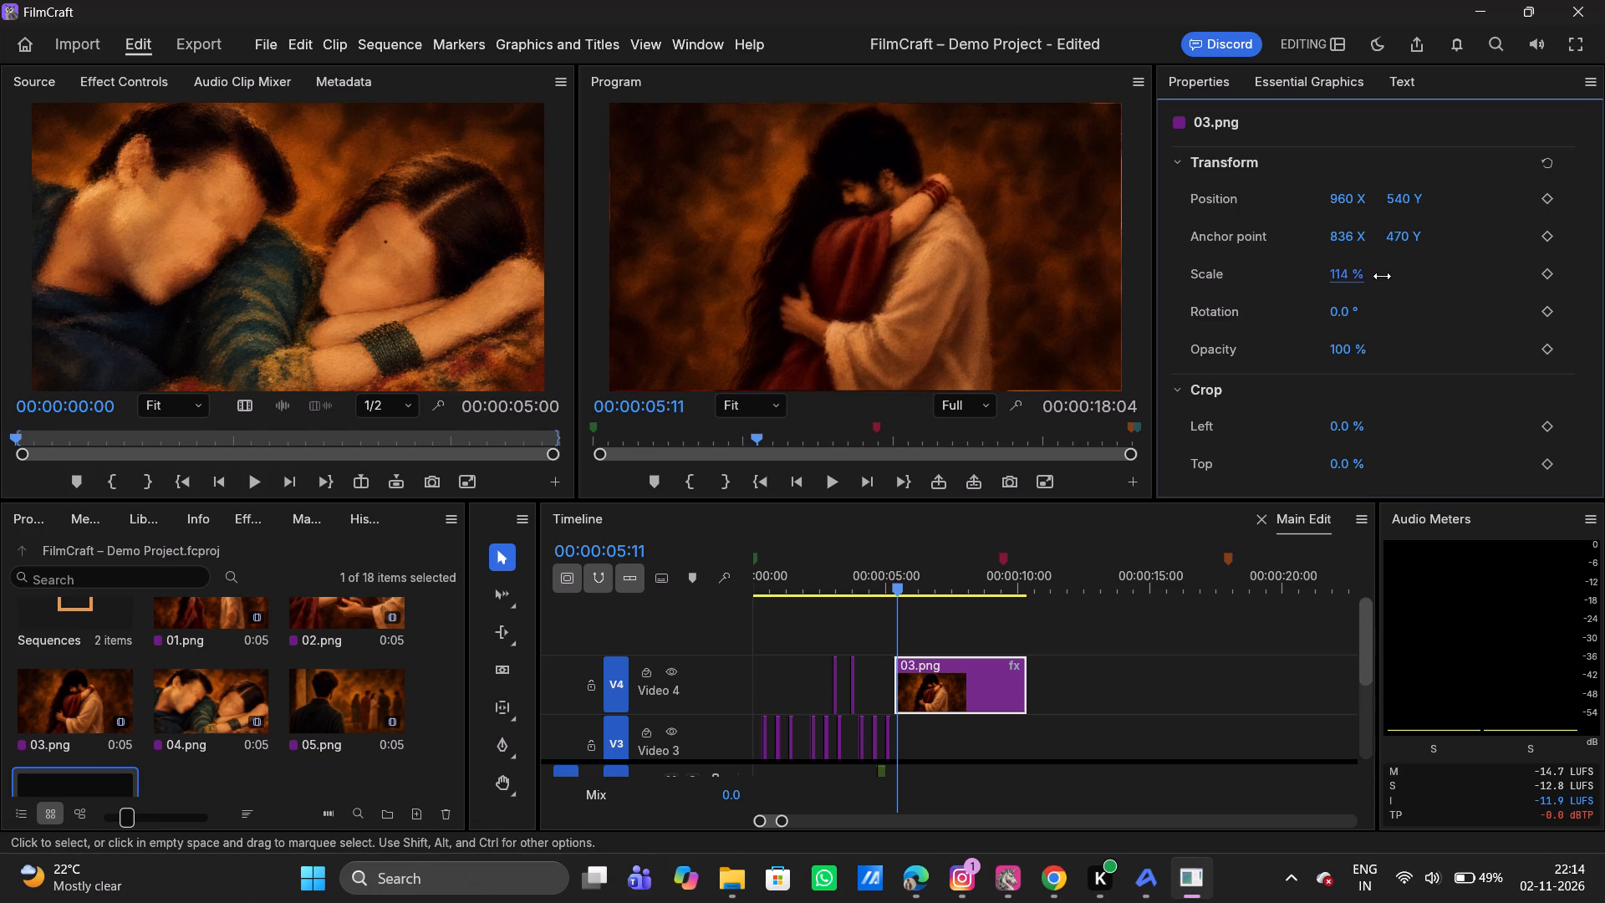
drag(1382, 276, 1385, 276)
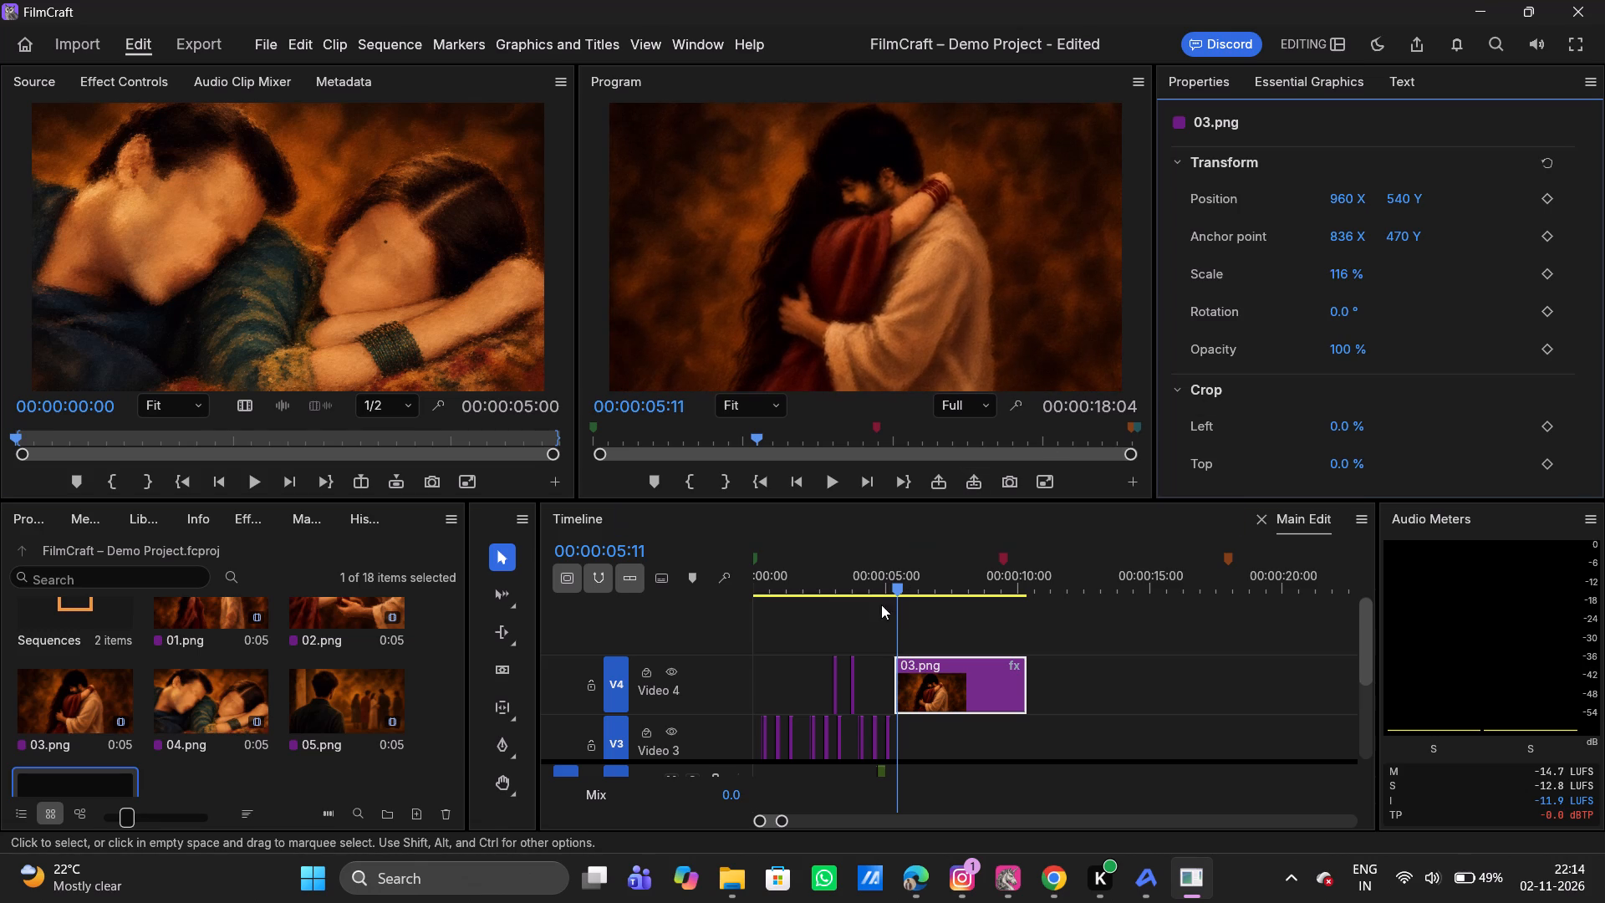
Play the edit from near the start into the new 03.png clip to check how it follows the cuts.
drag(896, 589, 736, 605)
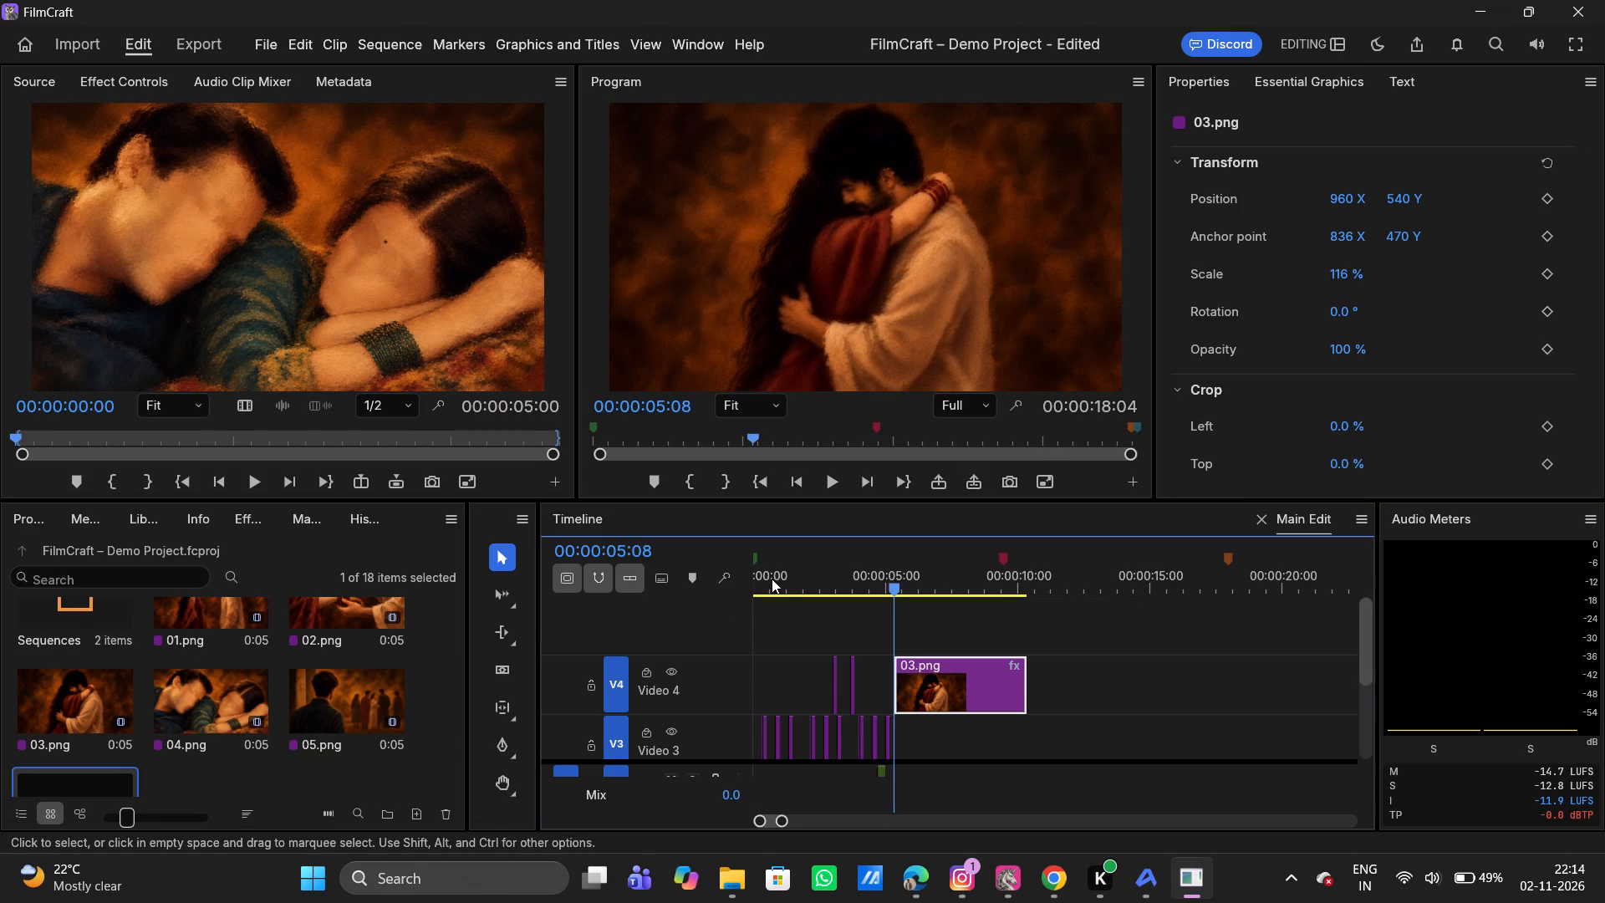
click(770, 579)
key(space)
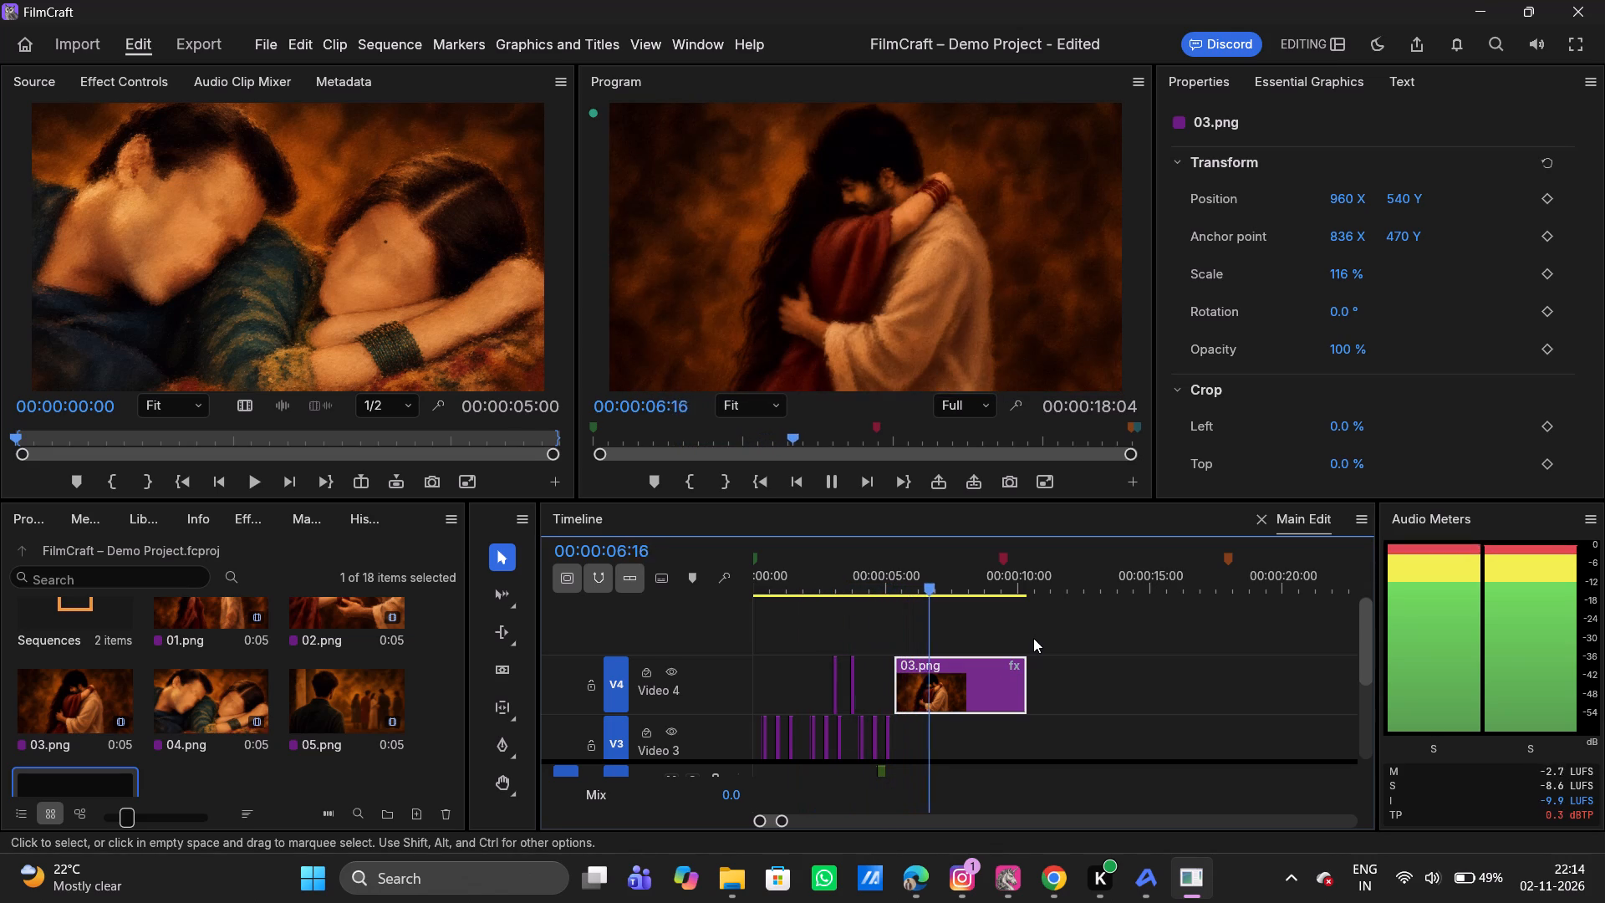
key(space)
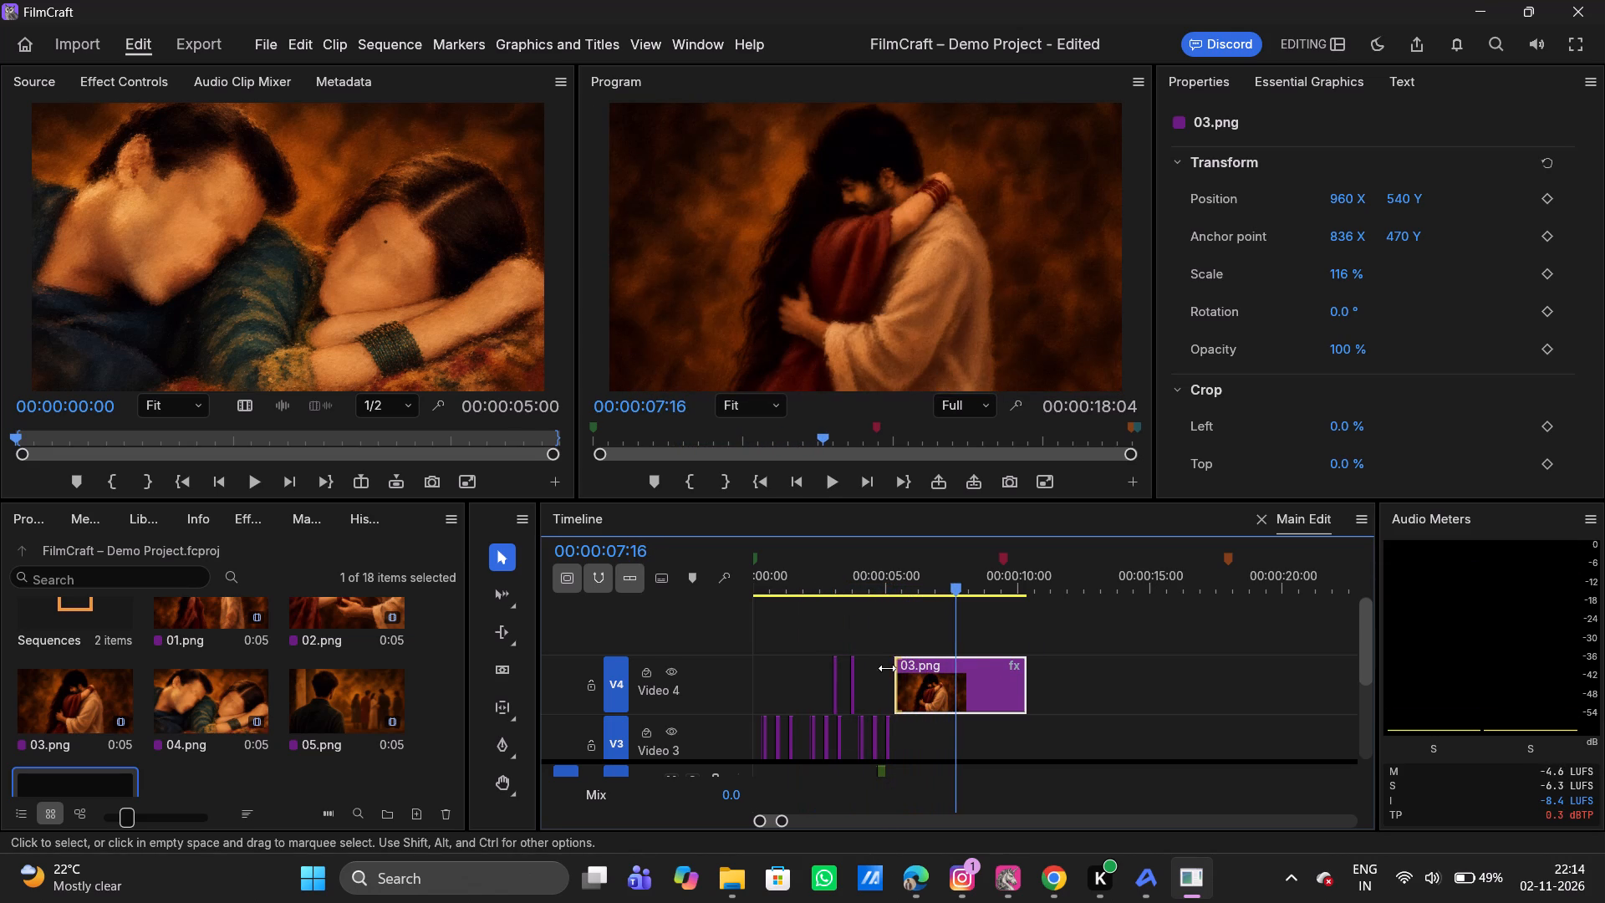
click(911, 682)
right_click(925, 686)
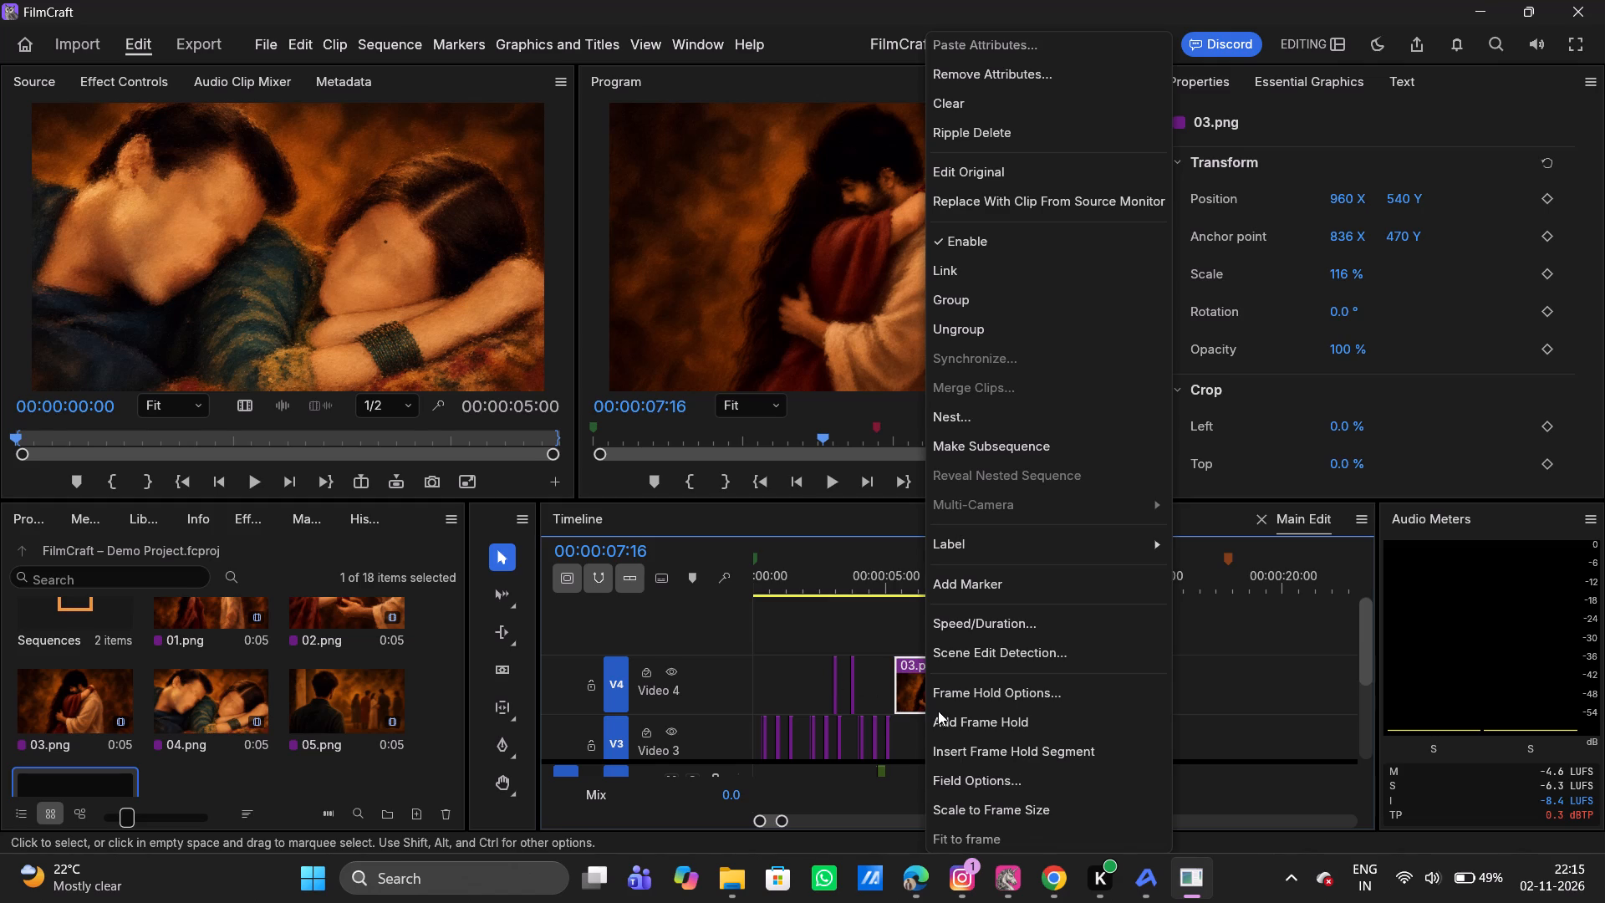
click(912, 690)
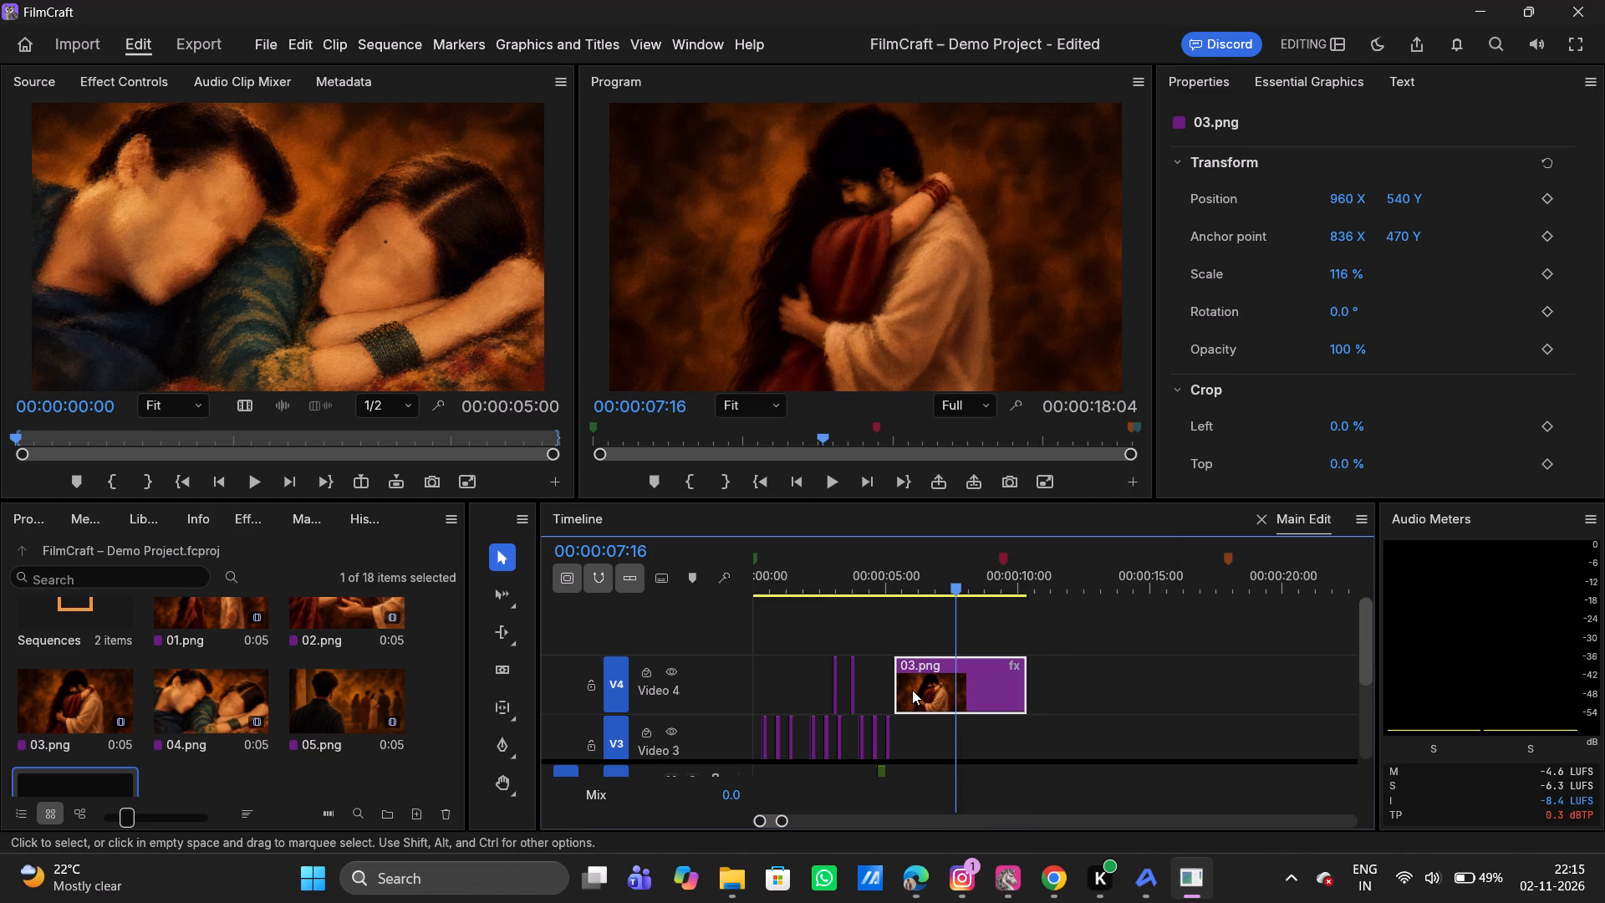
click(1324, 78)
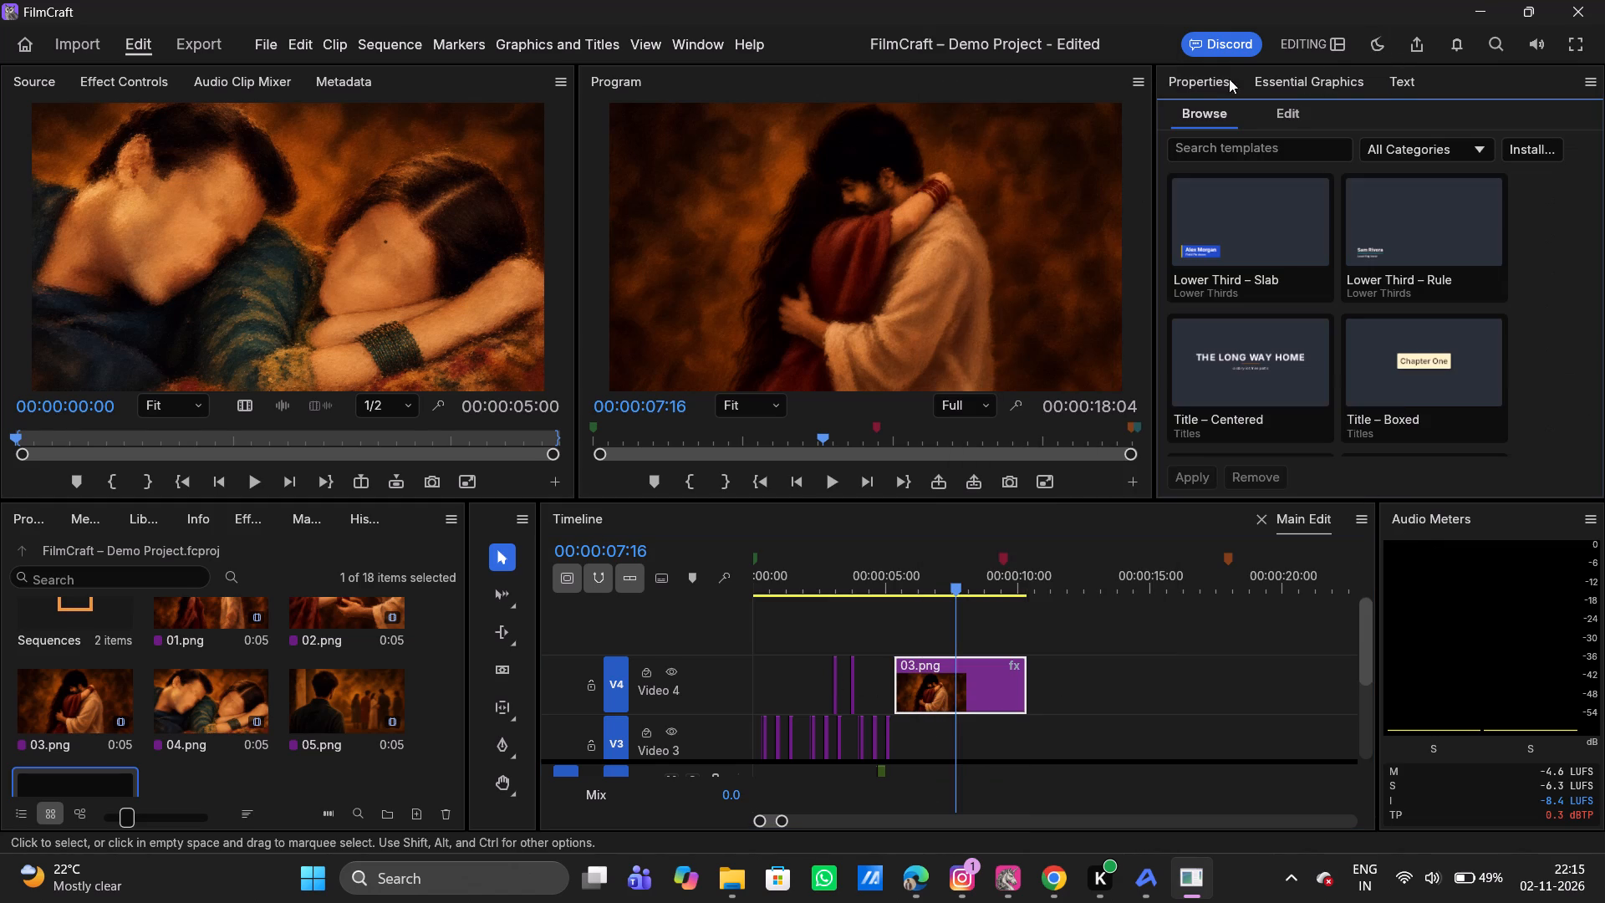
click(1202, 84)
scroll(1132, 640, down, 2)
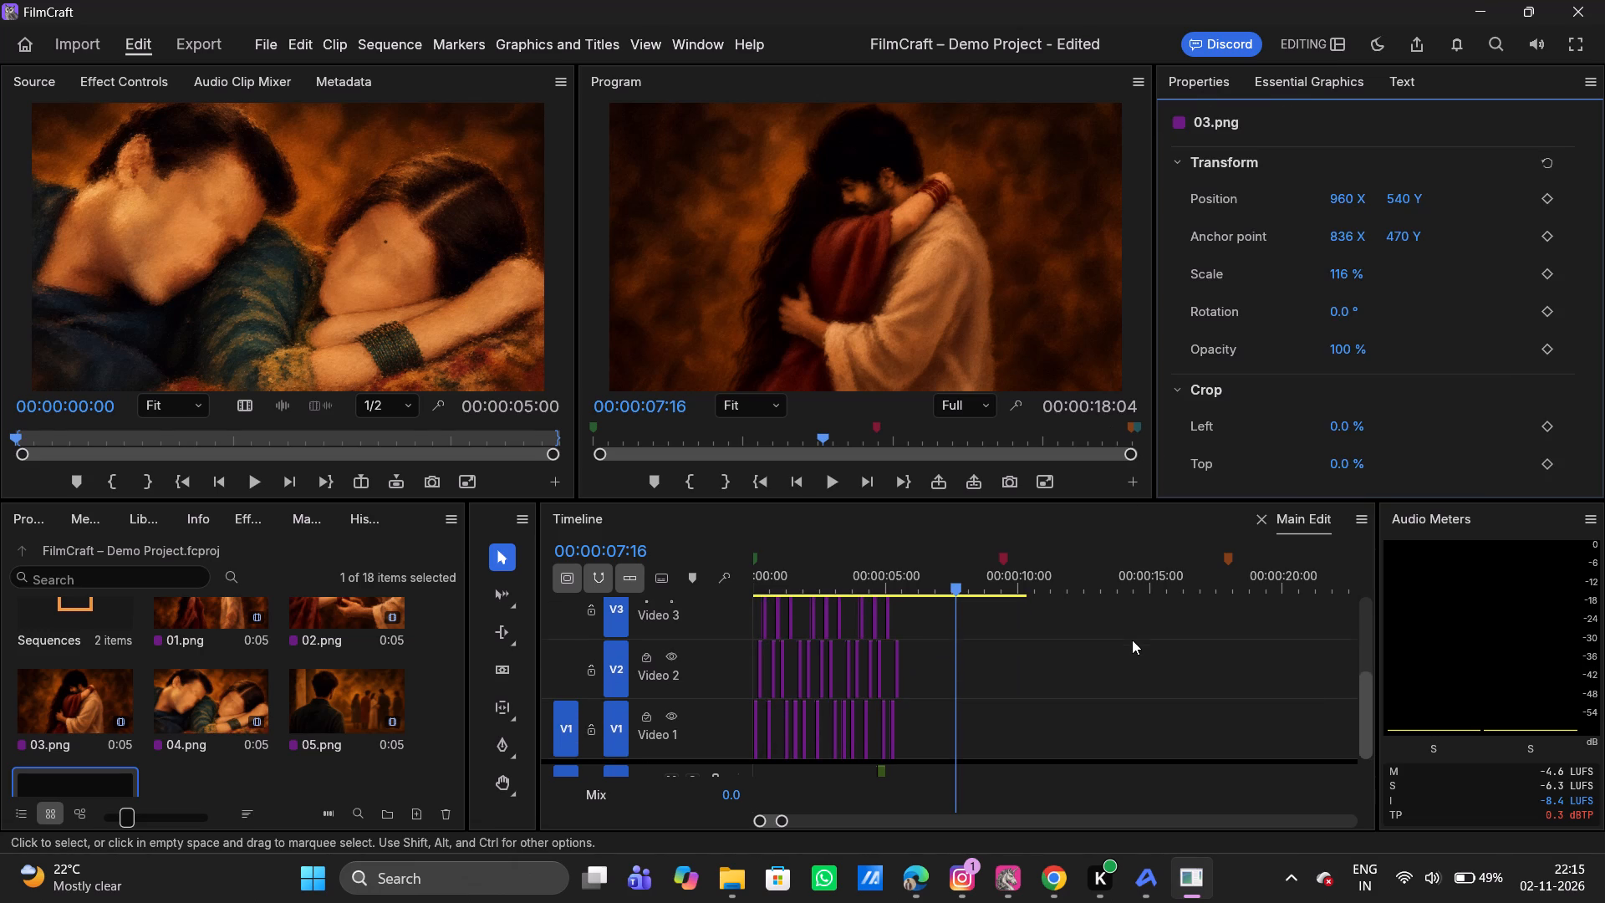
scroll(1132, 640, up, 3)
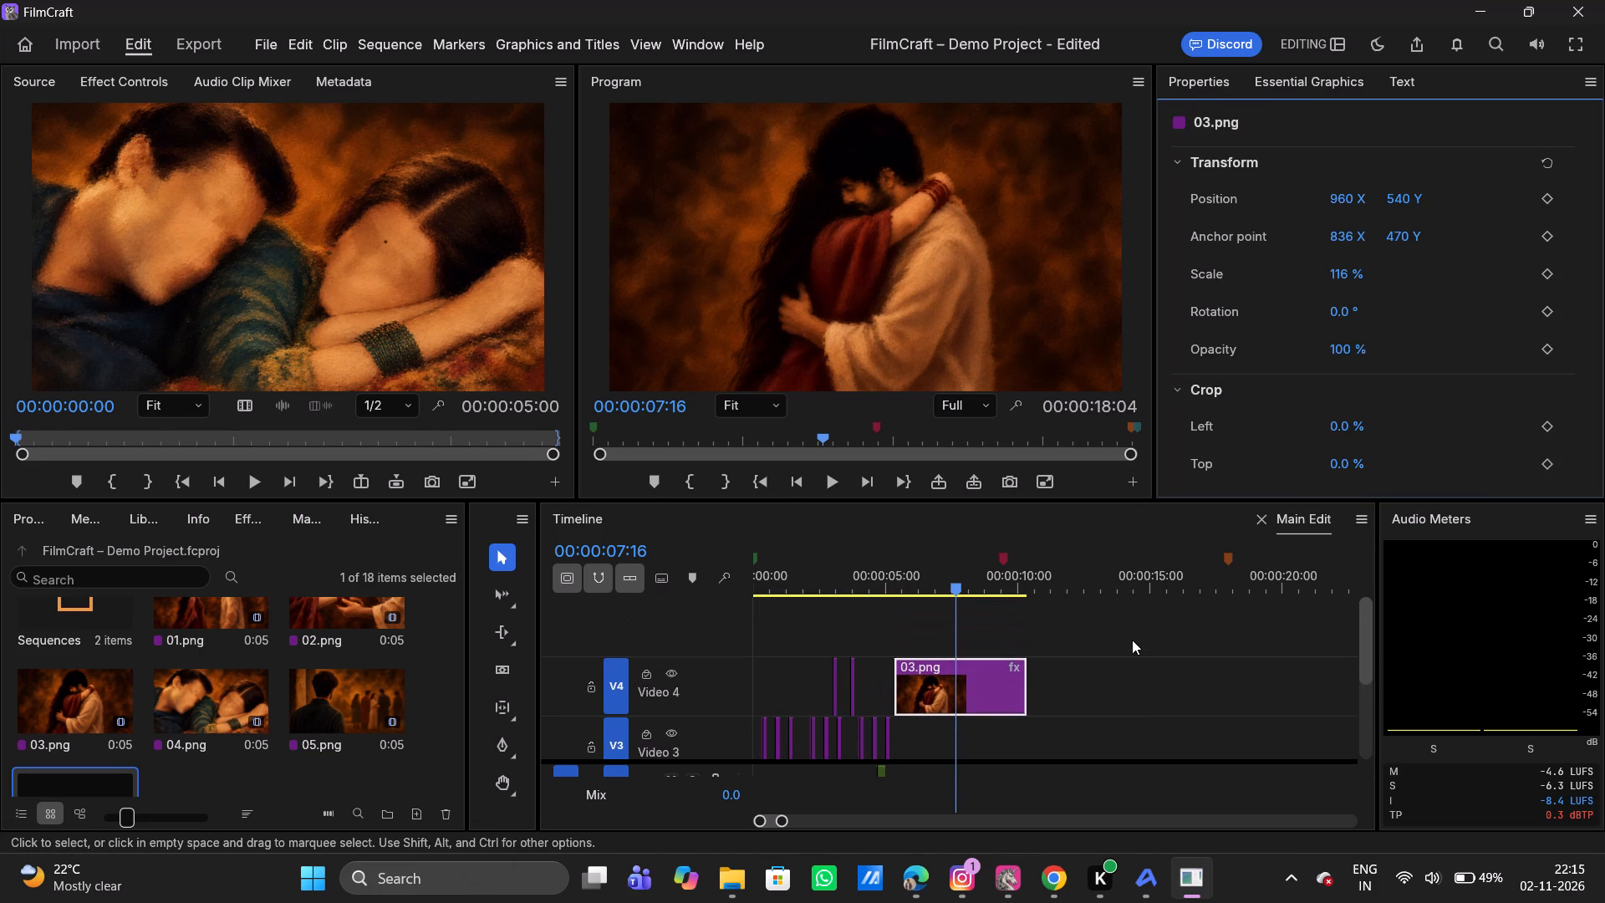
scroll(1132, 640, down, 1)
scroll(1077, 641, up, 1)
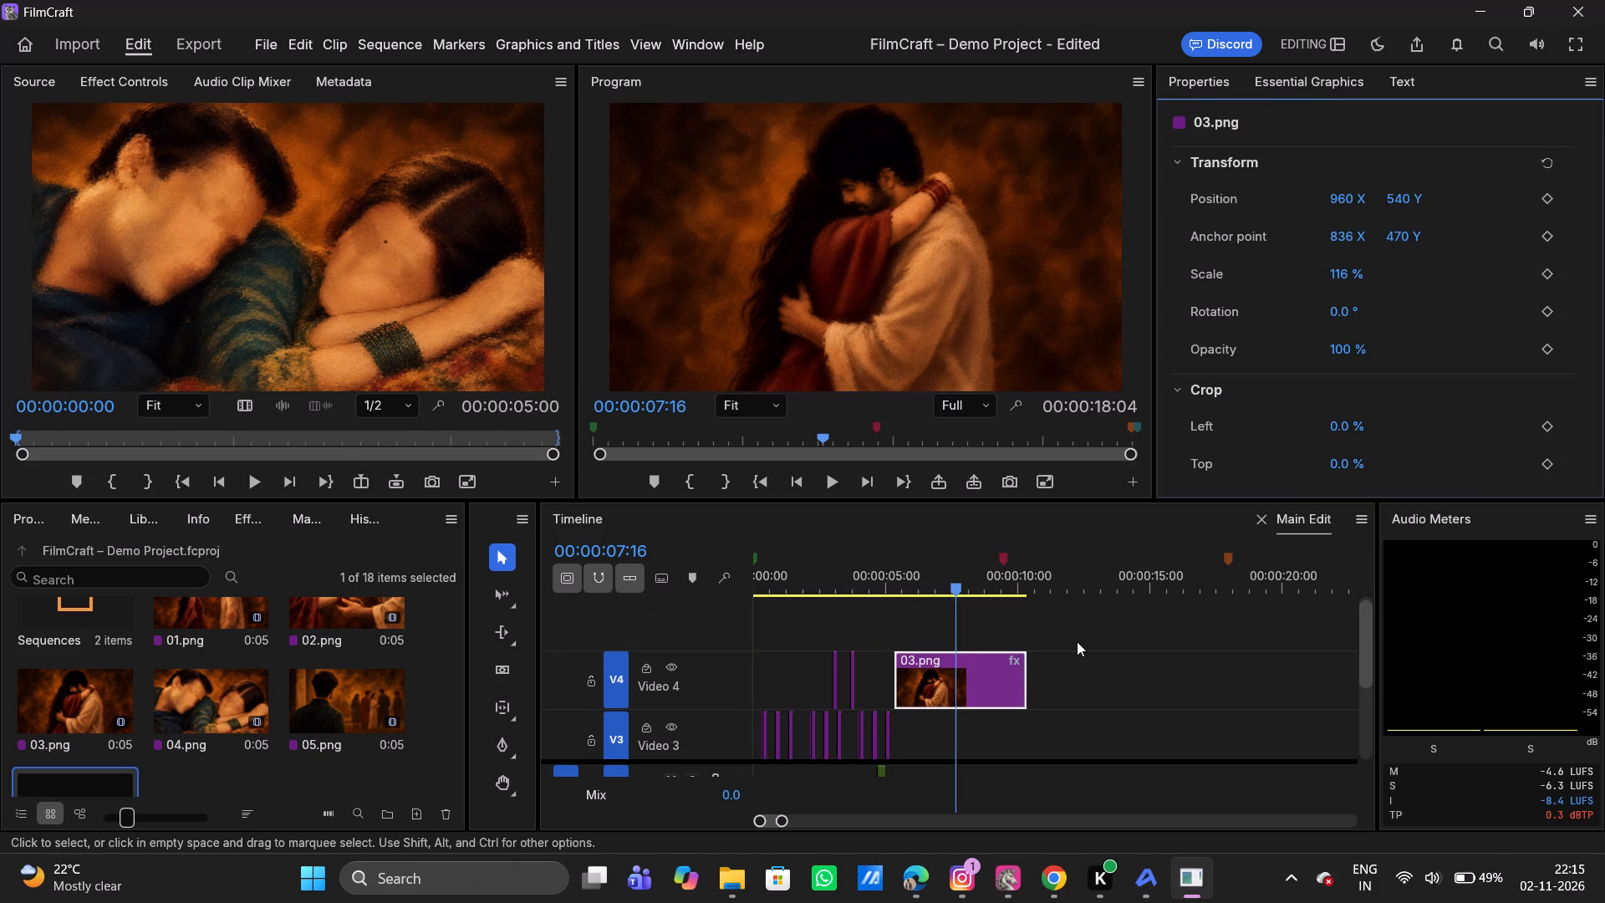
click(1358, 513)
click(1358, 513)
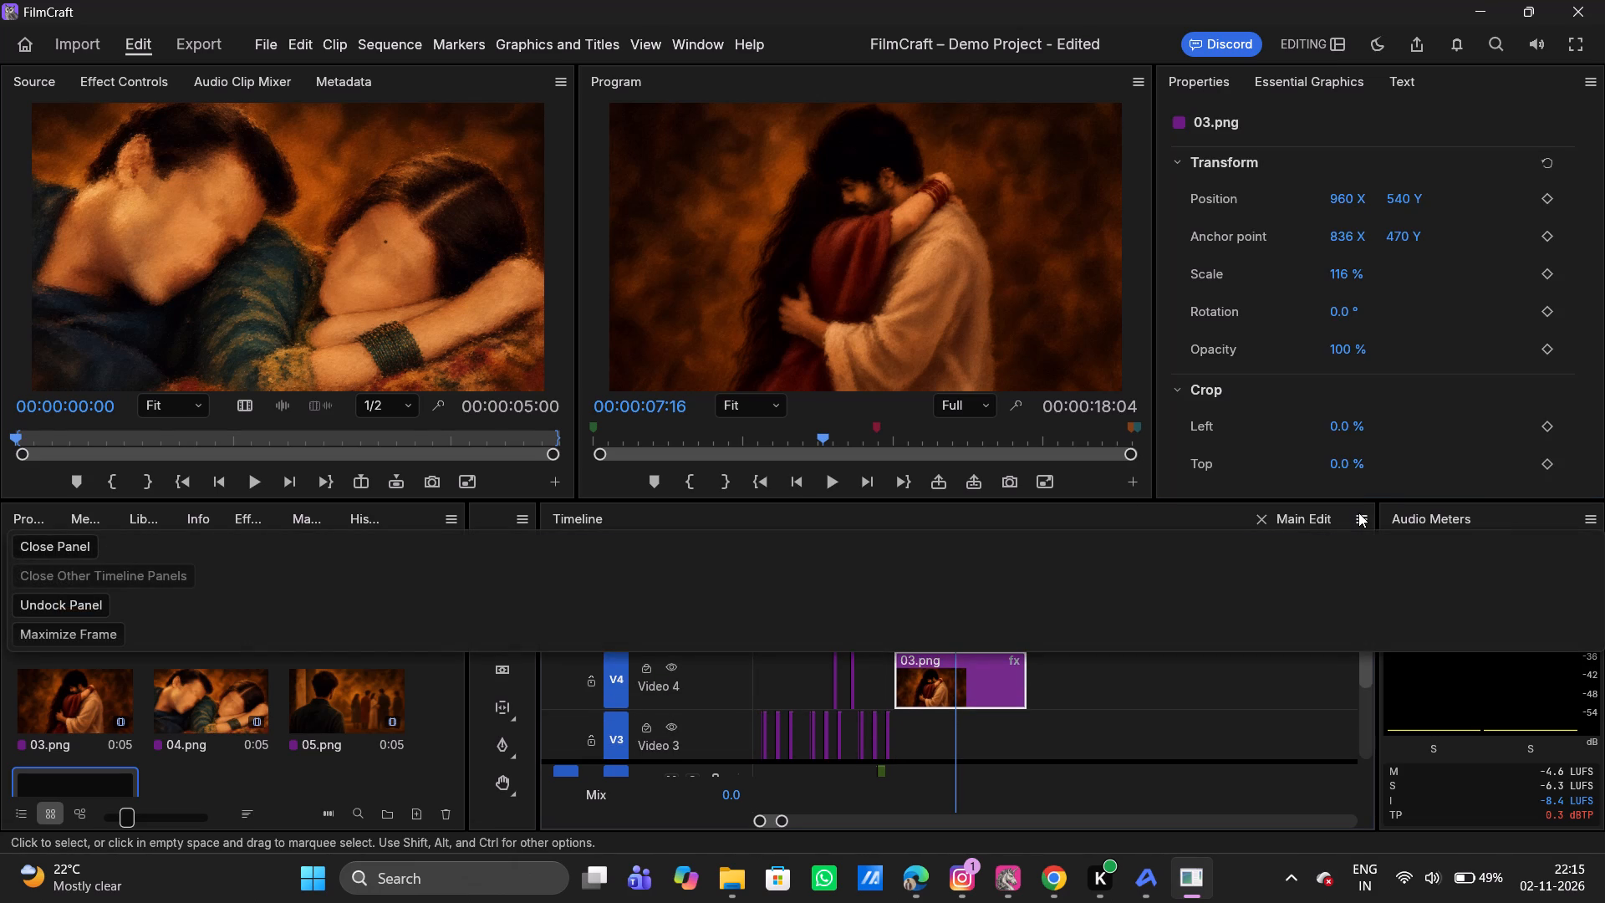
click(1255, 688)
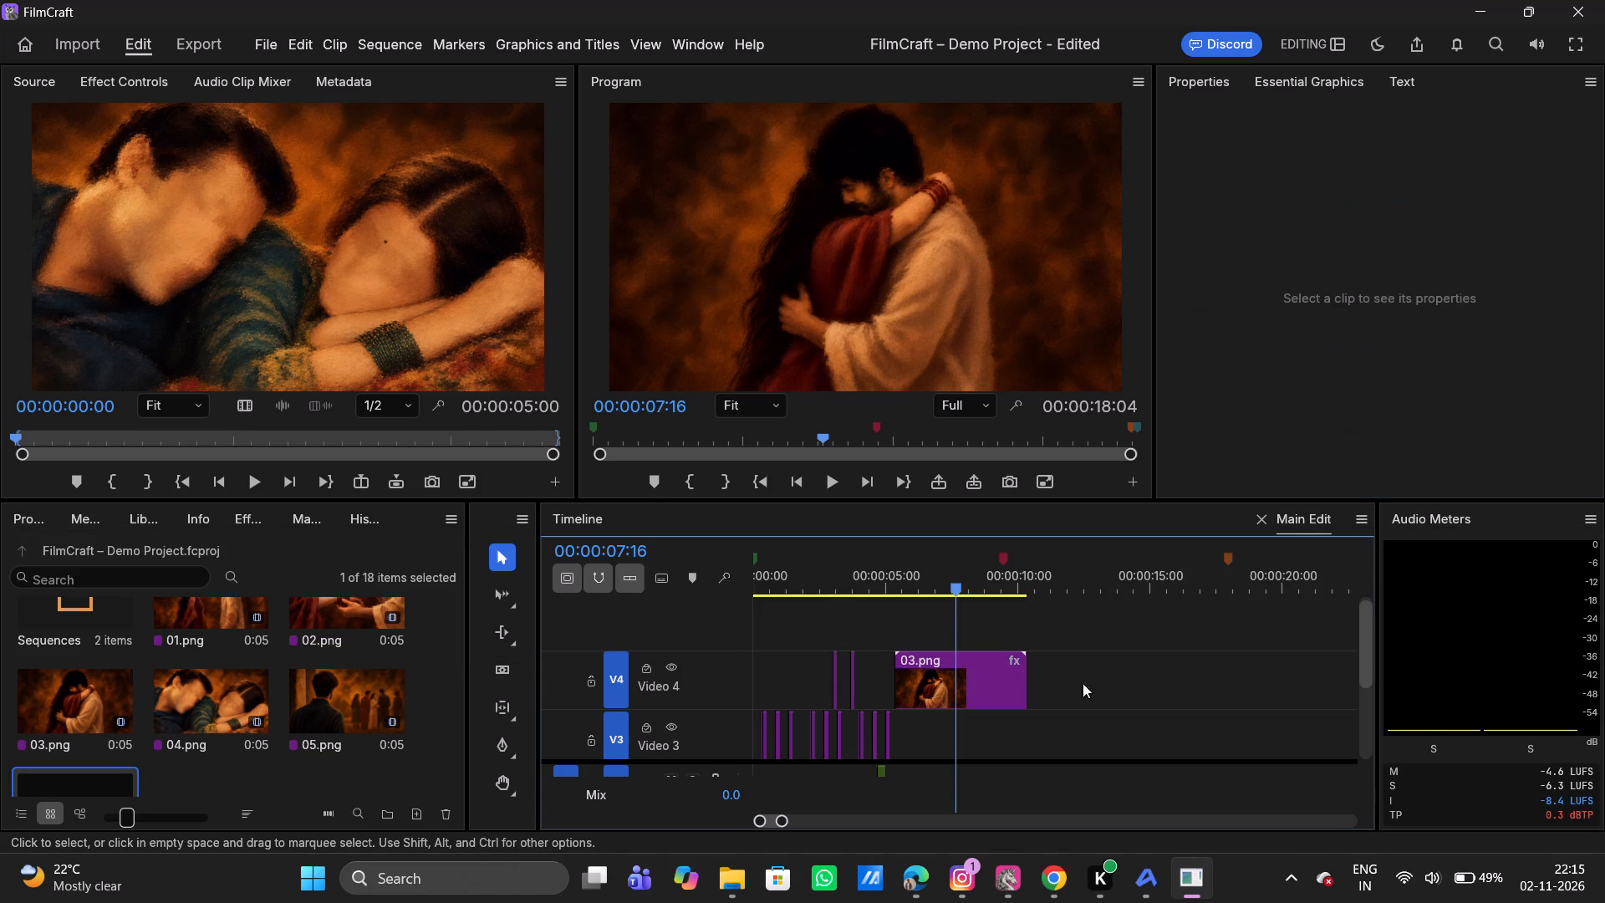
Search the effects for "in" and apply the Fade In preset to the 03.png clip on Video 4.
click(971, 682)
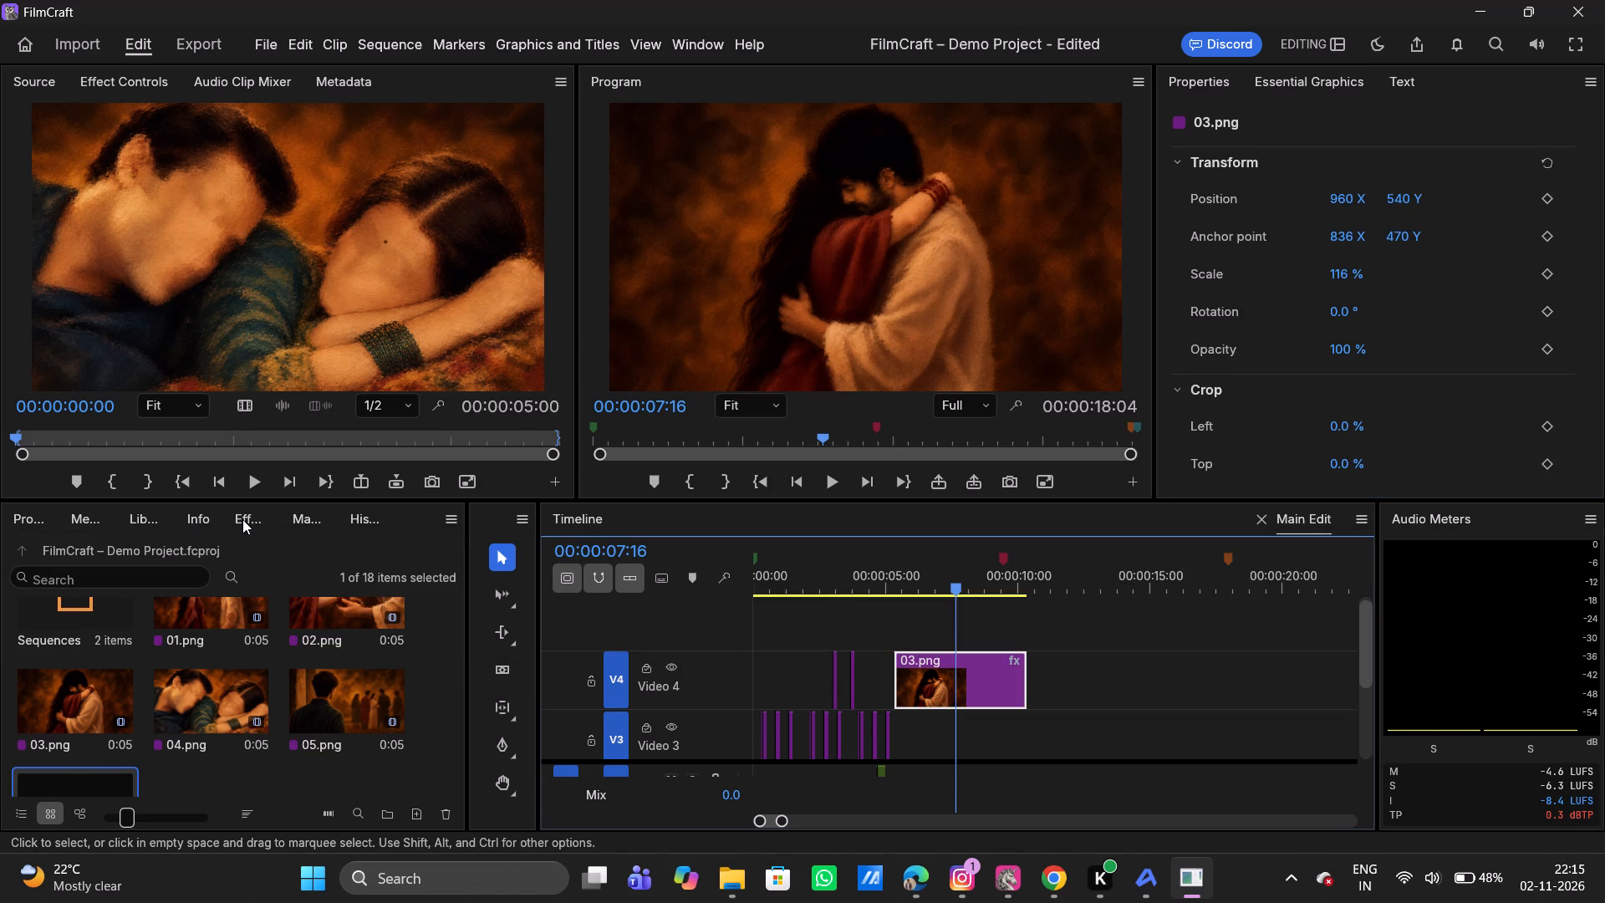
click(242, 519)
click(140, 556)
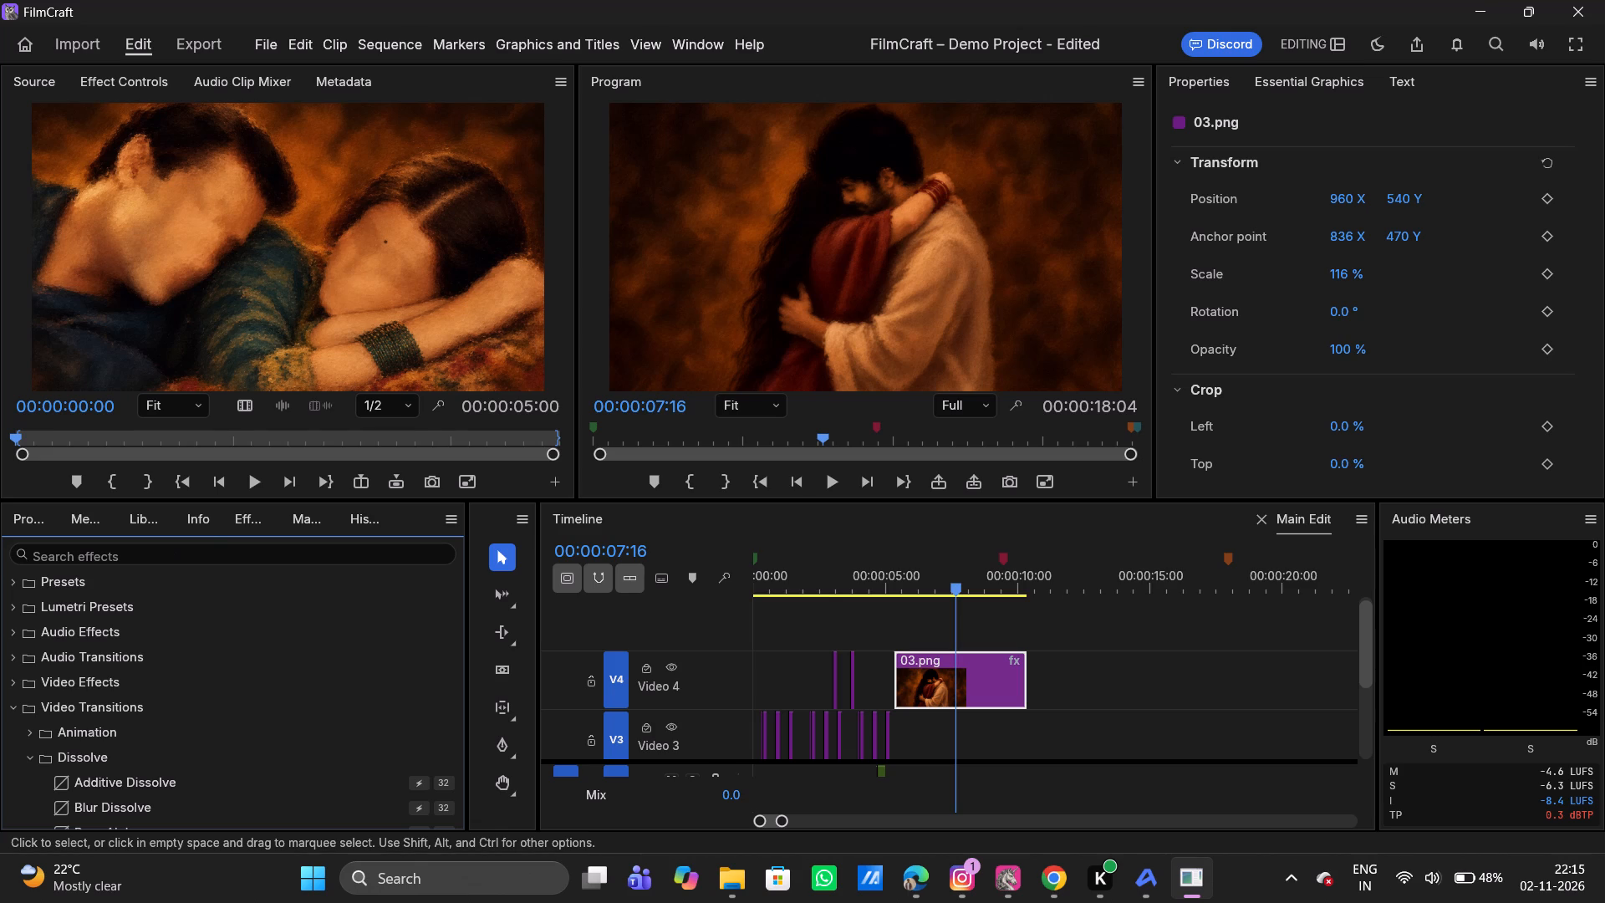
key(b)
key(BackSpace)
text(in)
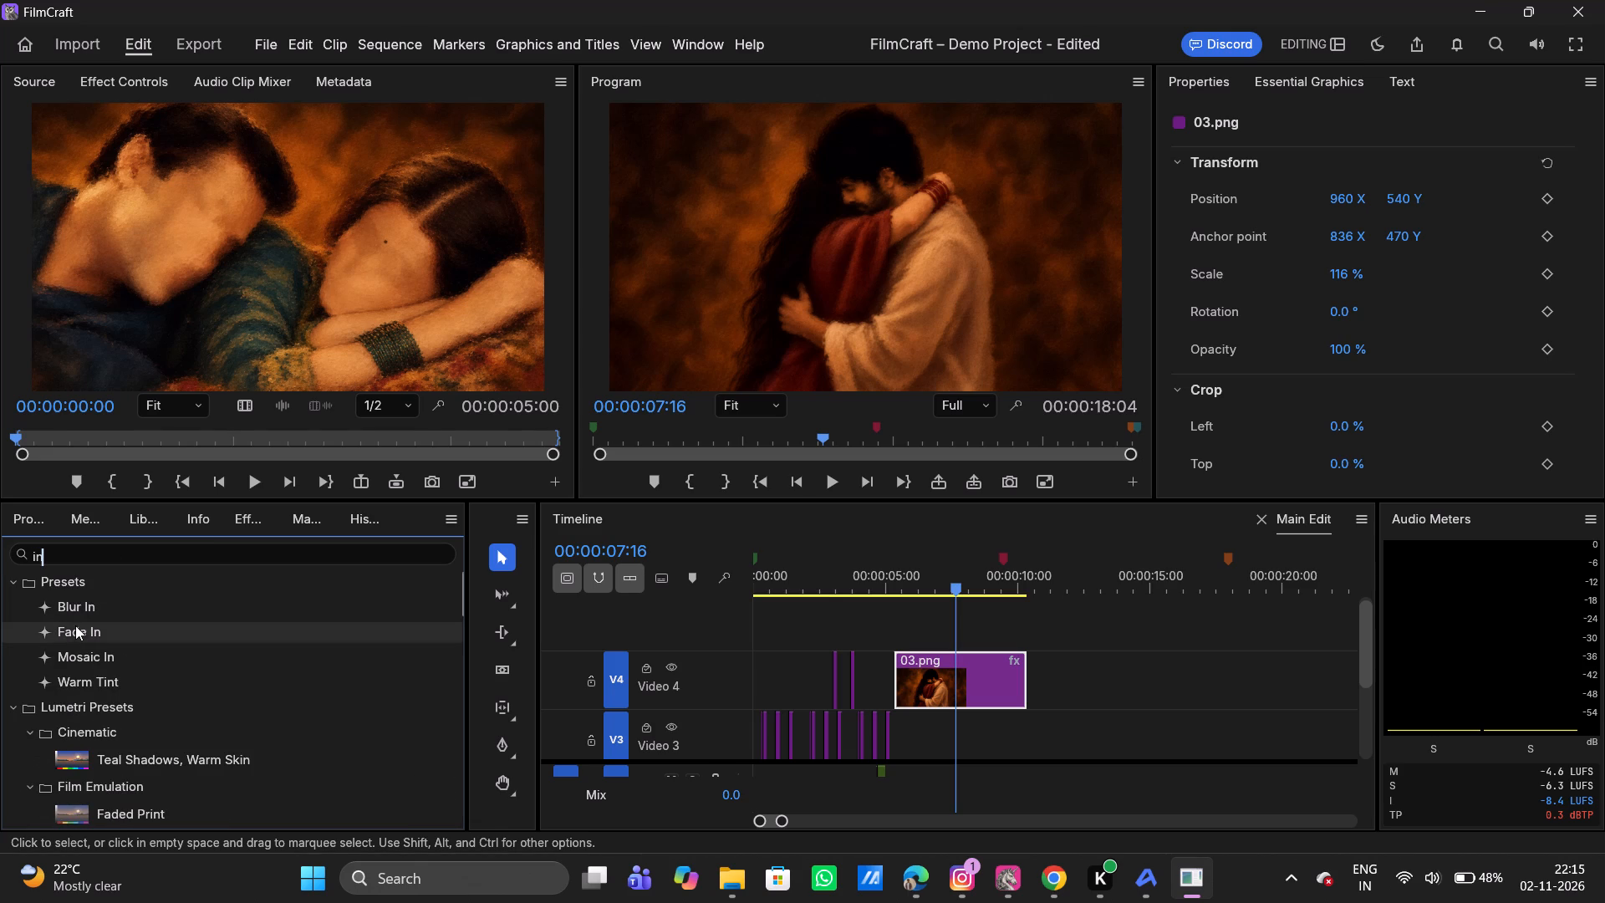
drag(70, 632, 894, 704)
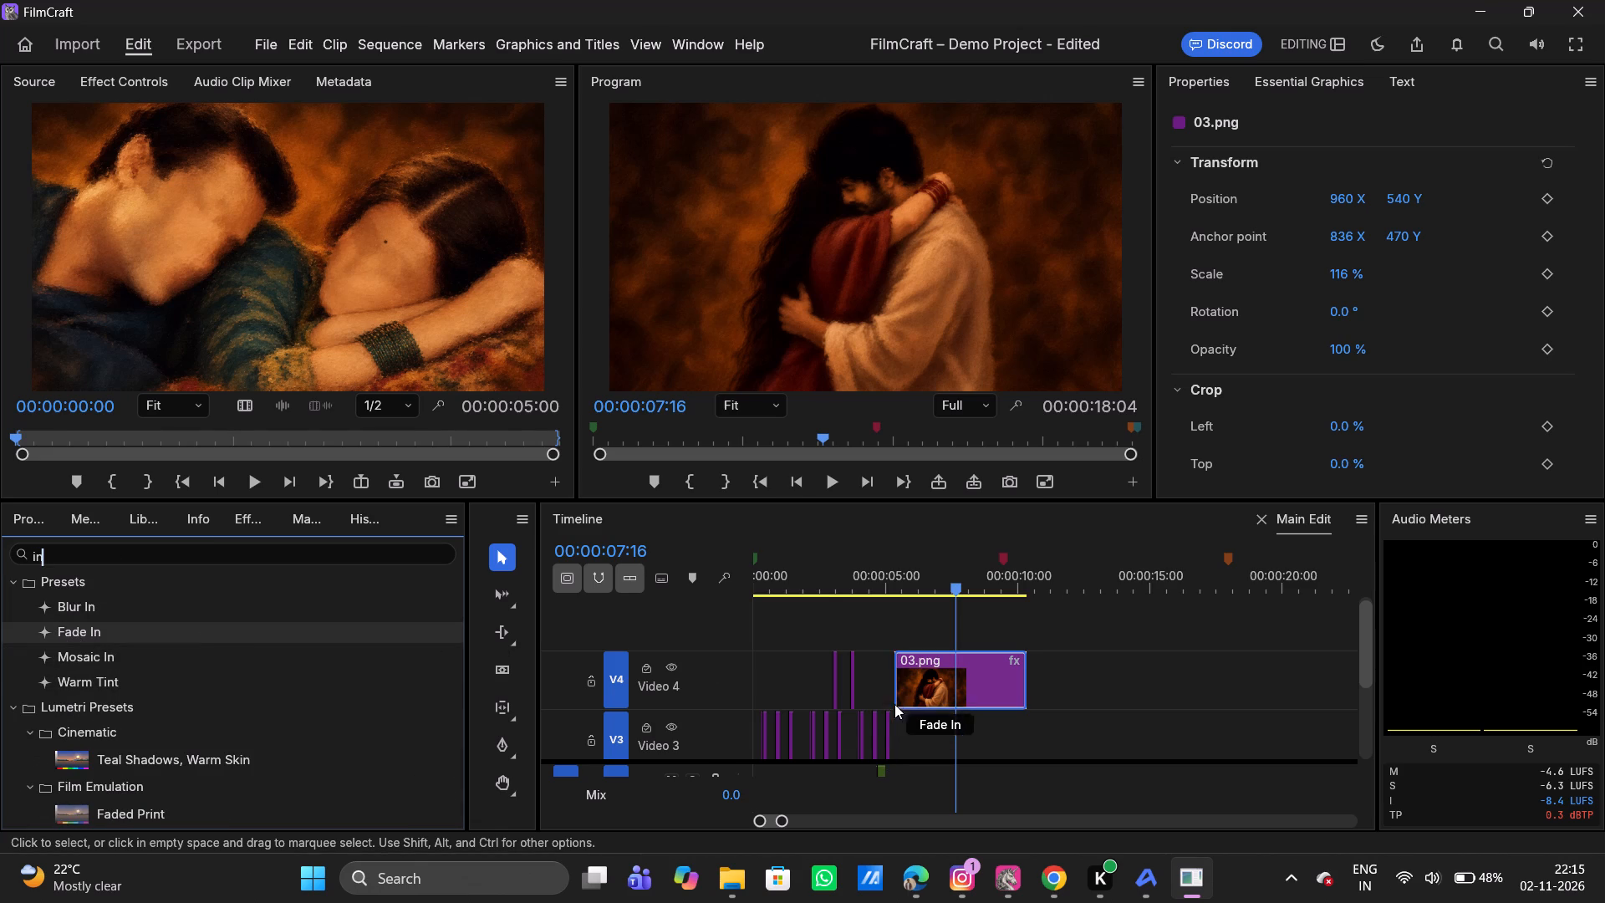
drag(894, 704, 904, 672)
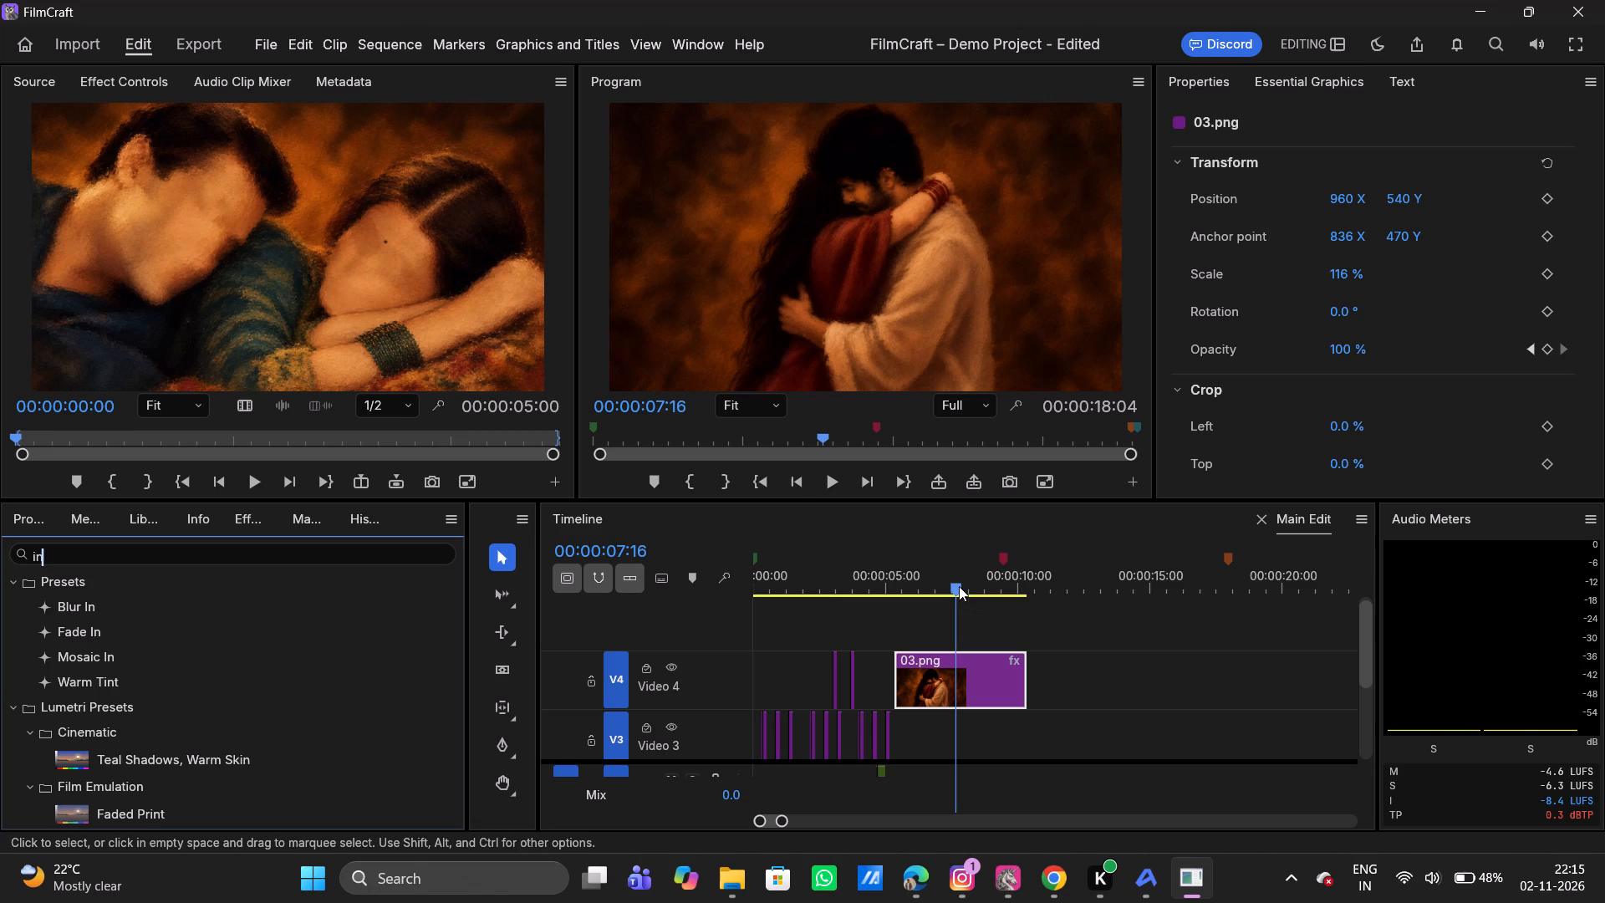
Play the edit from about 00:00:04:08 into the 03.png clip to check its fade-in.
drag(954, 584, 867, 584)
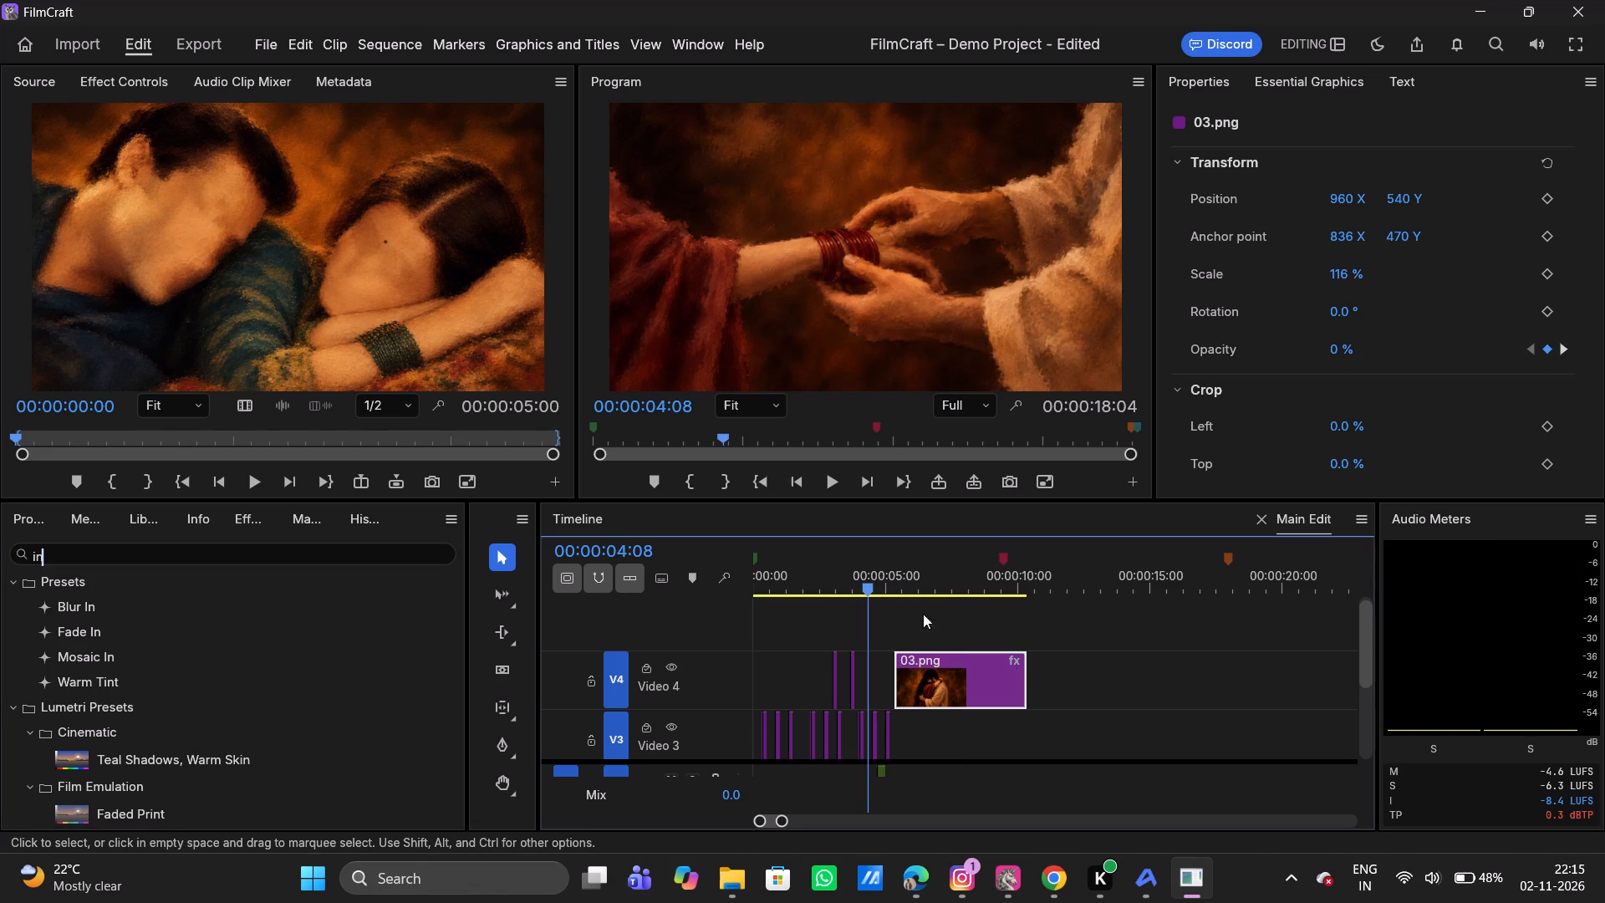
key(space)
key(space)
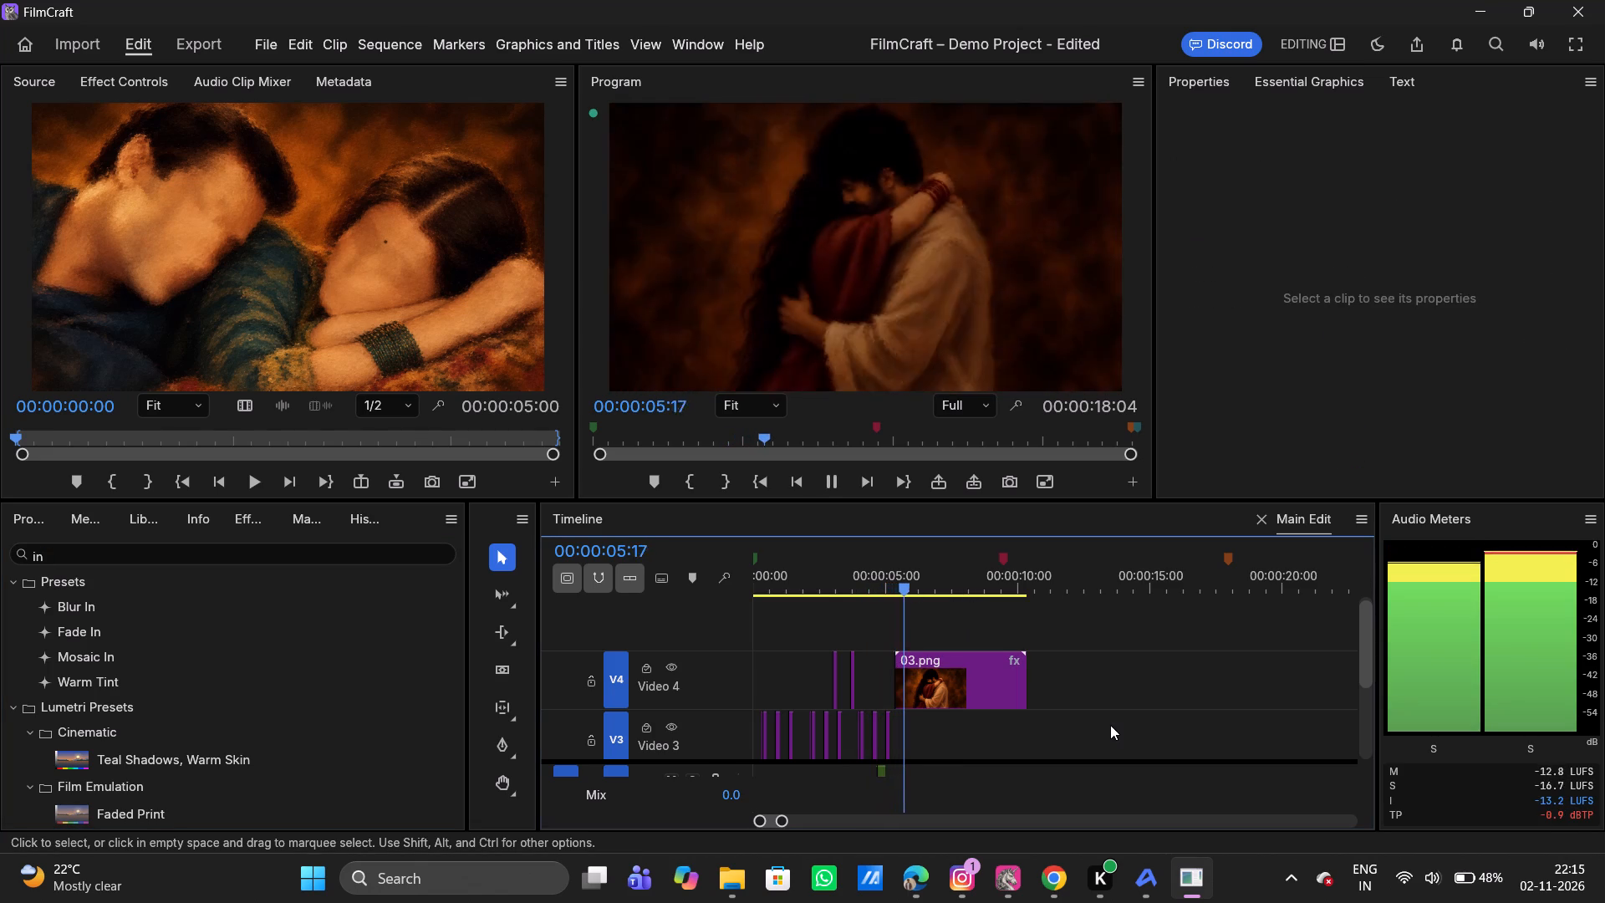
key(space)
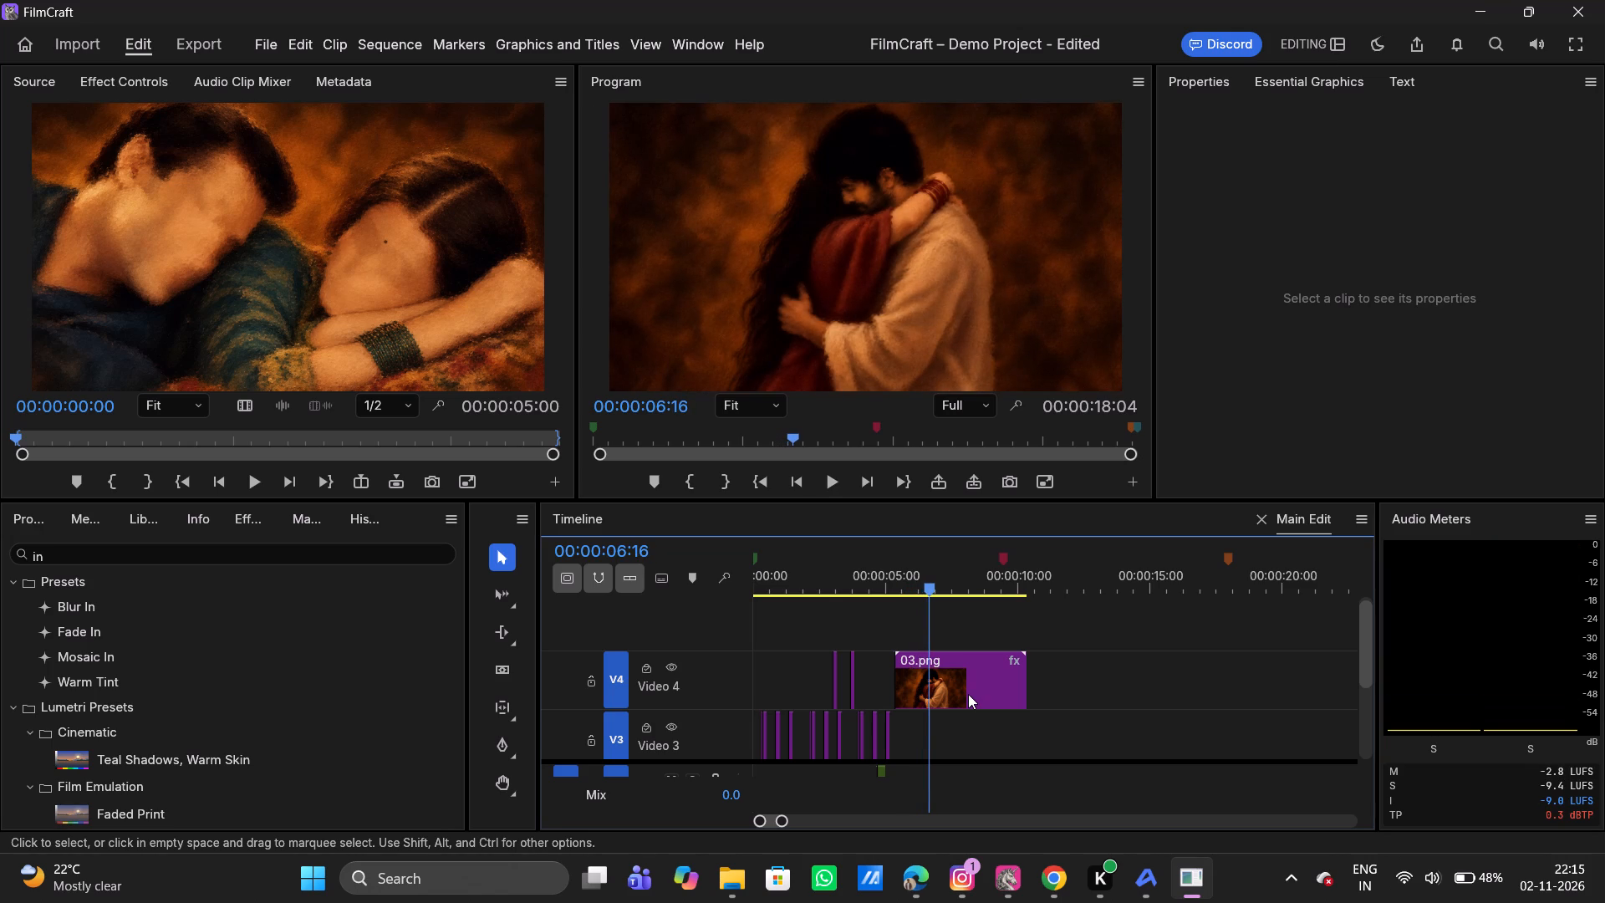
Examine the transform, crop and speed properties of the 03.png clip on Video 4.
click(968, 694)
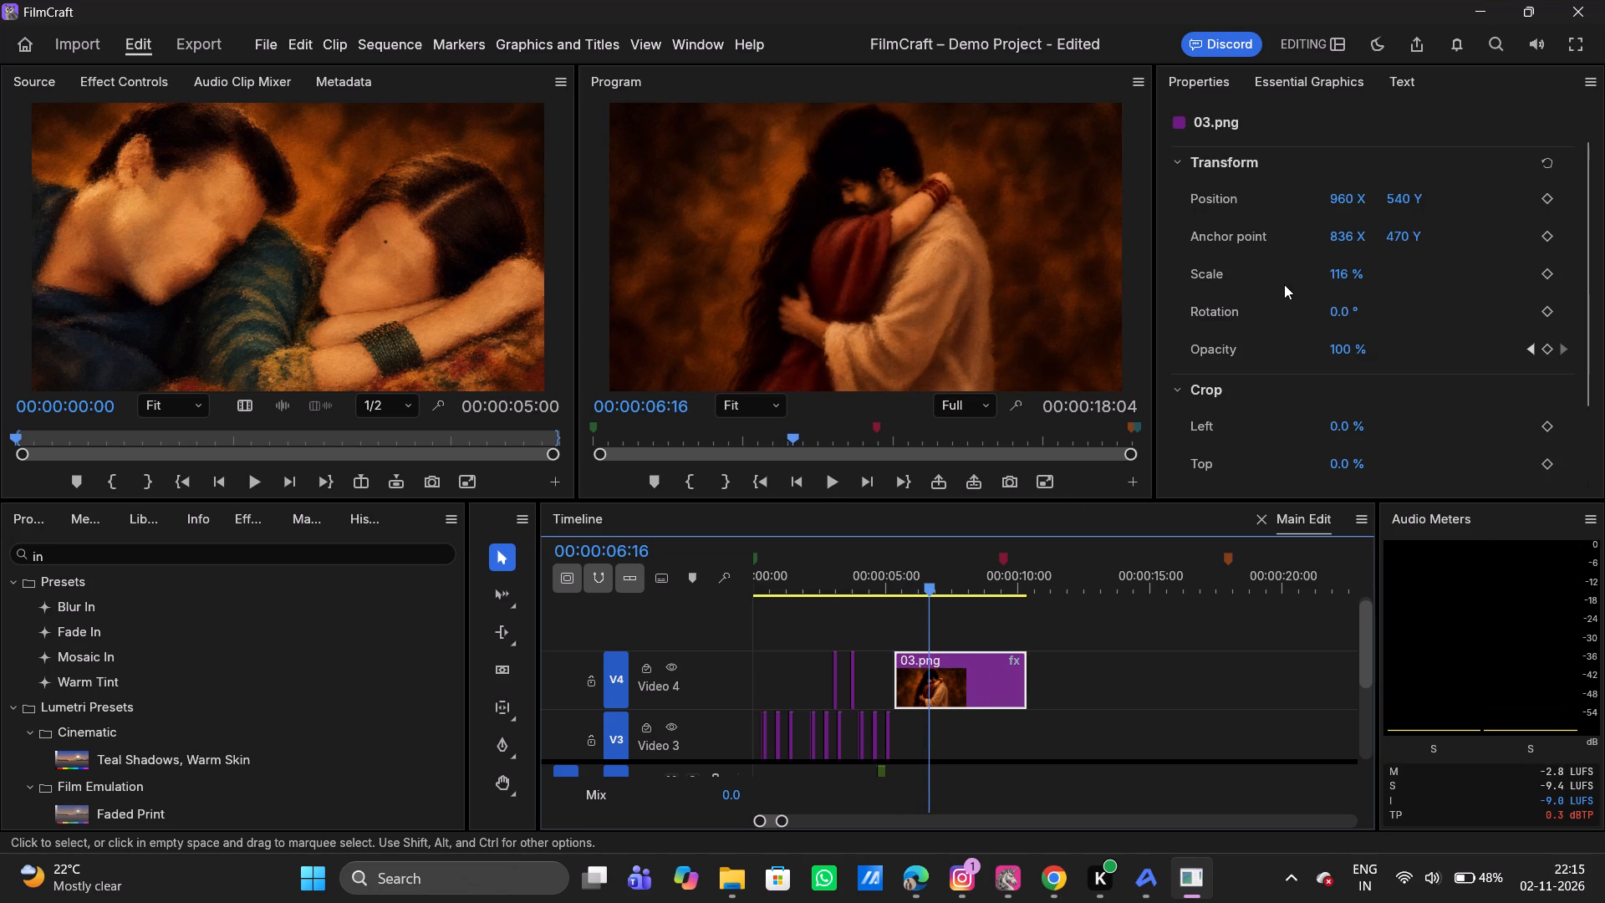
scroll(1284, 284, down, 1)
scroll(1284, 284, up, 2)
scroll(1284, 284, down, 3)
scroll(1284, 284, up, 1)
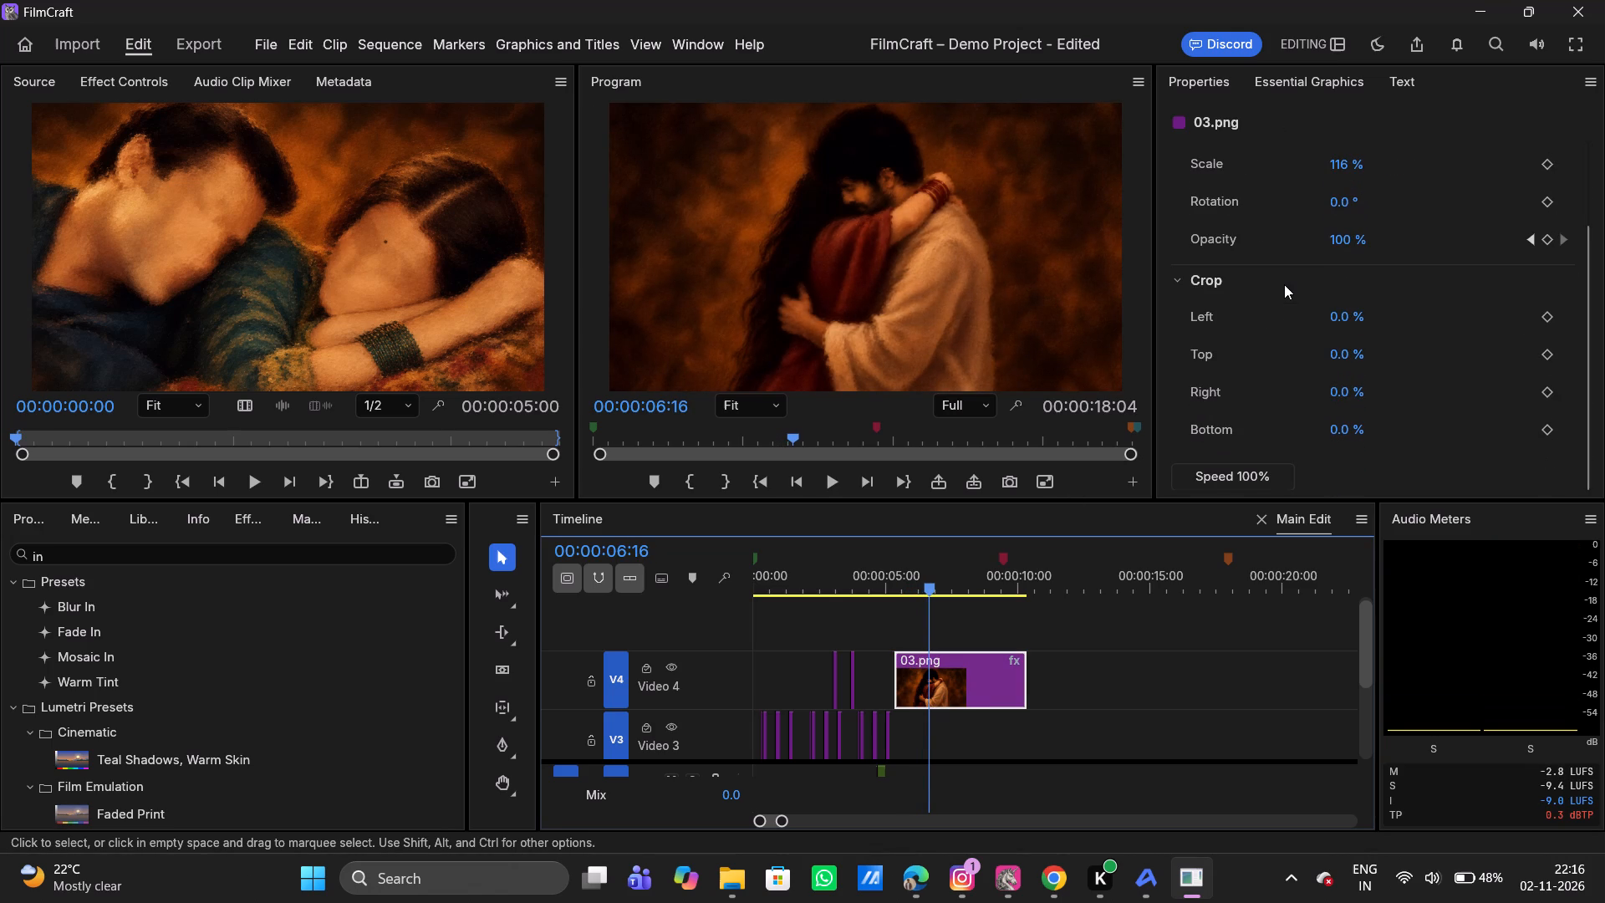
scroll(1284, 284, up, 1)
click(1205, 74)
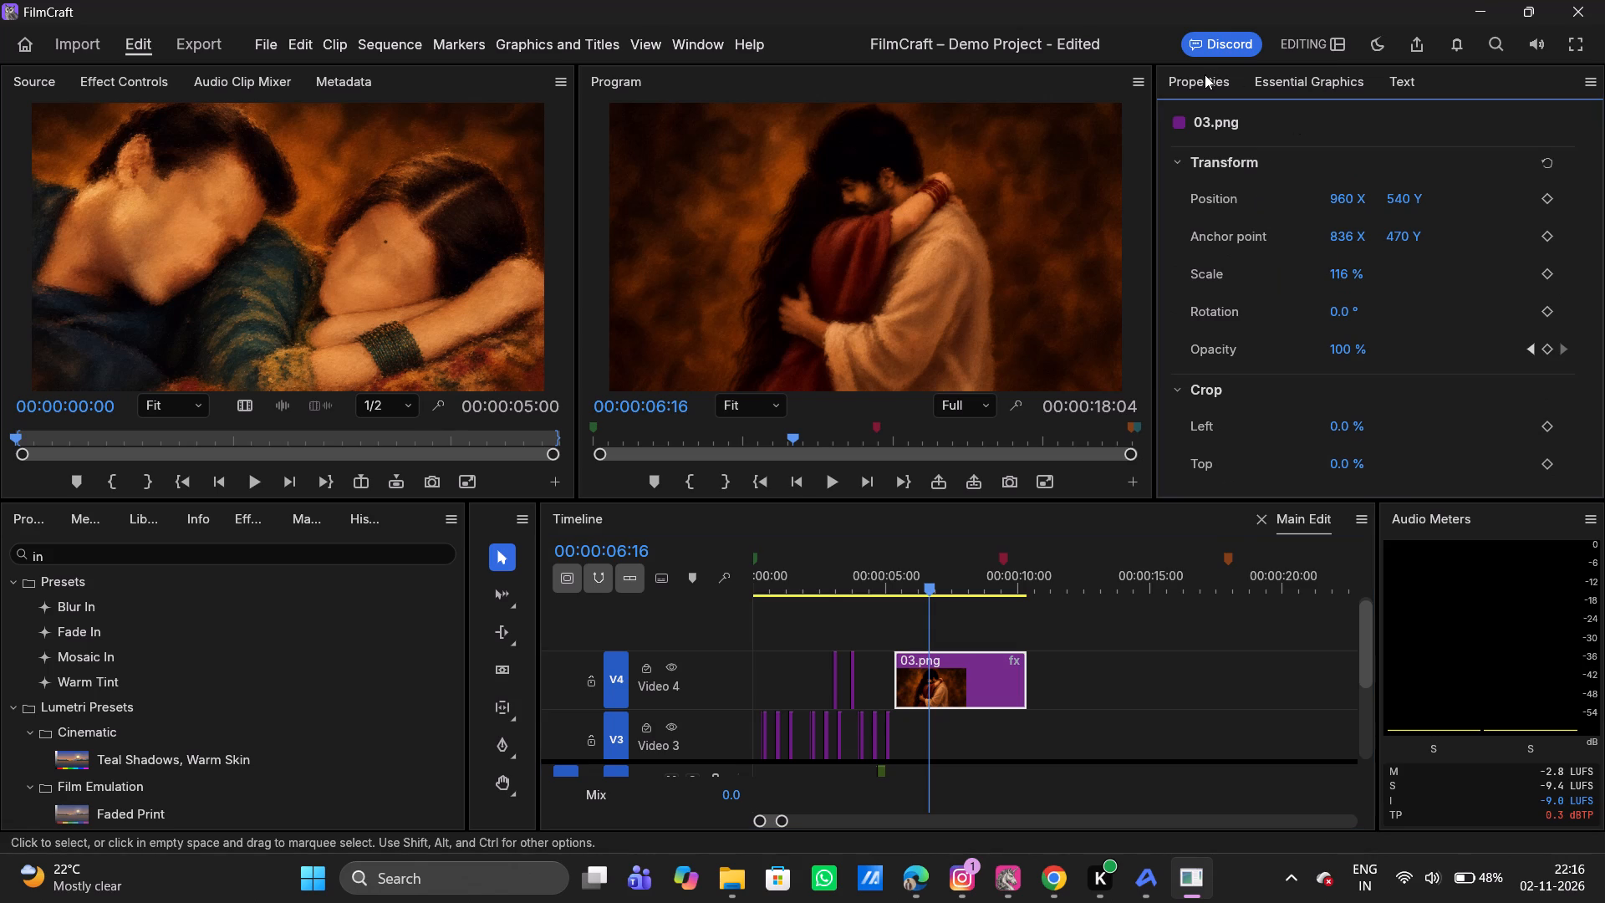
Look through the project media, file browser, libraries, clip info, sequence markers and edit history.
click(22, 522)
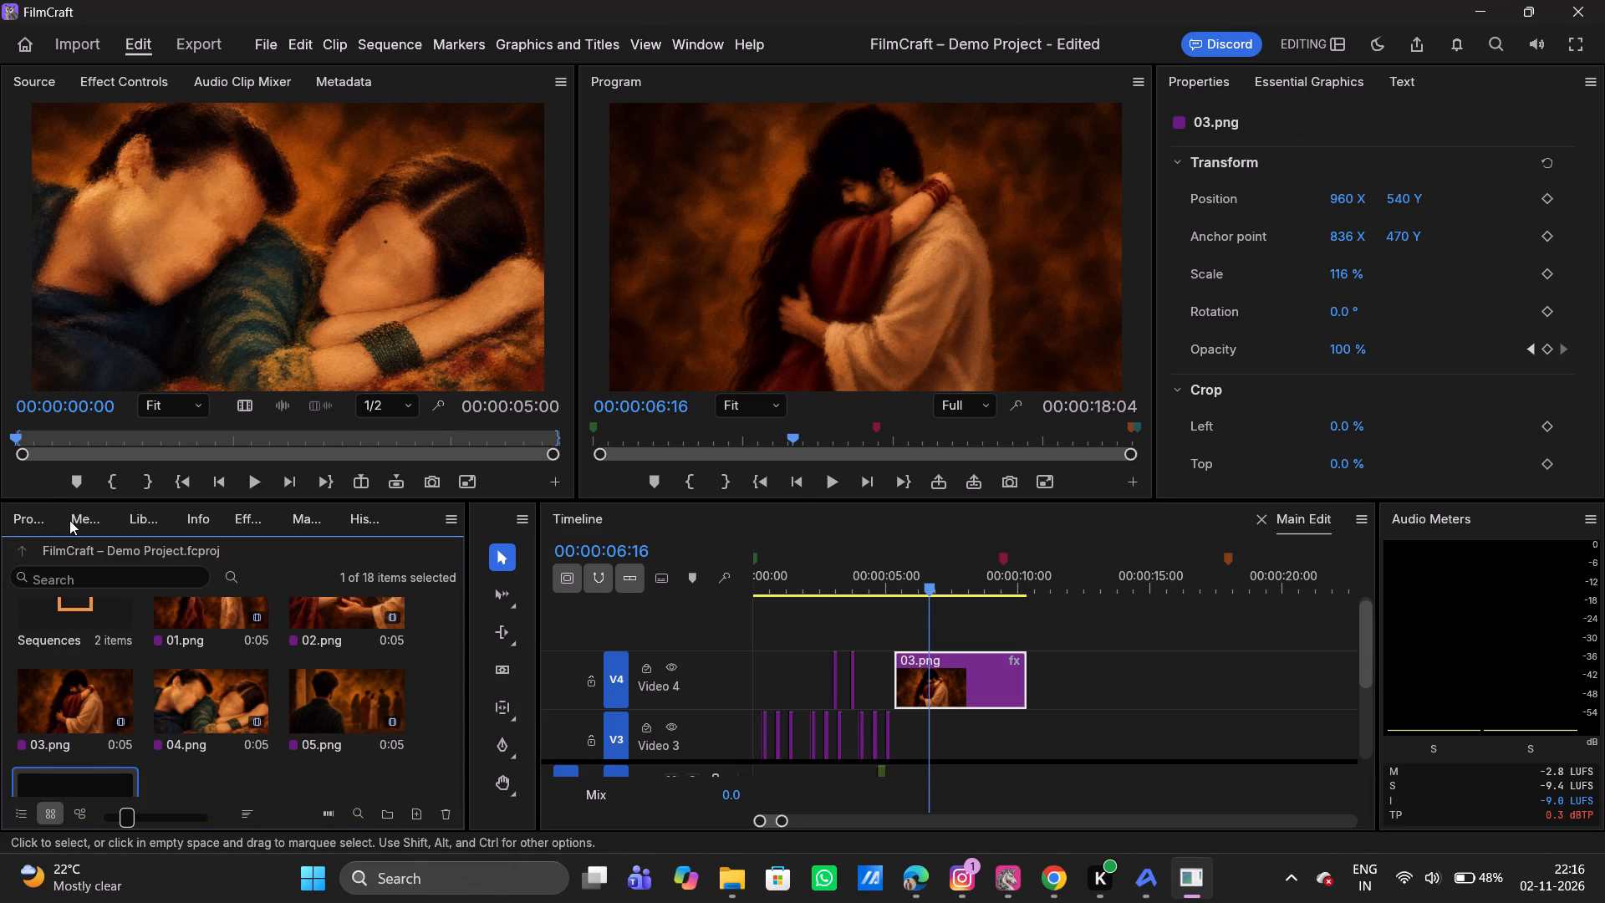
click(79, 518)
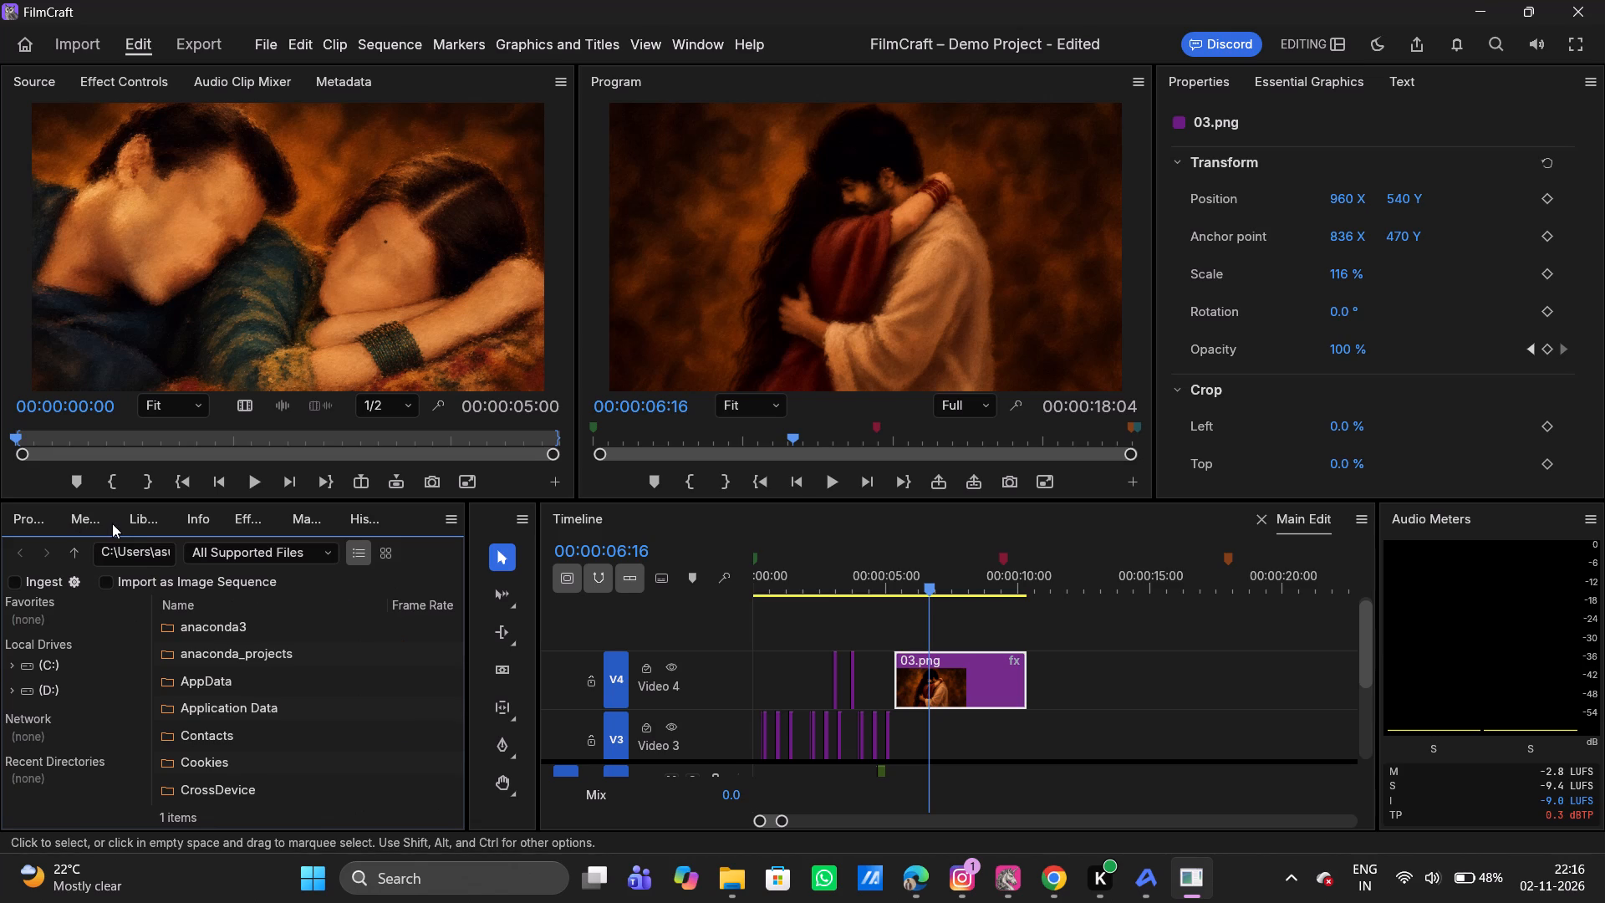
click(134, 518)
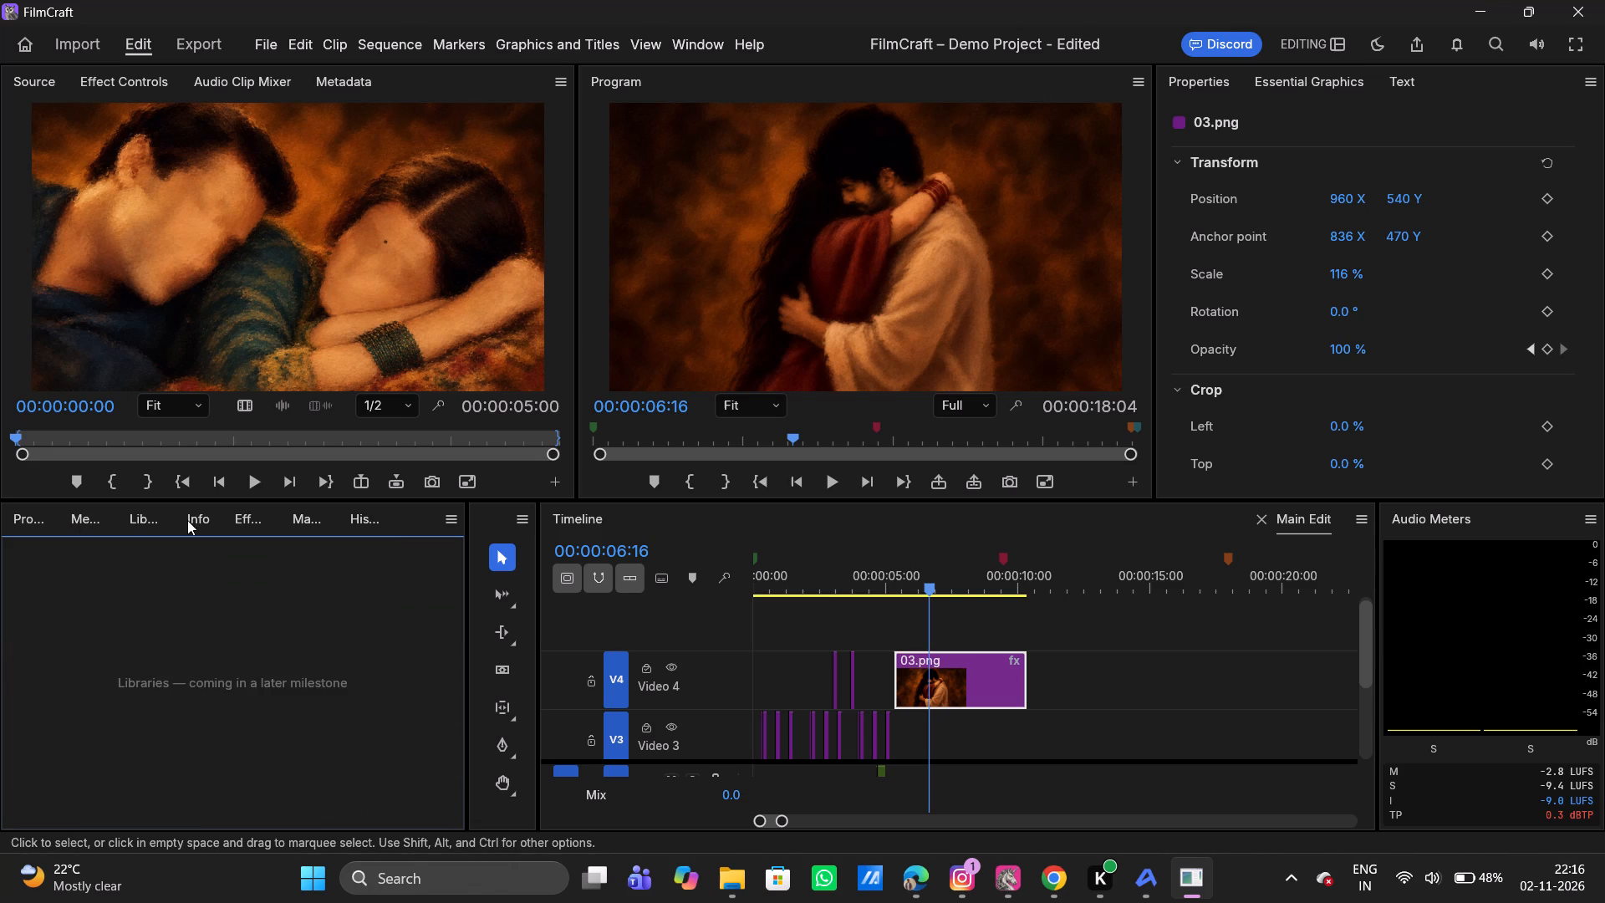
click(194, 519)
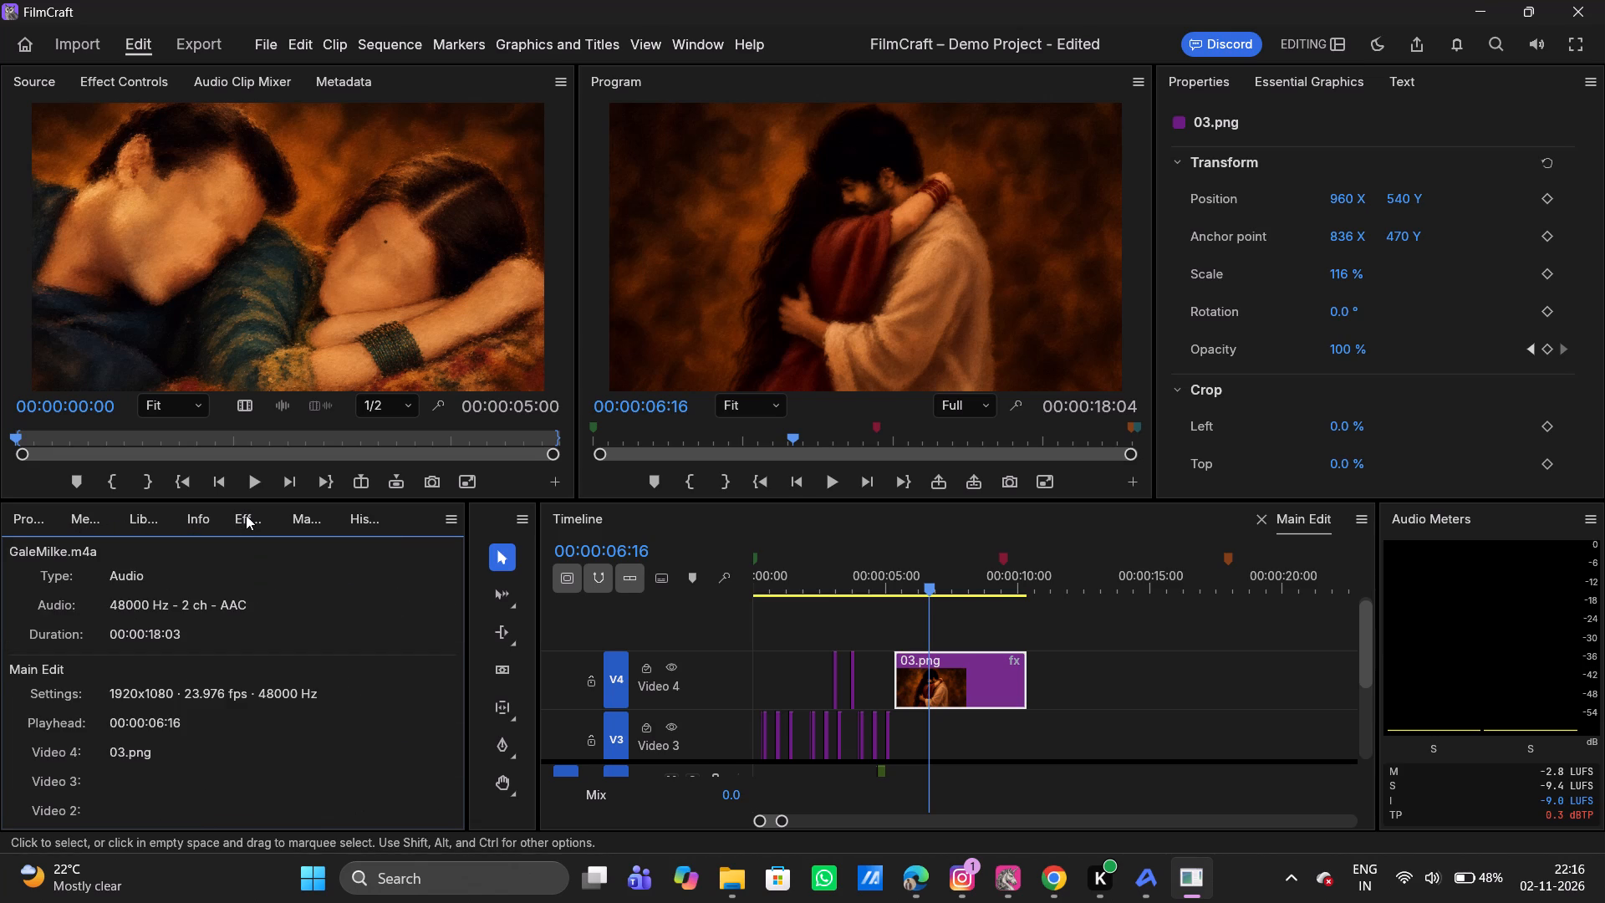
click(246, 515)
click(308, 513)
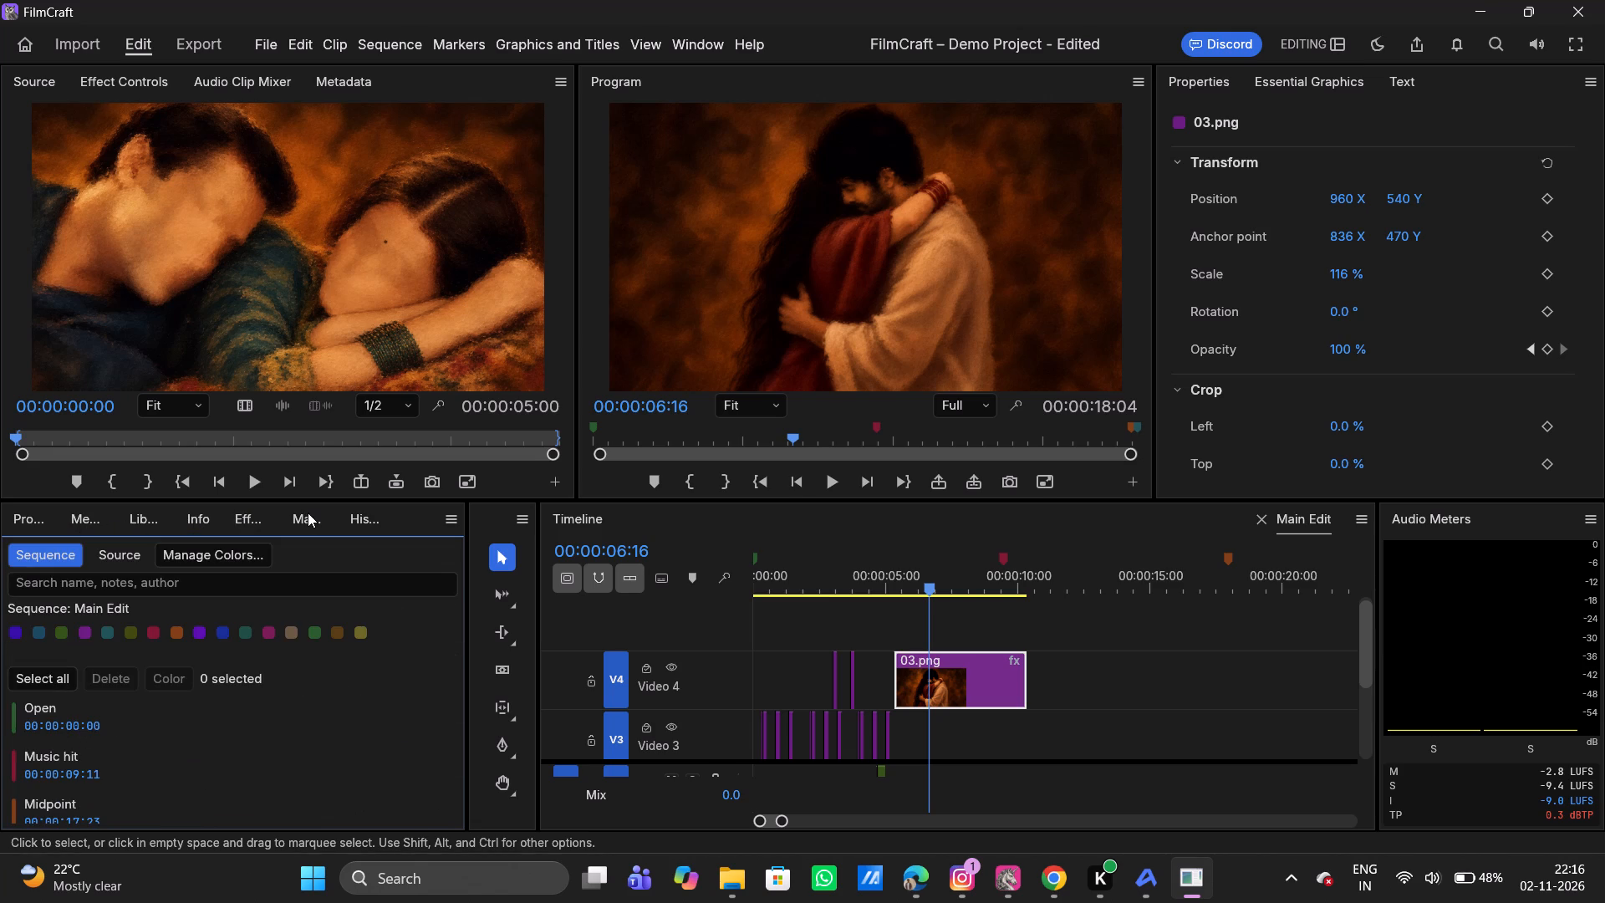
click(369, 517)
scroll(158, 654, up, 2)
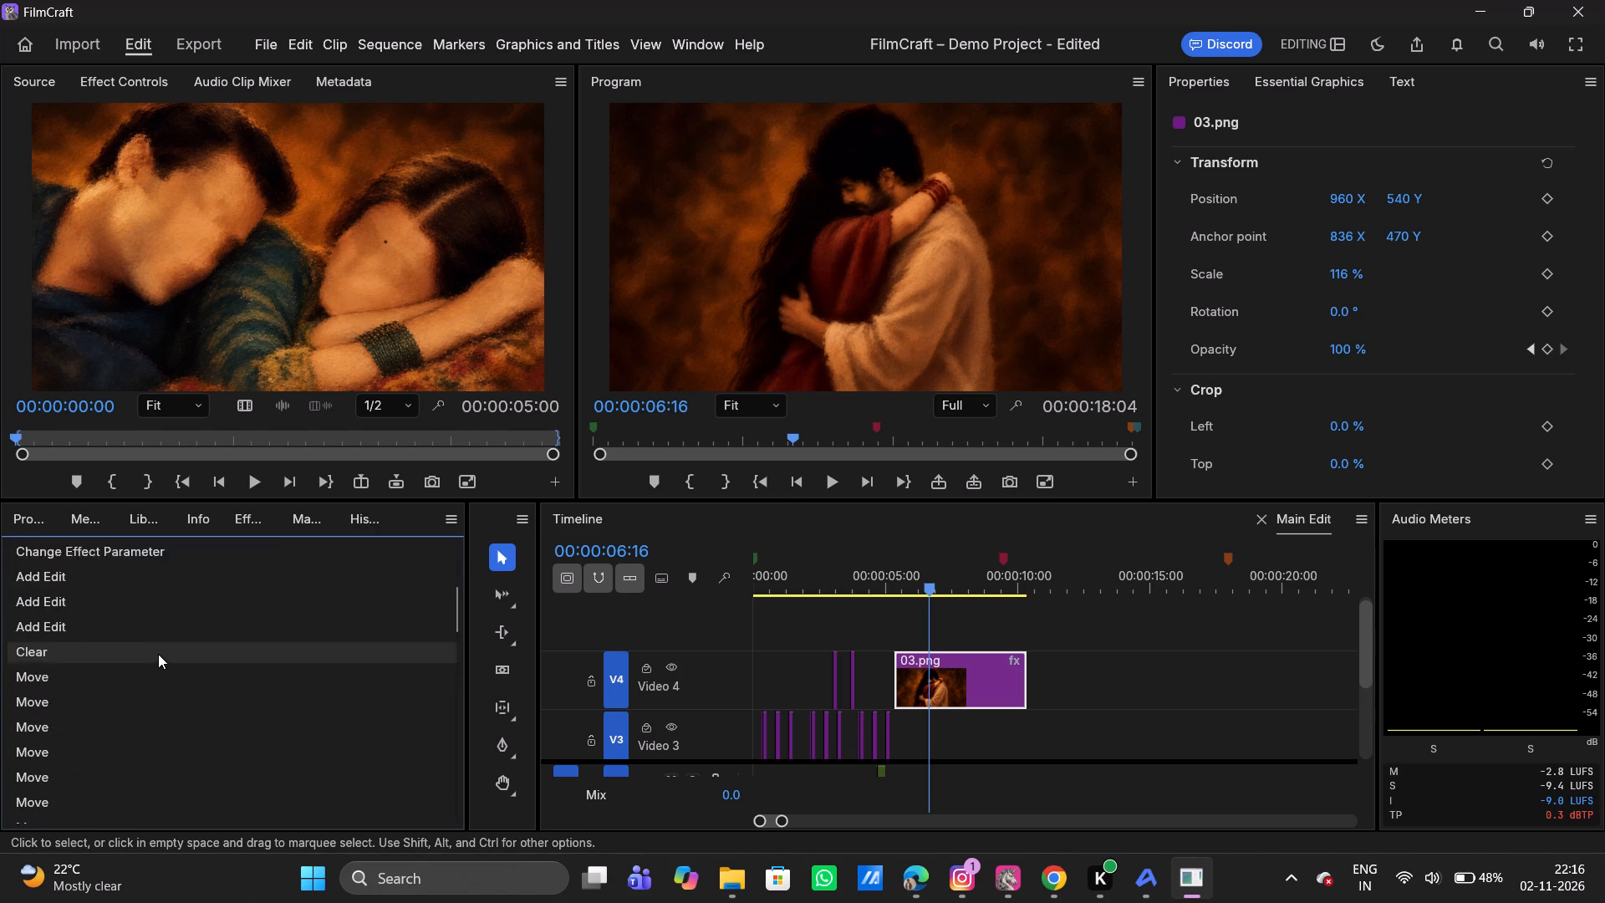
scroll(158, 654, up, 3)
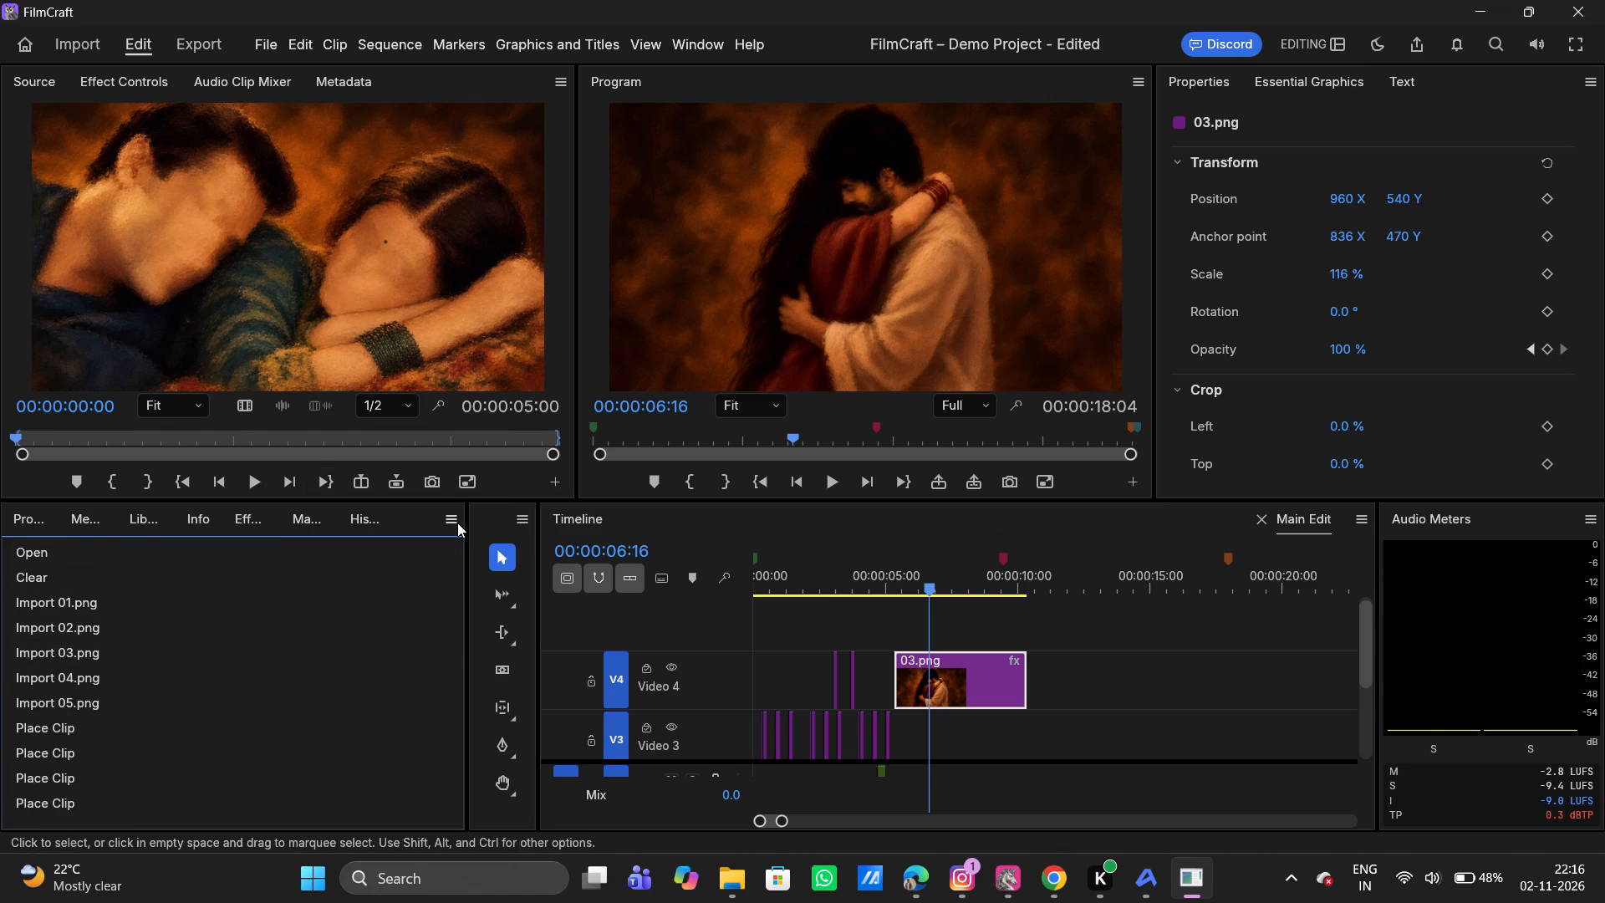
click(457, 523)
click(457, 523)
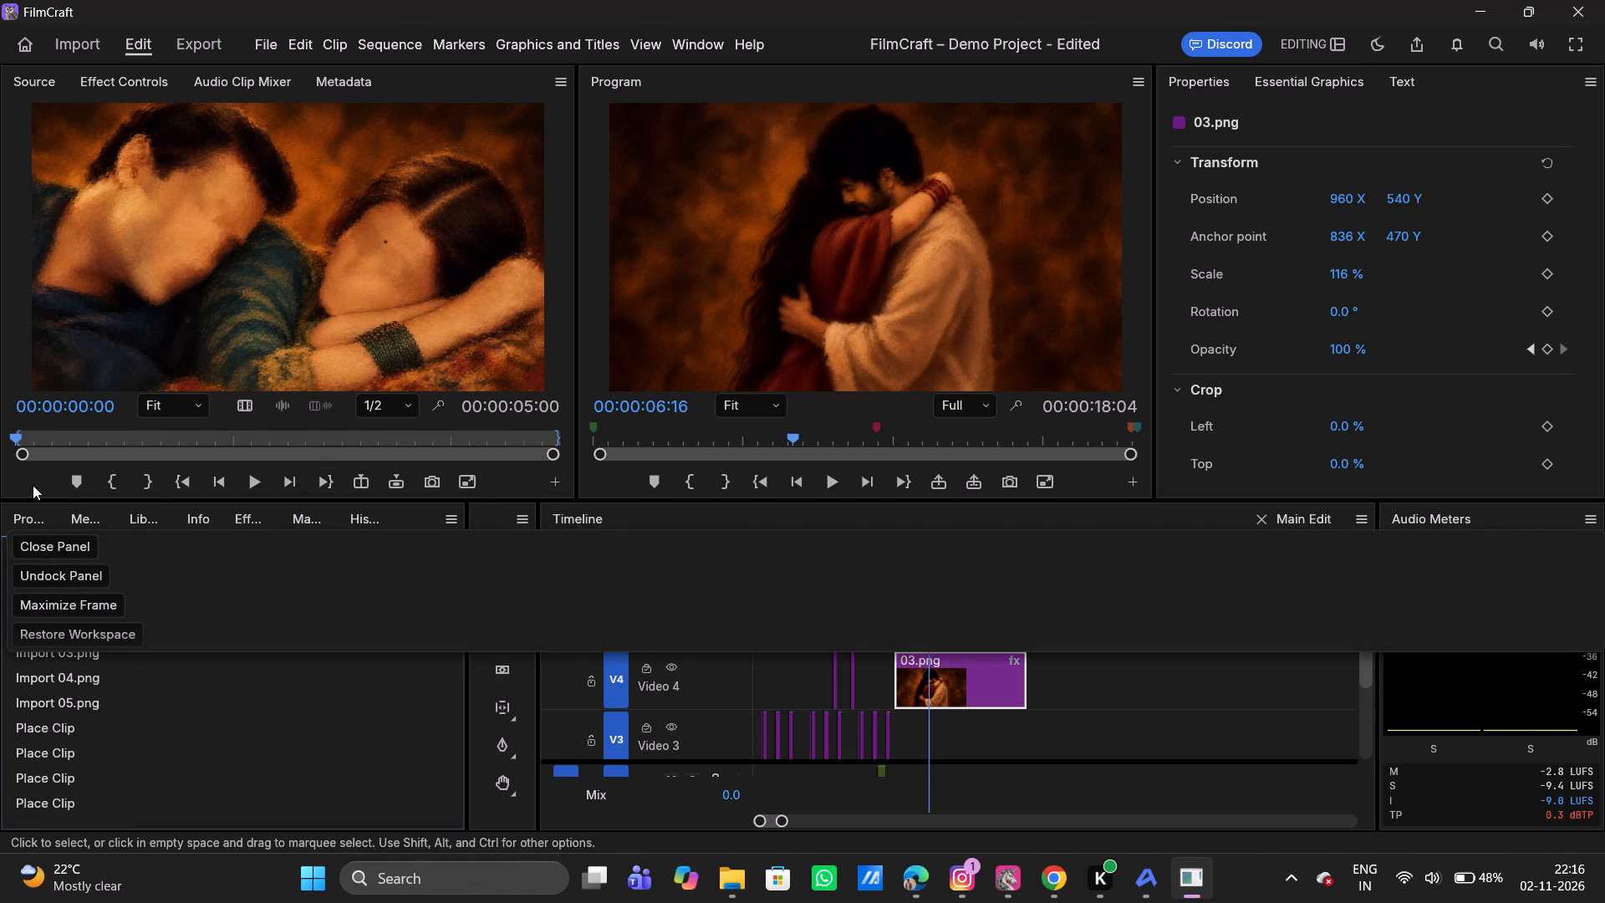
click(15, 518)
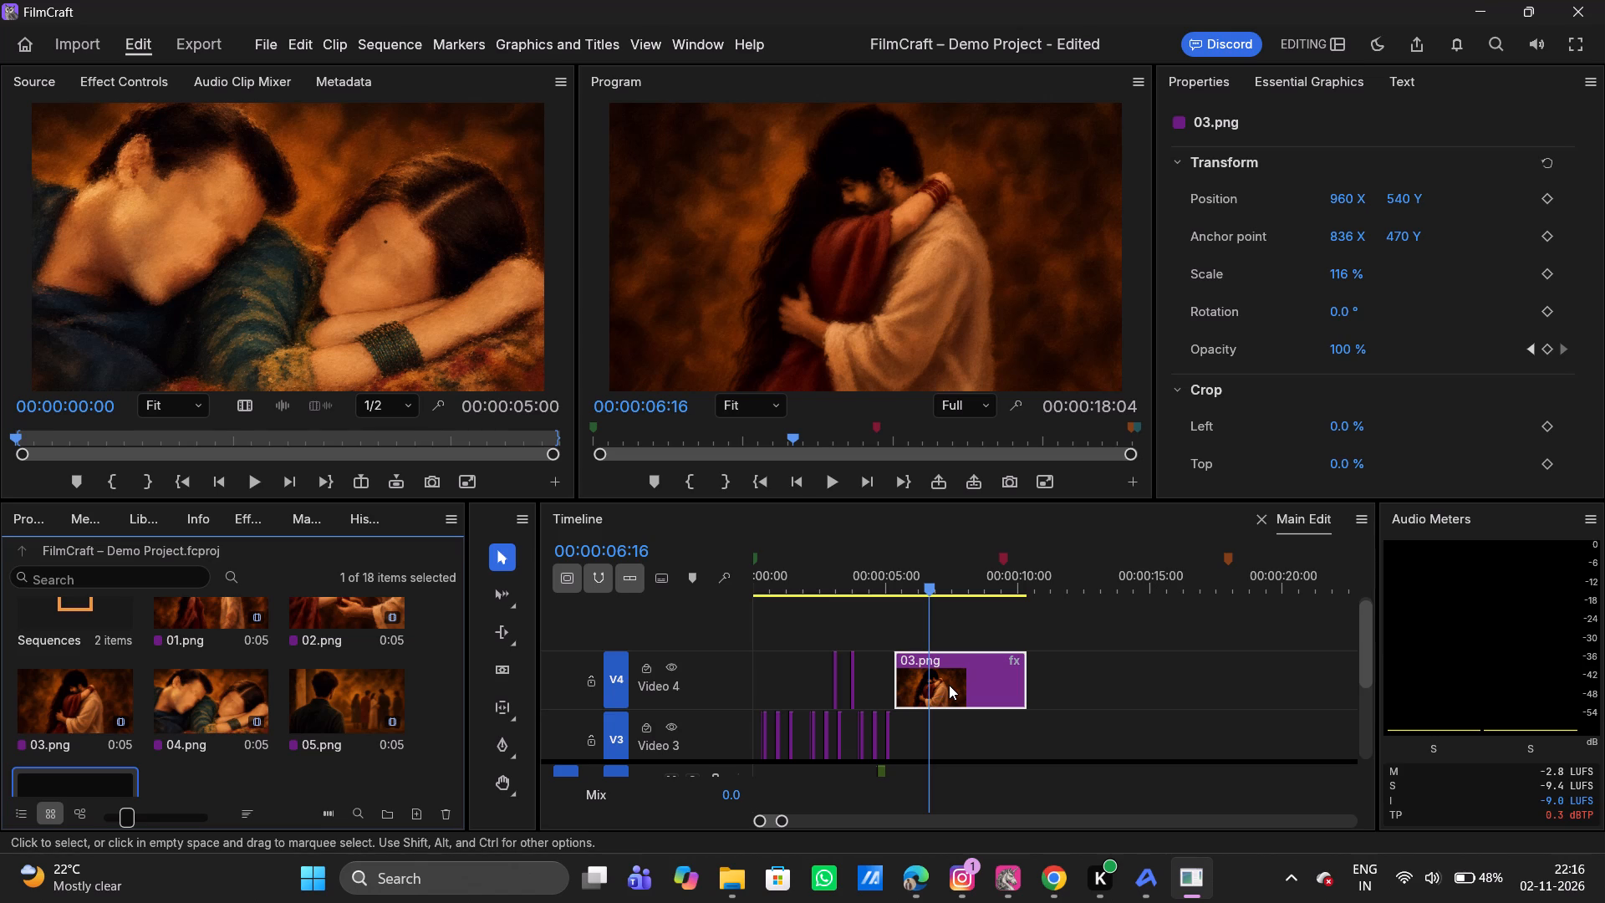
With the 03.png clip on Video 4 selected, browse the effects matching "in", from presets through video transitions to legacy effects.
click(949, 685)
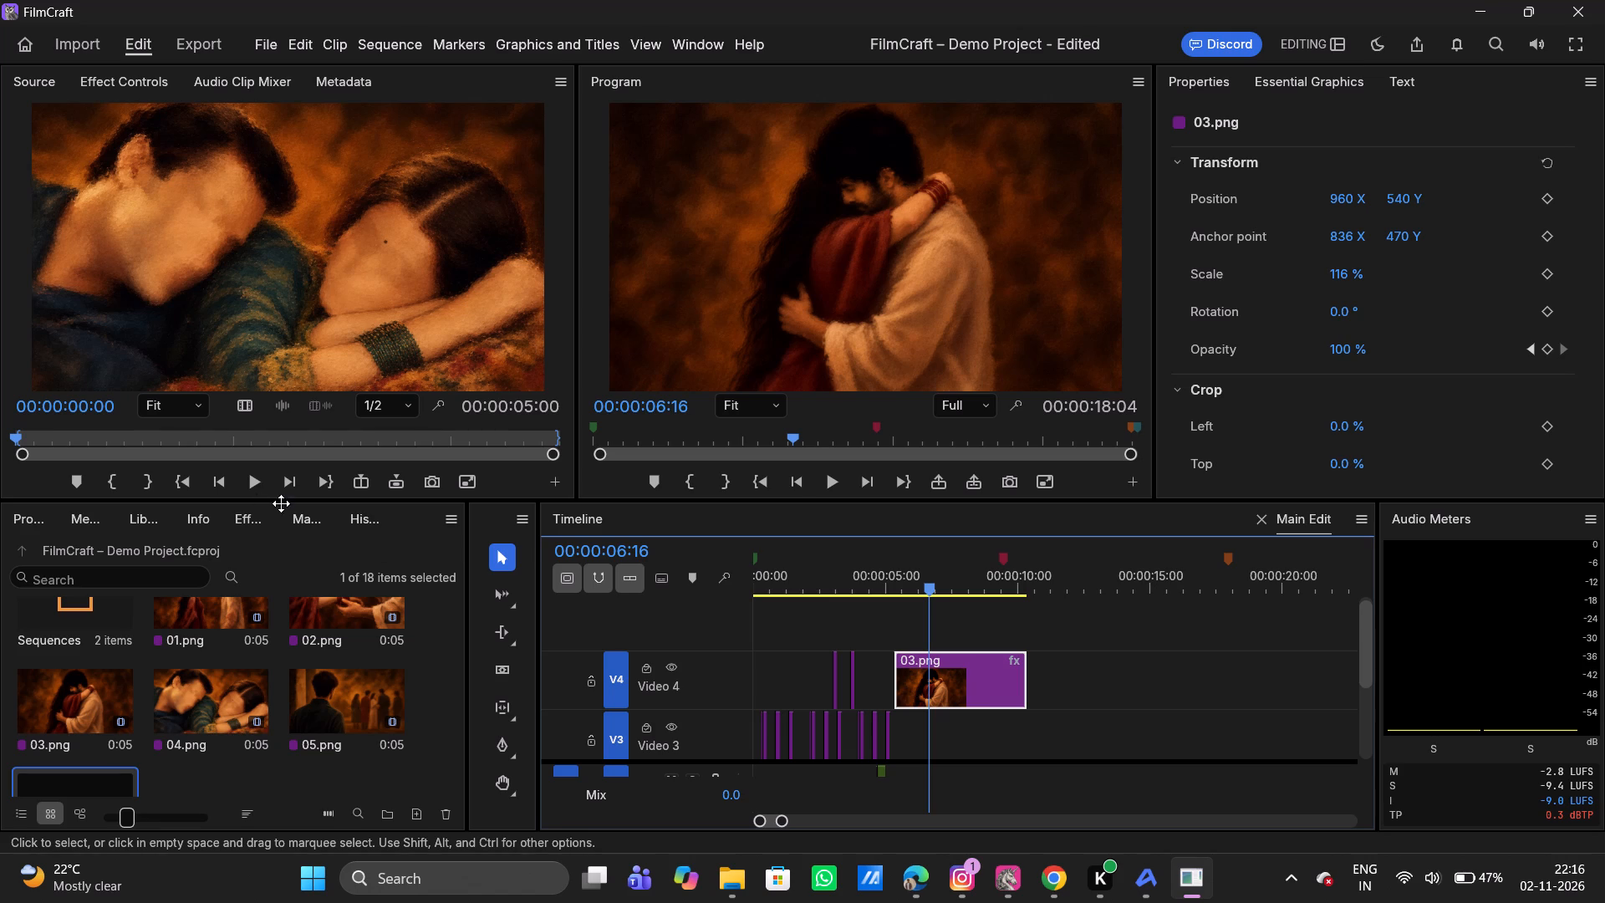
click(247, 520)
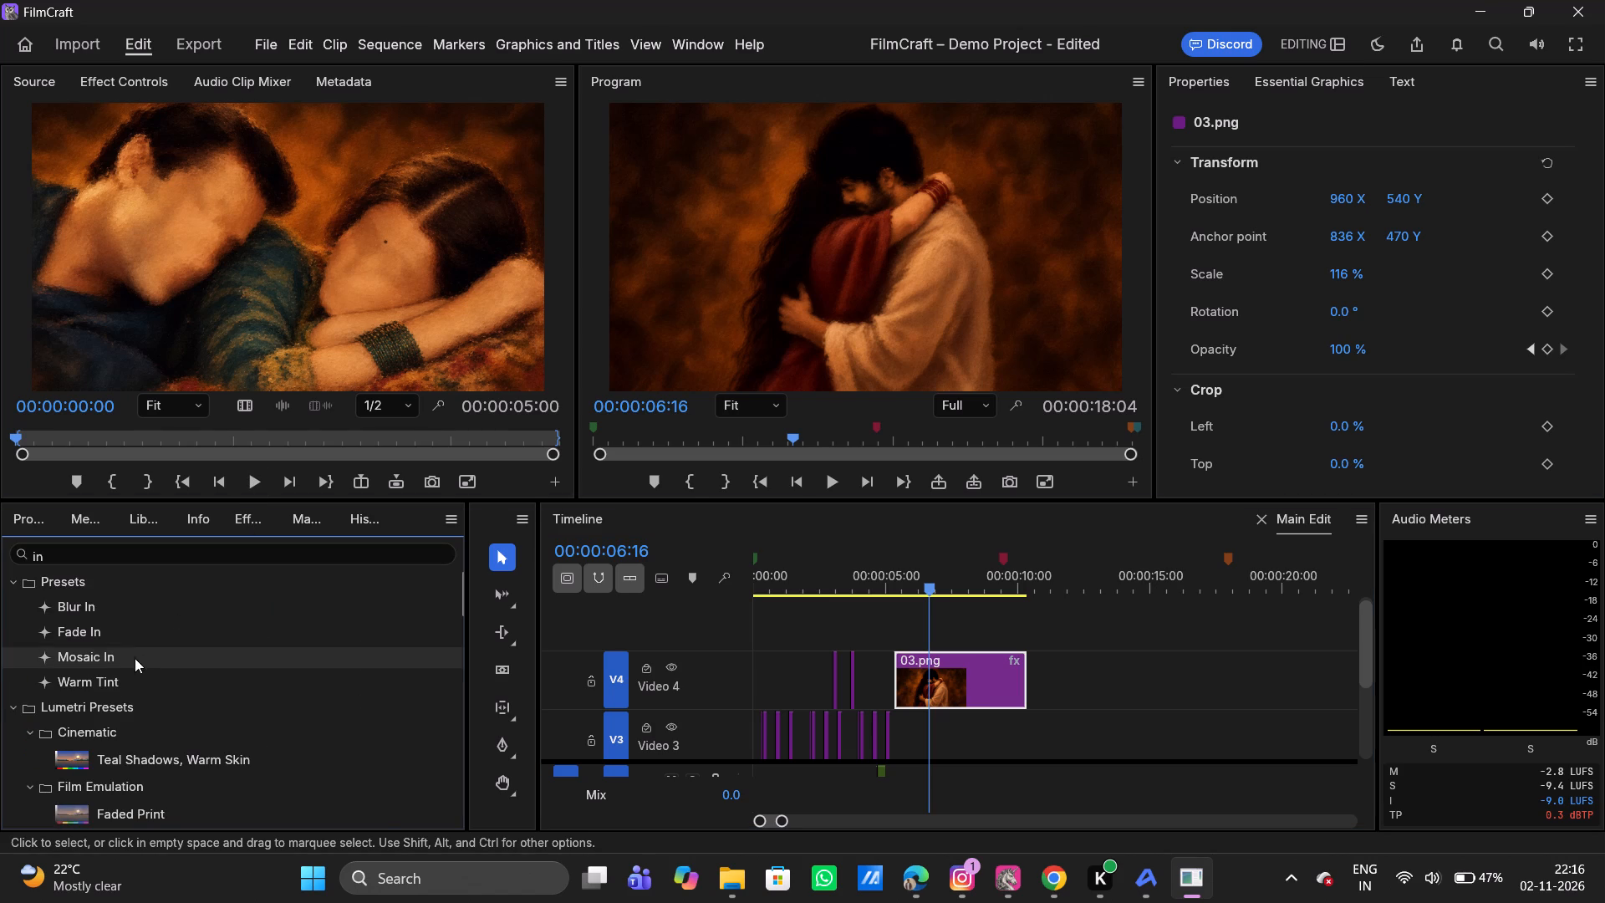
click(13, 585)
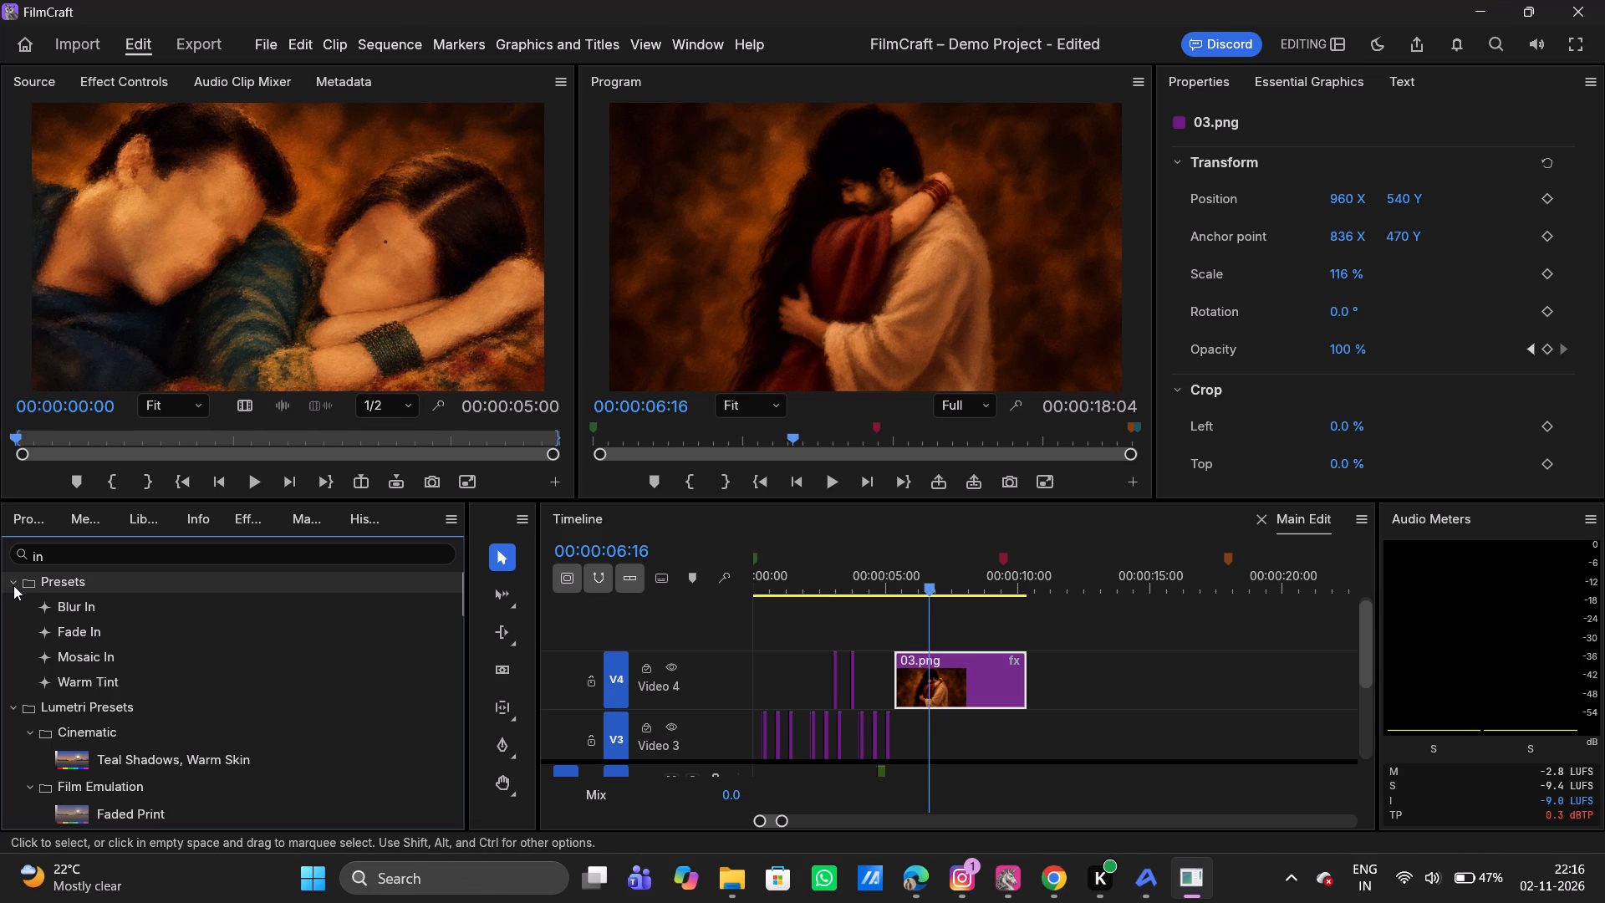
click(13, 583)
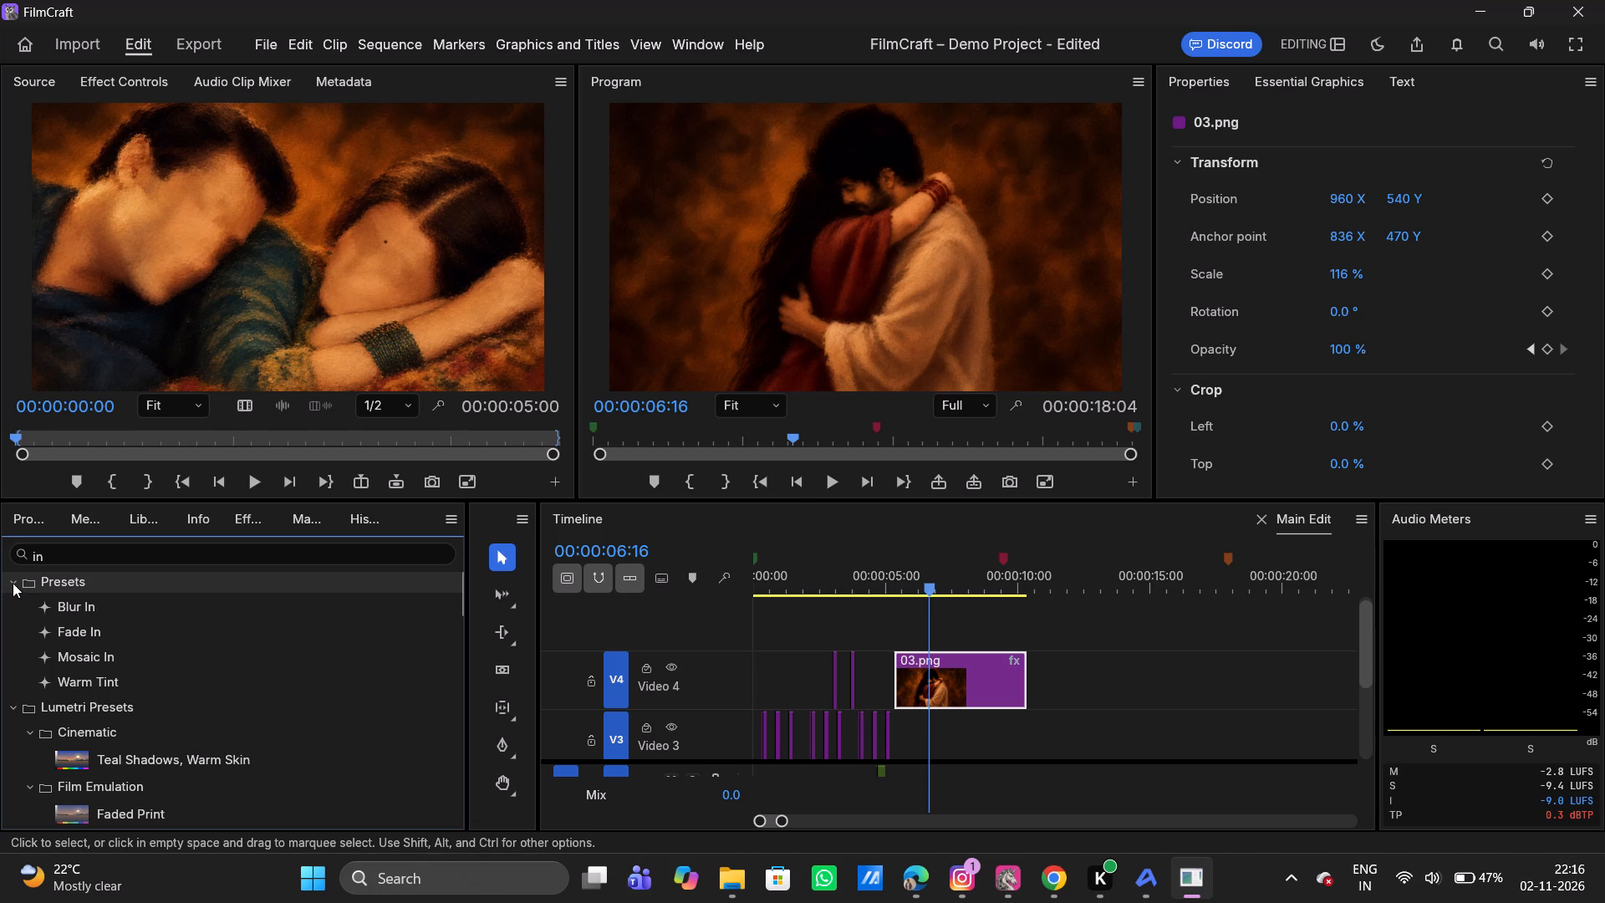
click(13, 583)
scroll(136, 689, down, 7)
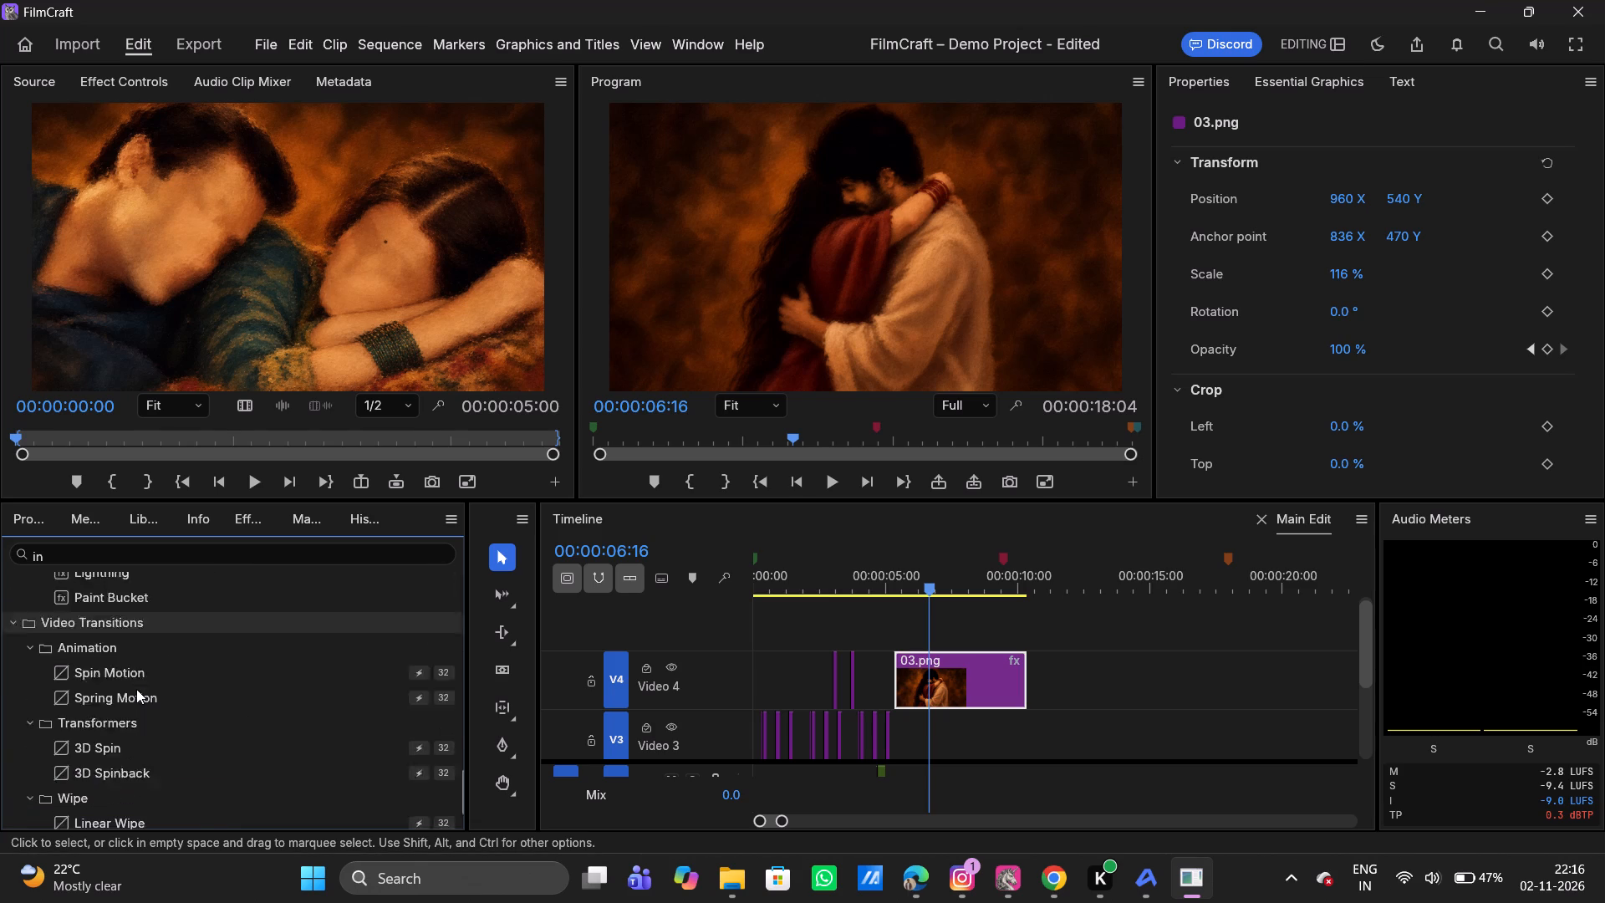
scroll(136, 689, down, 4)
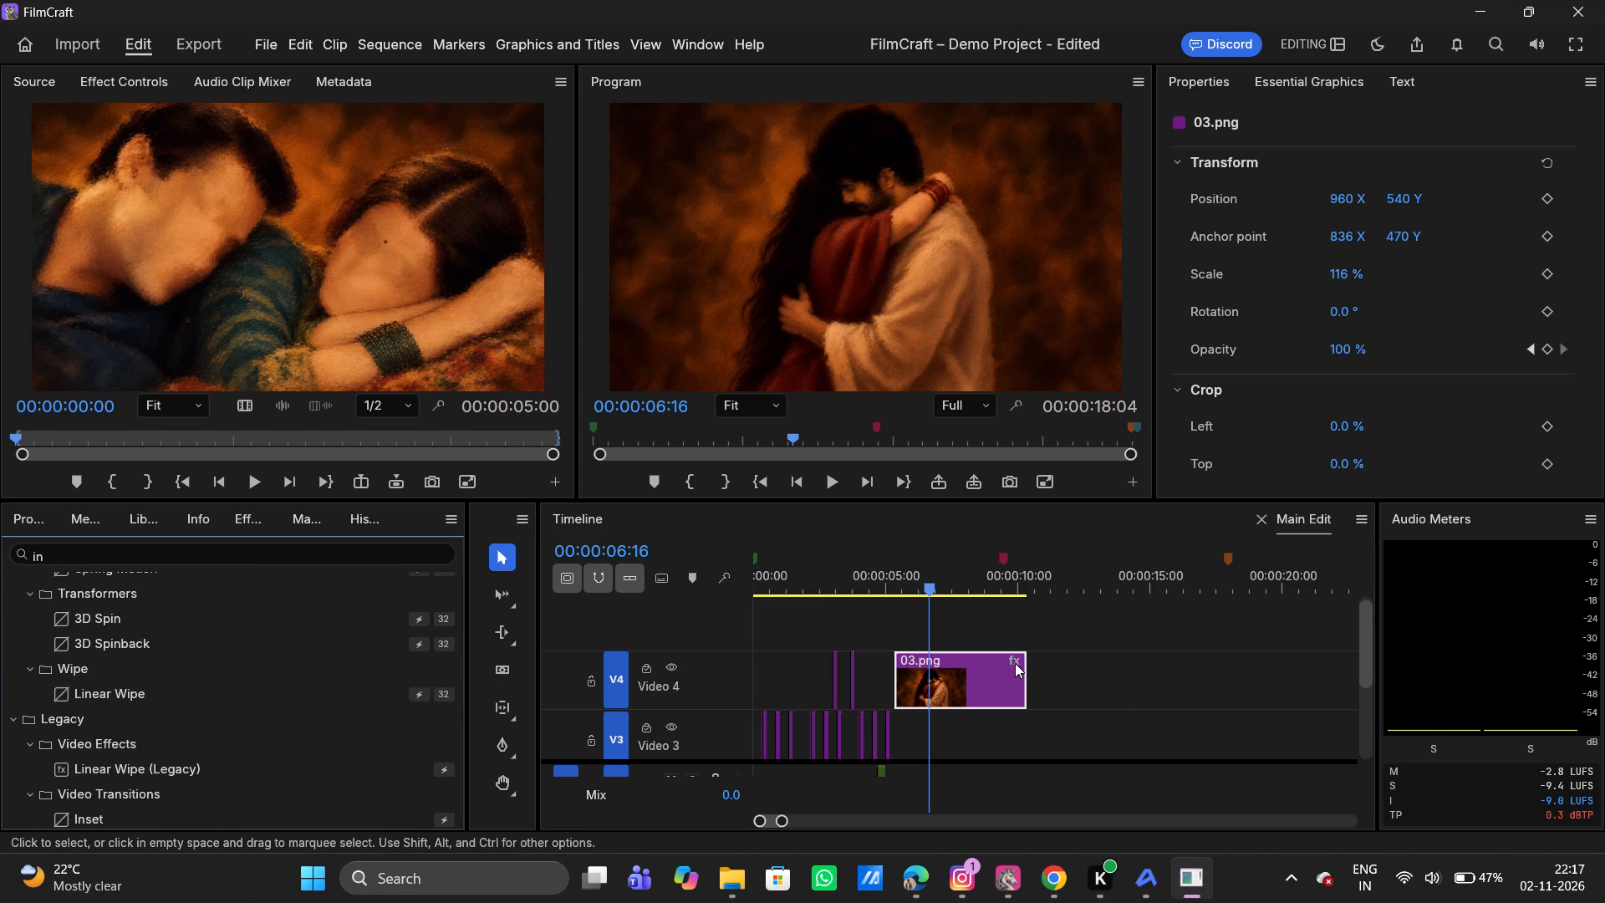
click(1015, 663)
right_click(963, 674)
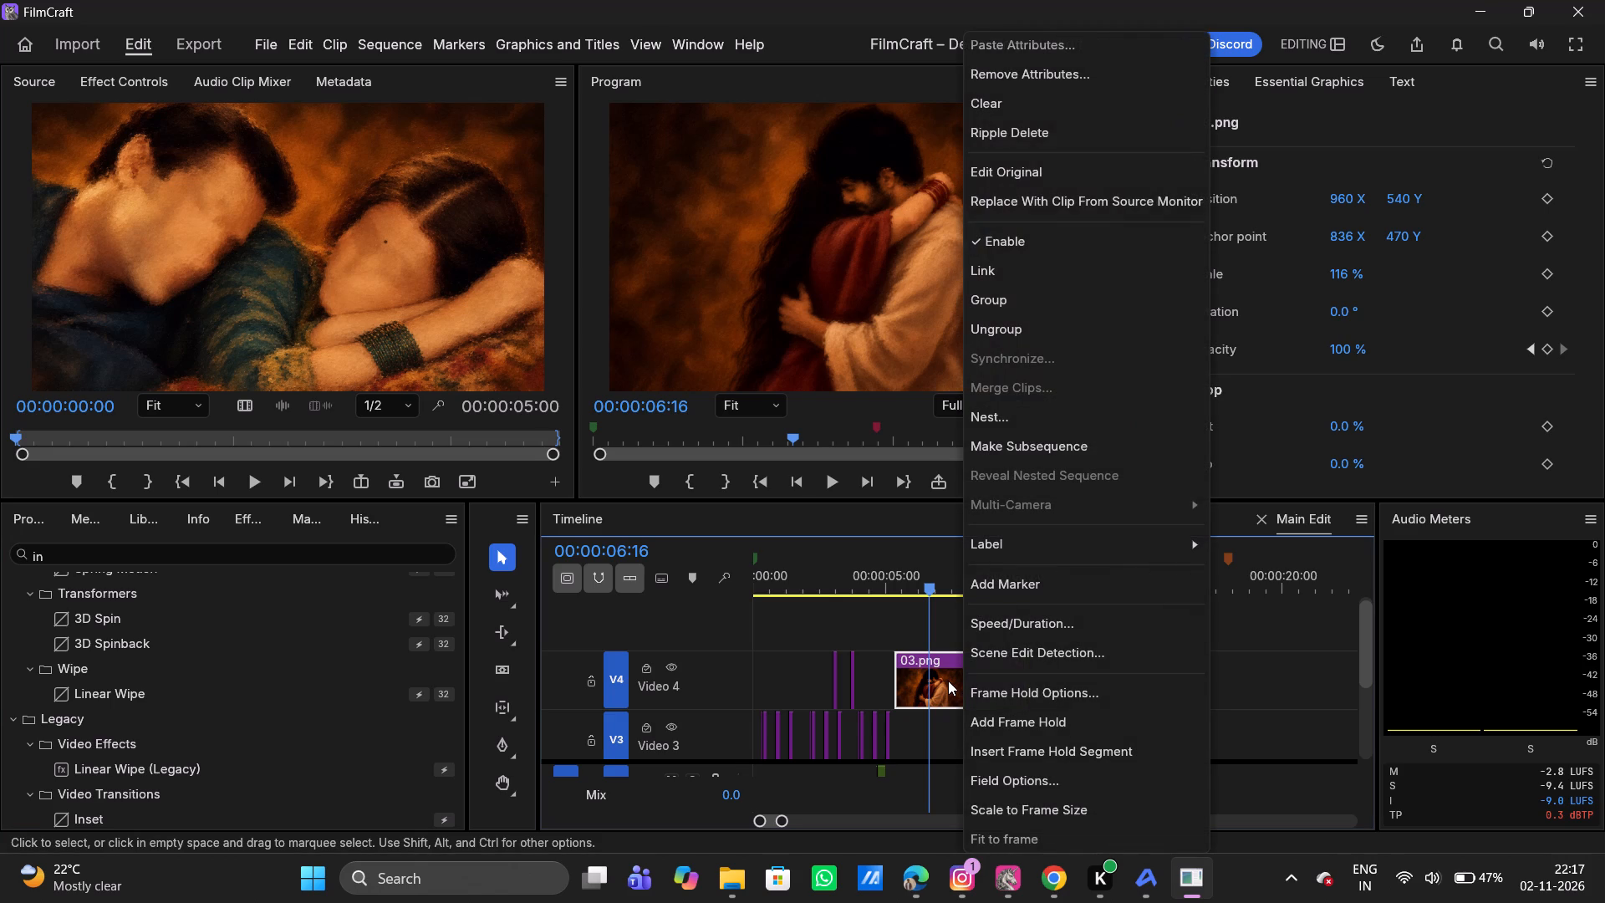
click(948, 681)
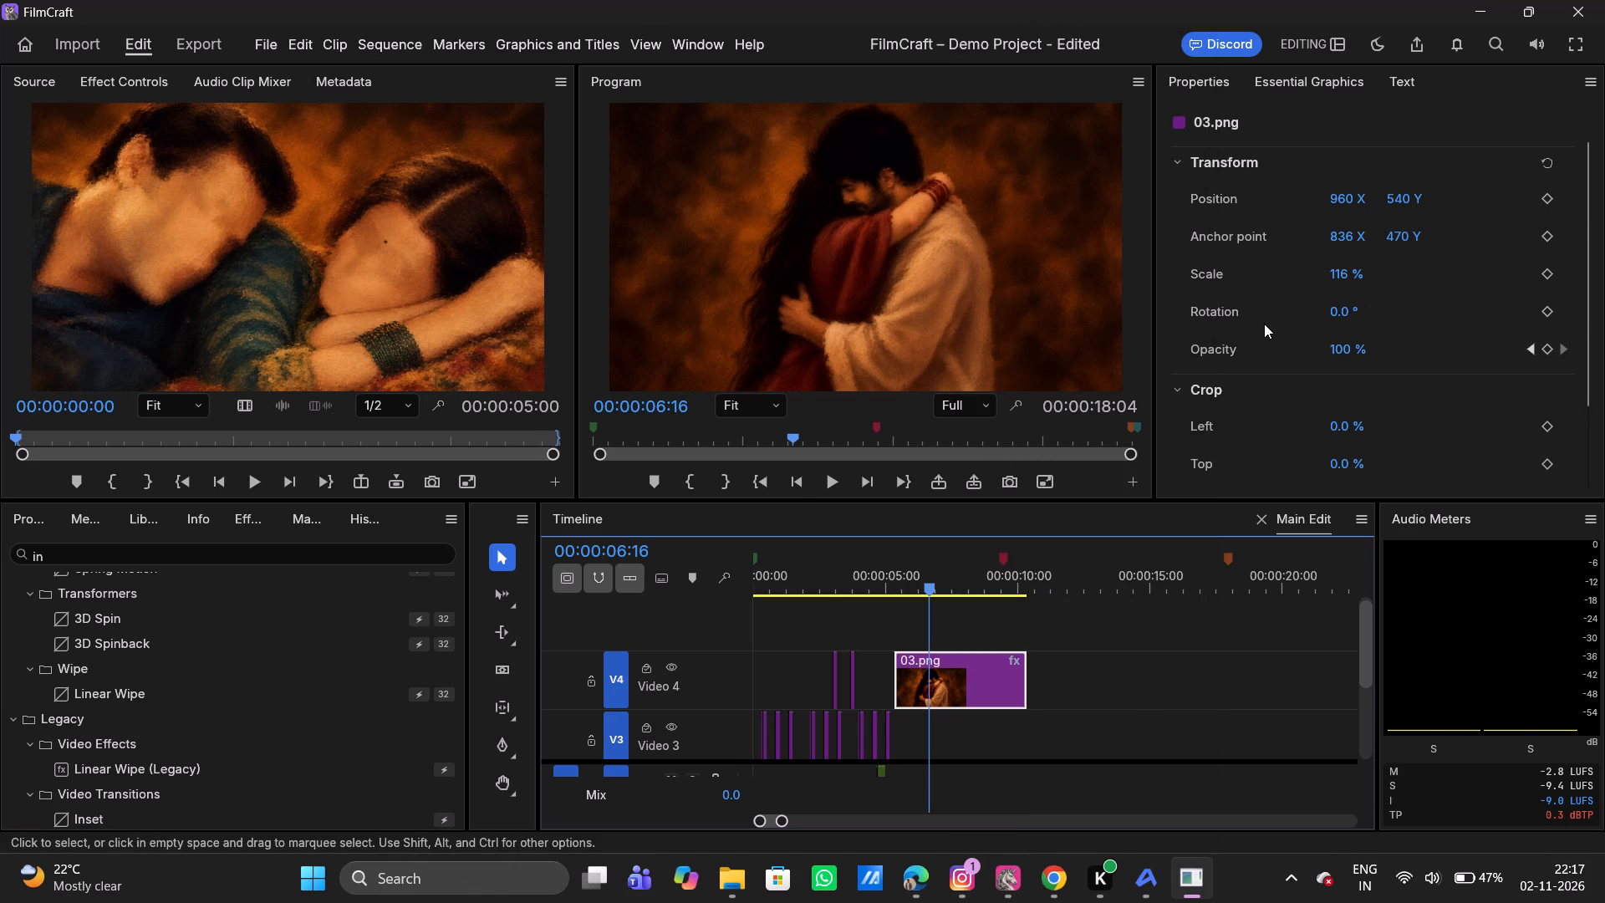
Look through the 03.png clip's properties, the graphics templates and editing options, and the caption and transcript options.
scroll(1264, 324, down, 6)
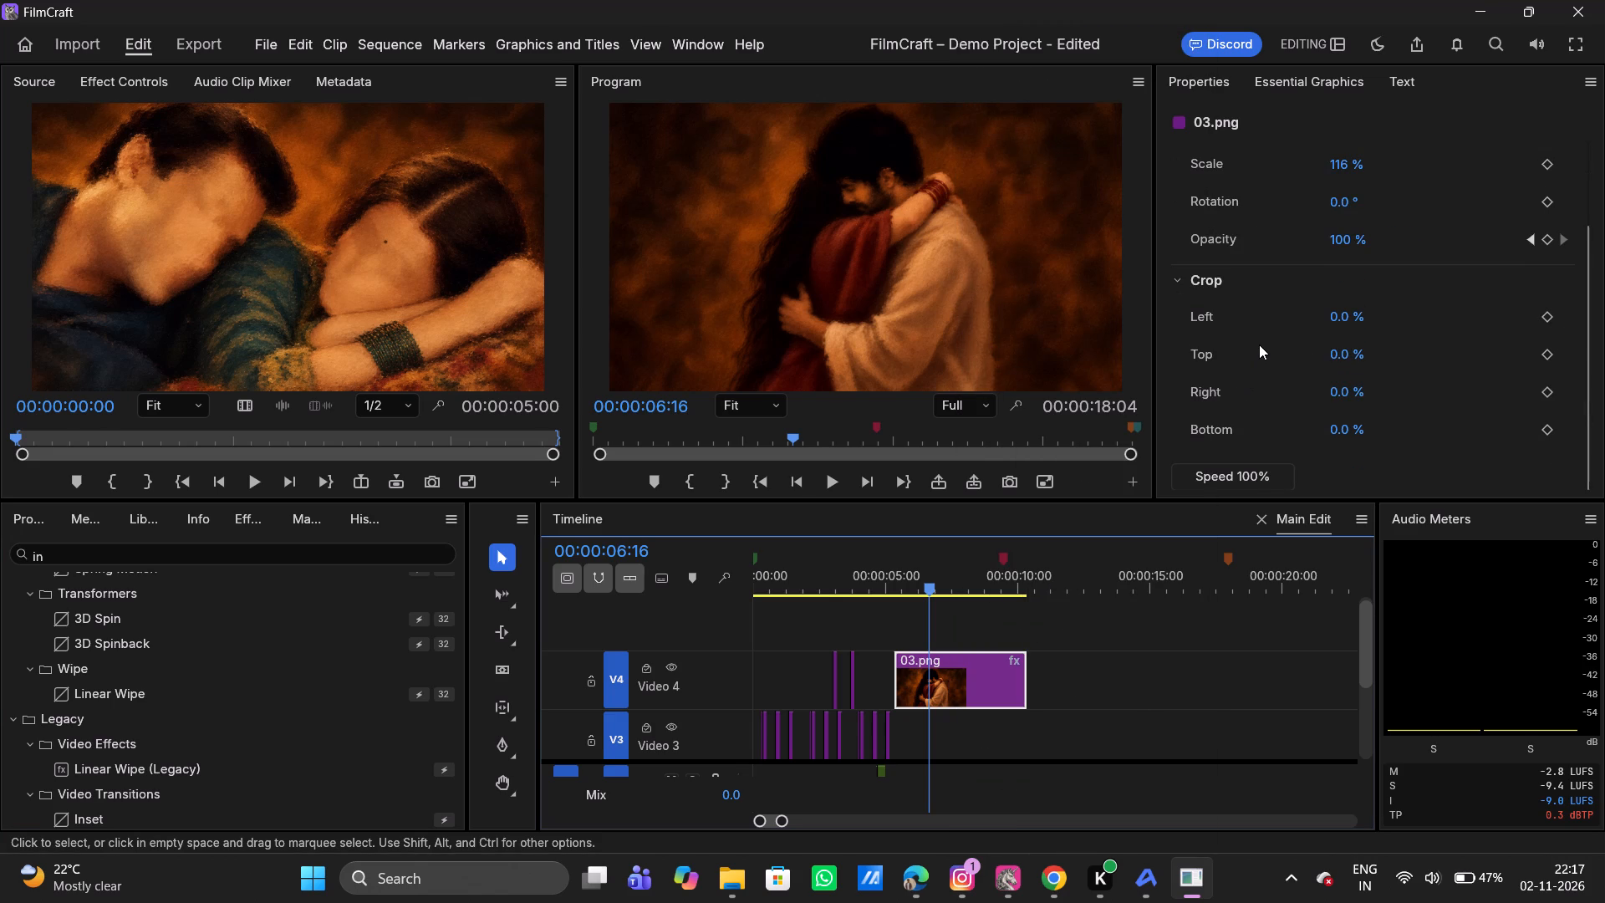
scroll(1259, 344, up, 3)
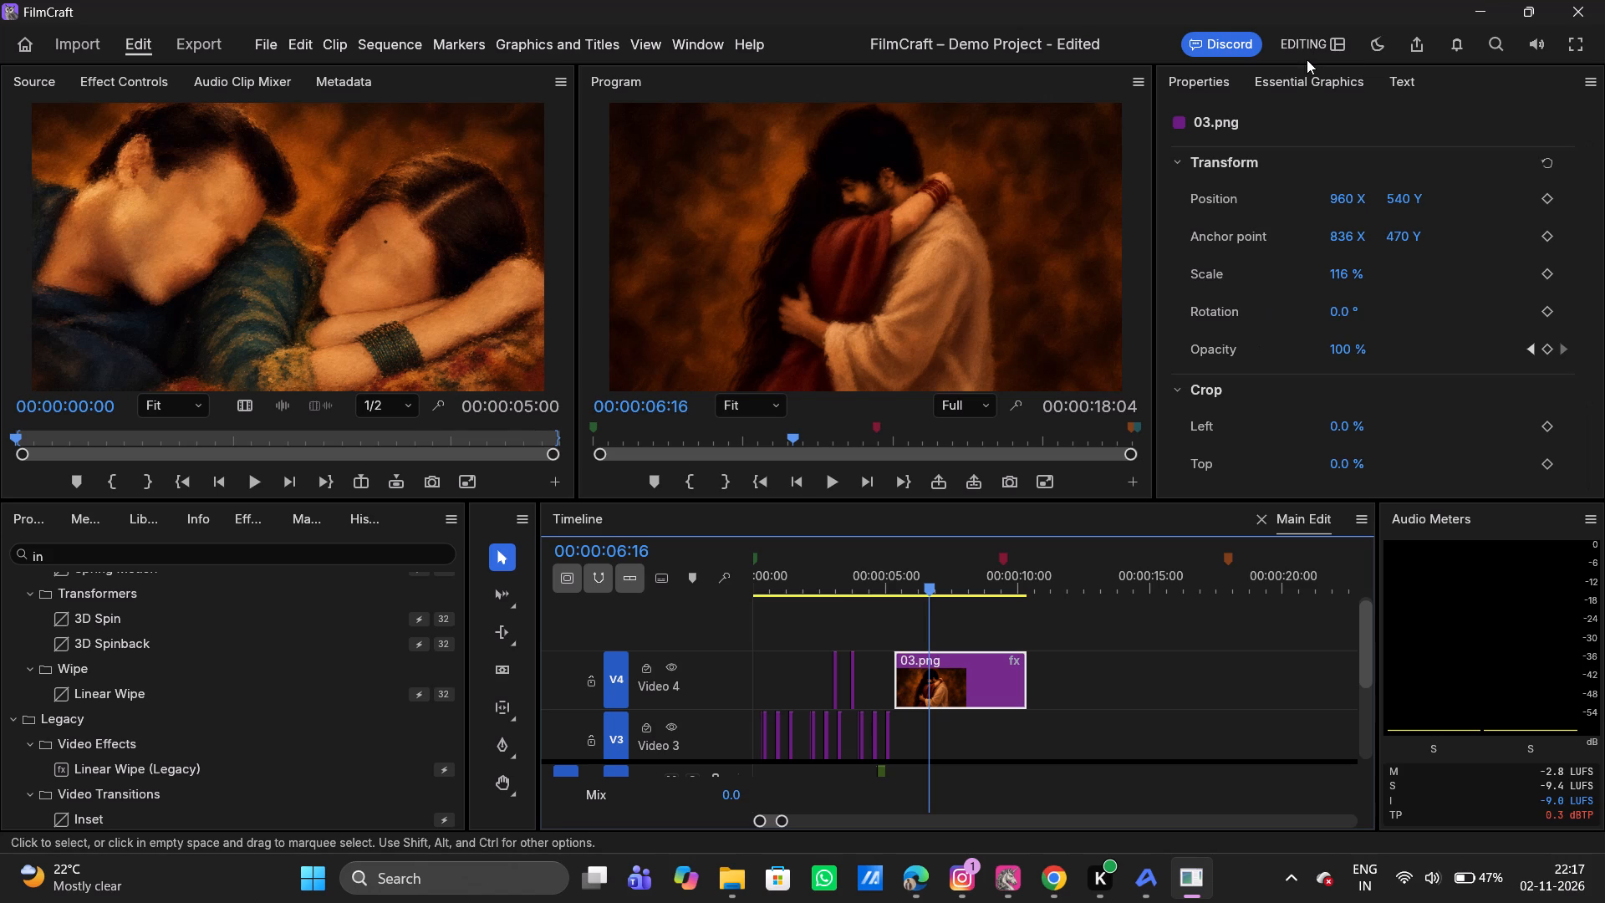
click(1292, 78)
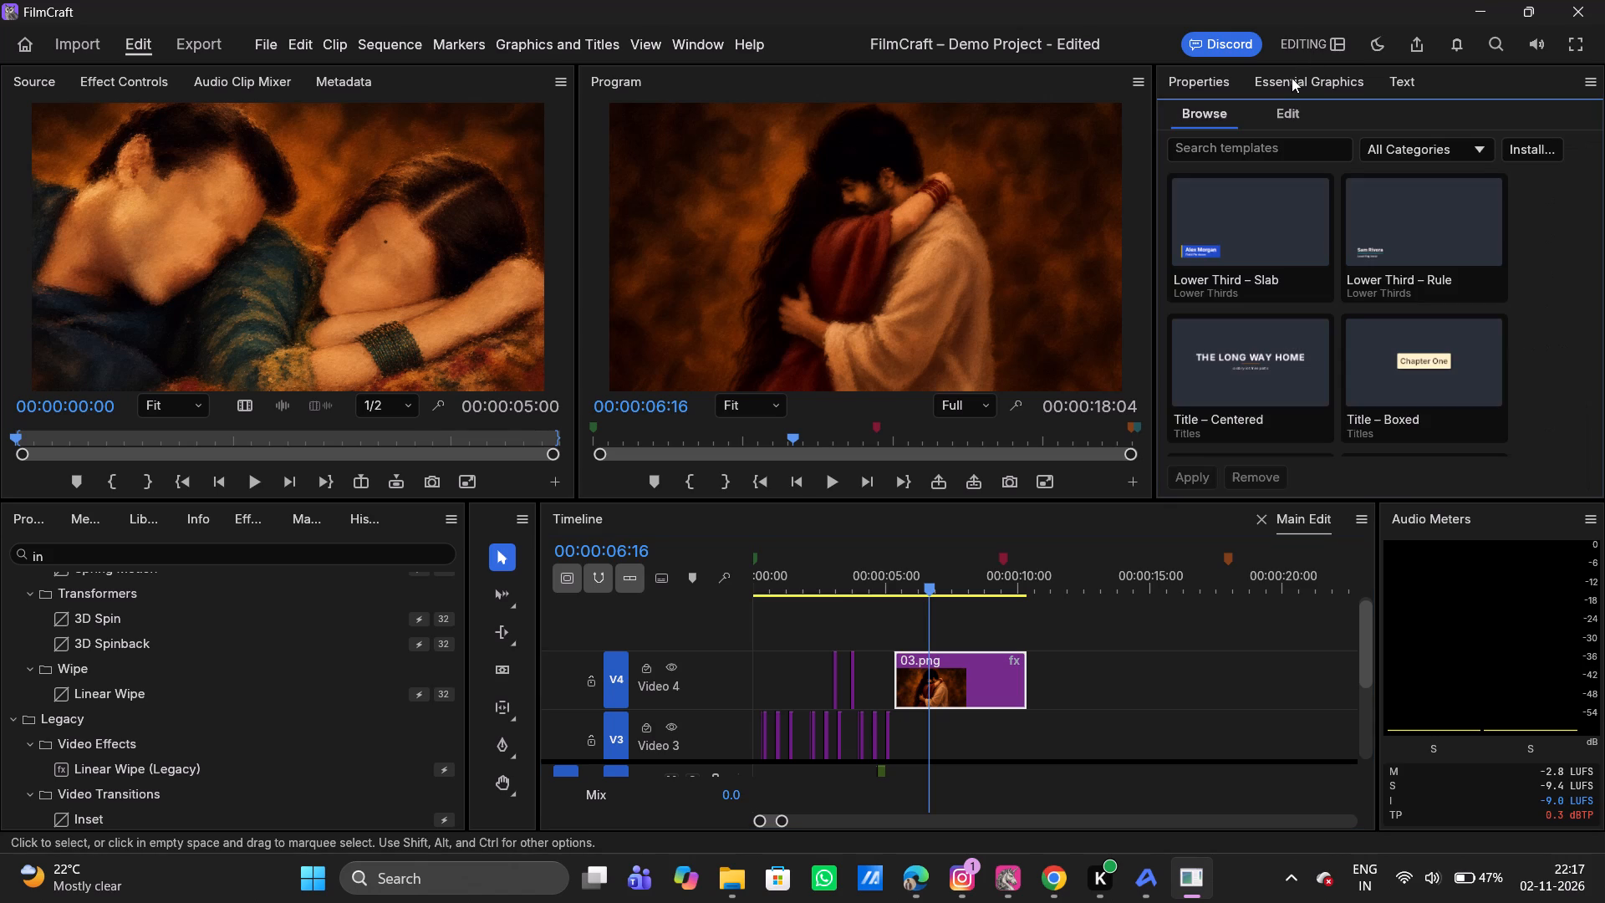
click(1285, 102)
click(1226, 121)
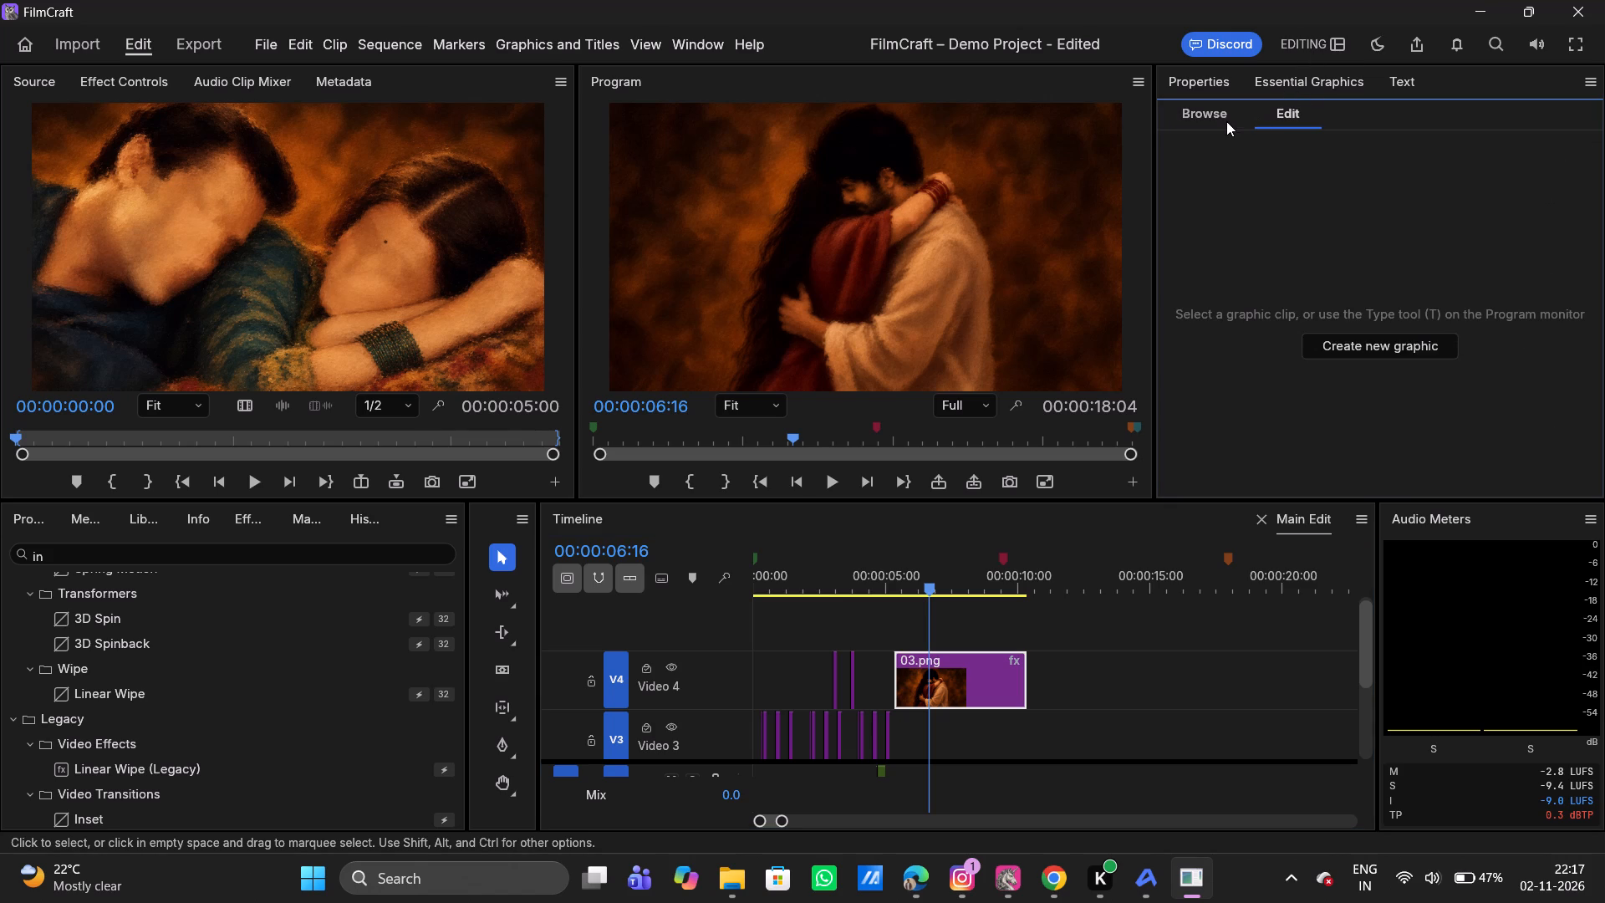
click(1394, 82)
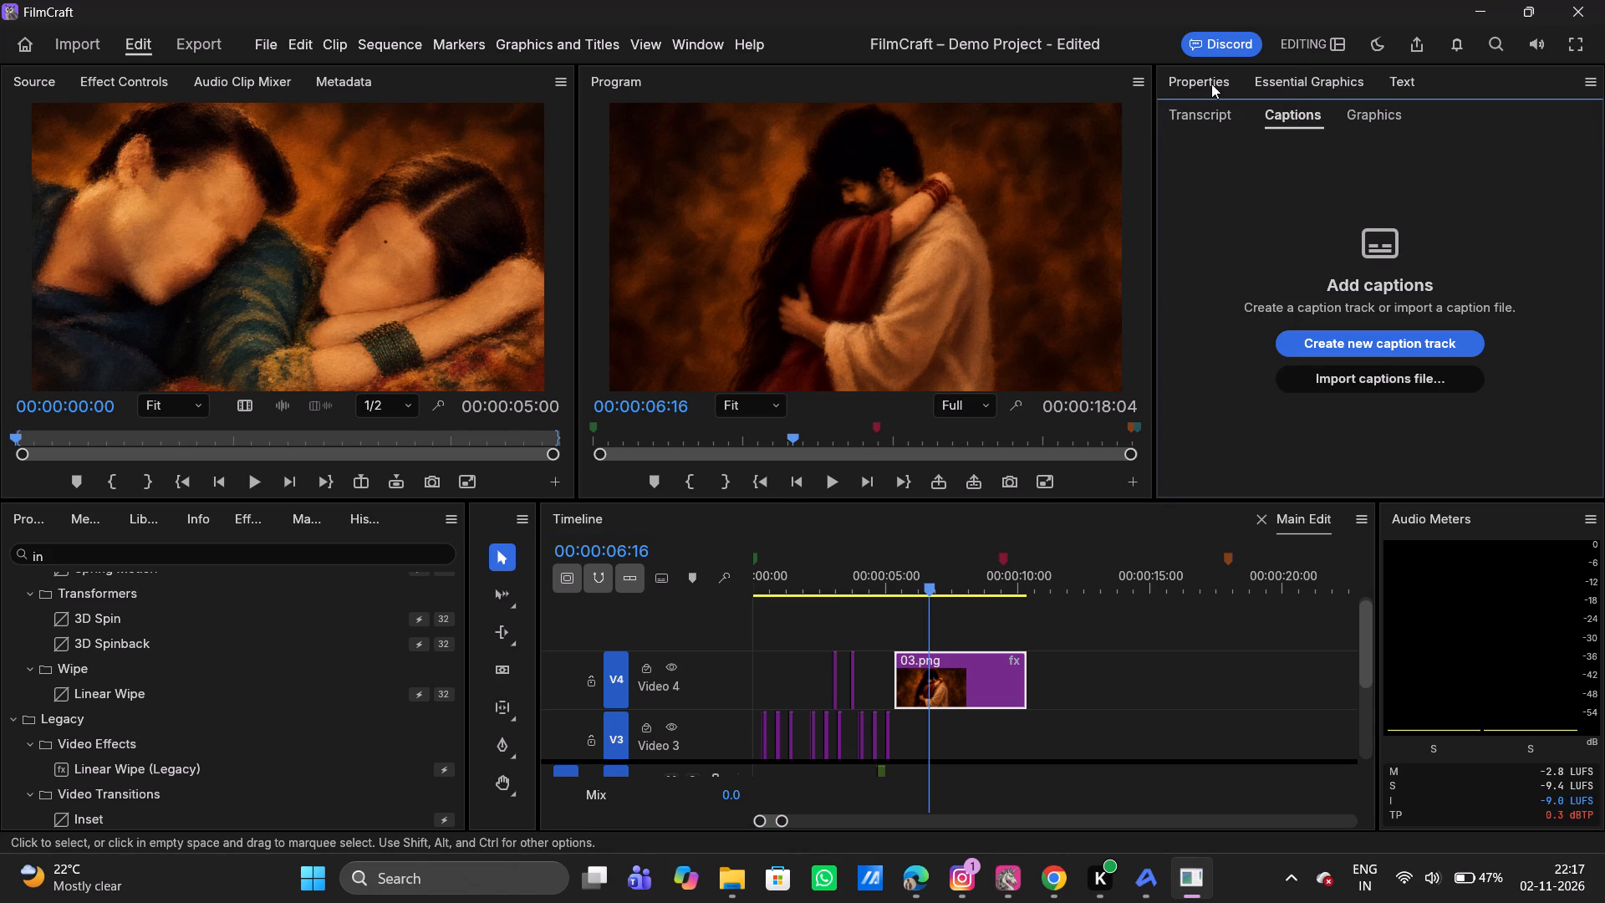
click(1185, 126)
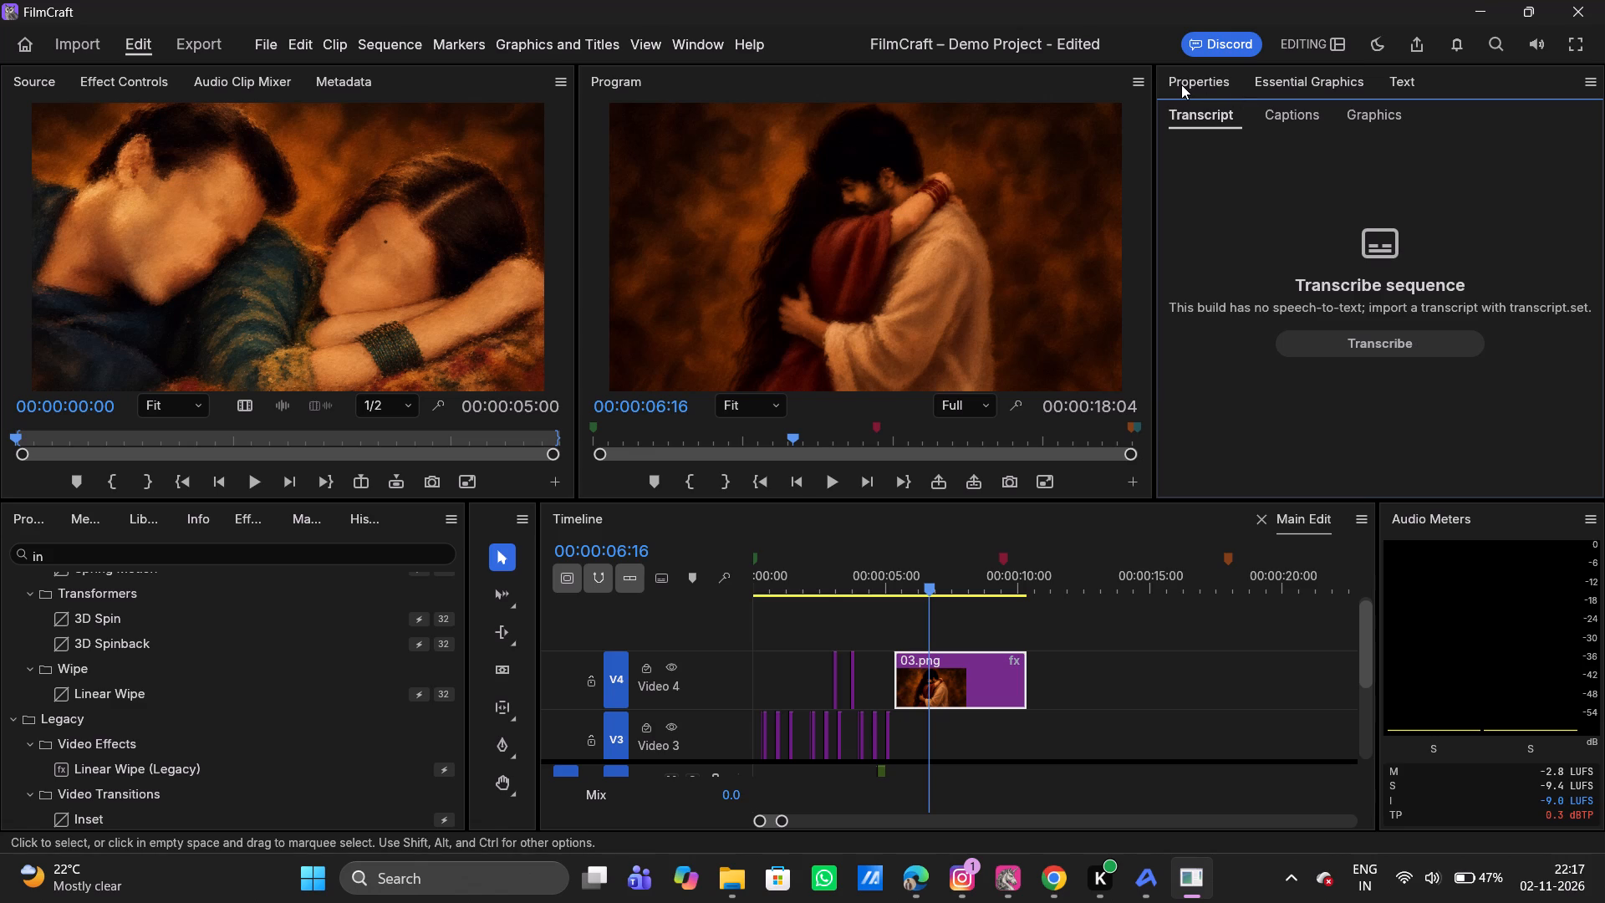
click(1181, 84)
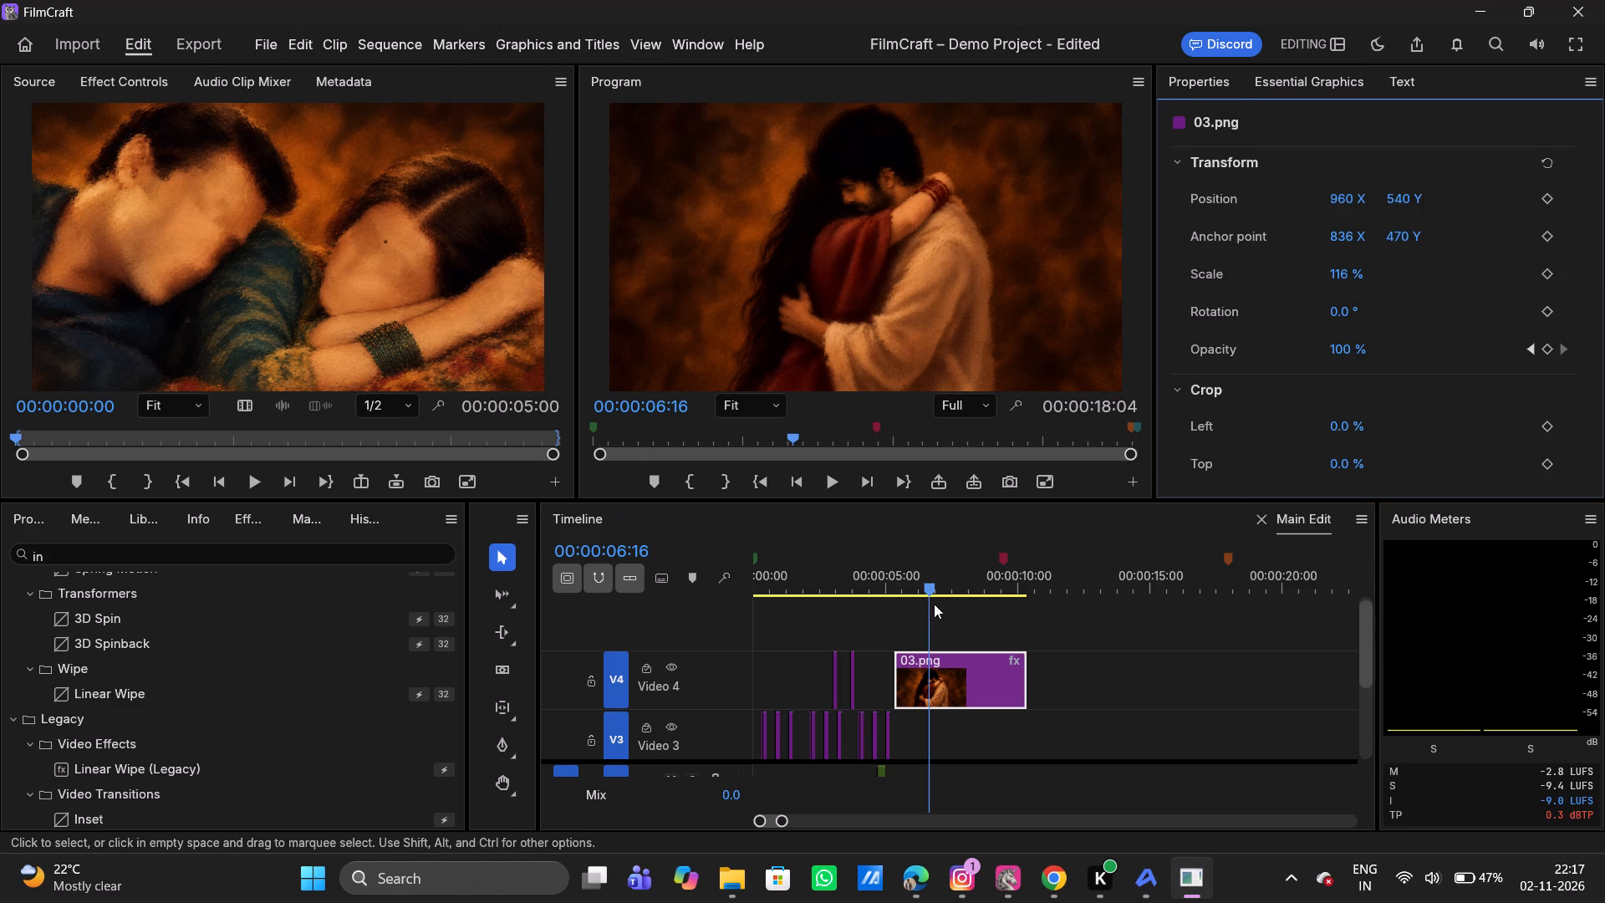
Play the edit from 00:00:04:00 into the 03.png clip to check how the fast cuts lead into its fade-in.
click(859, 584)
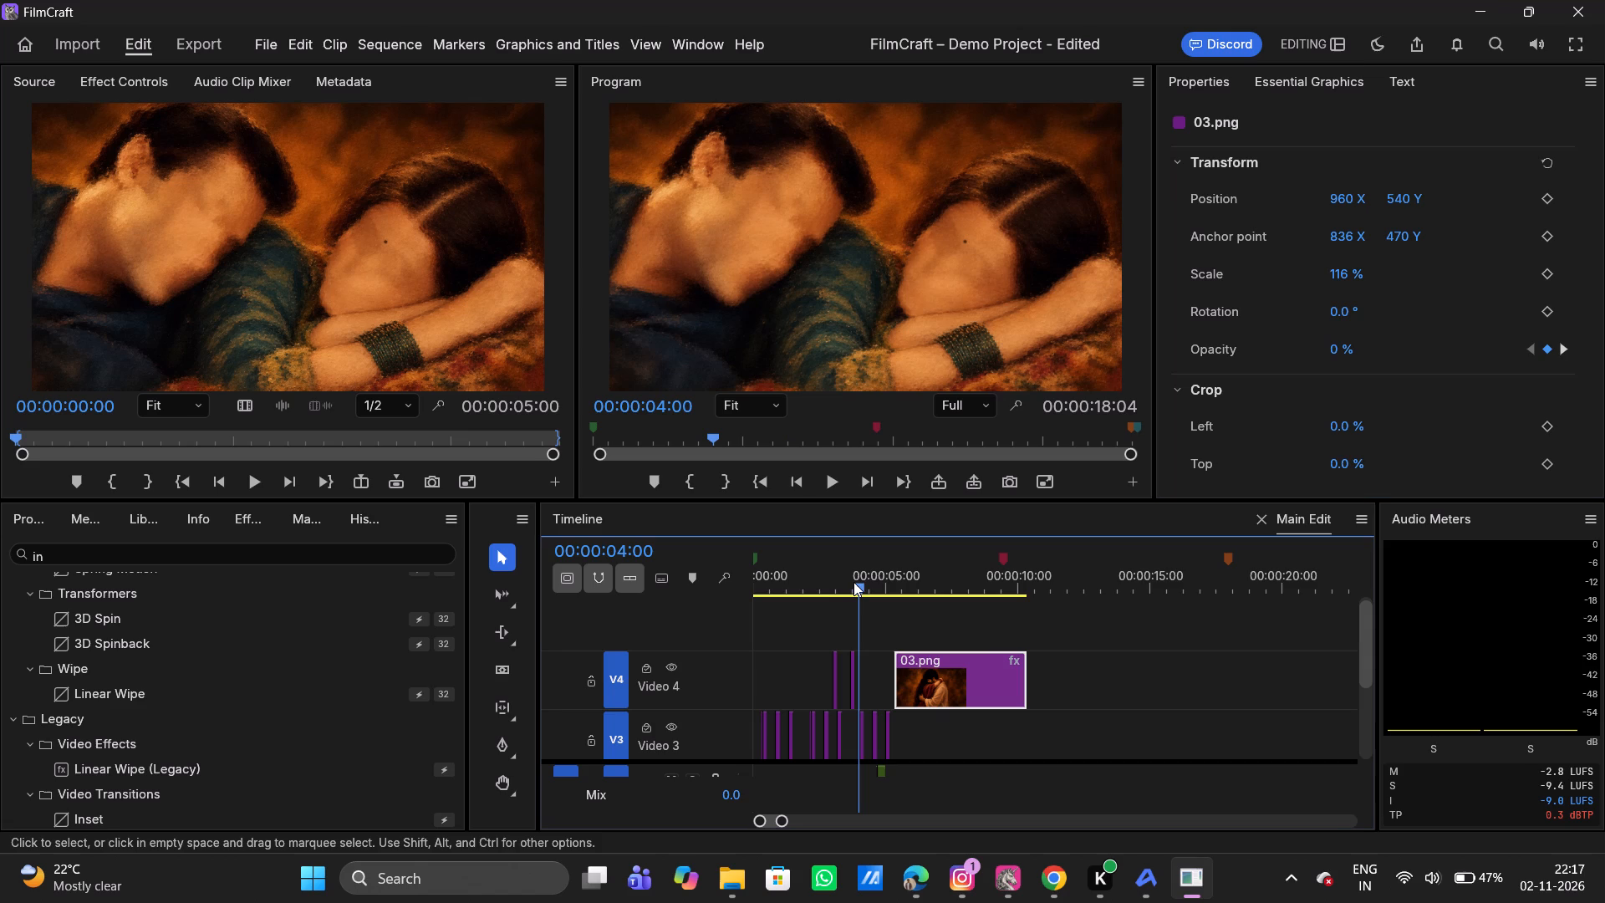
key(space)
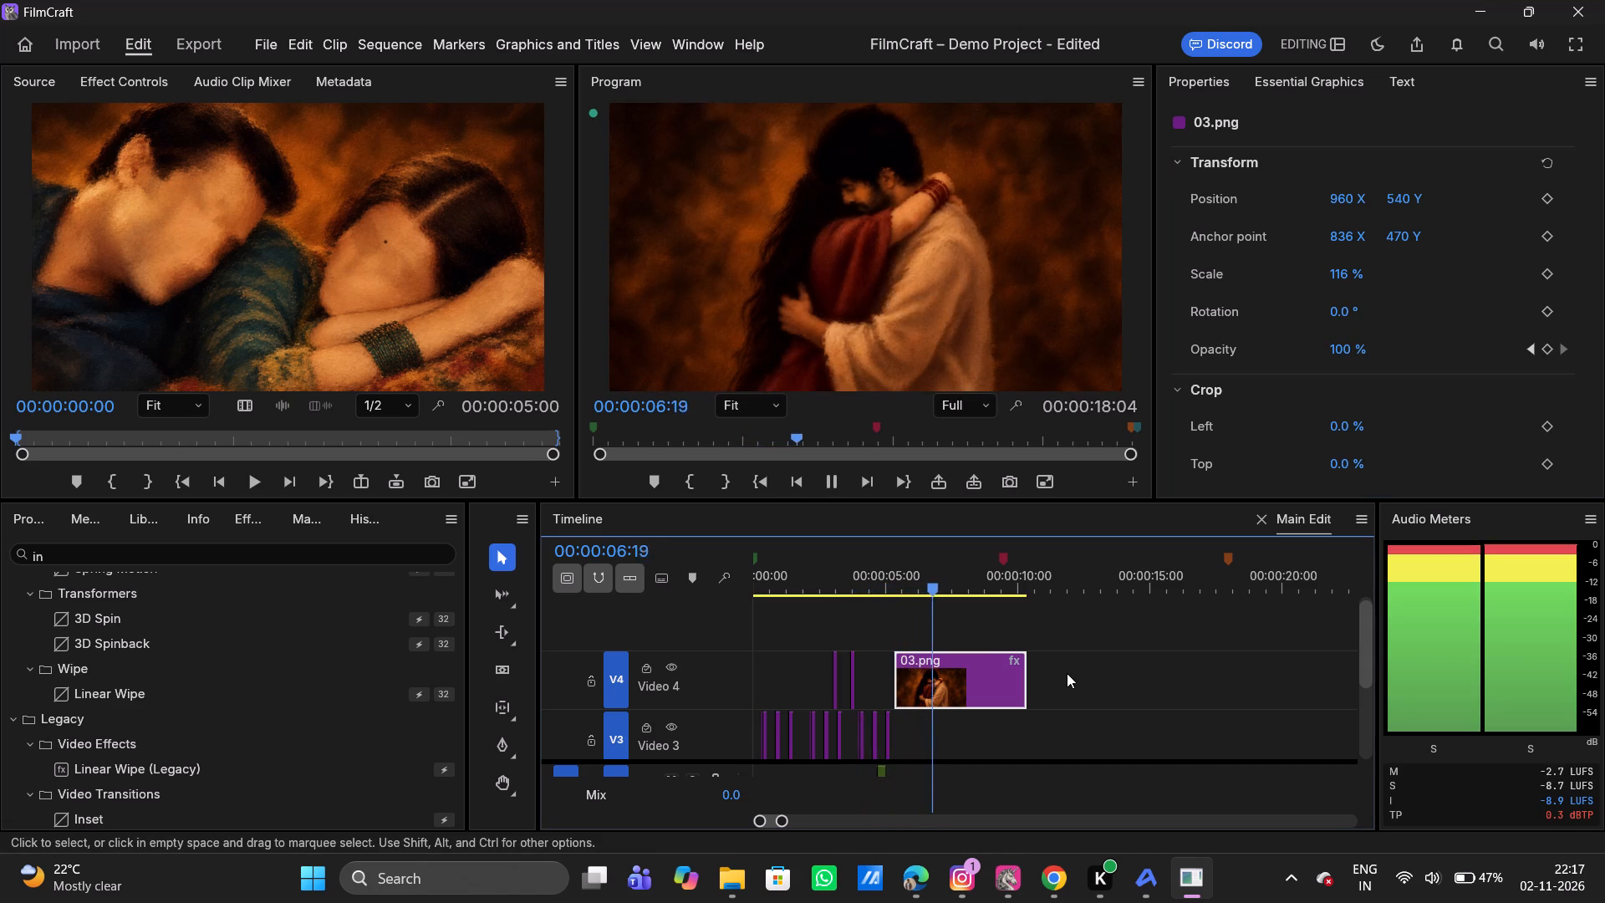
key(space)
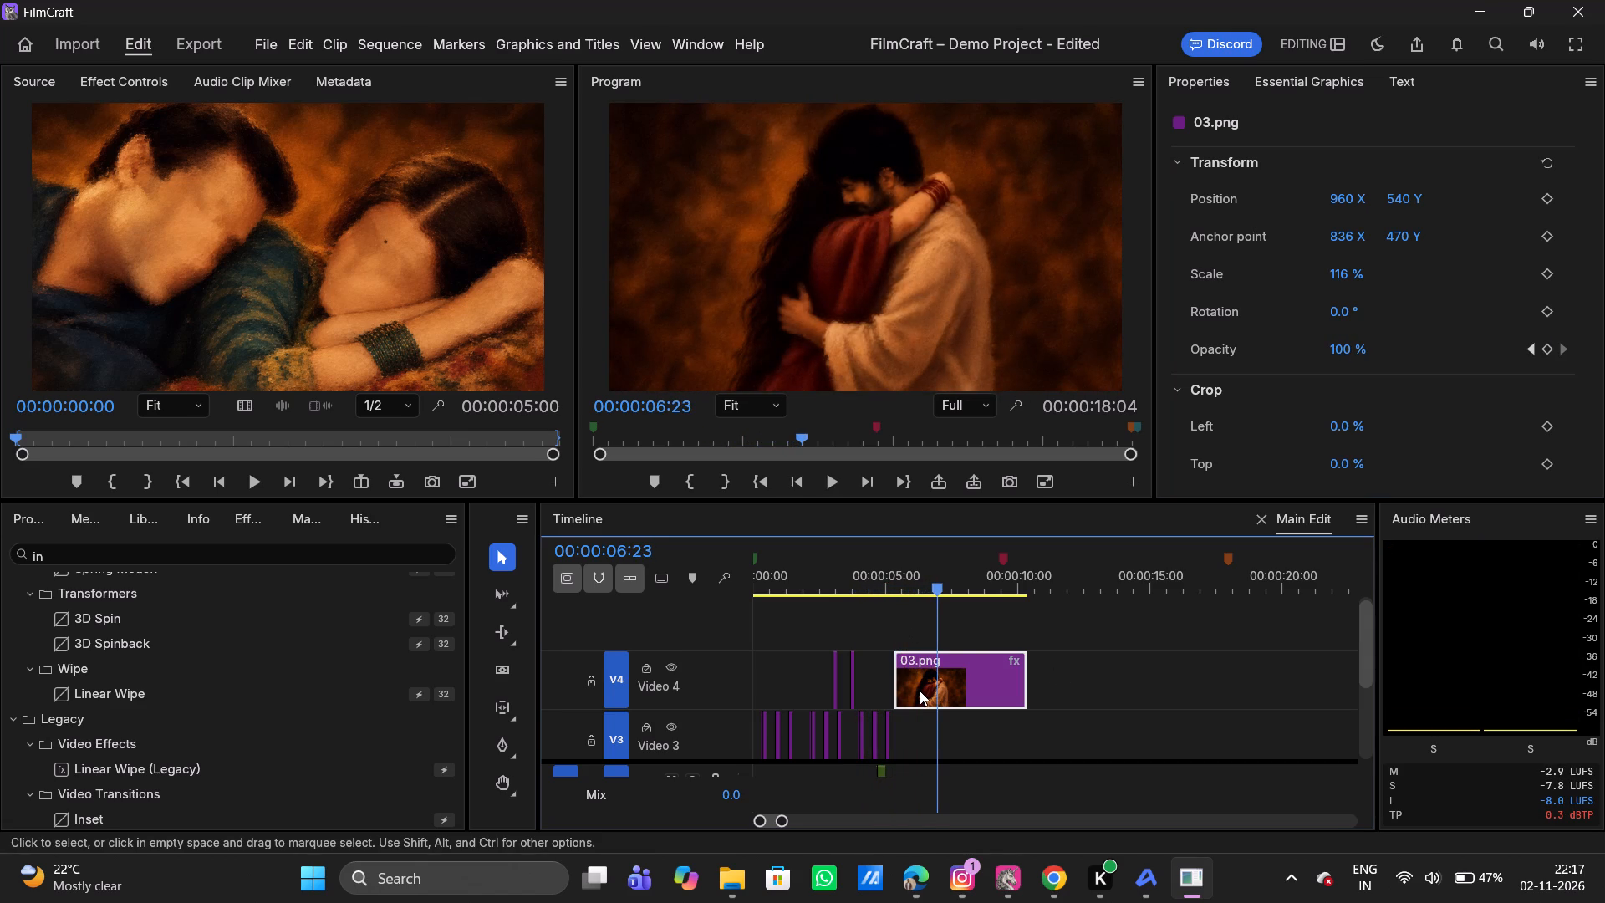
Delete the last 02.png clip on Video 2, which starts at 00:00:05:08 beneath the 03.png clip.
scroll(920, 691, down, 1)
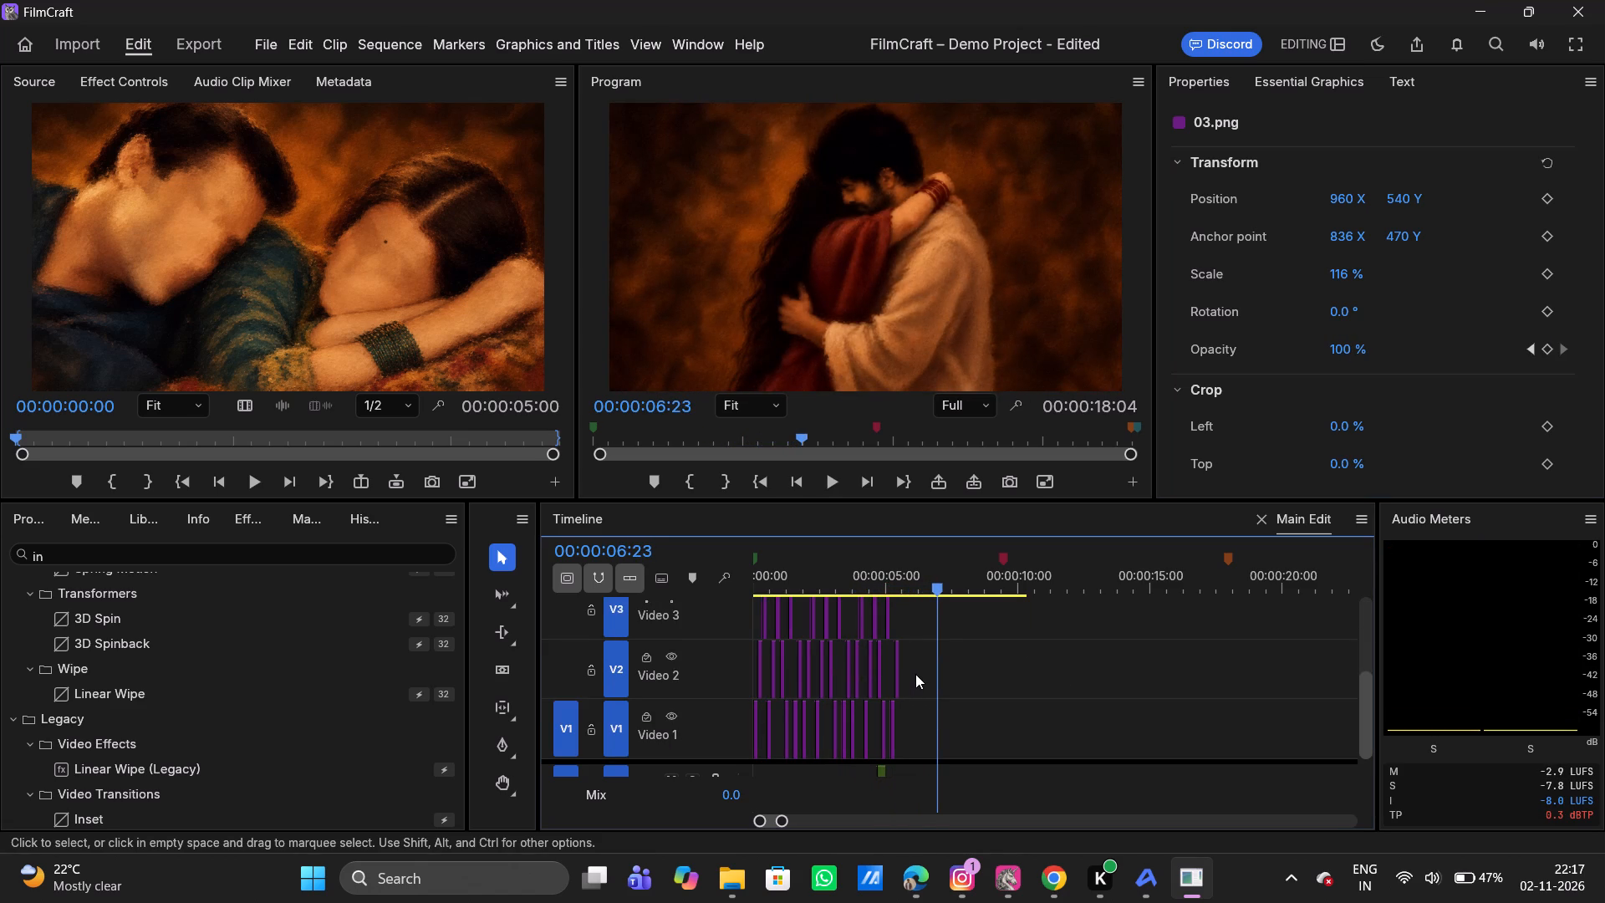
scroll(987, 661, up, 1)
key(Up)
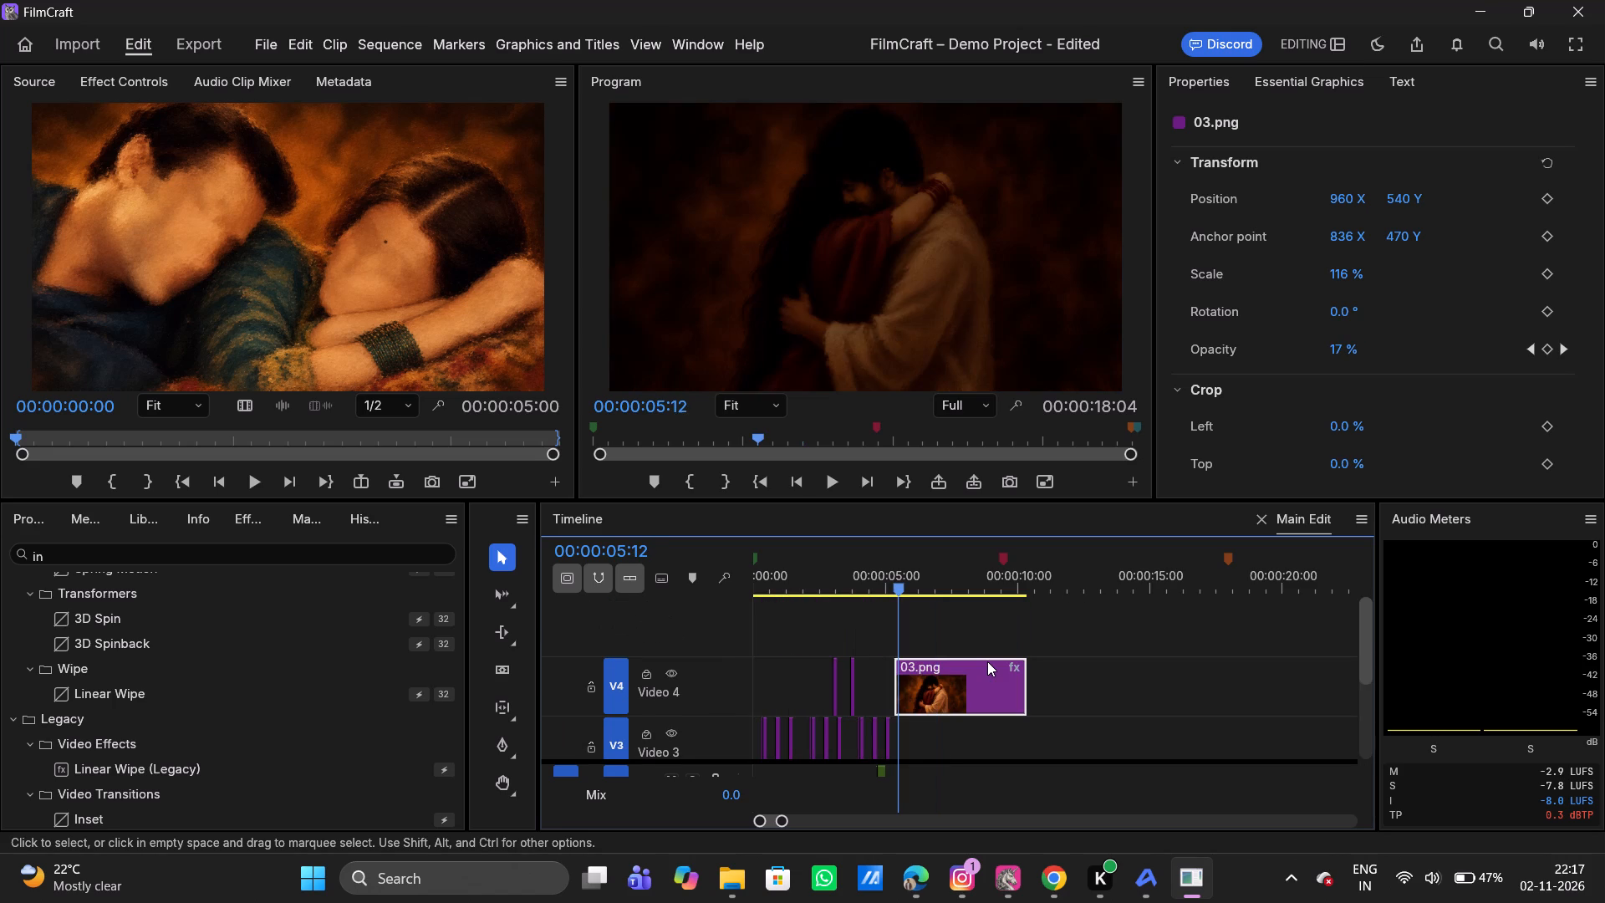
scroll(987, 661, down, 1)
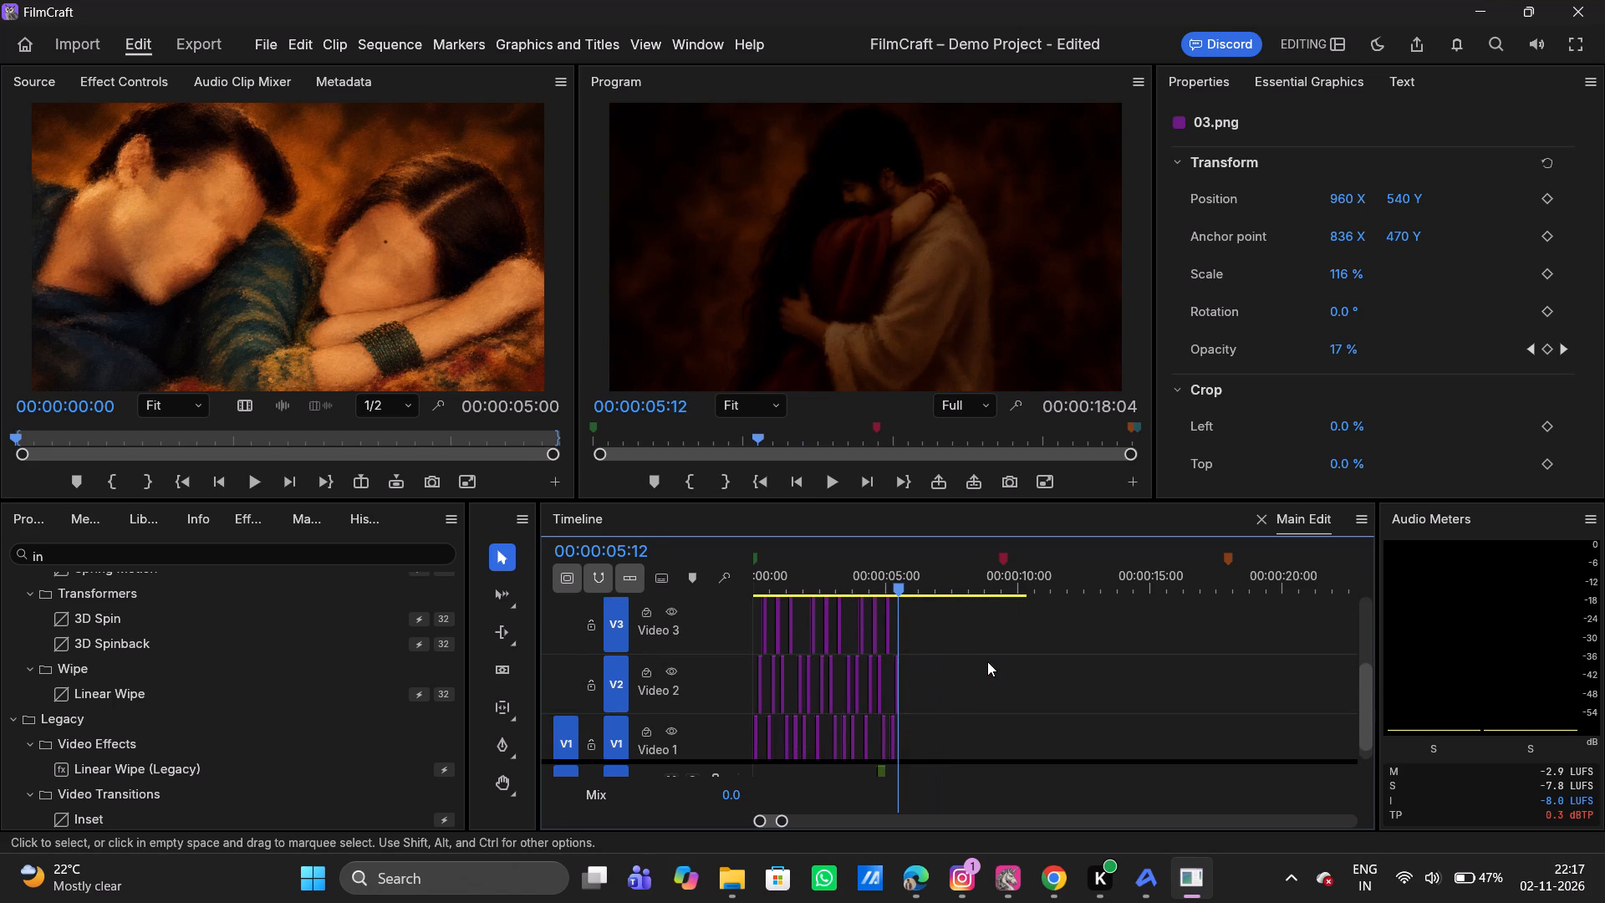
key(Up)
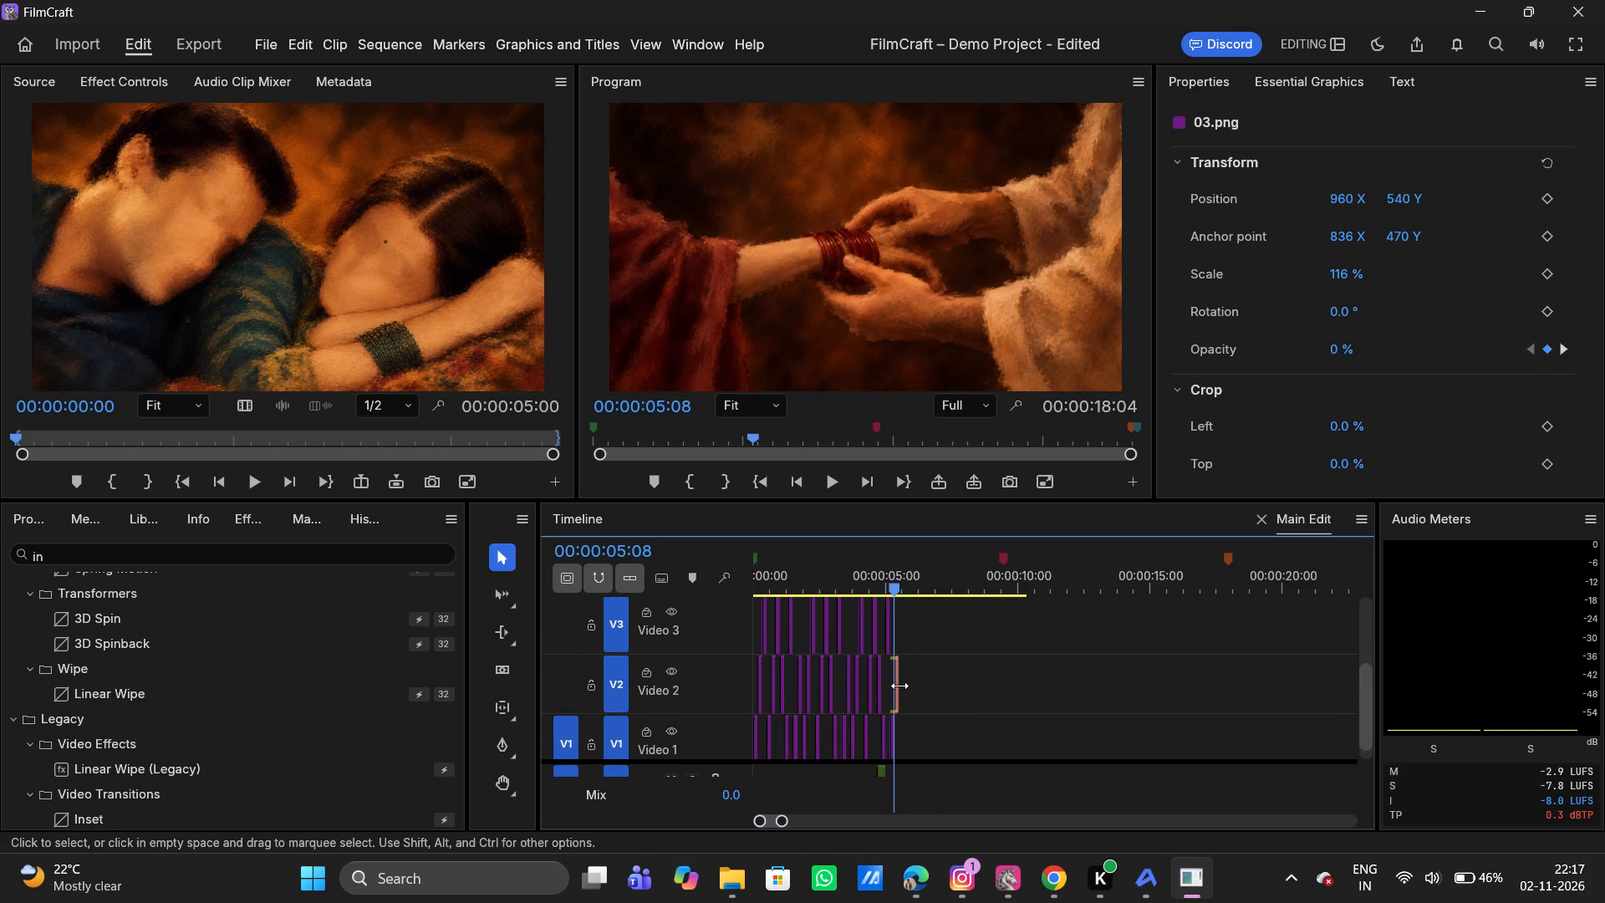
key(v)
alt+scroll(897, 681, up, 3)
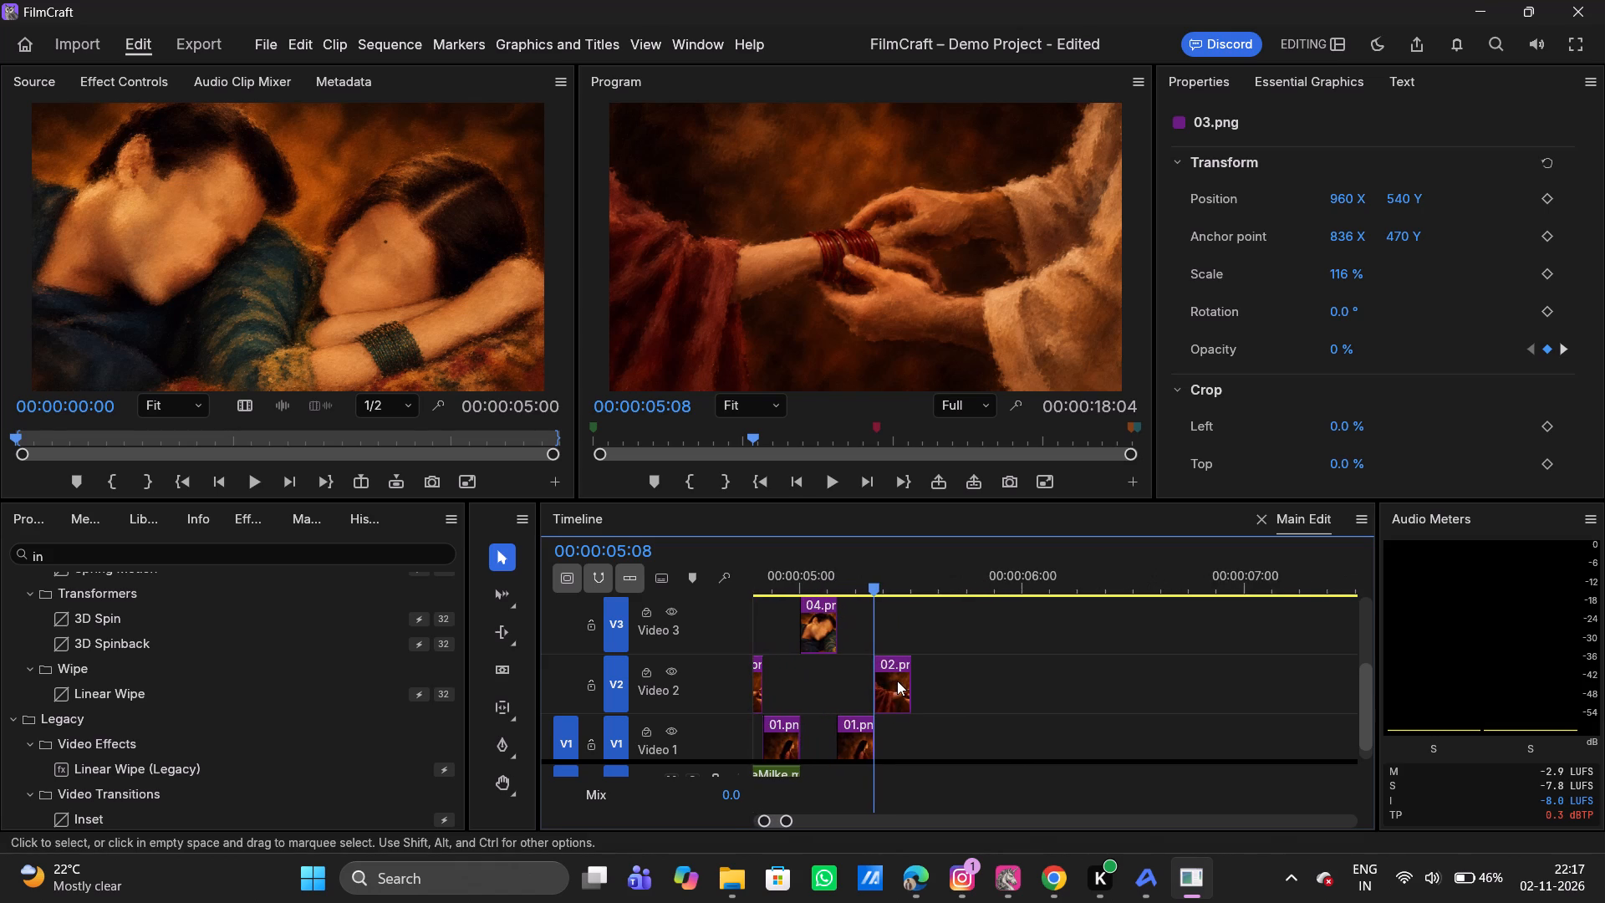
click(890, 684)
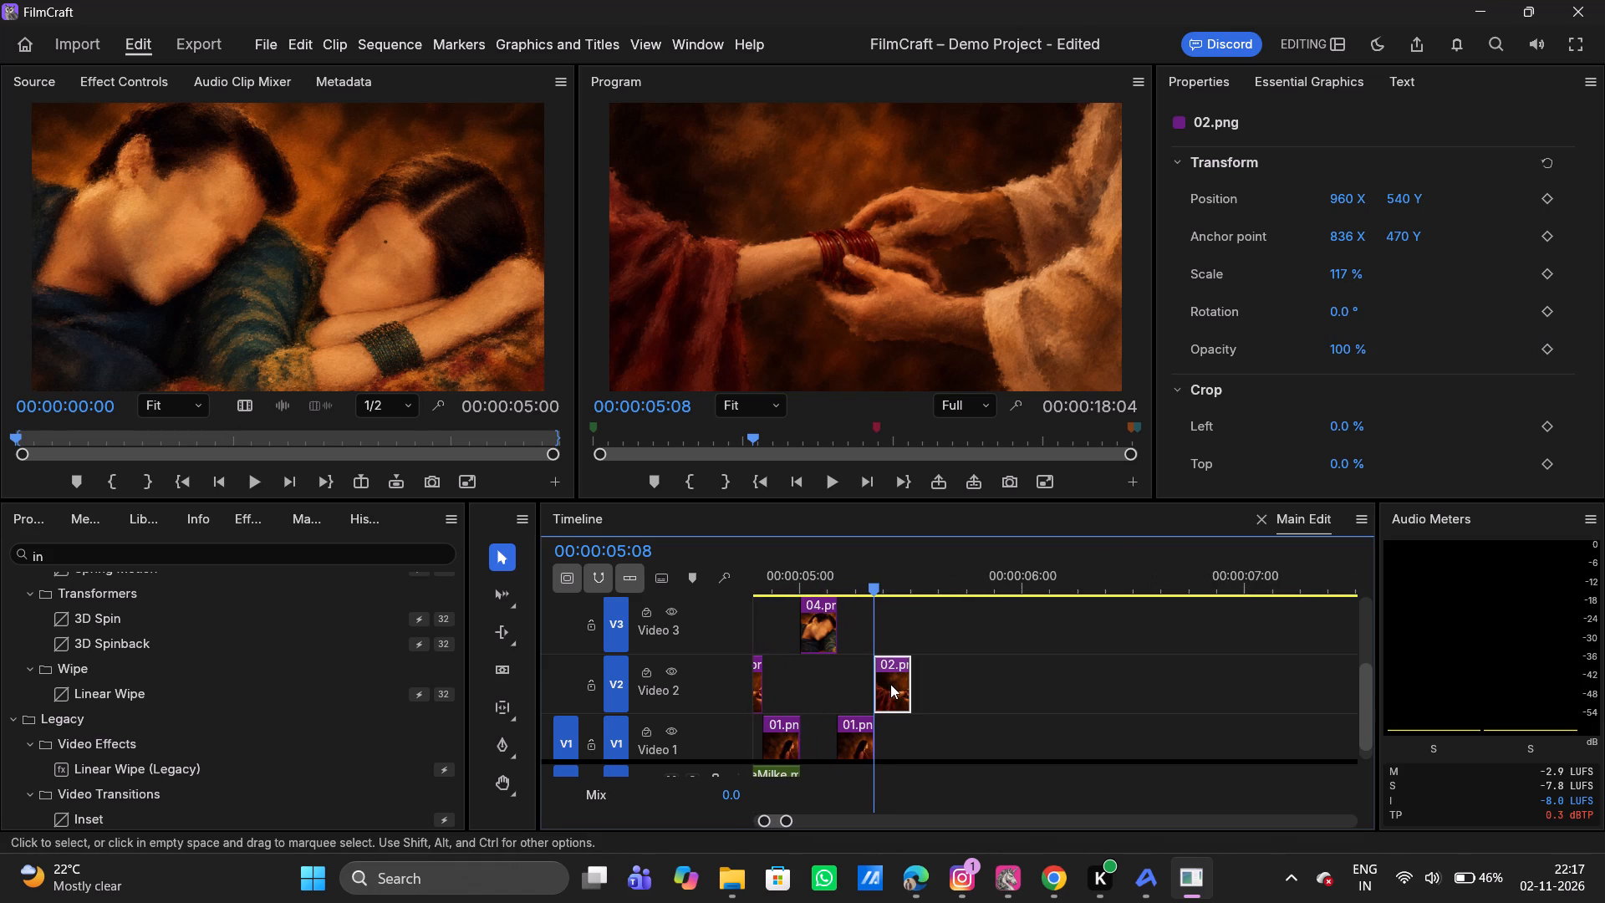
key(Delete)
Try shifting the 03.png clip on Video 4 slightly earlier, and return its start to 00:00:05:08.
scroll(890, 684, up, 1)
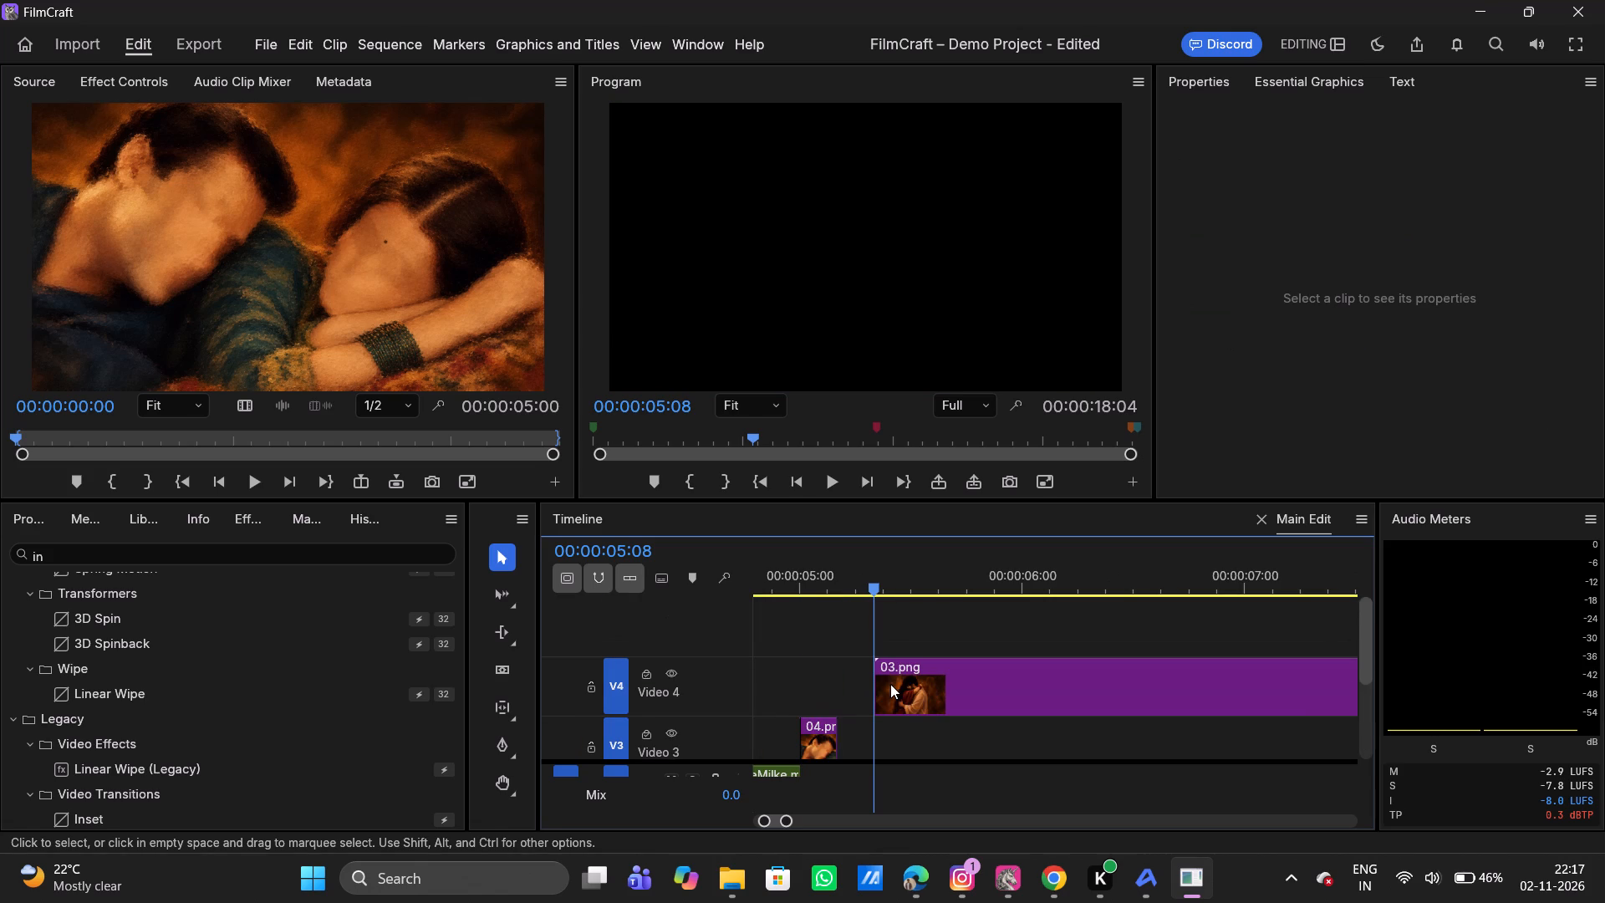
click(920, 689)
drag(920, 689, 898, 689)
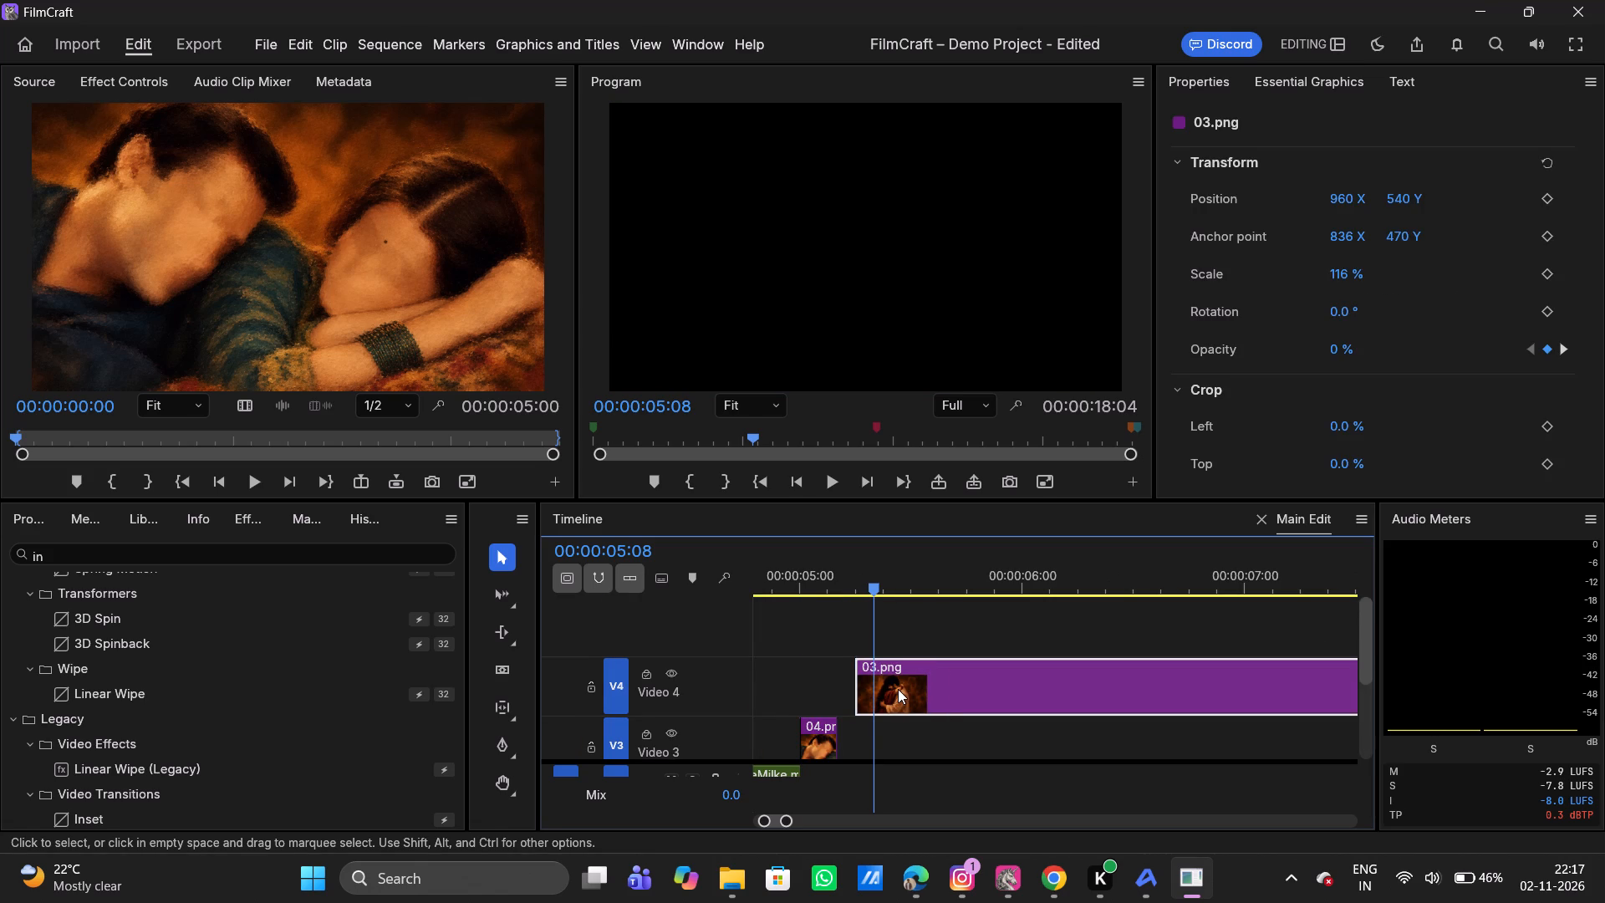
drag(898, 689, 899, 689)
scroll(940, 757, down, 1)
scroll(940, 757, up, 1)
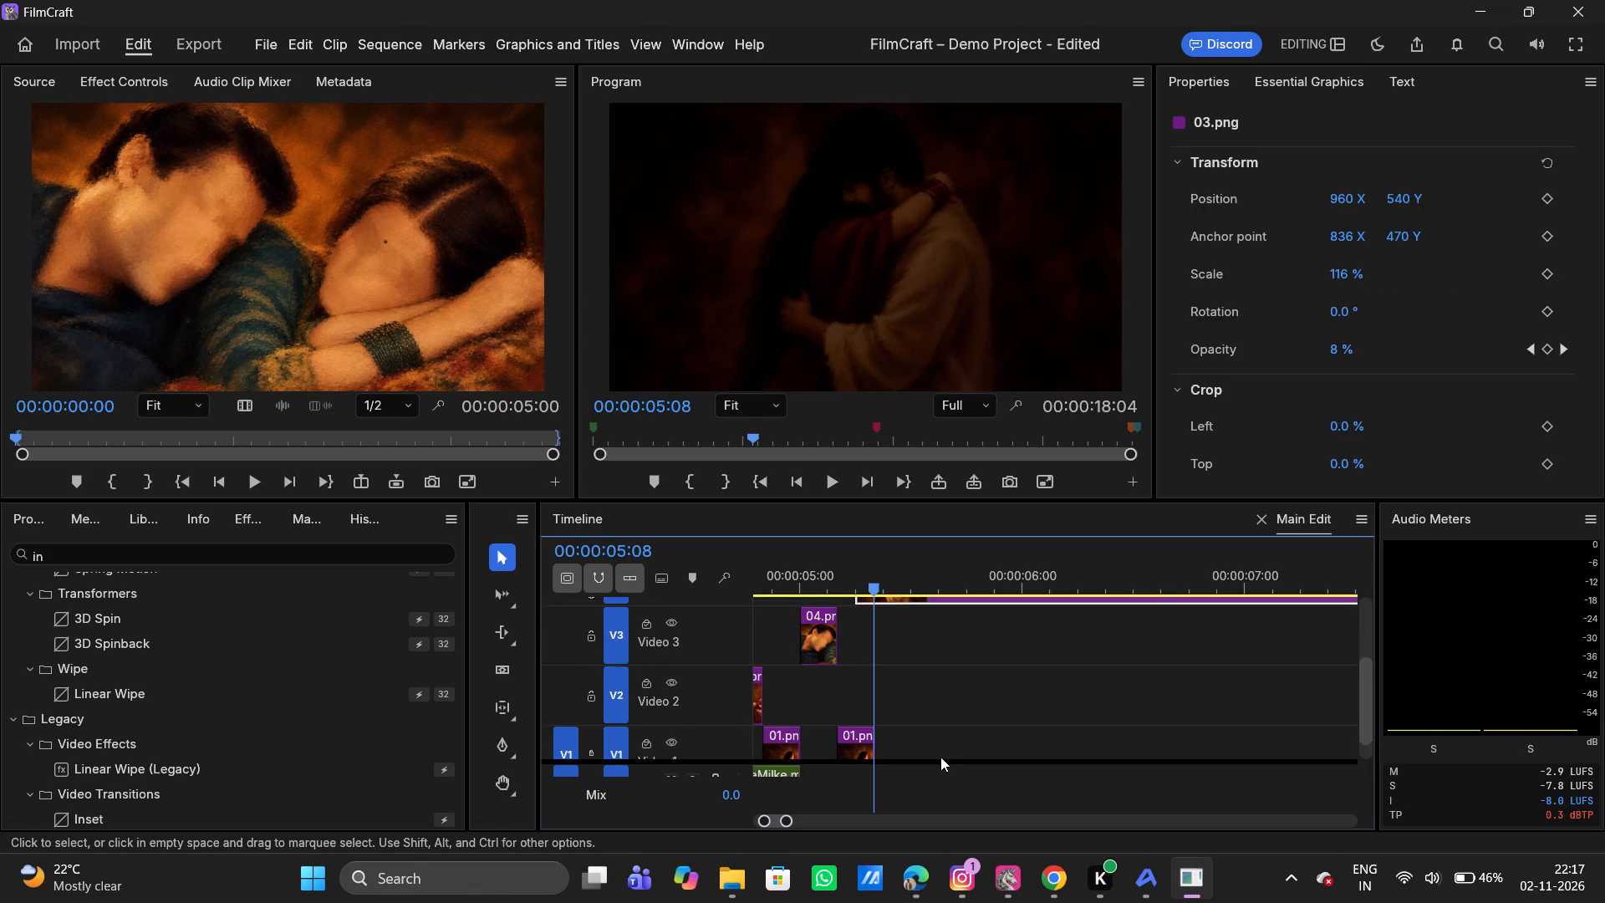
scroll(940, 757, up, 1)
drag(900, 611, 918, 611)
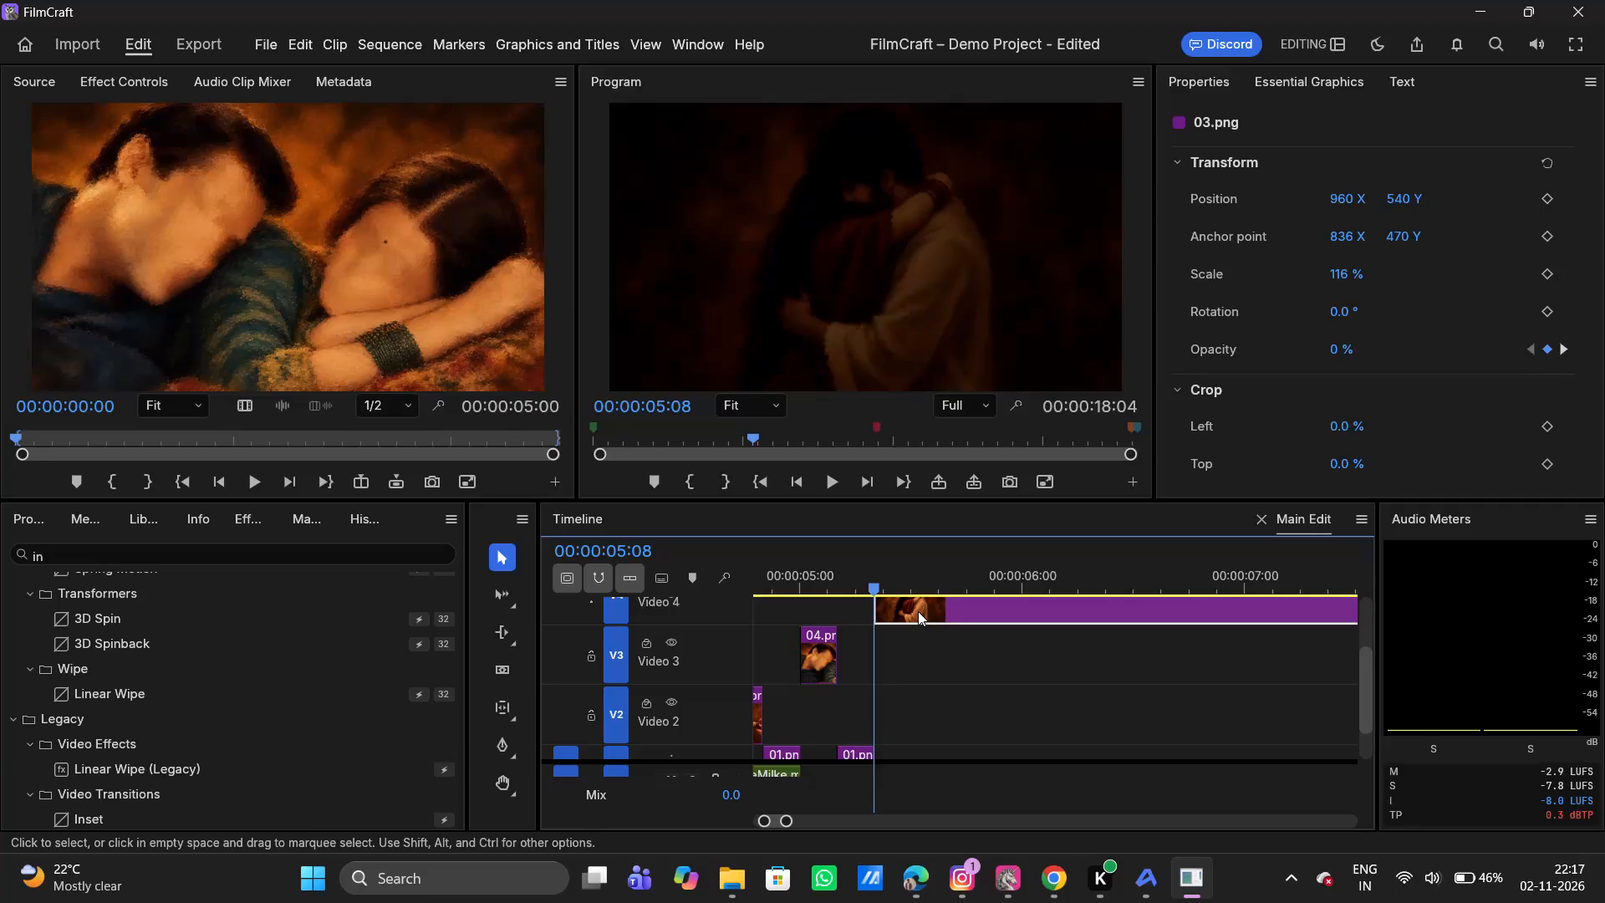
Play the edit from 00:00:04:06 and again from just before 00:00:02:00 to check the cut into the fading-in 03.png clip.
scroll(931, 661, down, 1)
scroll(931, 661, right, 2)
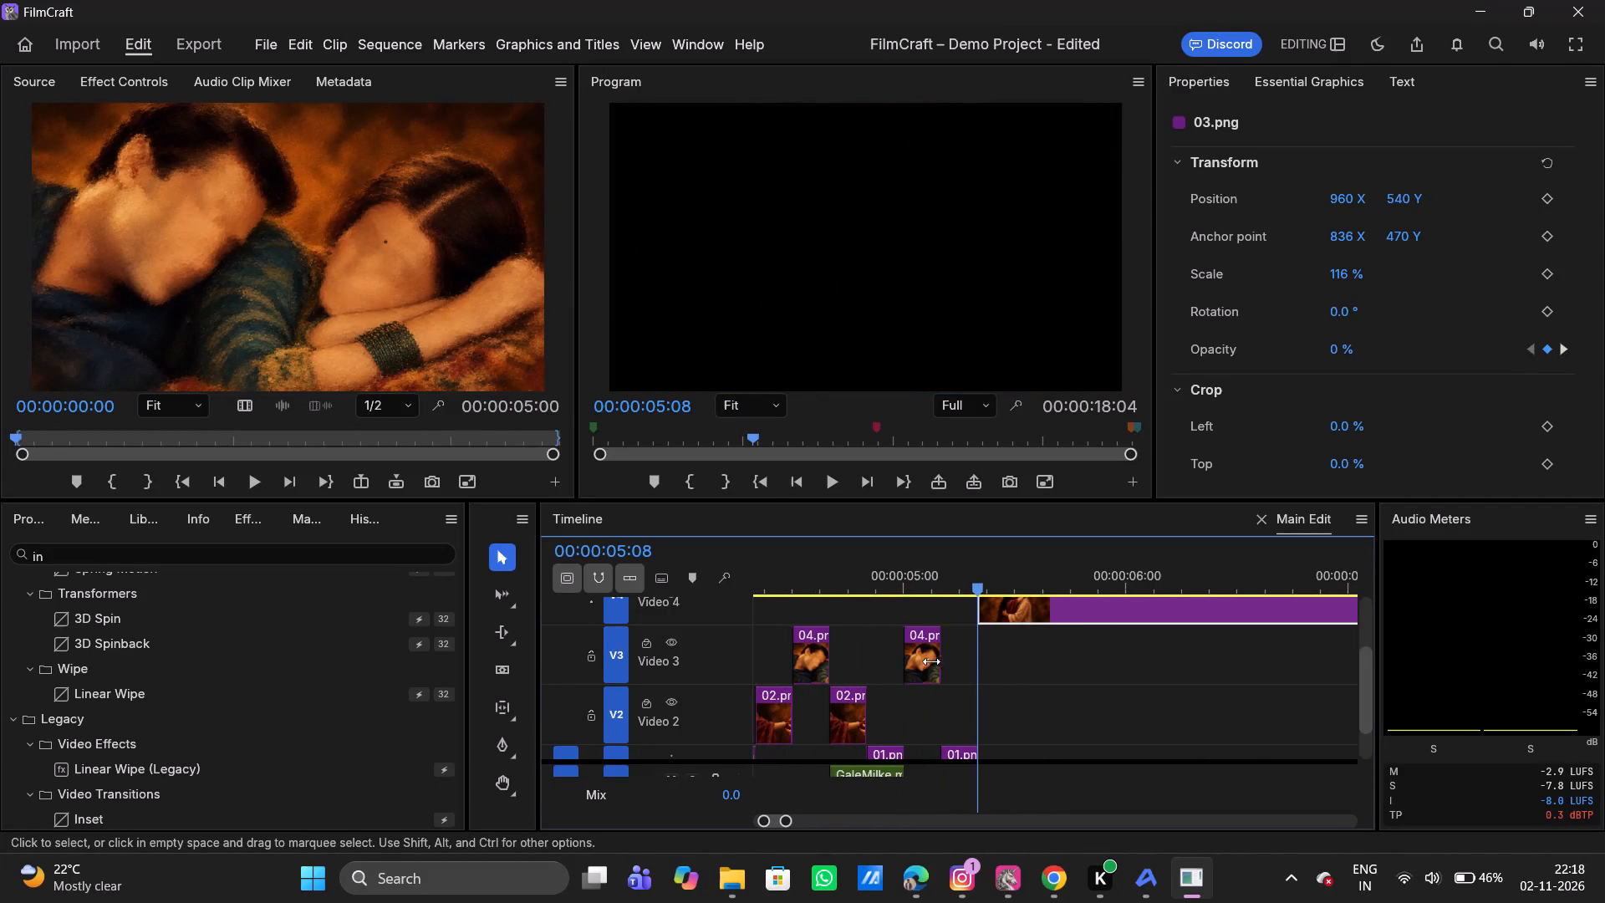
click(763, 580)
click(768, 584)
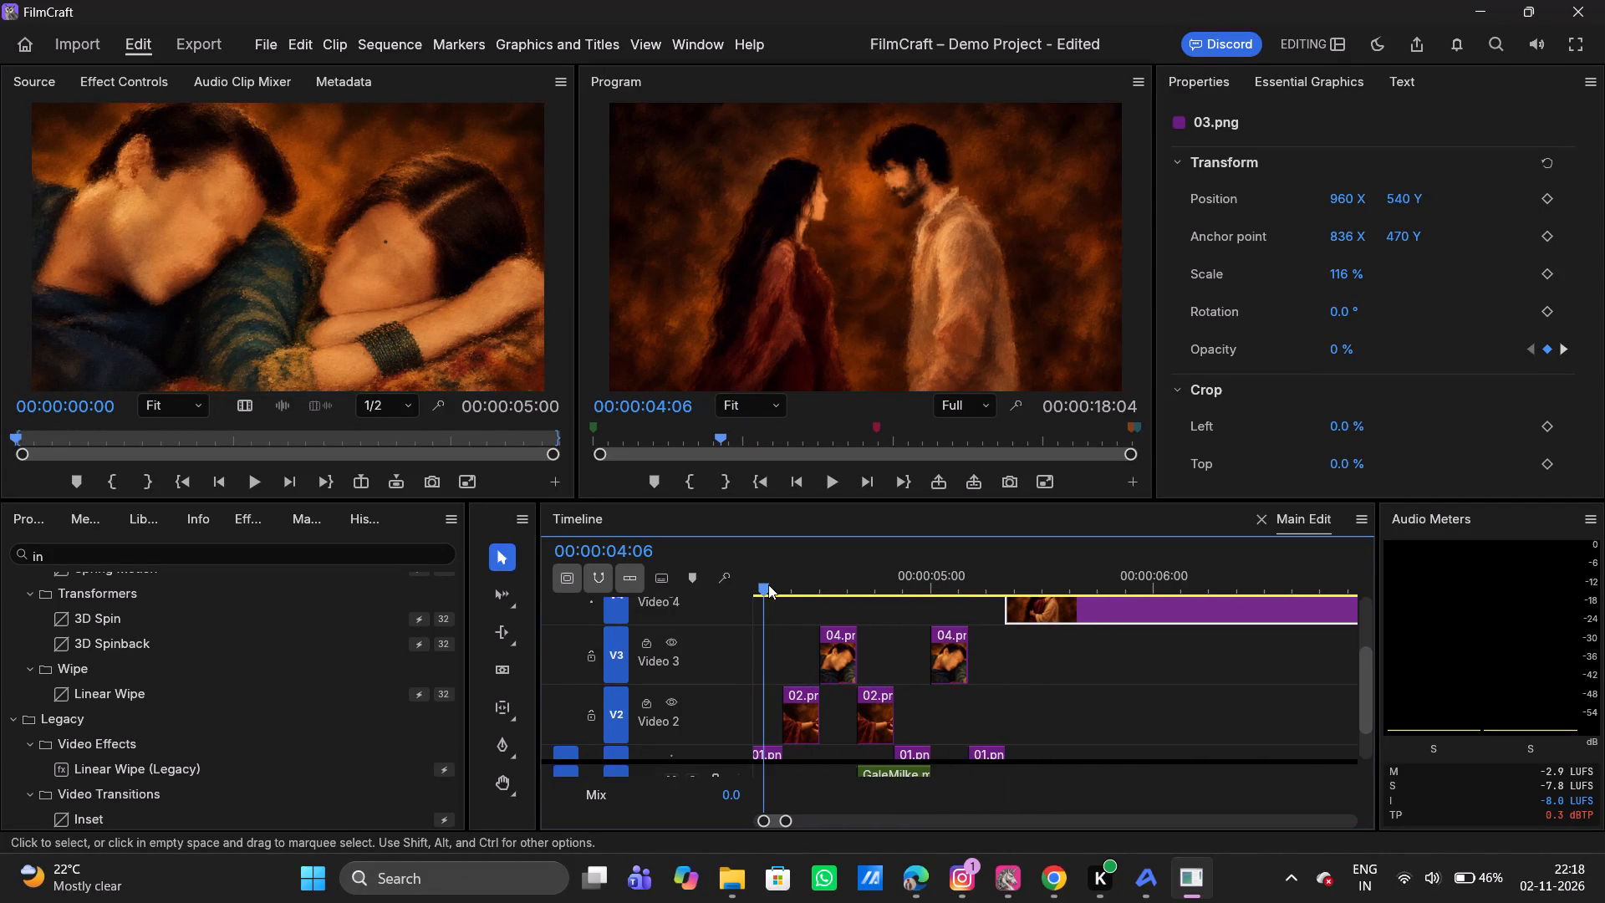
key(space)
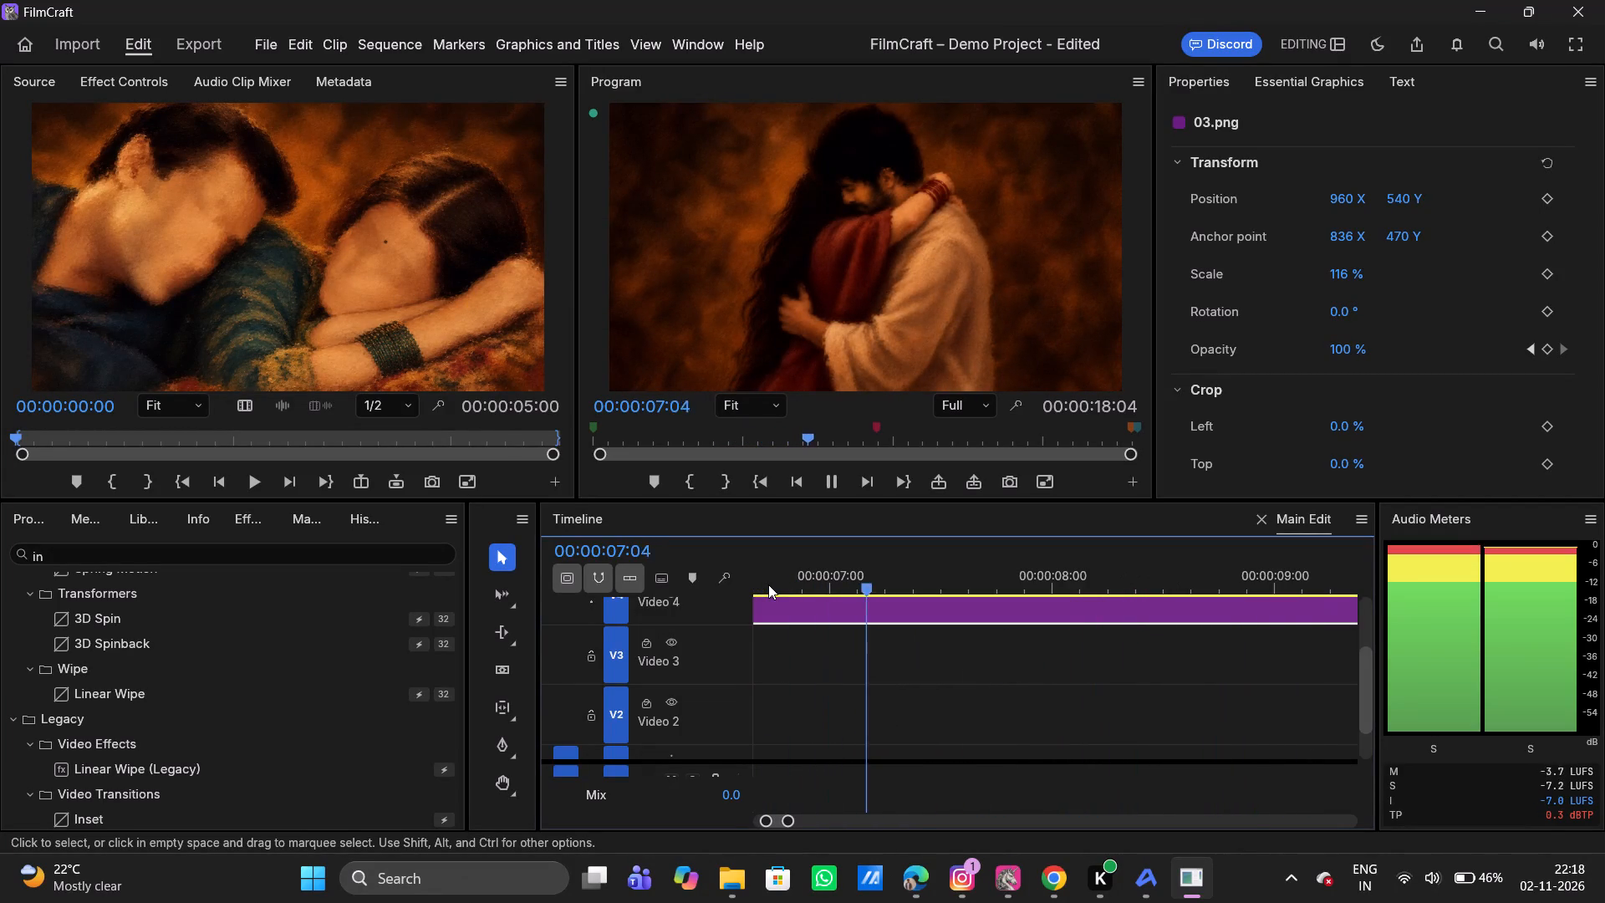
key(space)
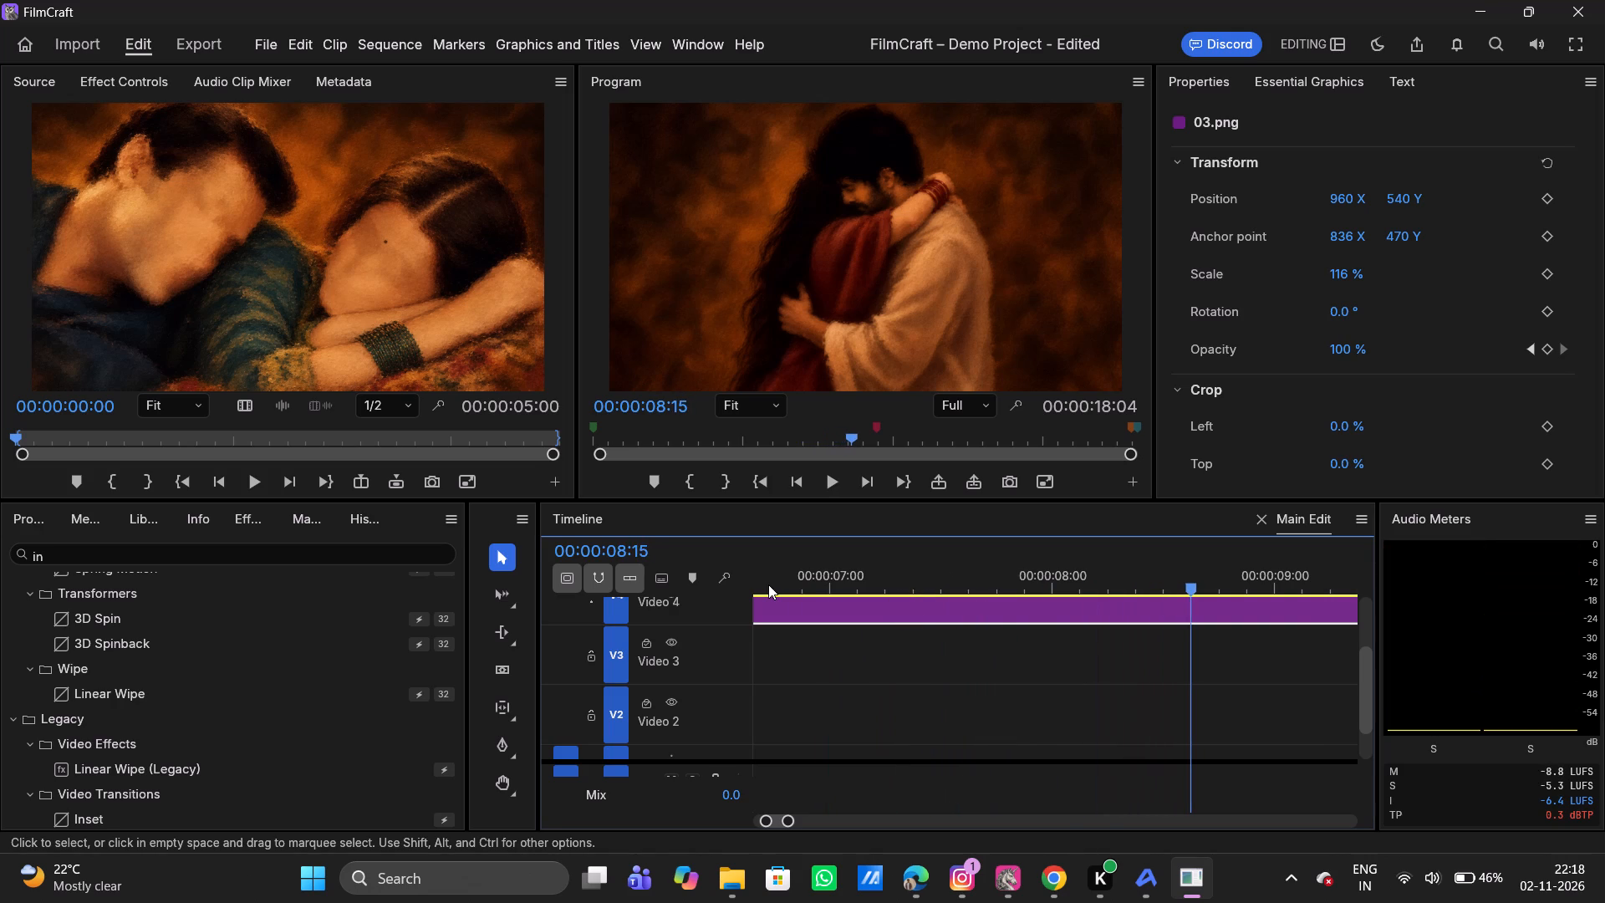
click(795, 588)
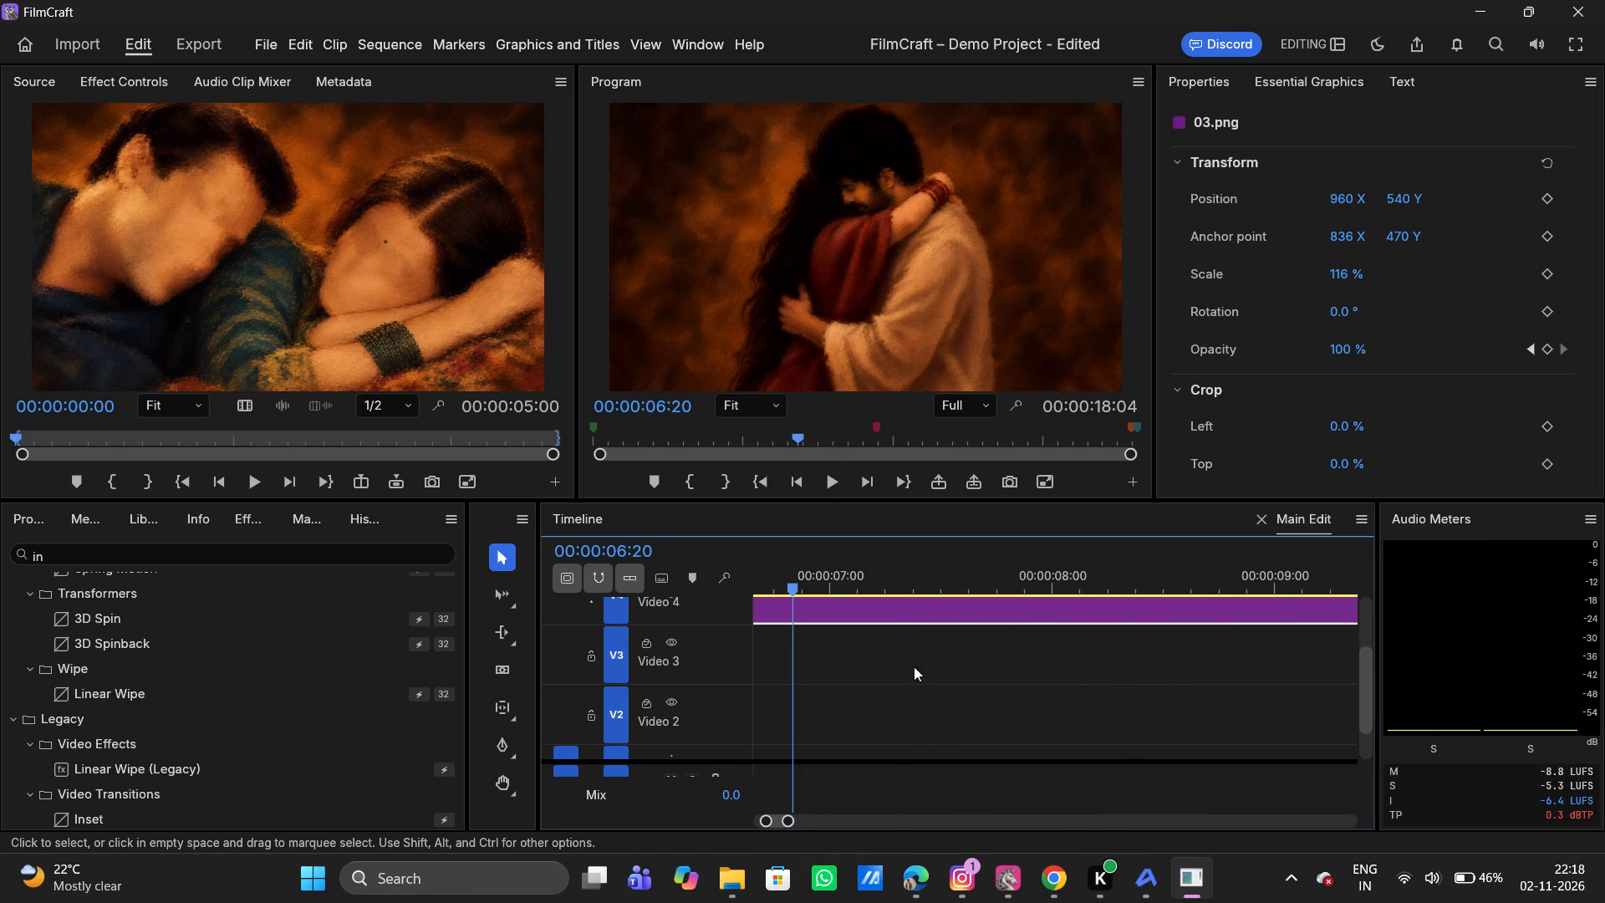
scroll(921, 679, right, 12)
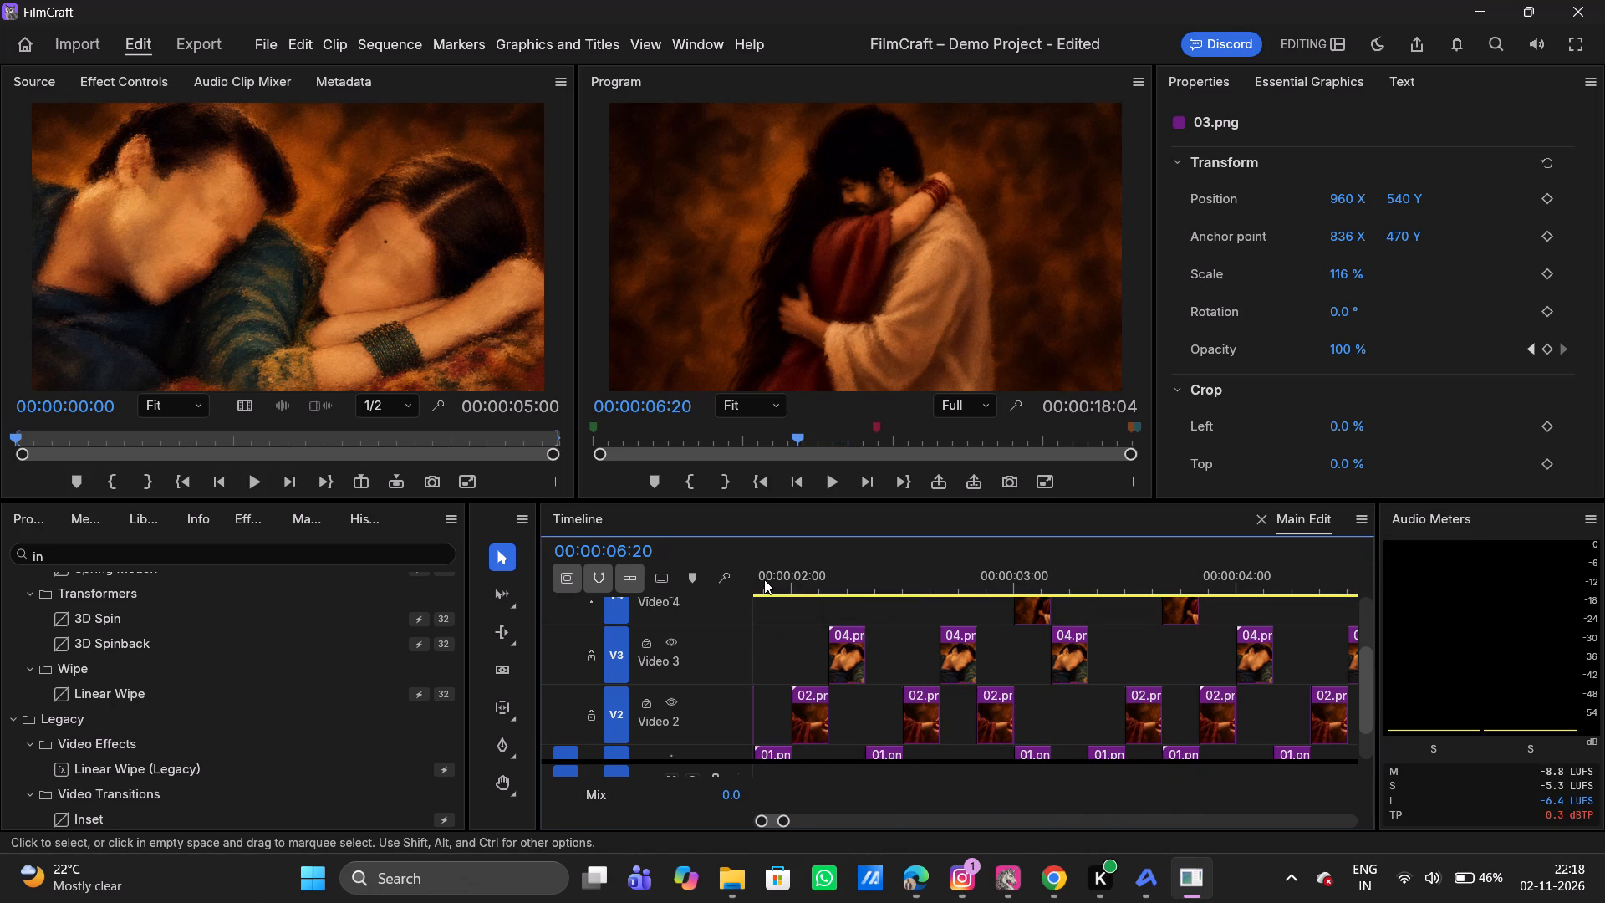
click(764, 579)
key(space)
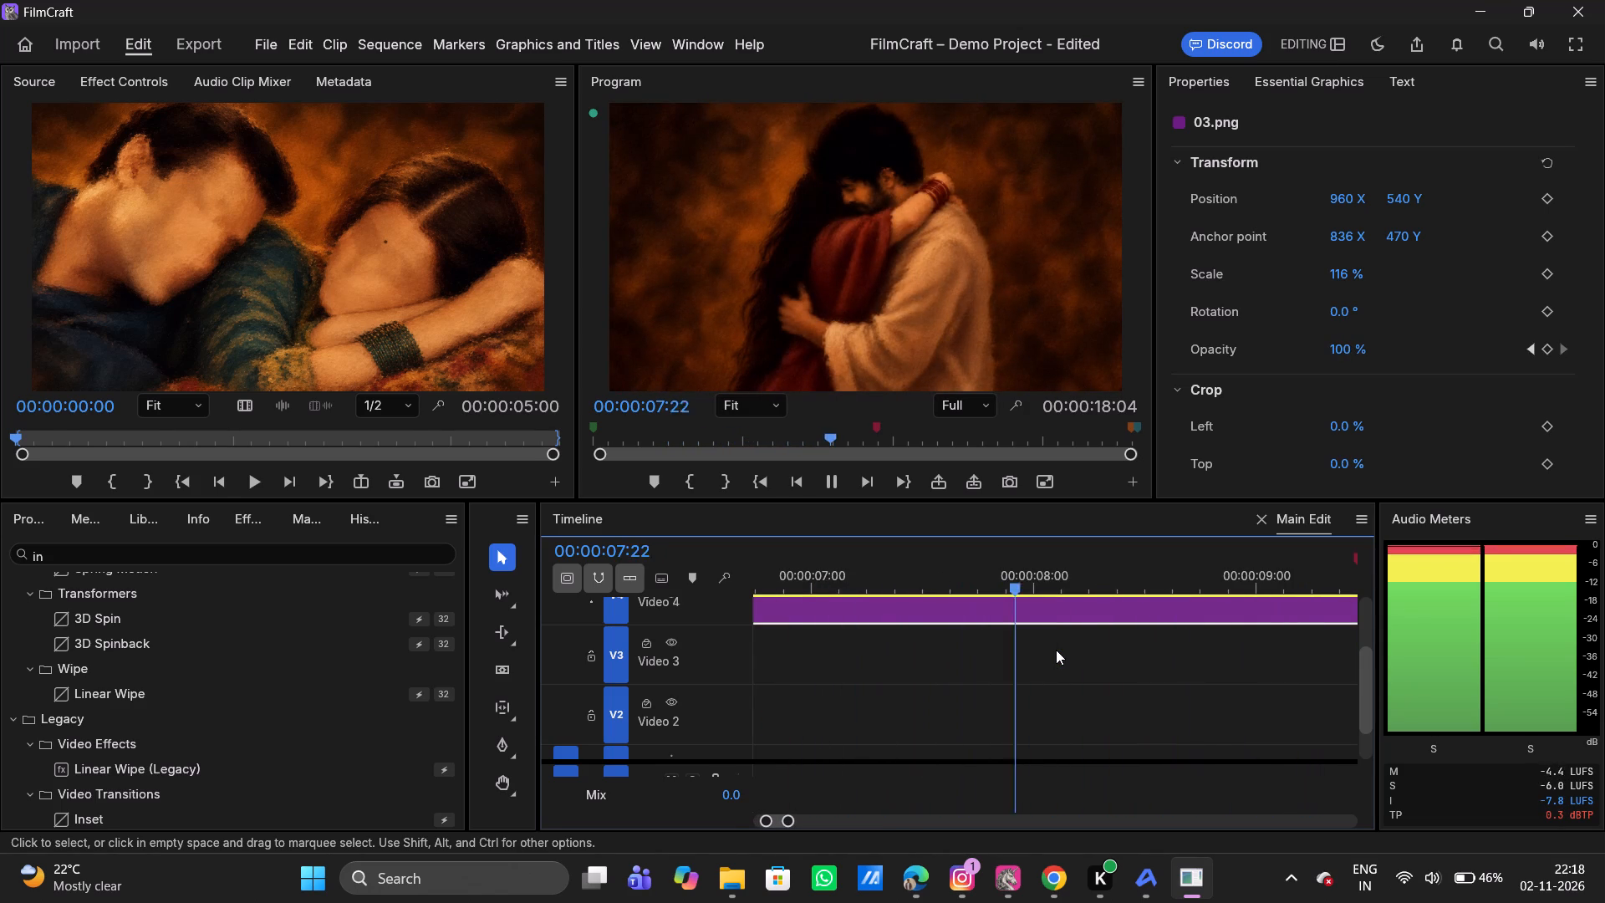
key(space)
Scrub back from the middle of the 03.png clip and play the edit past its end to about 00:00:16:21.
click(814, 587)
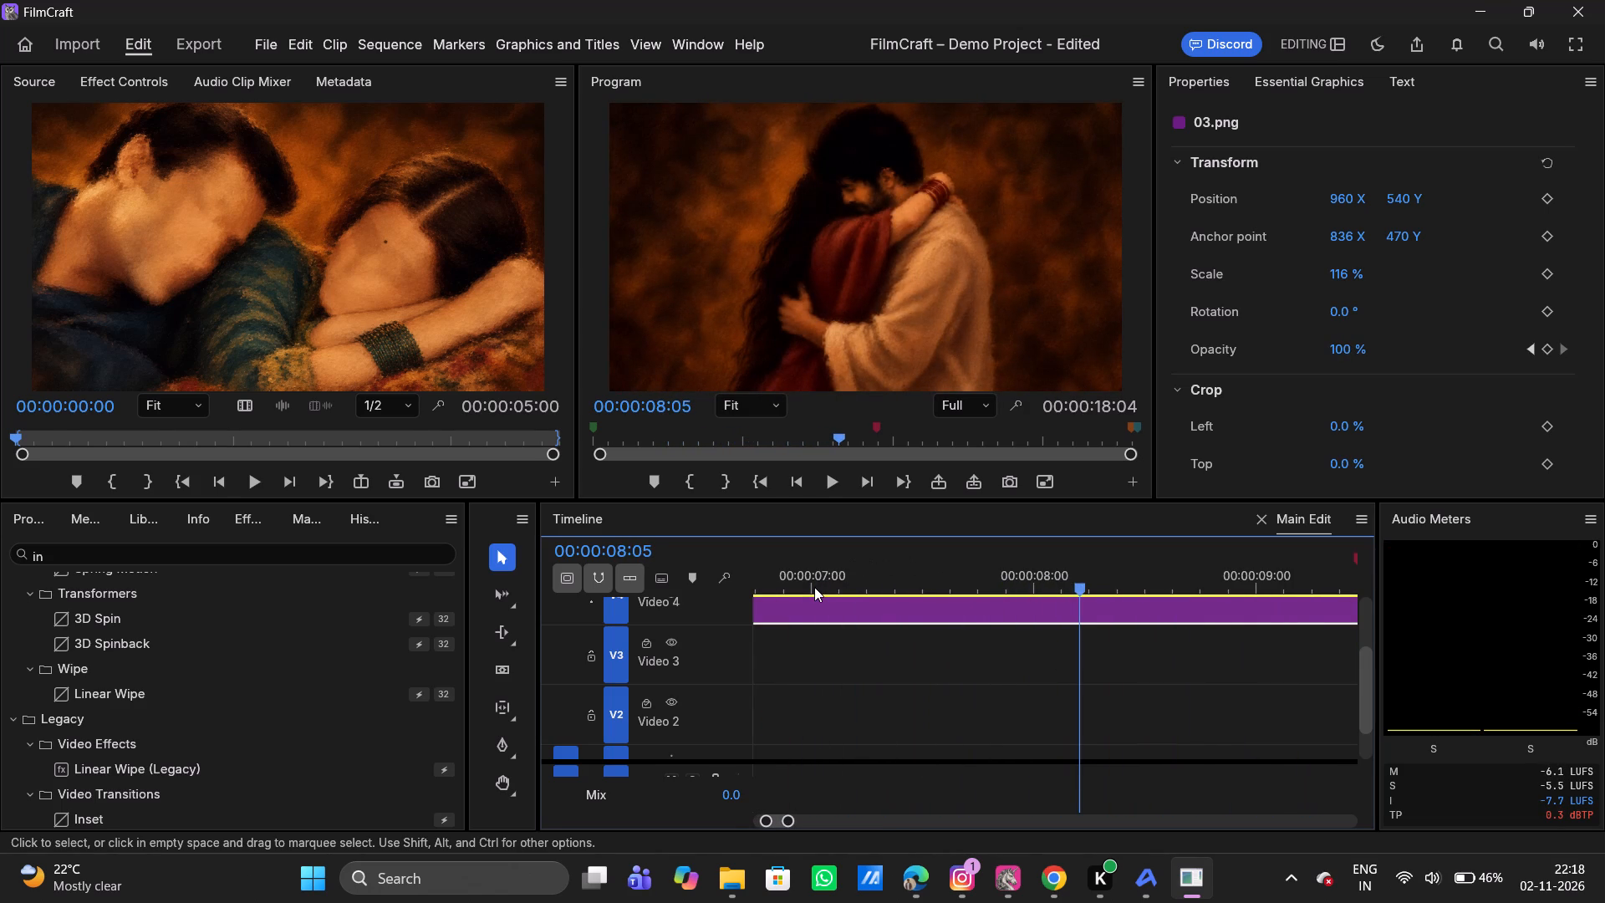
drag(814, 587, 750, 583)
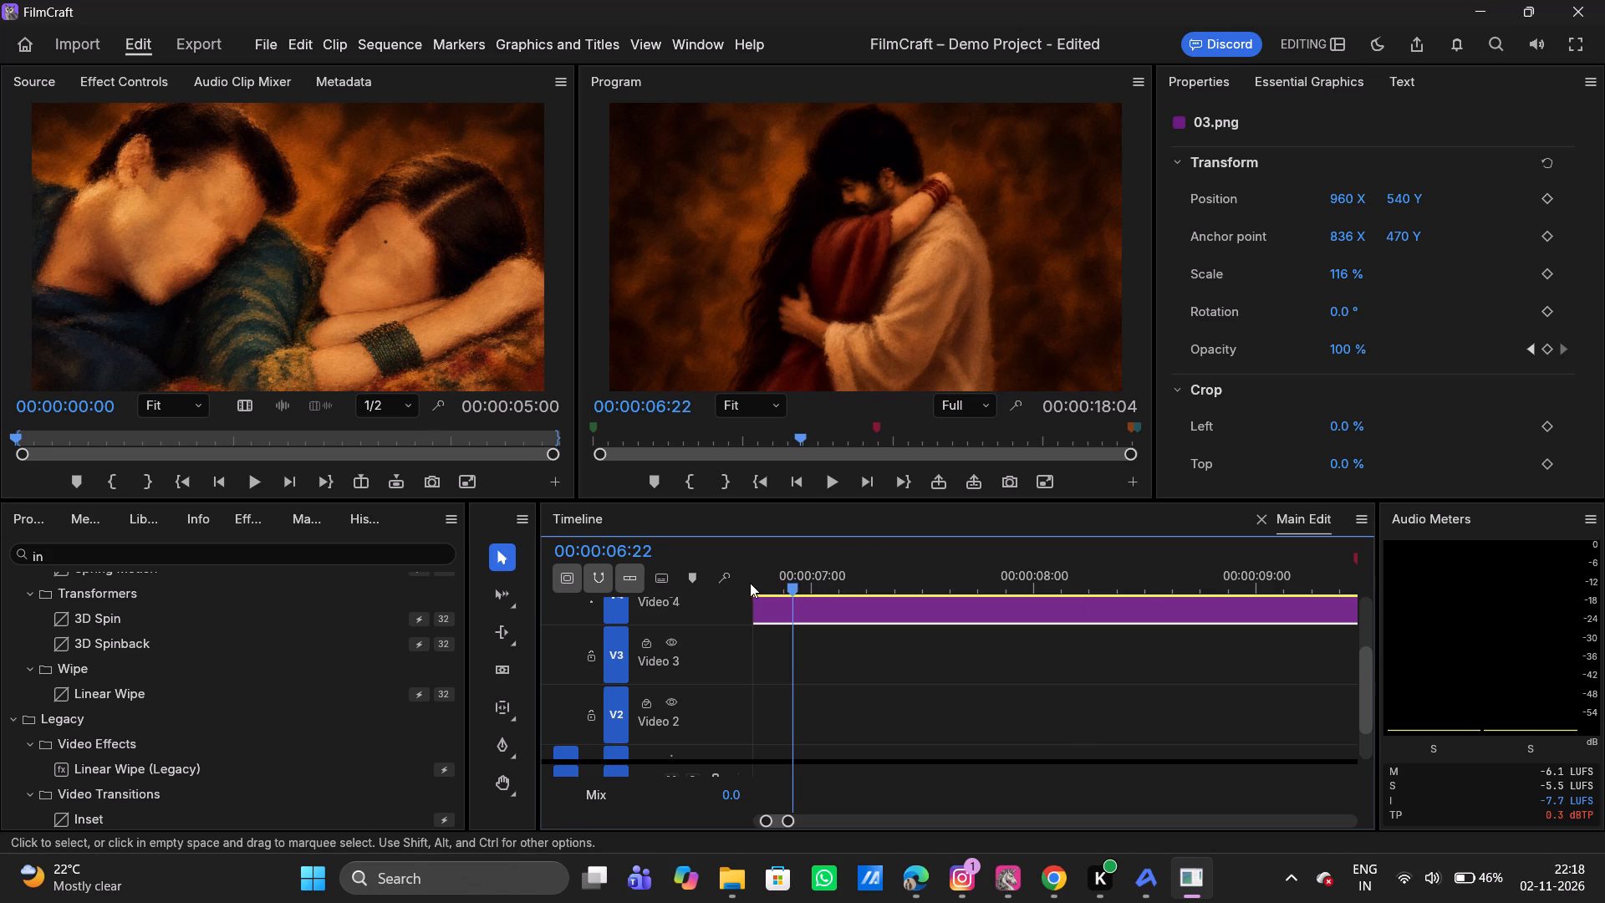
drag(792, 589, 694, 584)
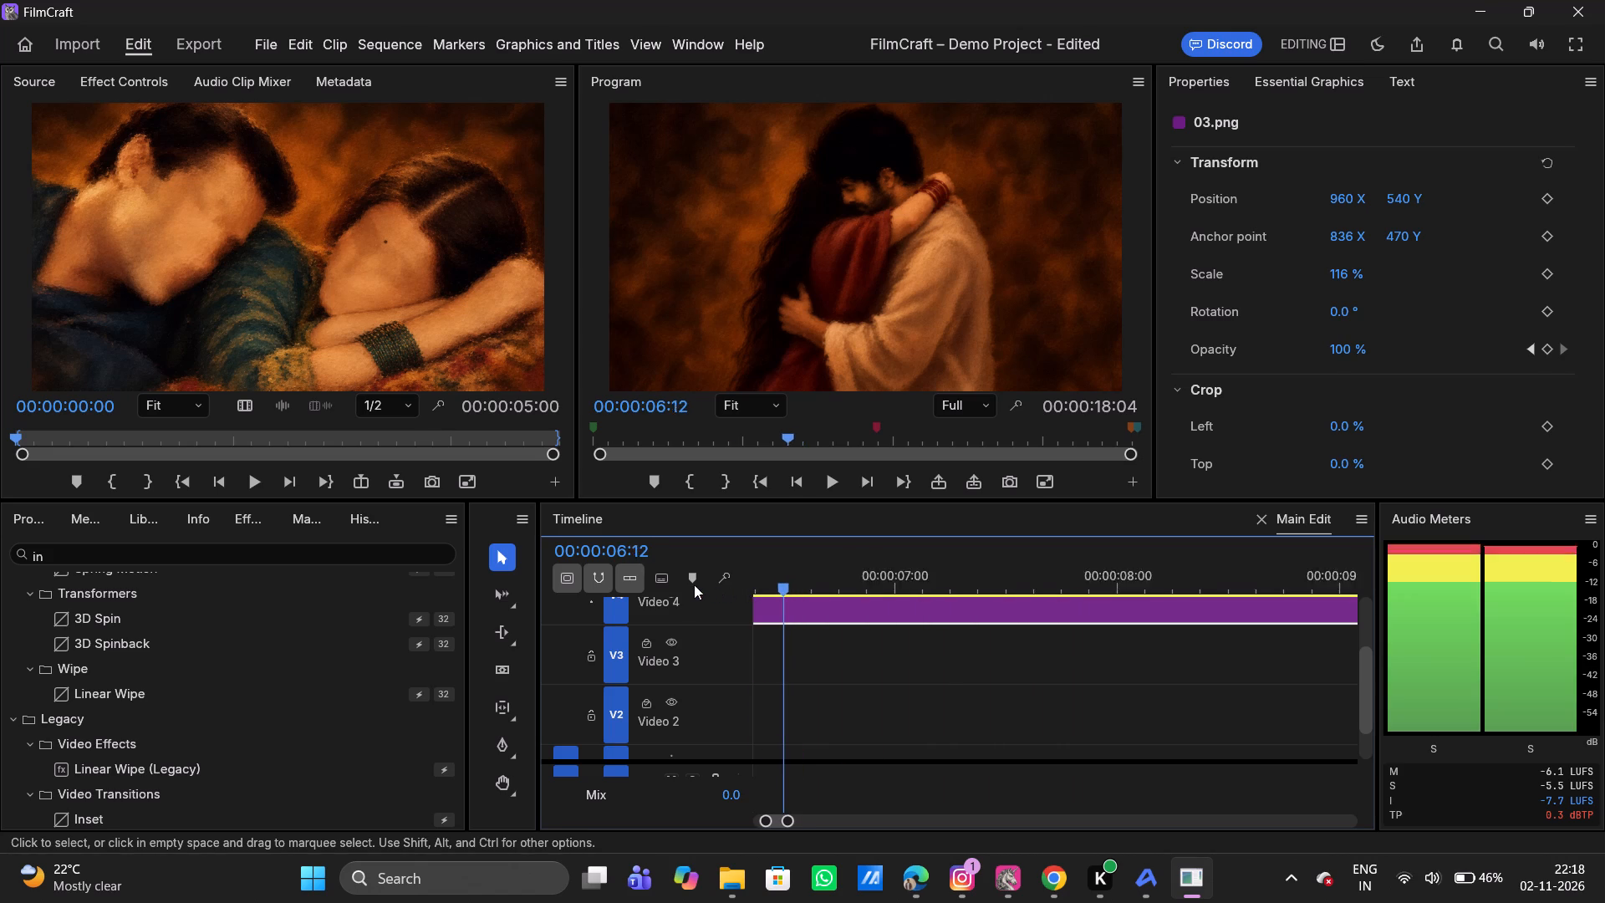
drag(694, 584, 639, 589)
key(space)
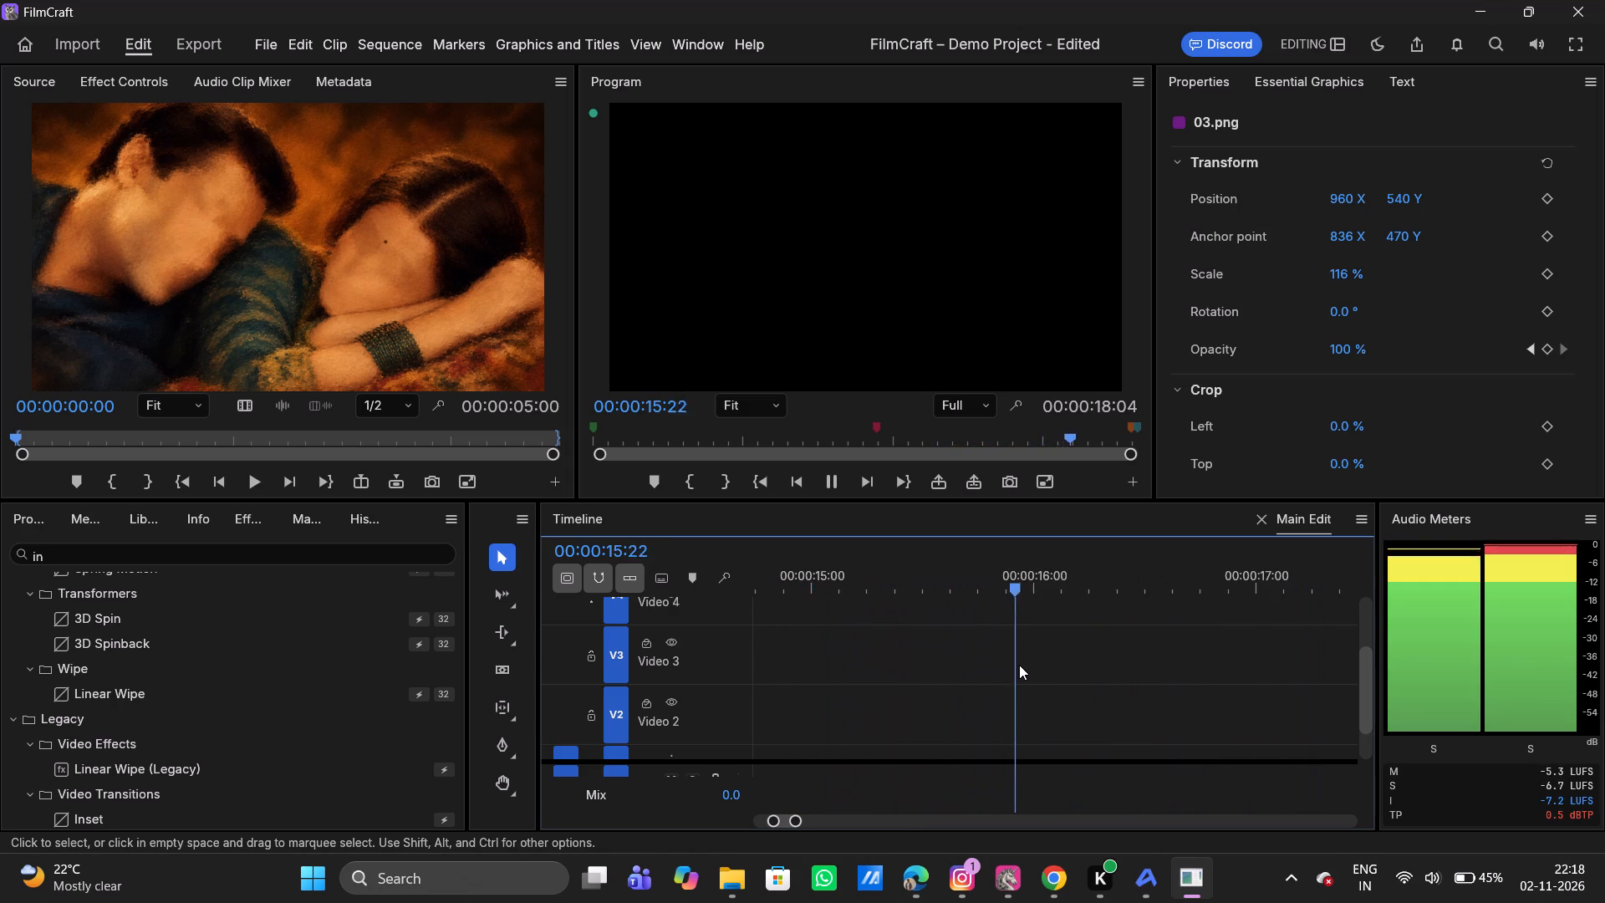
key(space)
Play the edit from about 00:00:05:02 through the 03.png clip's fade-in to 00:00:09:23 to judge its timing against the music.
scroll(1019, 665, right, 6)
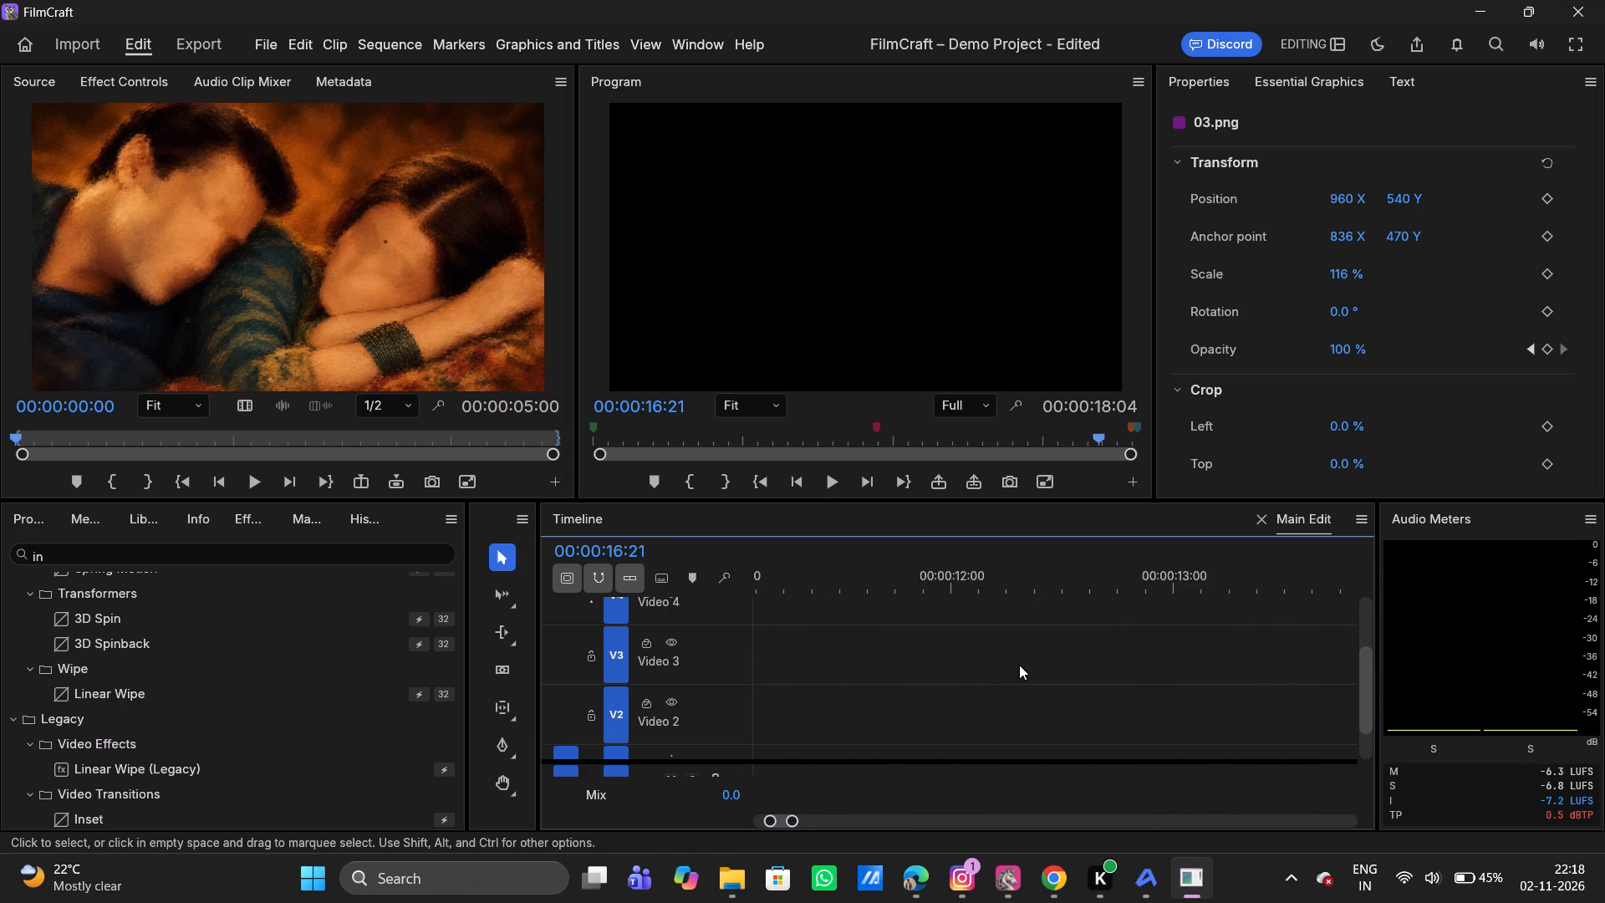
scroll(1019, 665, right, 12)
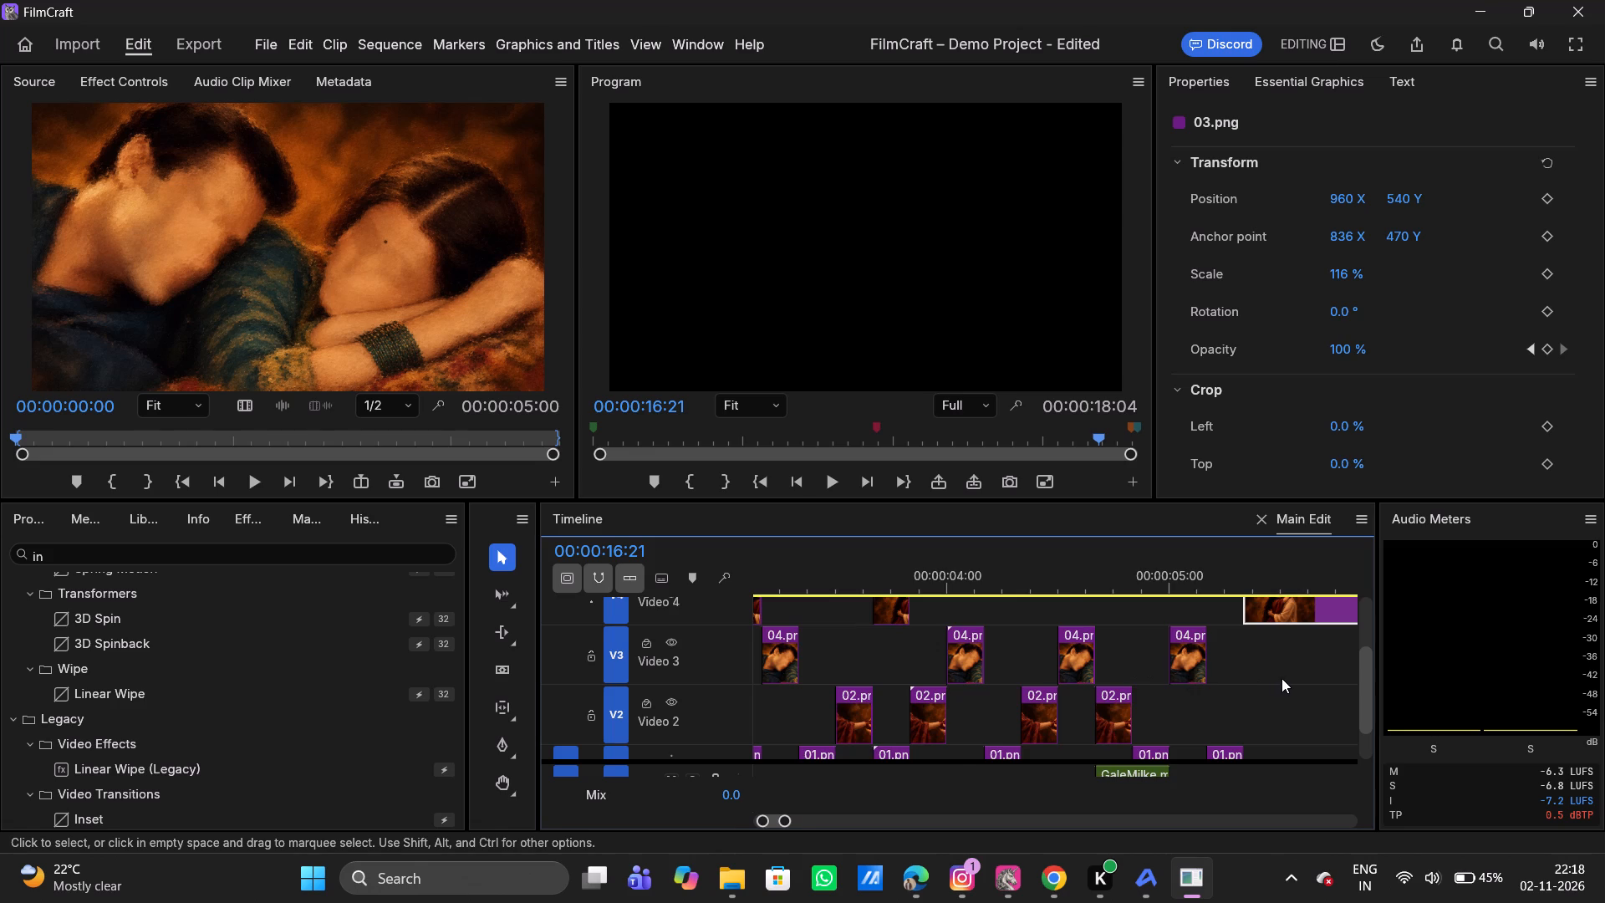
scroll(1281, 678, left, 1)
click(893, 580)
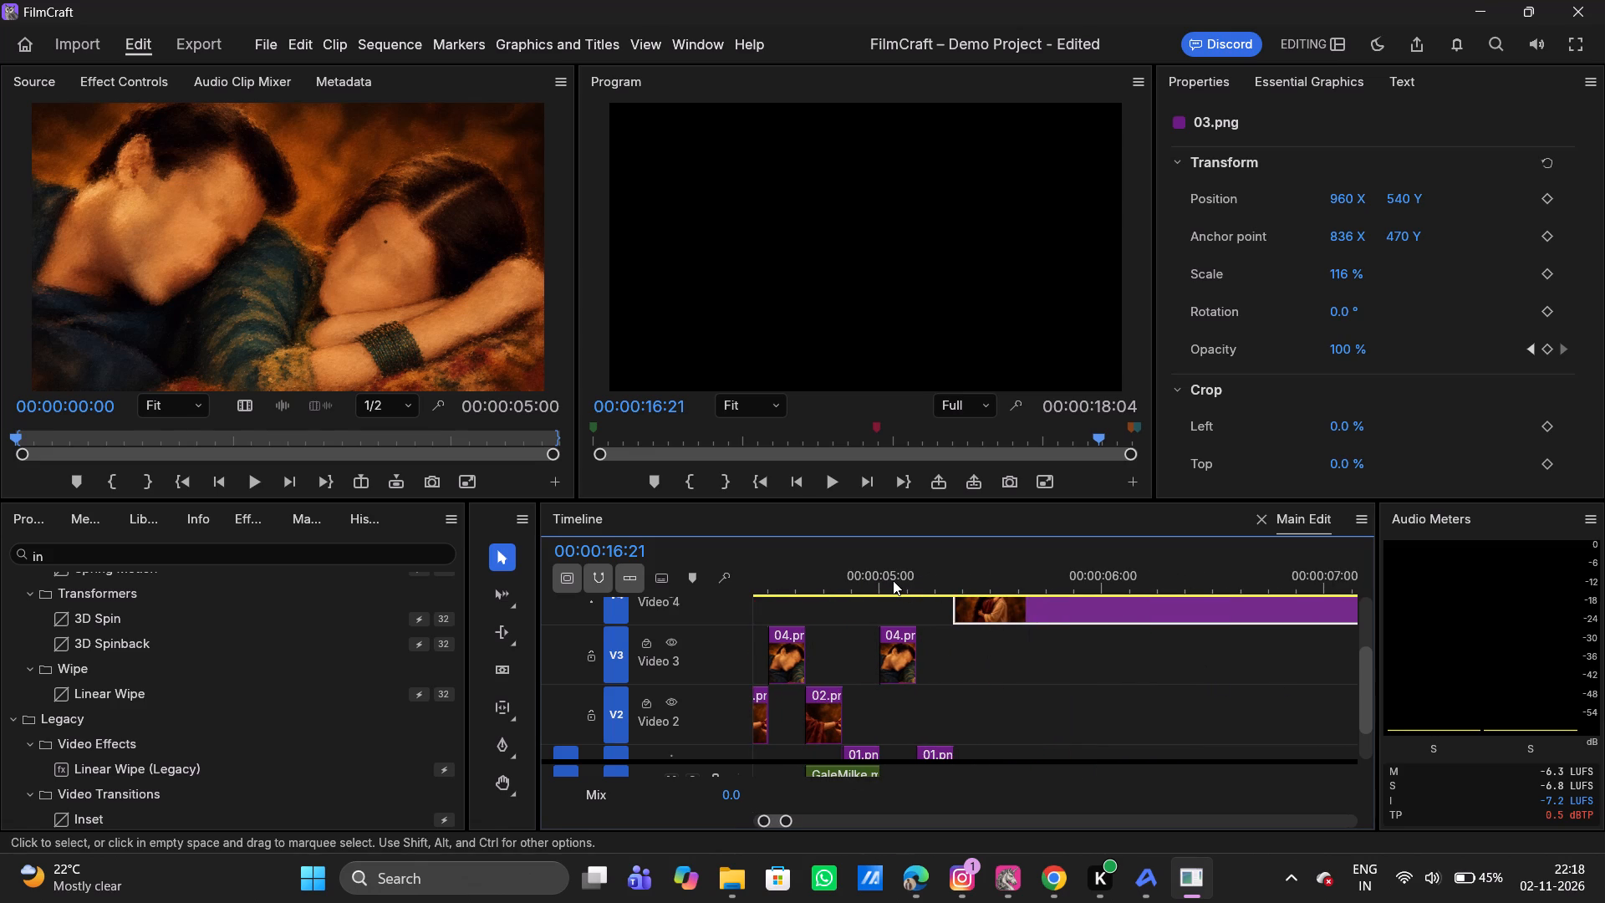
key(space)
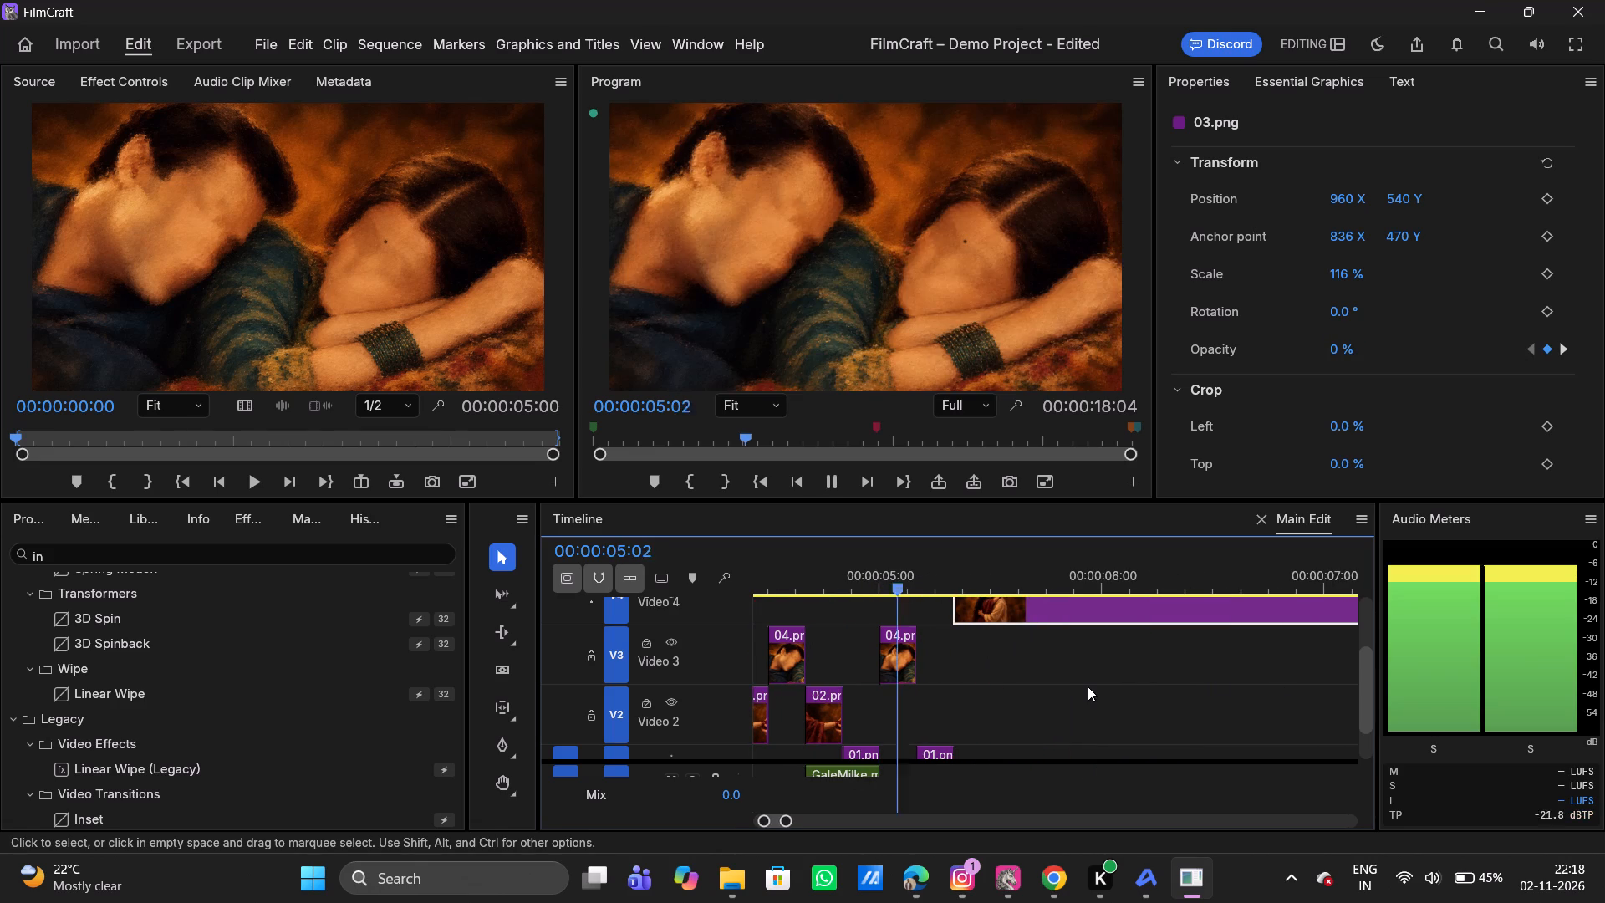
key(space)
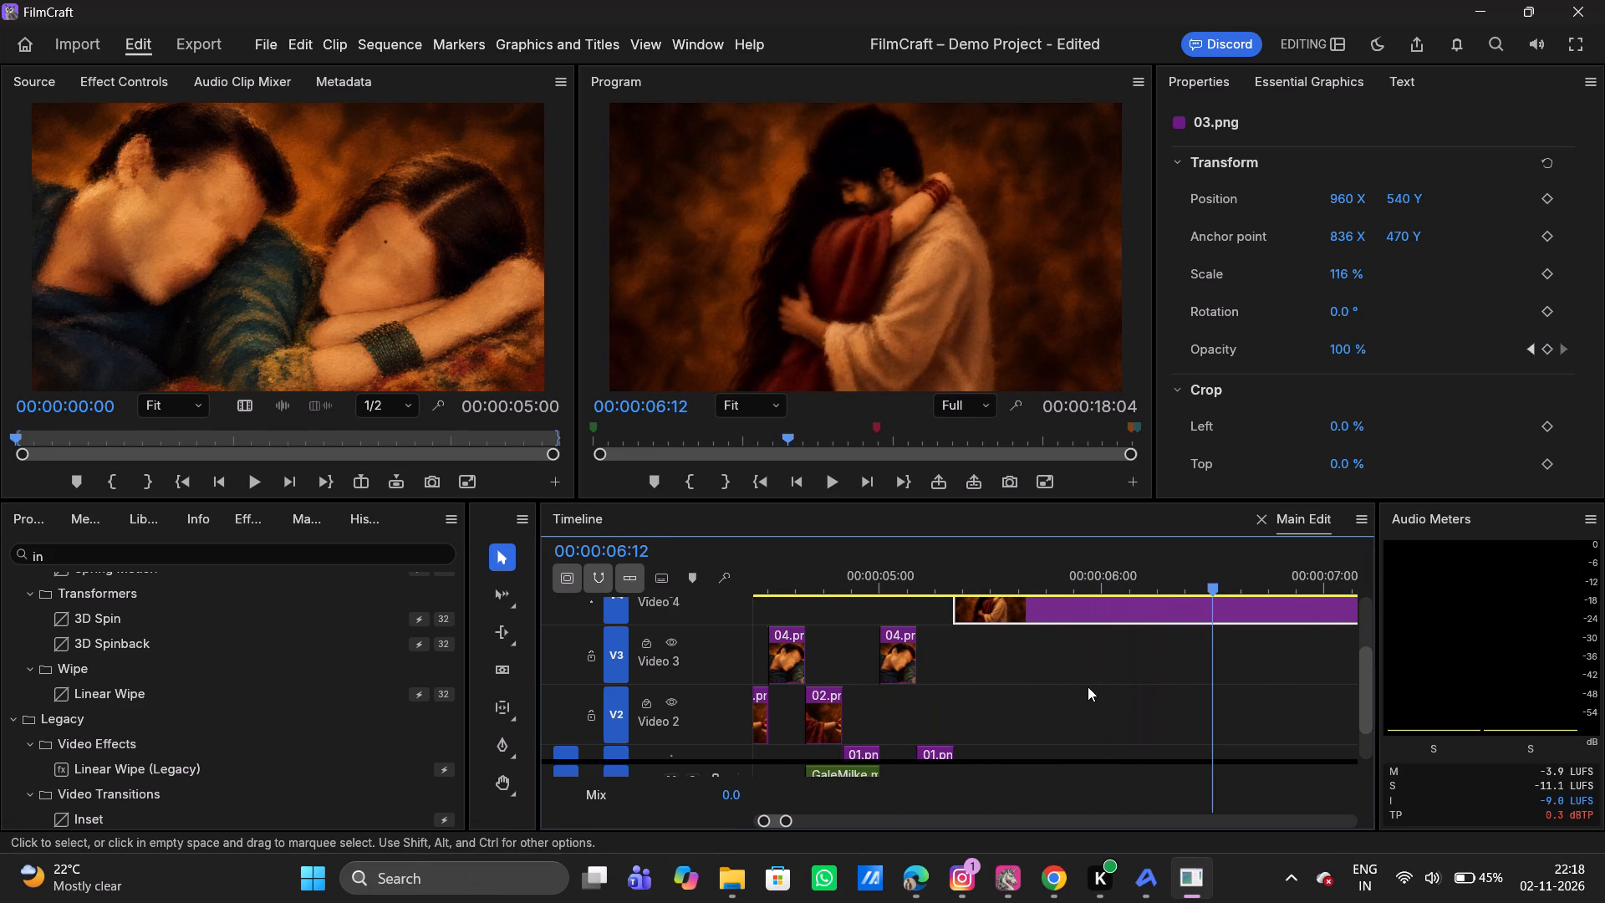
key(space)
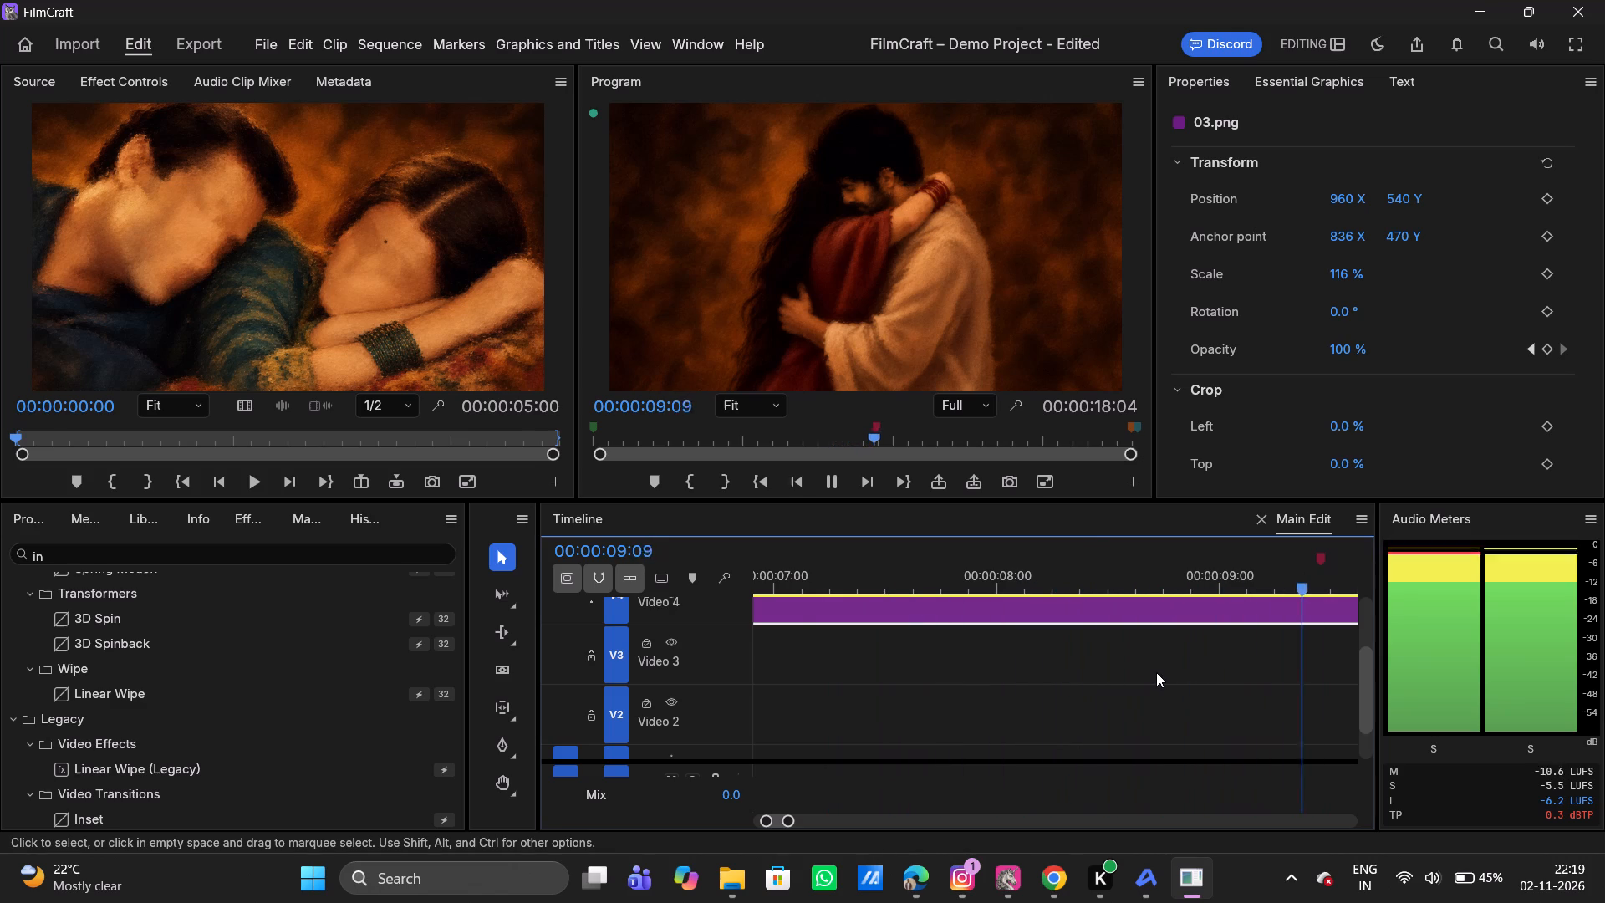
key(space)
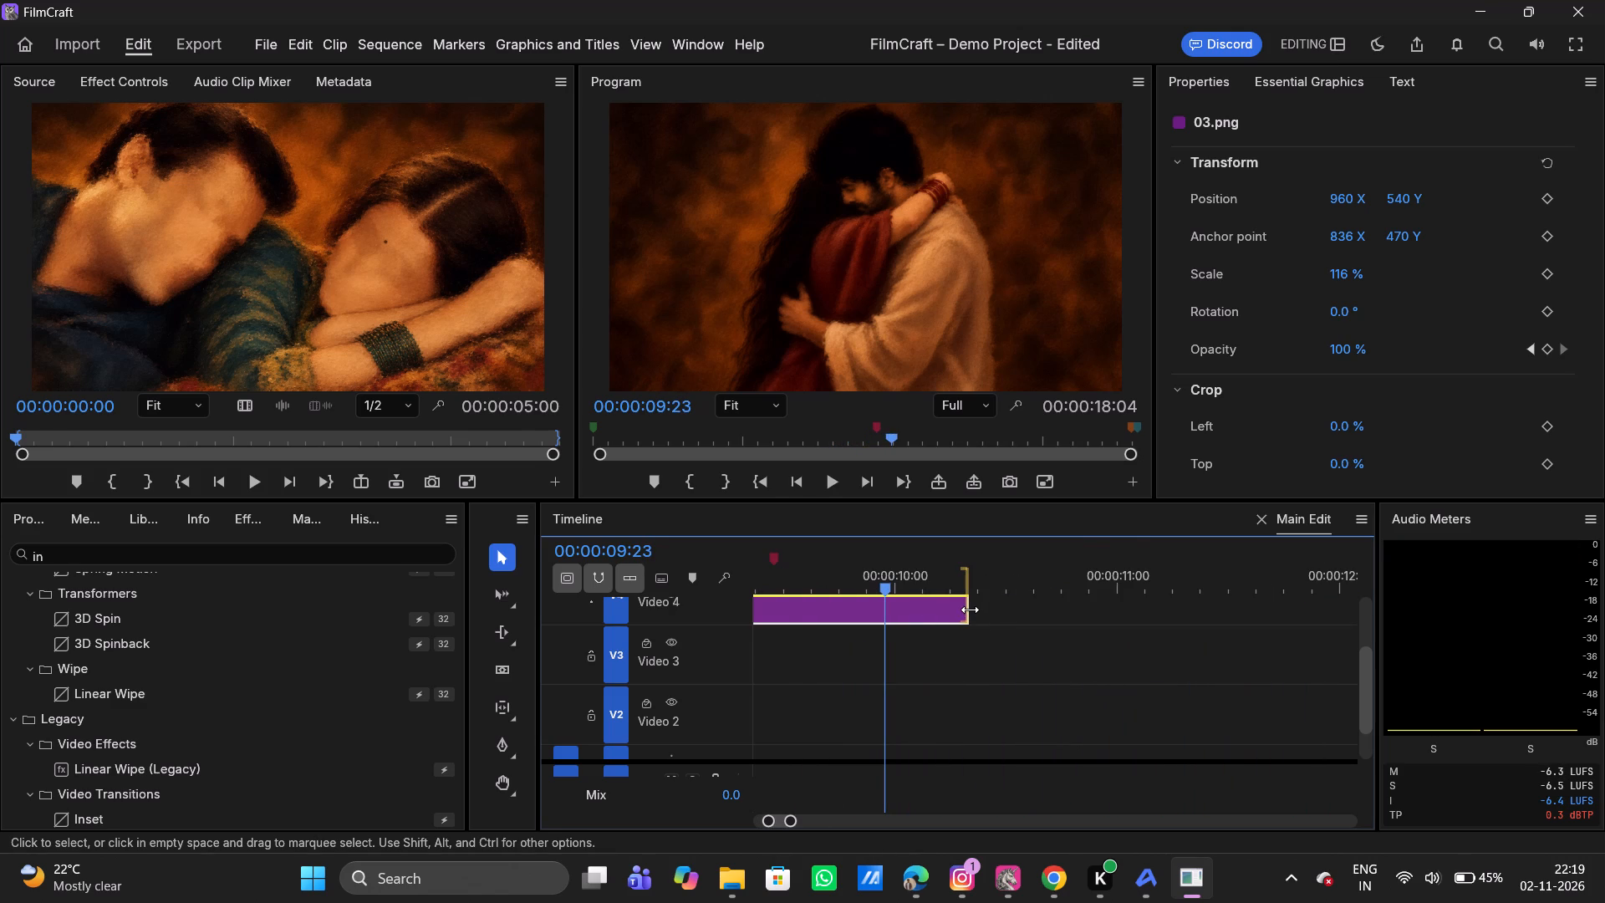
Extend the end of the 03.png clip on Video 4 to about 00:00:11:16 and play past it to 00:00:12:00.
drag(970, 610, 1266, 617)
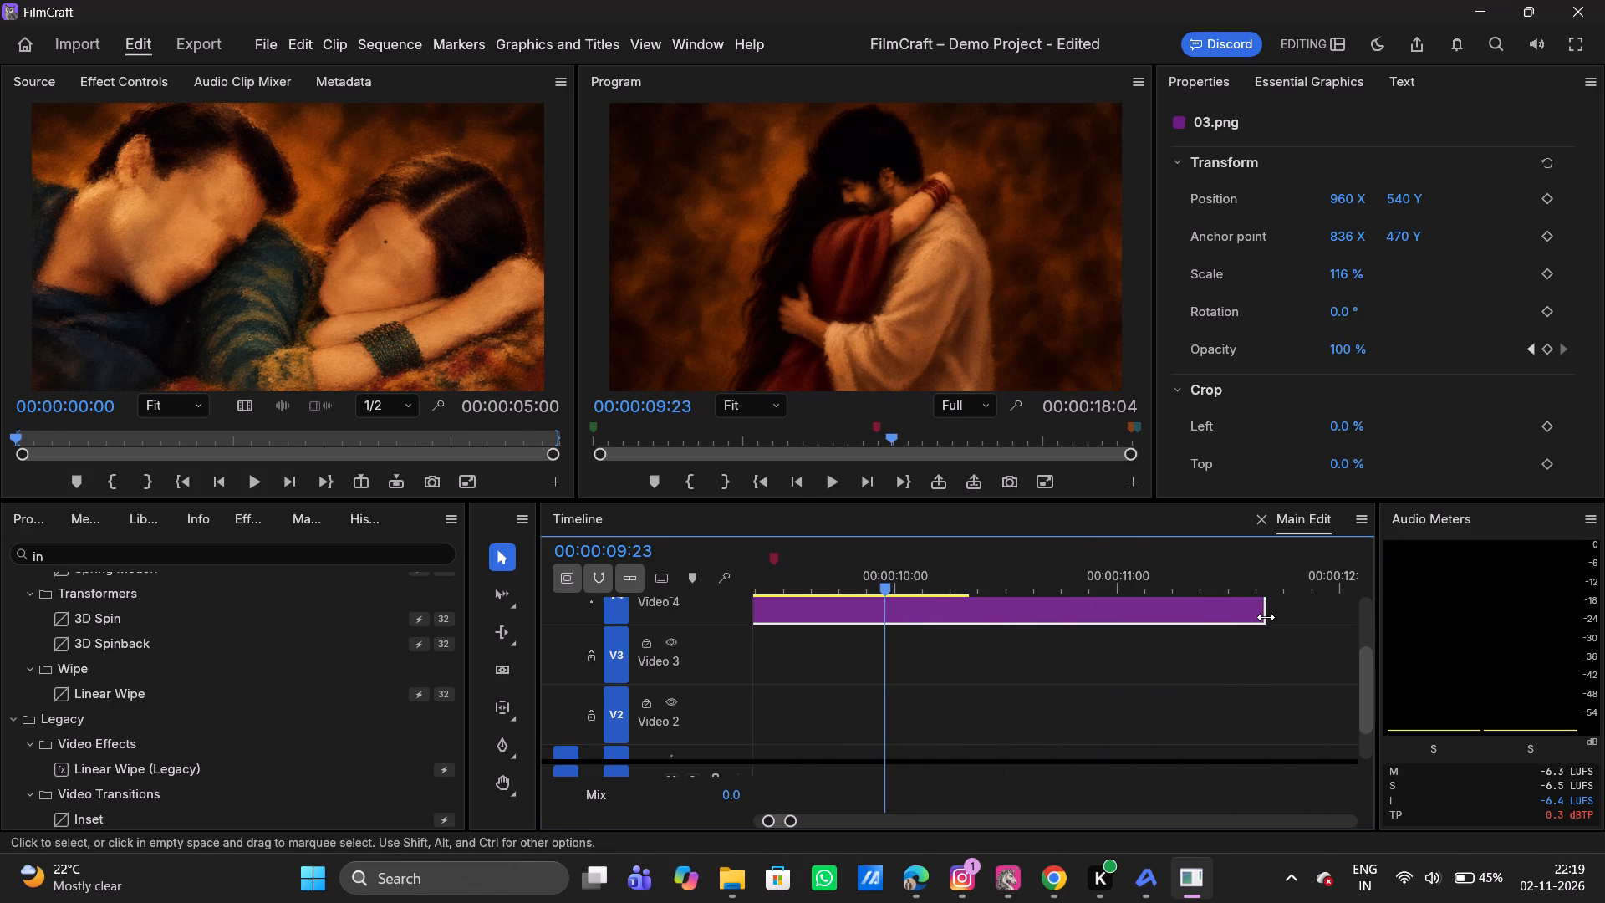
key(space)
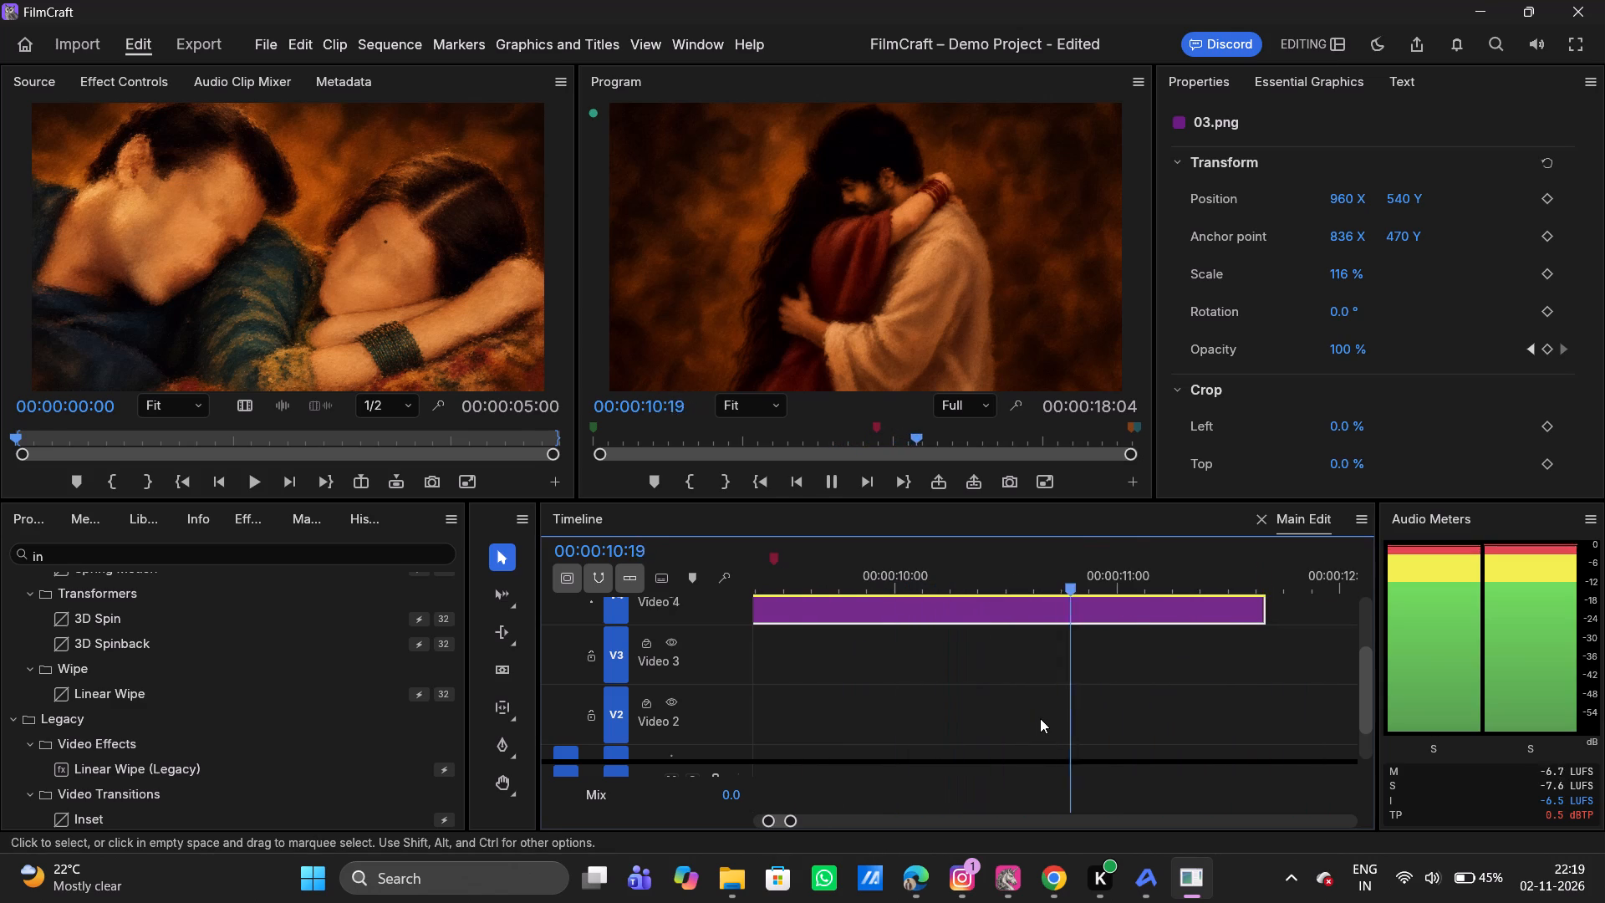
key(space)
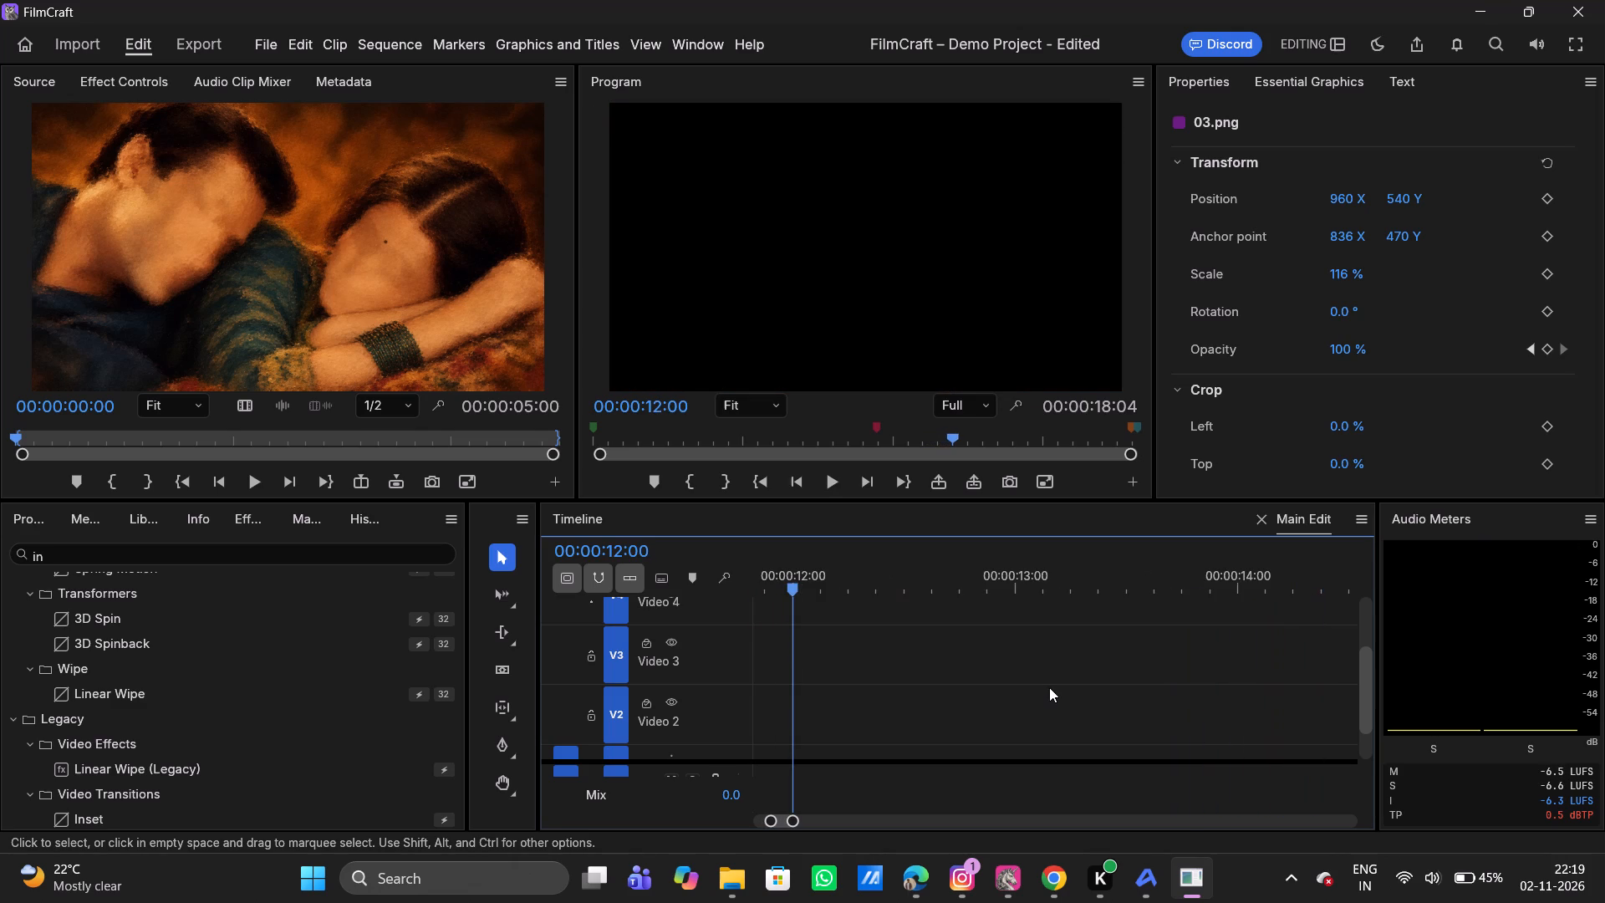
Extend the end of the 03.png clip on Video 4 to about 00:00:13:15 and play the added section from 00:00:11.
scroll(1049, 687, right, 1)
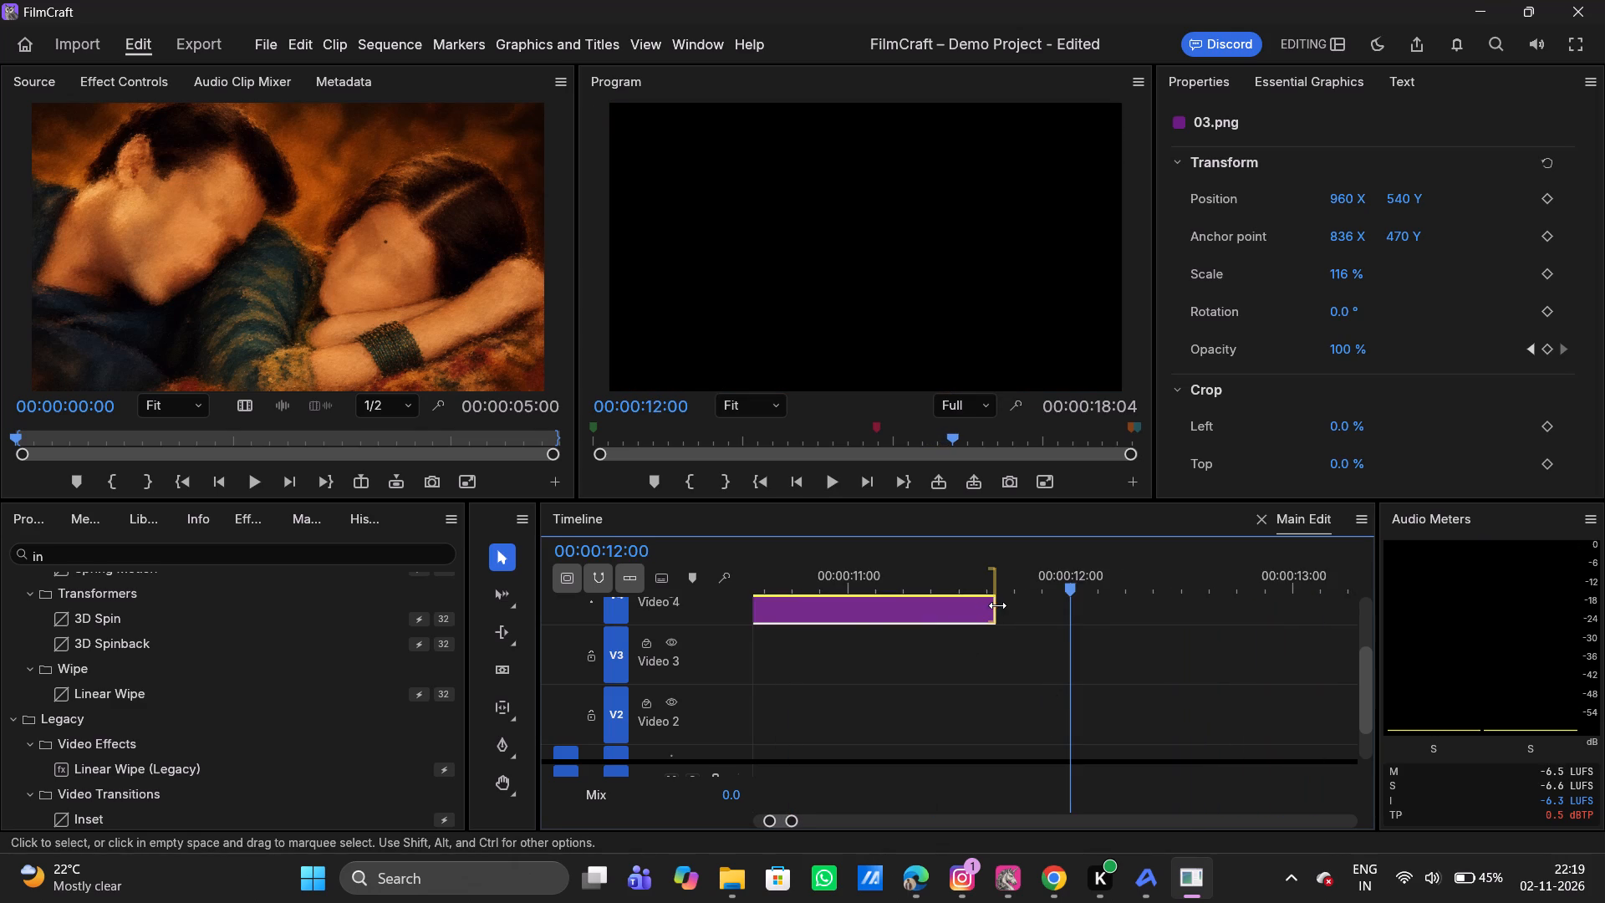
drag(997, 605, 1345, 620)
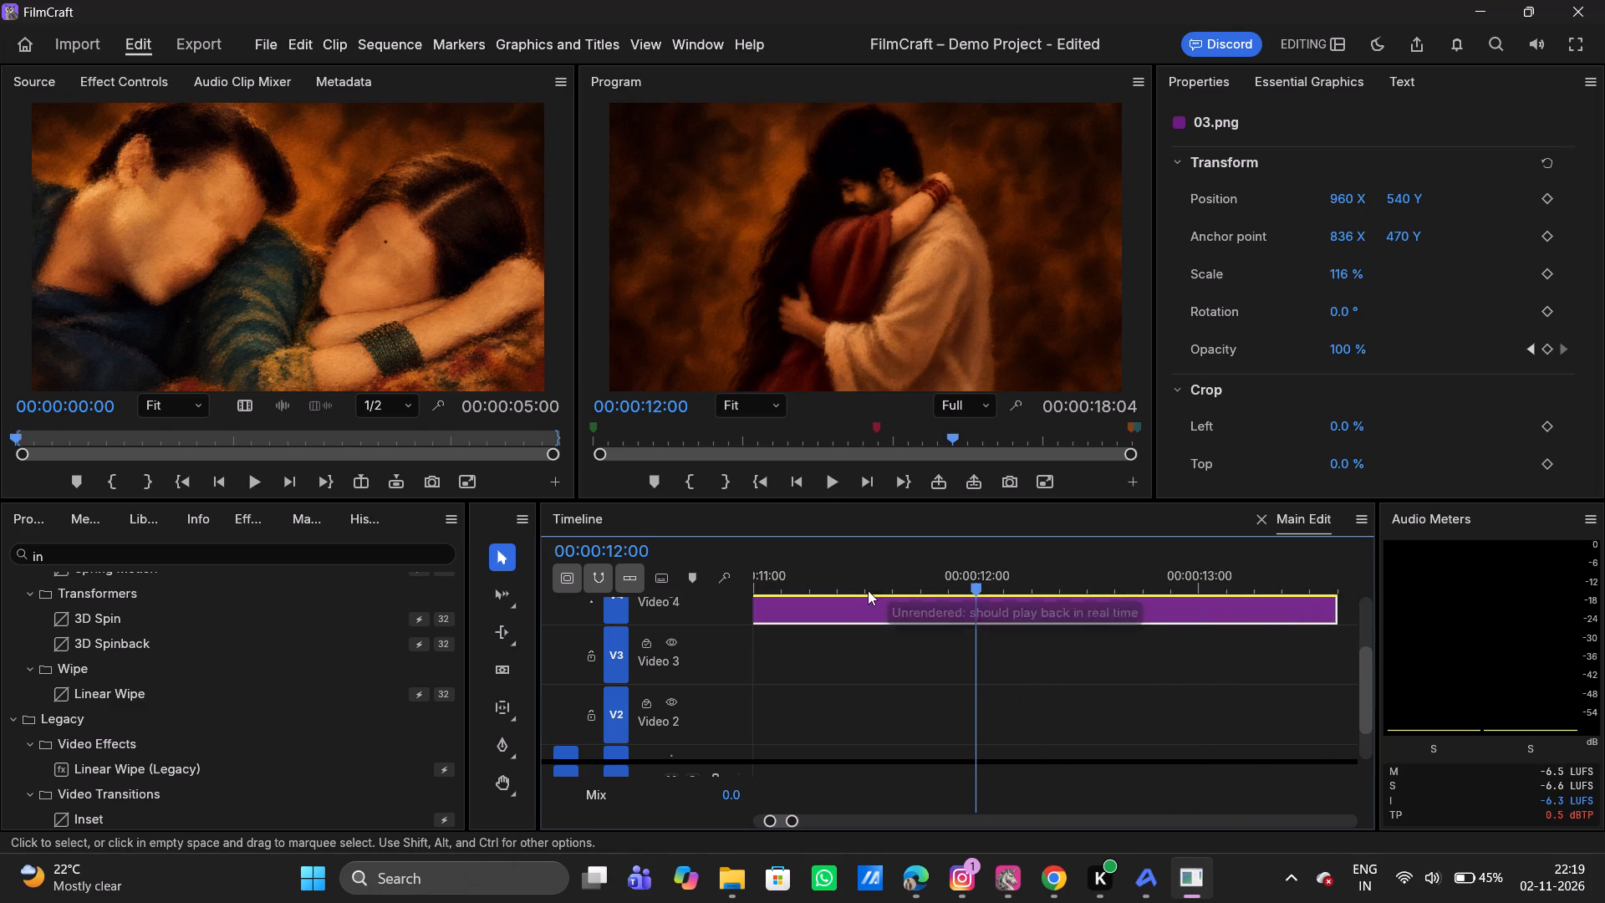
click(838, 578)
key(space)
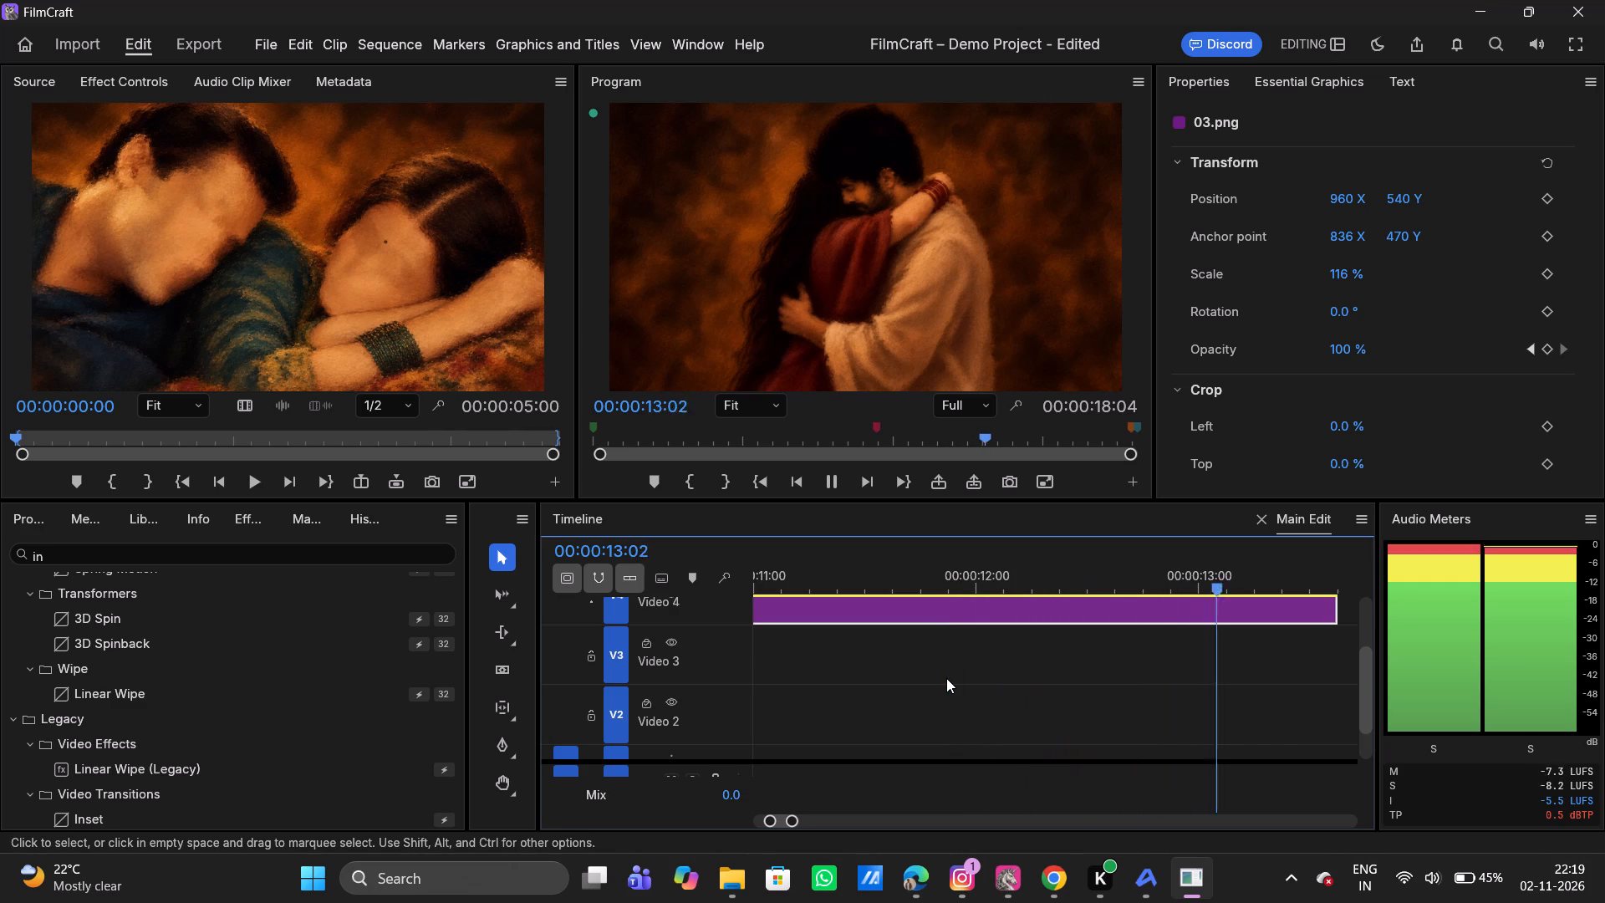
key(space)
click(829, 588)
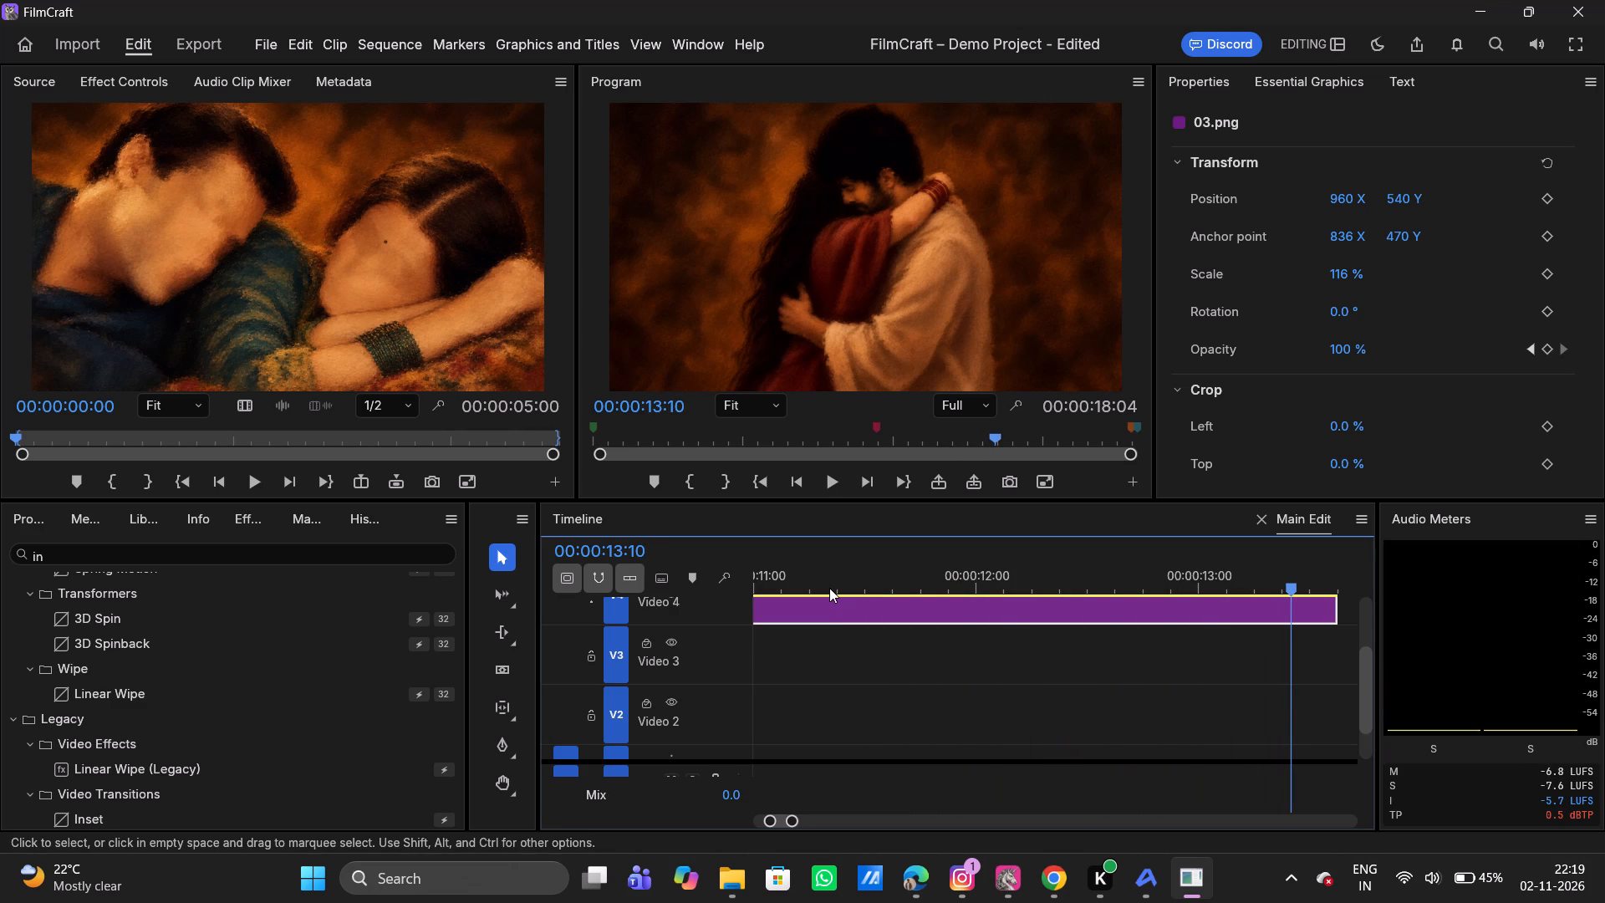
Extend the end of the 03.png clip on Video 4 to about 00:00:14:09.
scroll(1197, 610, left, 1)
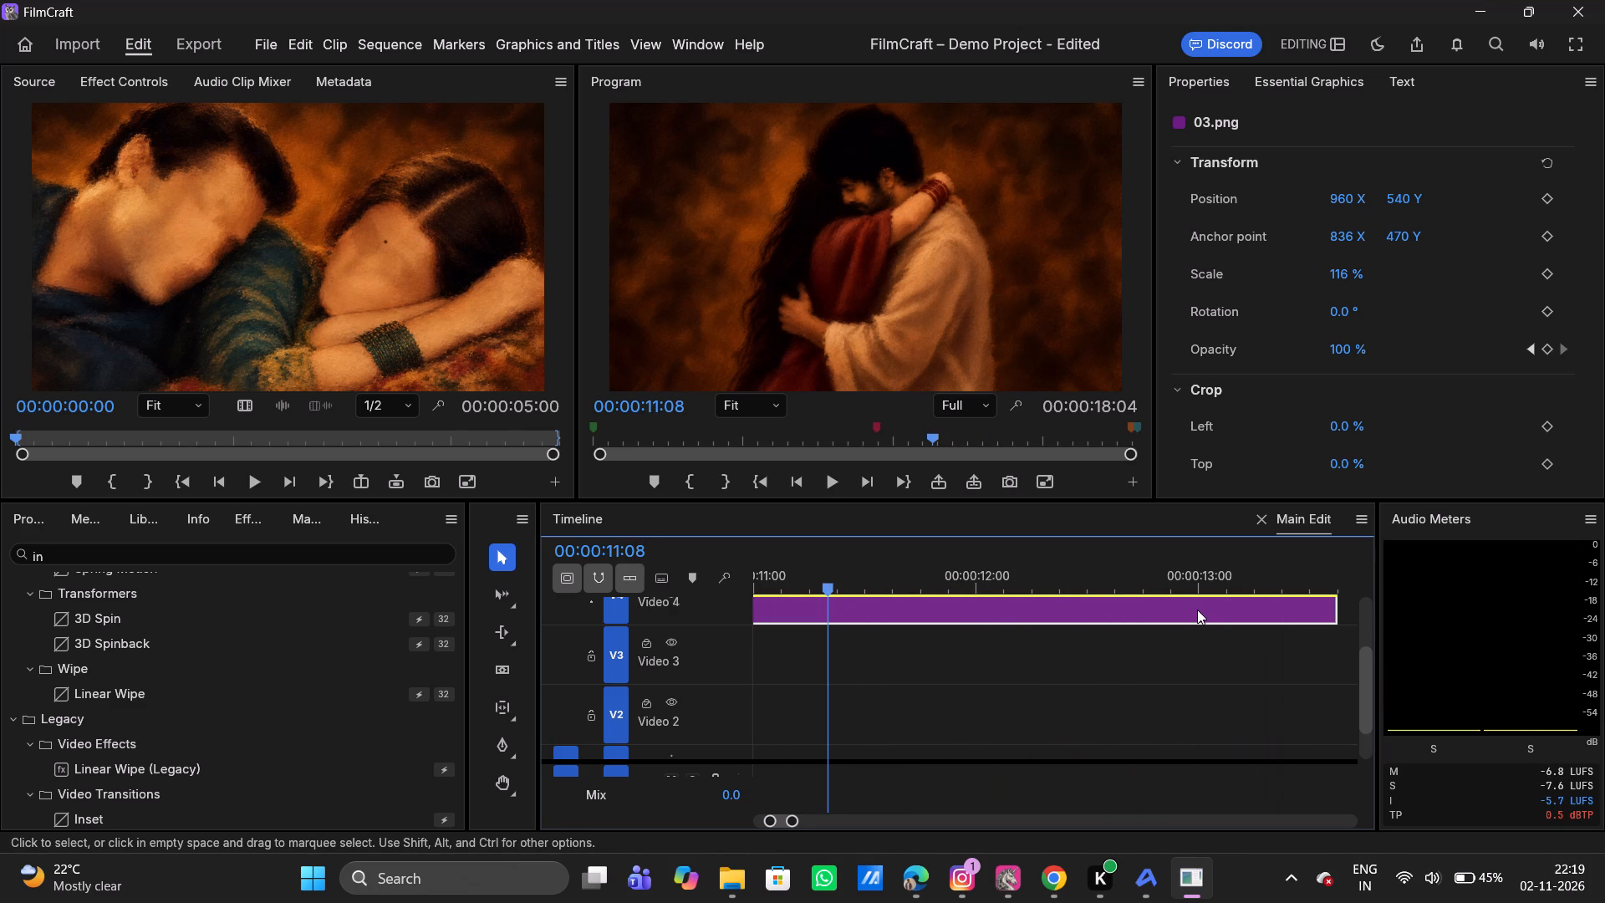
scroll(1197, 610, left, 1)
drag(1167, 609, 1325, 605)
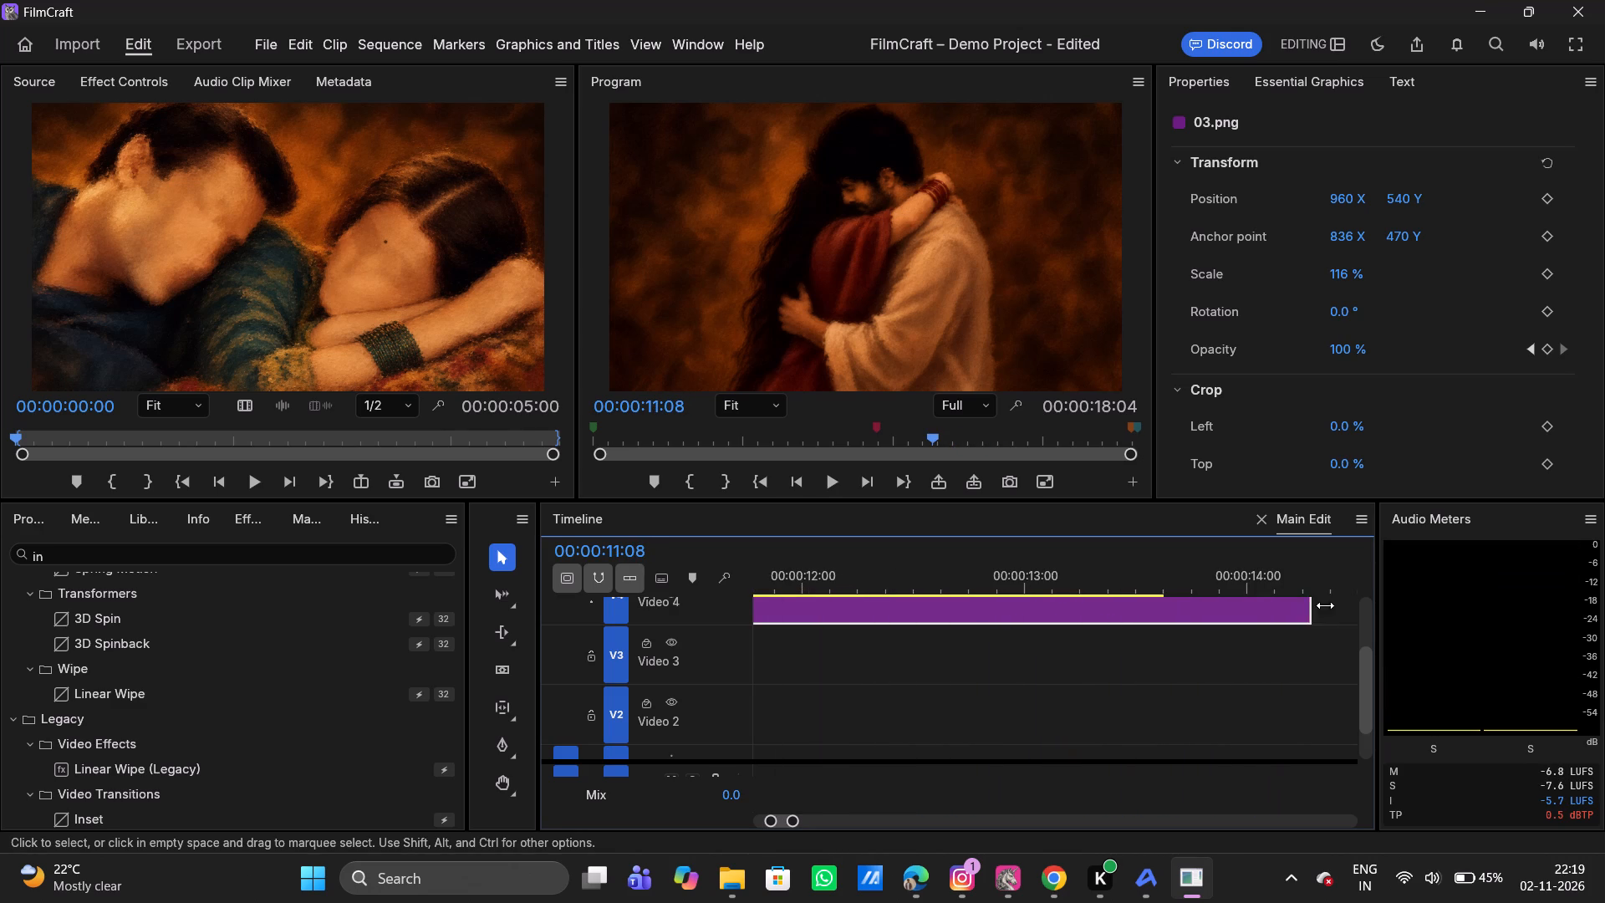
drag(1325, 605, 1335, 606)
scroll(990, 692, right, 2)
Play the edit past the 03.png clip to the sequence end at 00:00:18:03.
key(space)
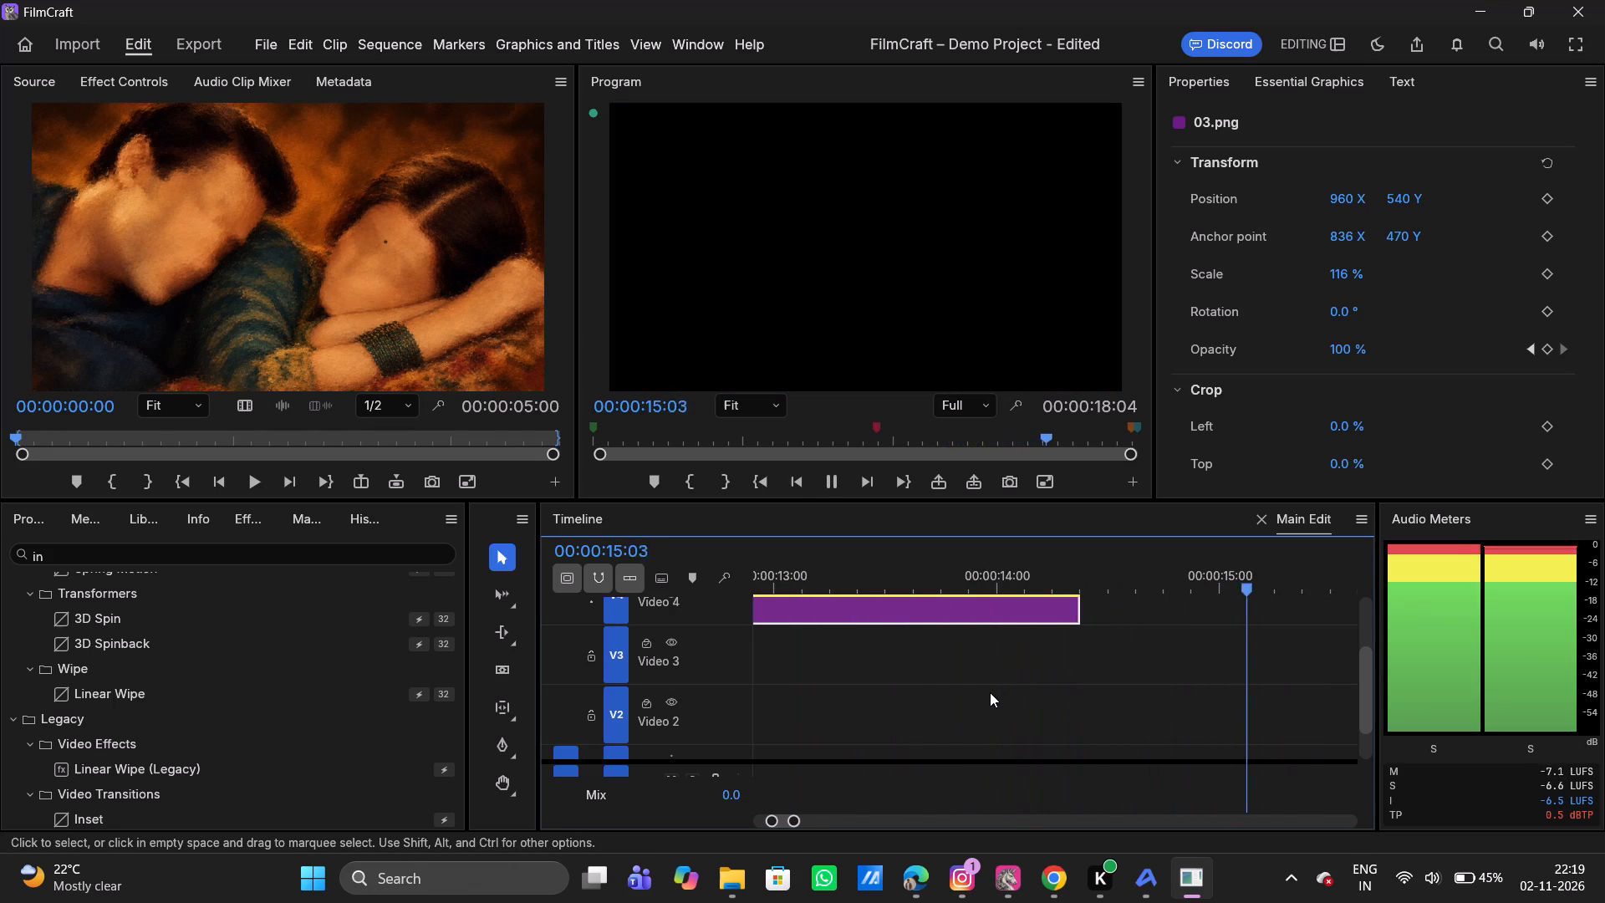
scroll(990, 692, right, 19)
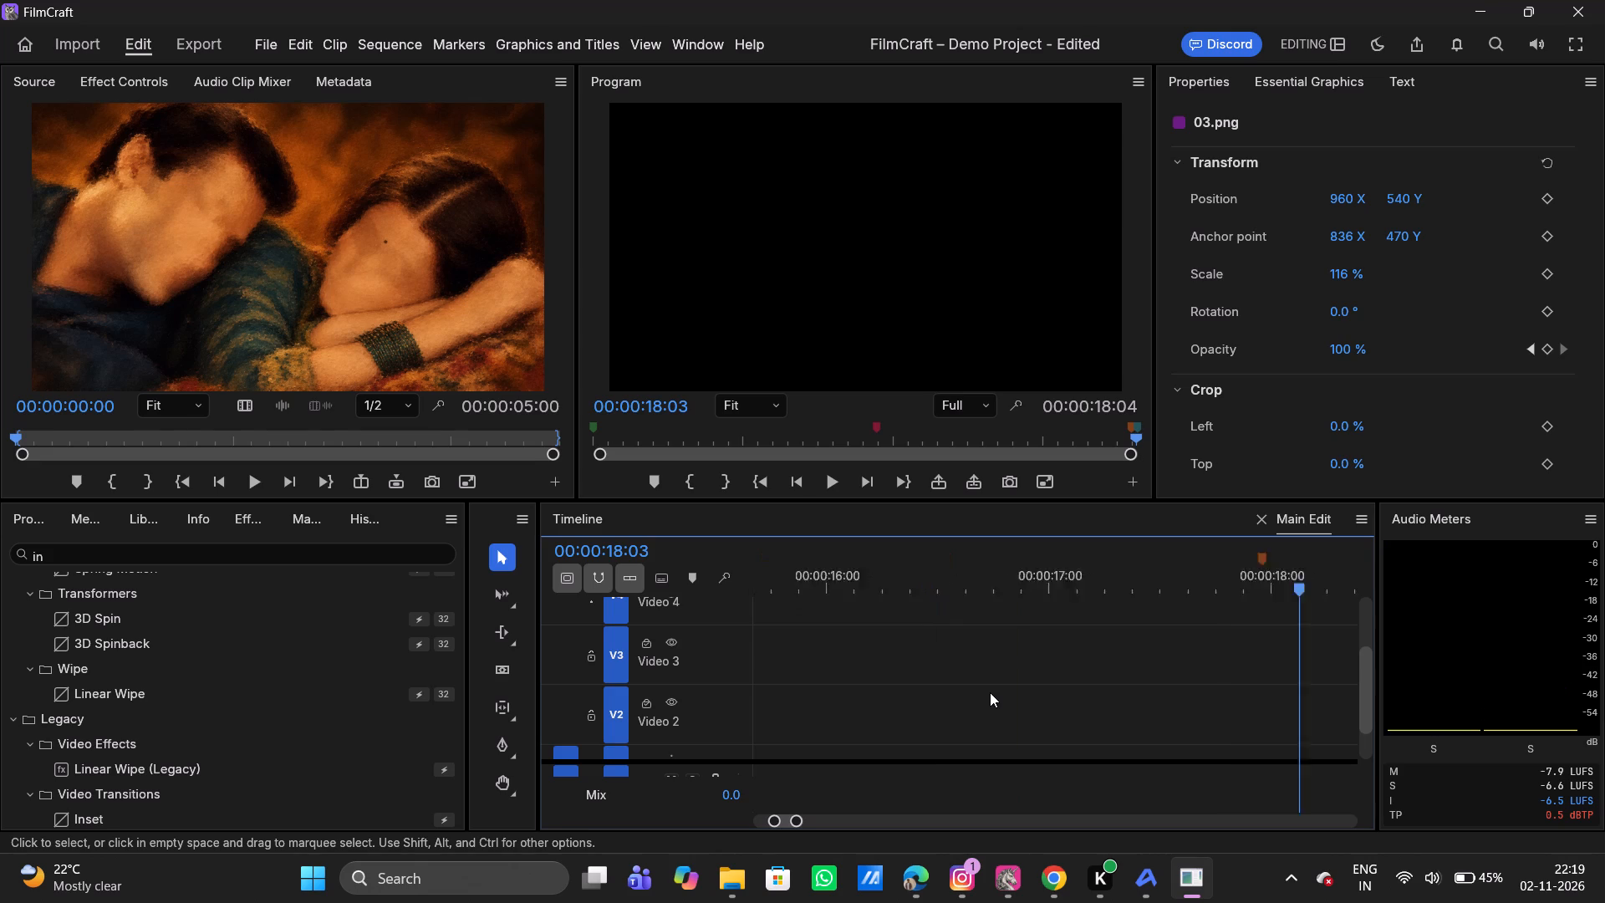
Play from 00:00:05:08 to 00:00:08:23, split the 03.png clip on Video 4 there, and delete the part after the cut.
scroll(990, 692, right, 20)
scroll(864, 683, right, 3)
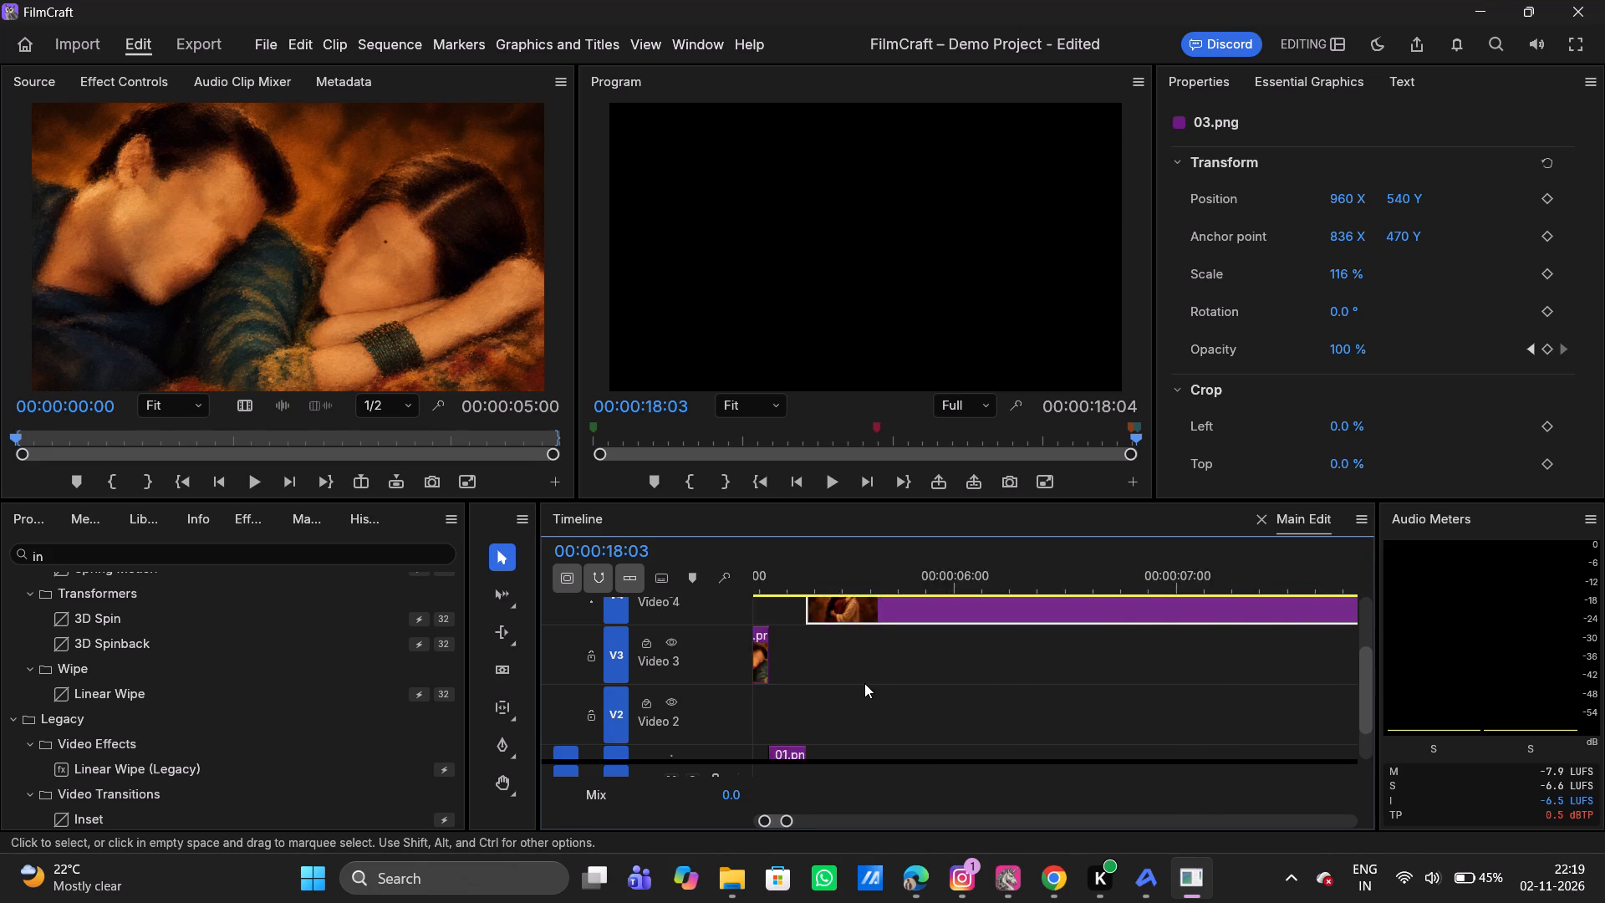
scroll(864, 683, right, 5)
click(1225, 574)
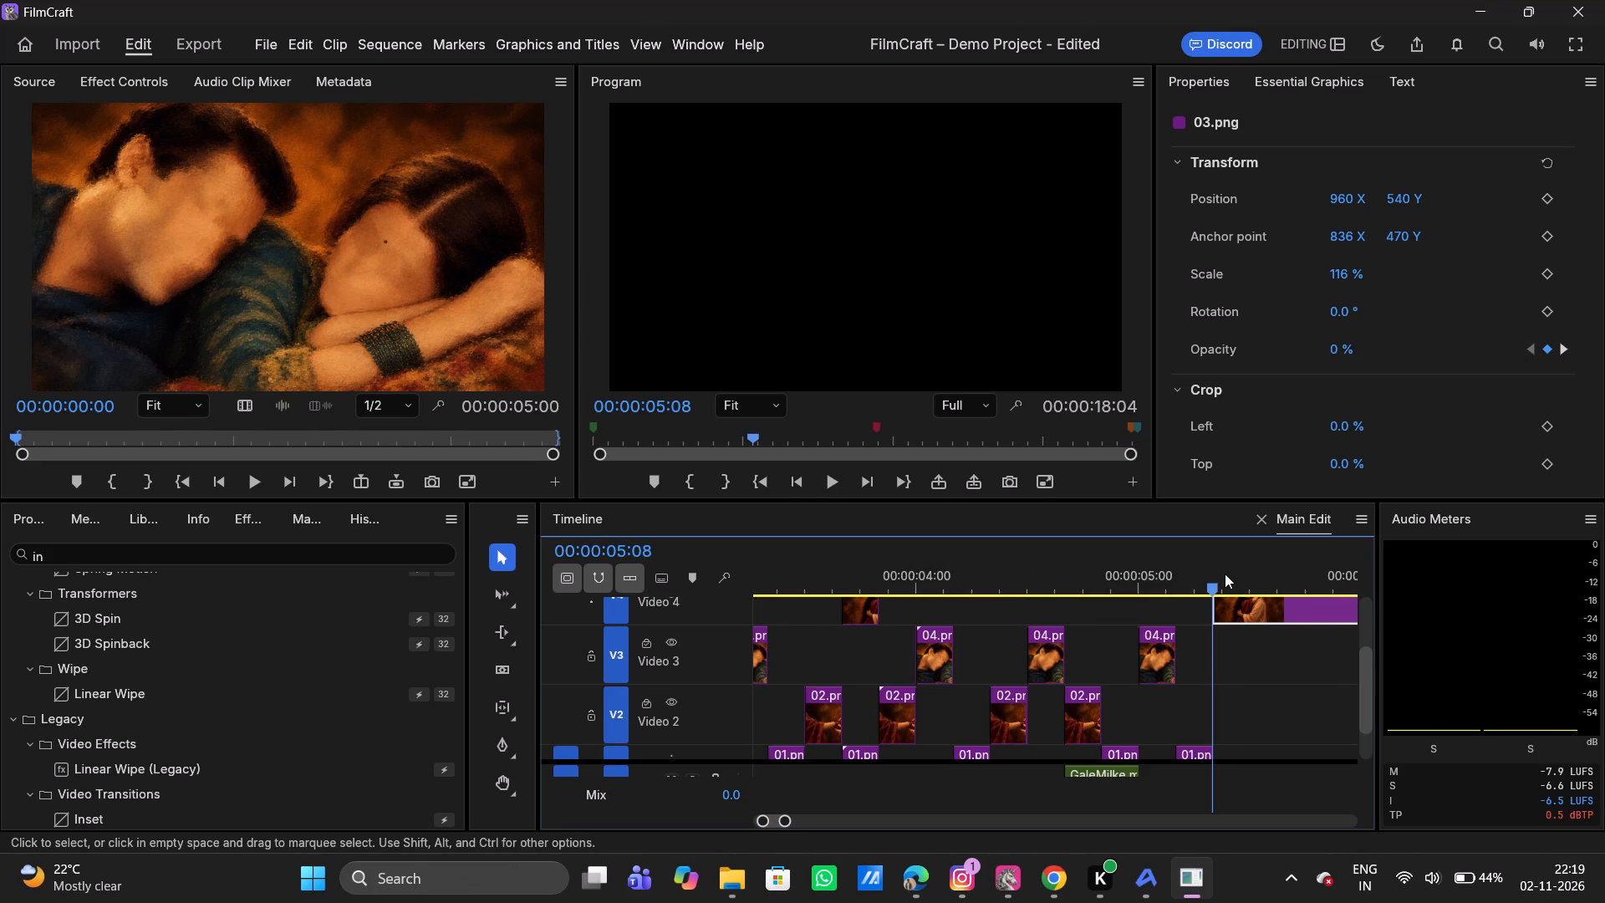
key(space)
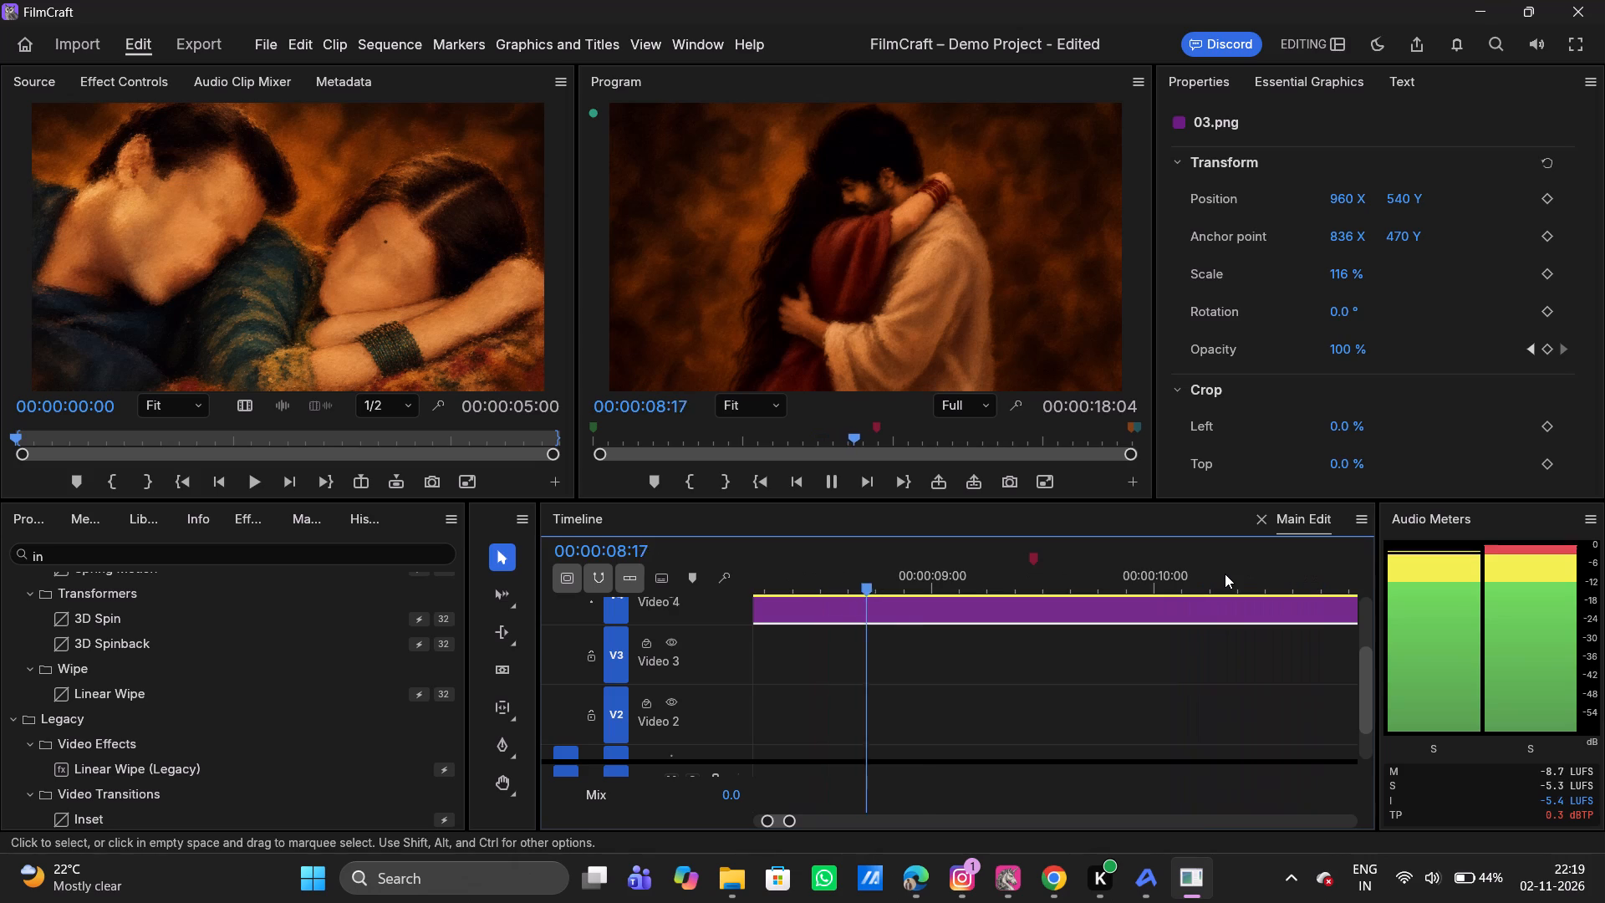
key(space)
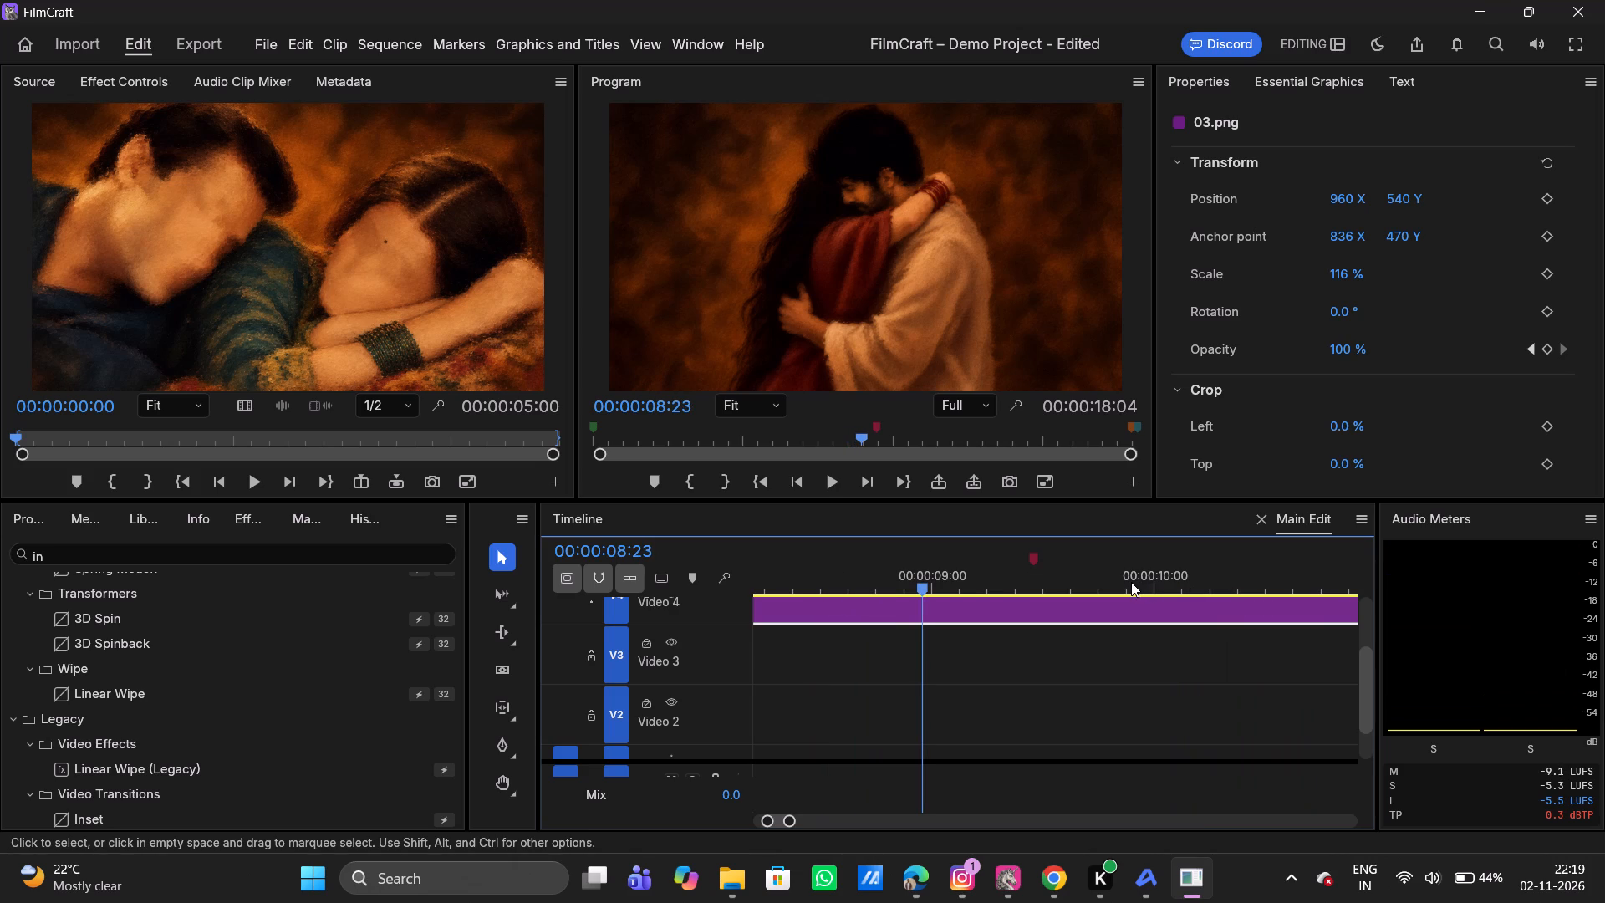
click(982, 615)
key(ctrl+k)
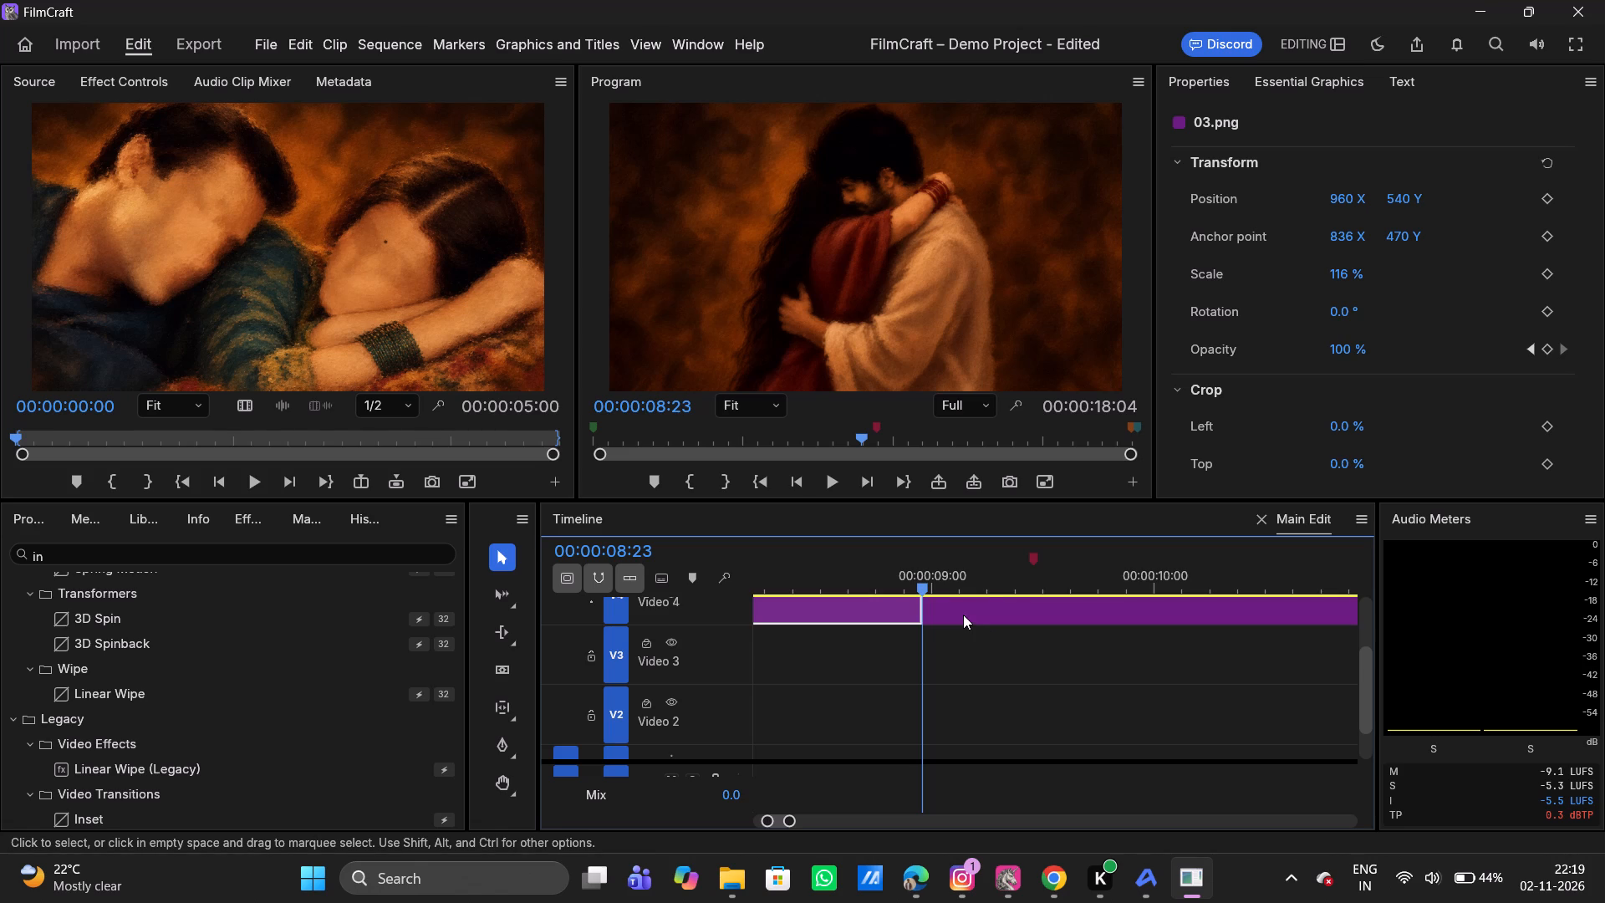
click(943, 608)
key(Delete)
Place 05.png from the project media on Video 4 at 00:00:08:23, directly after the 03.png clip.
scroll(331, 741, down, 8)
click(18, 516)
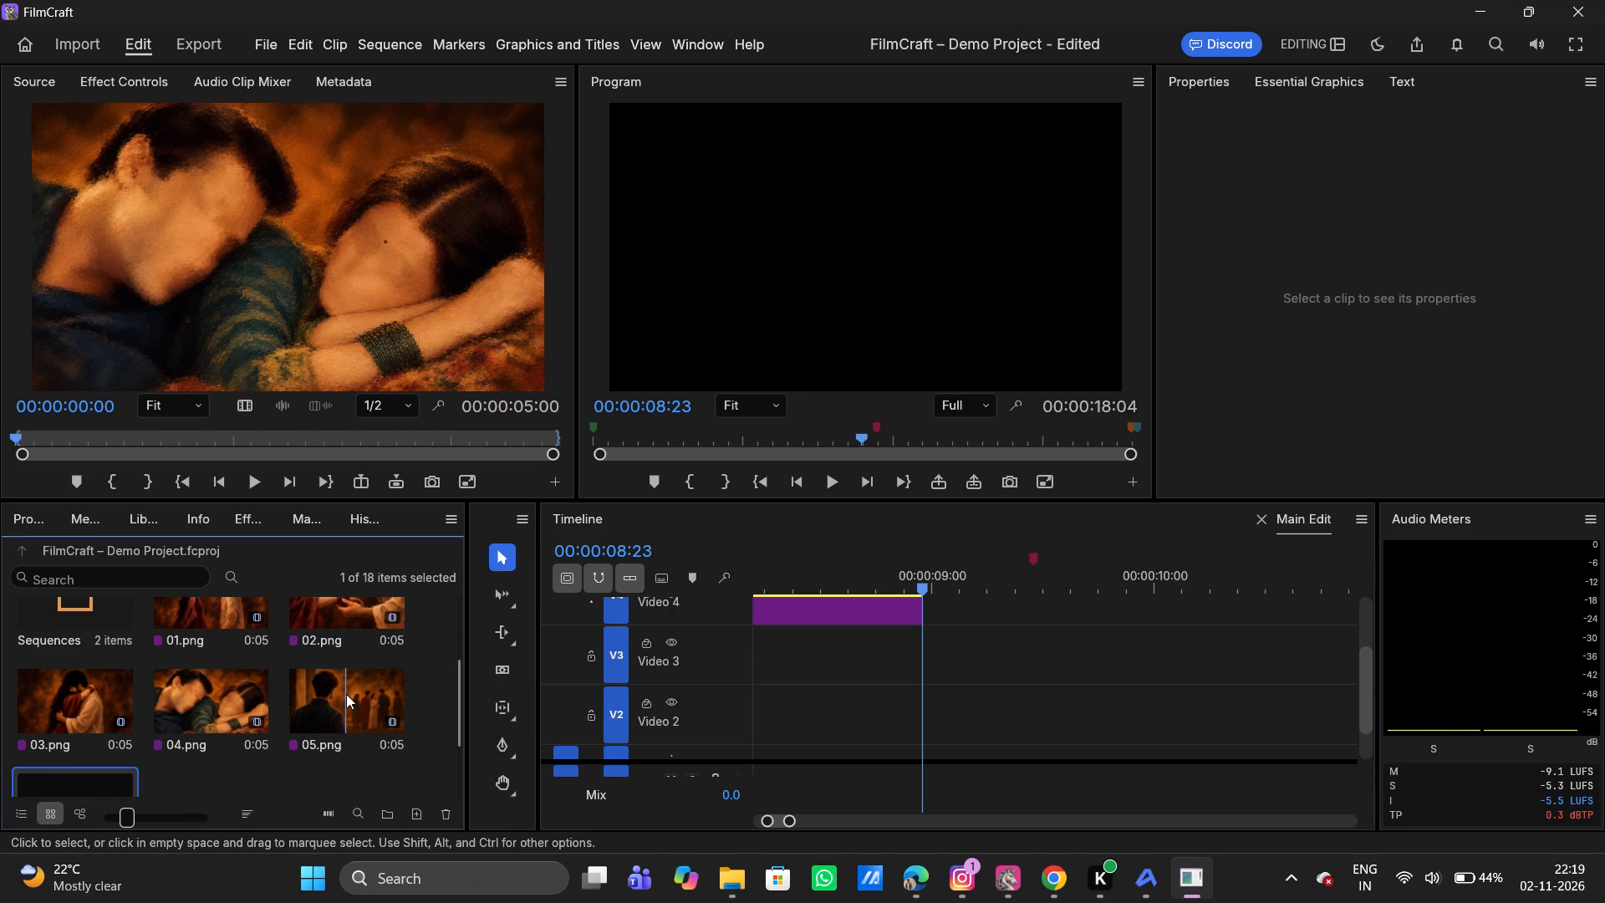
drag(346, 694, 935, 613)
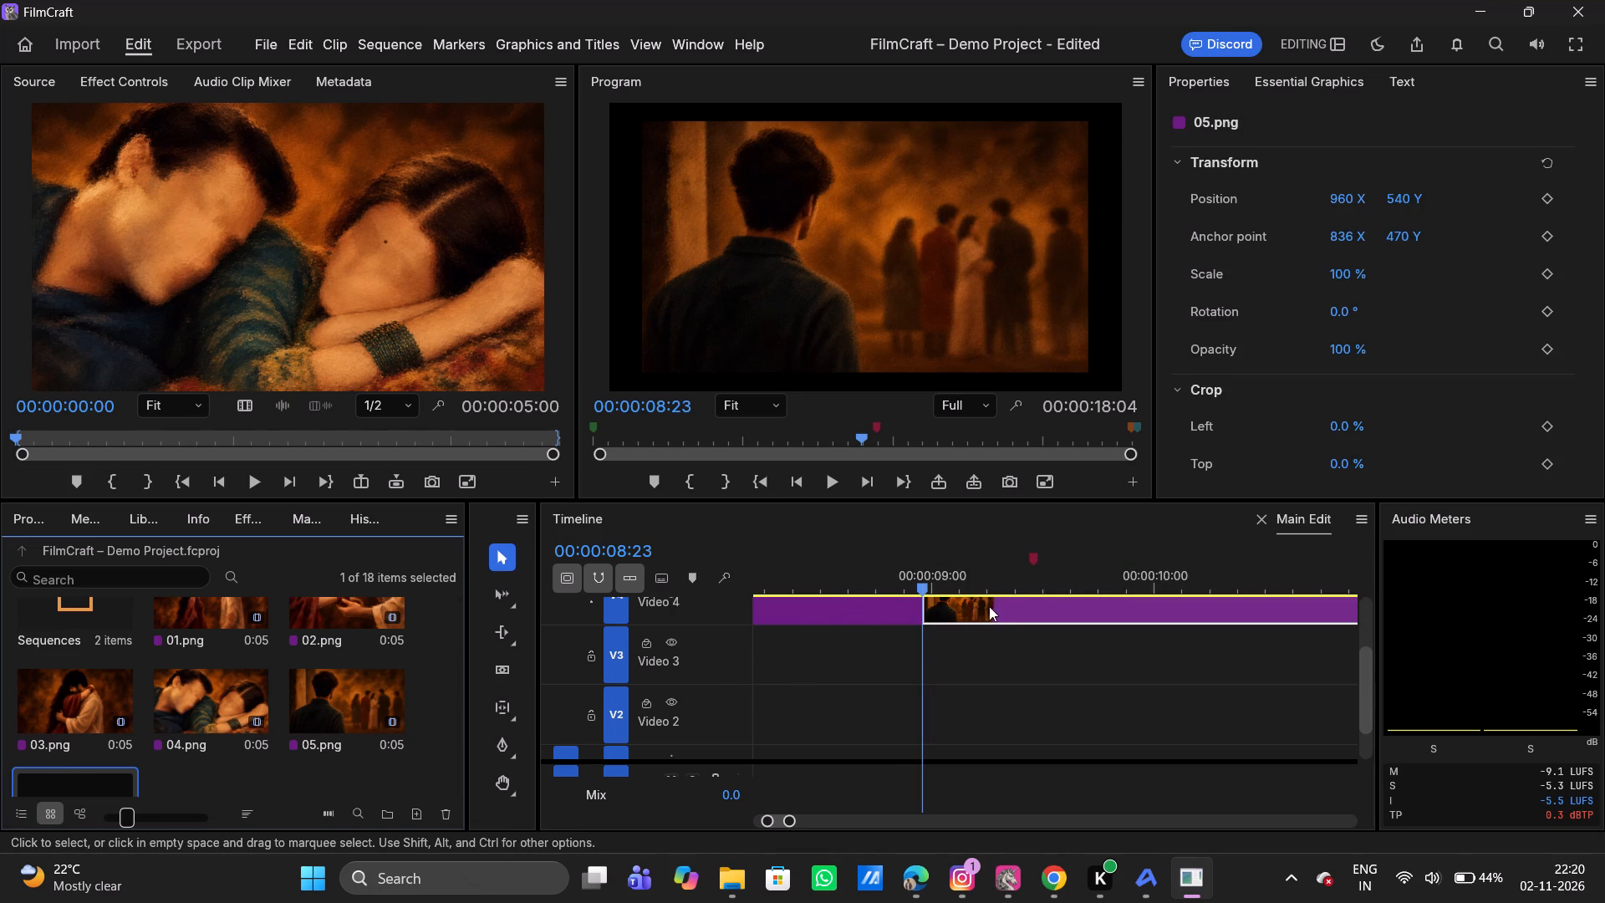
Set the scale of the 05.png clip to 117 % so it fills the frame.
drag(1351, 270, 1393, 271)
click(1031, 662)
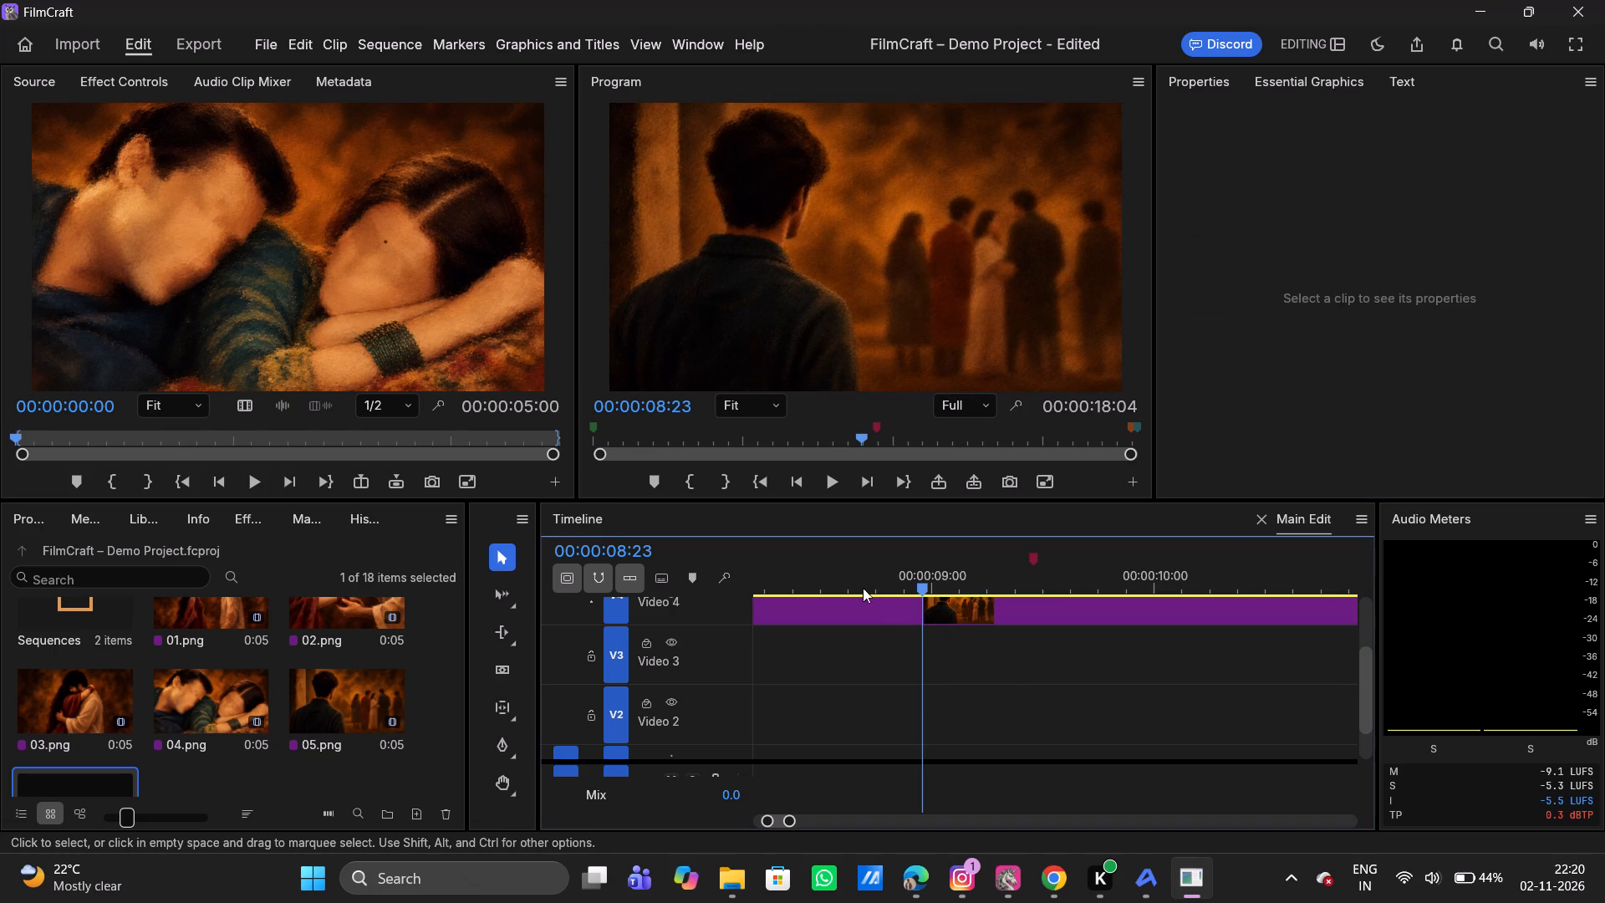
Apply the Fade In preset to the 05.png clip on Video 4.
click(787, 586)
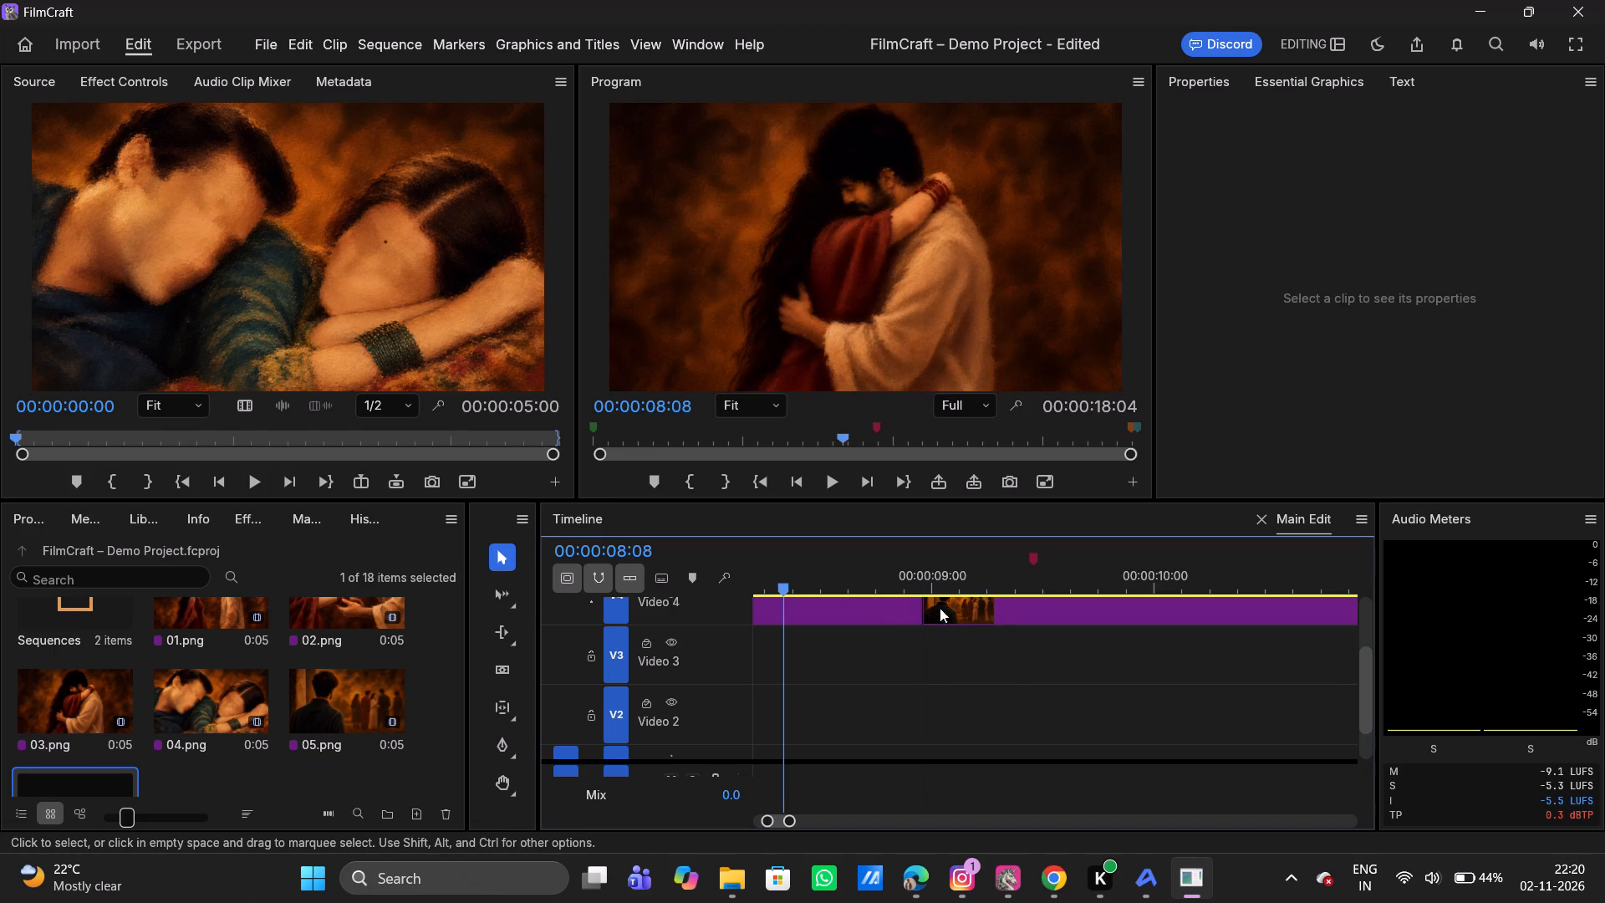
click(986, 609)
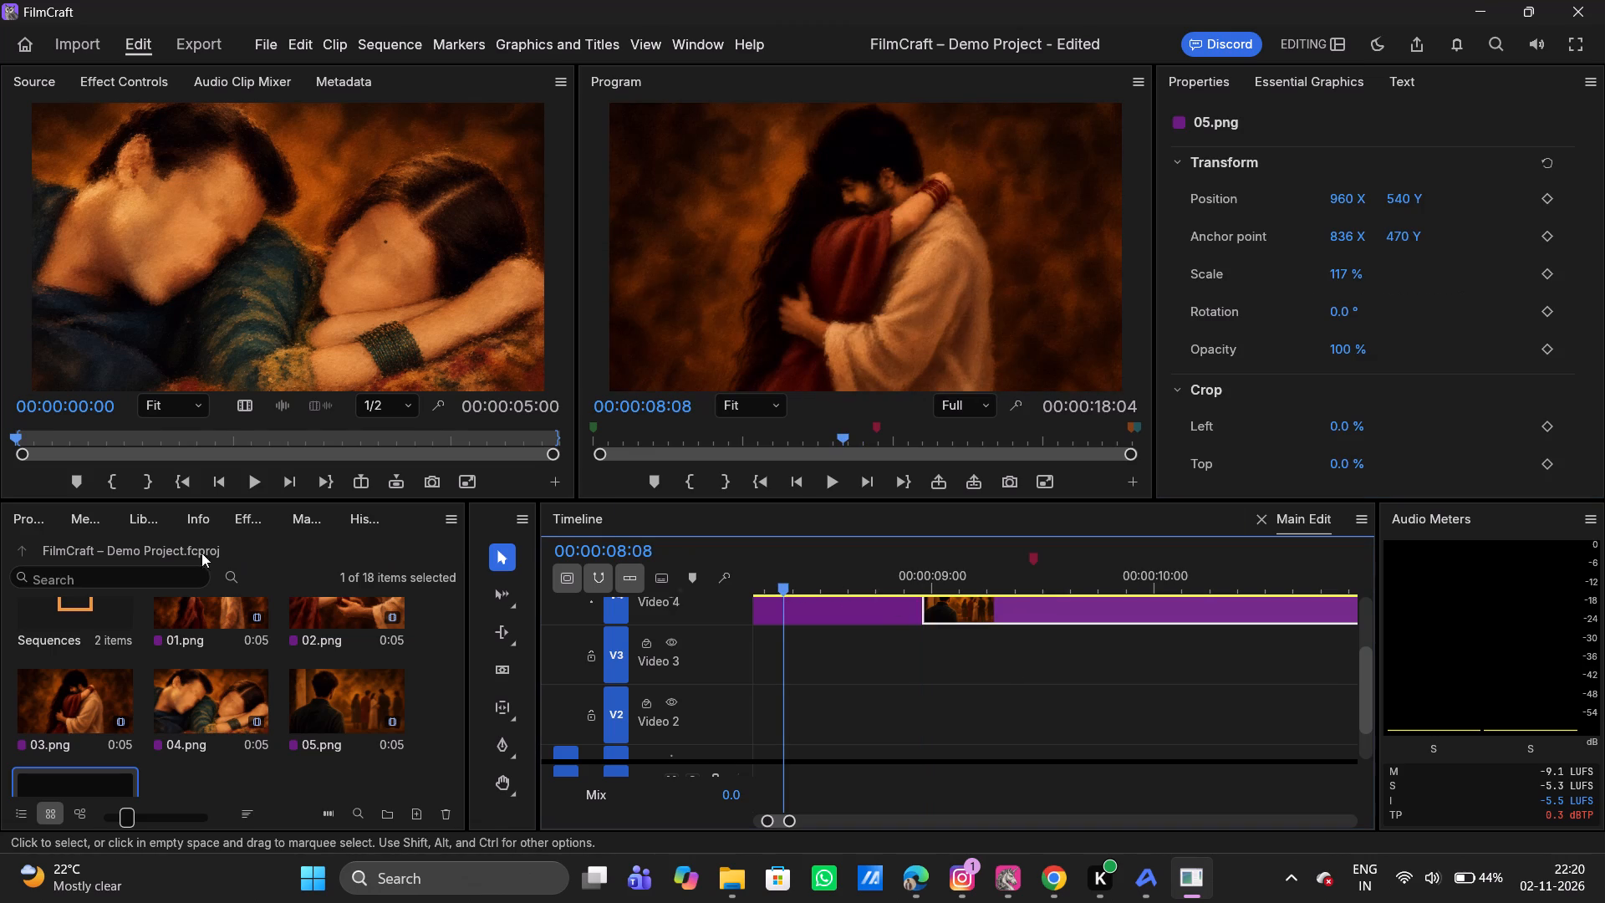
click(248, 517)
scroll(122, 633, up, 2)
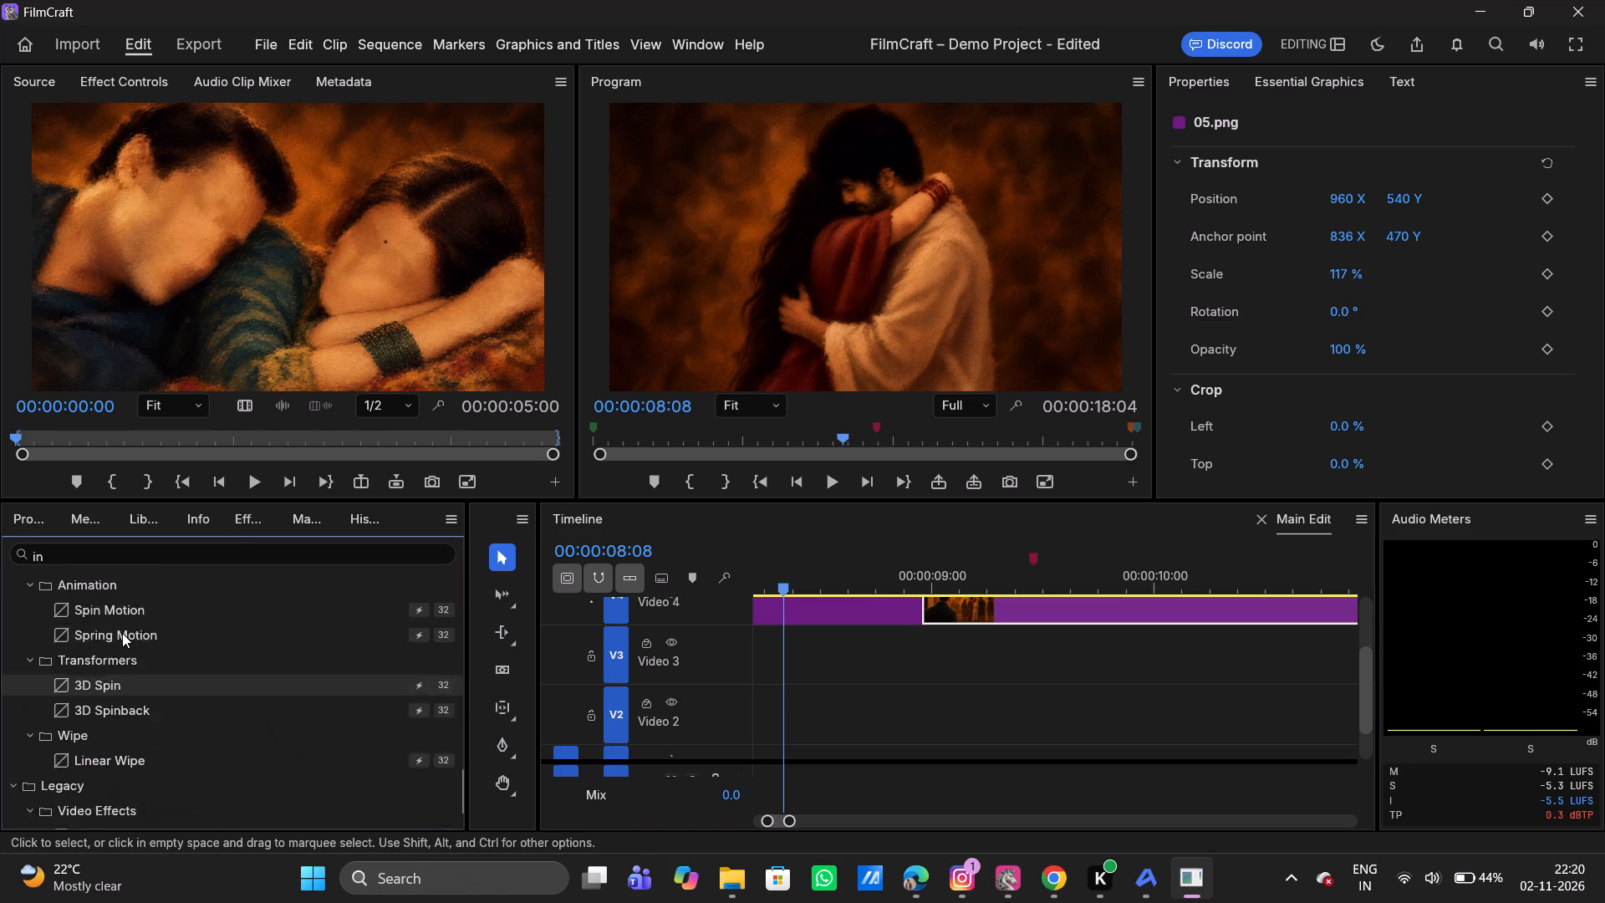
scroll(122, 633, up, 13)
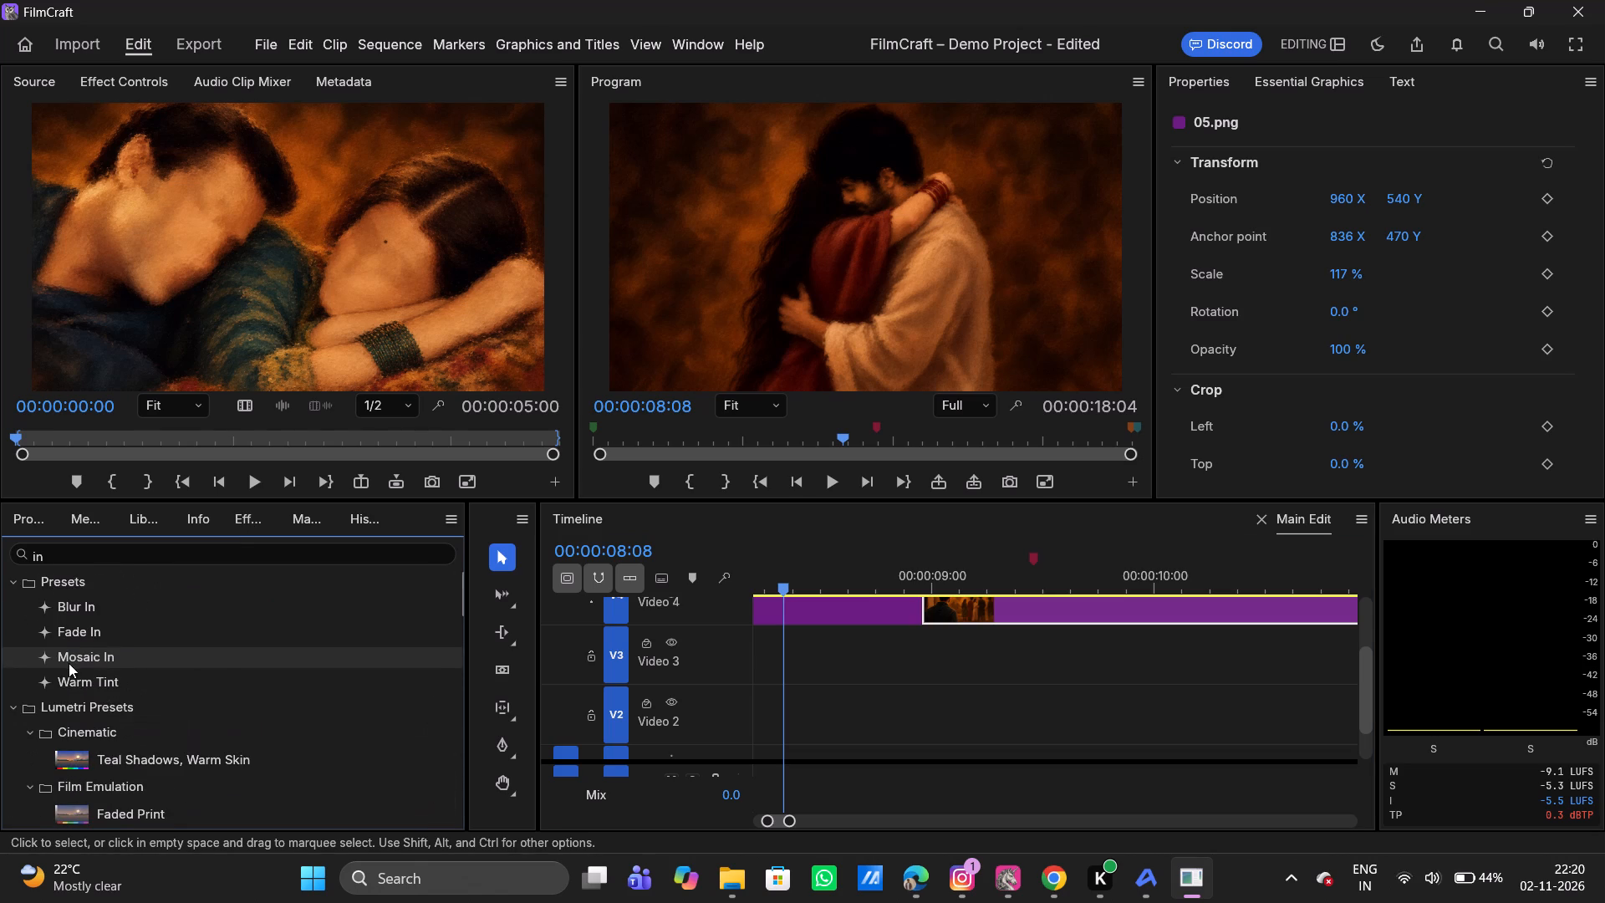
drag(100, 638, 952, 604)
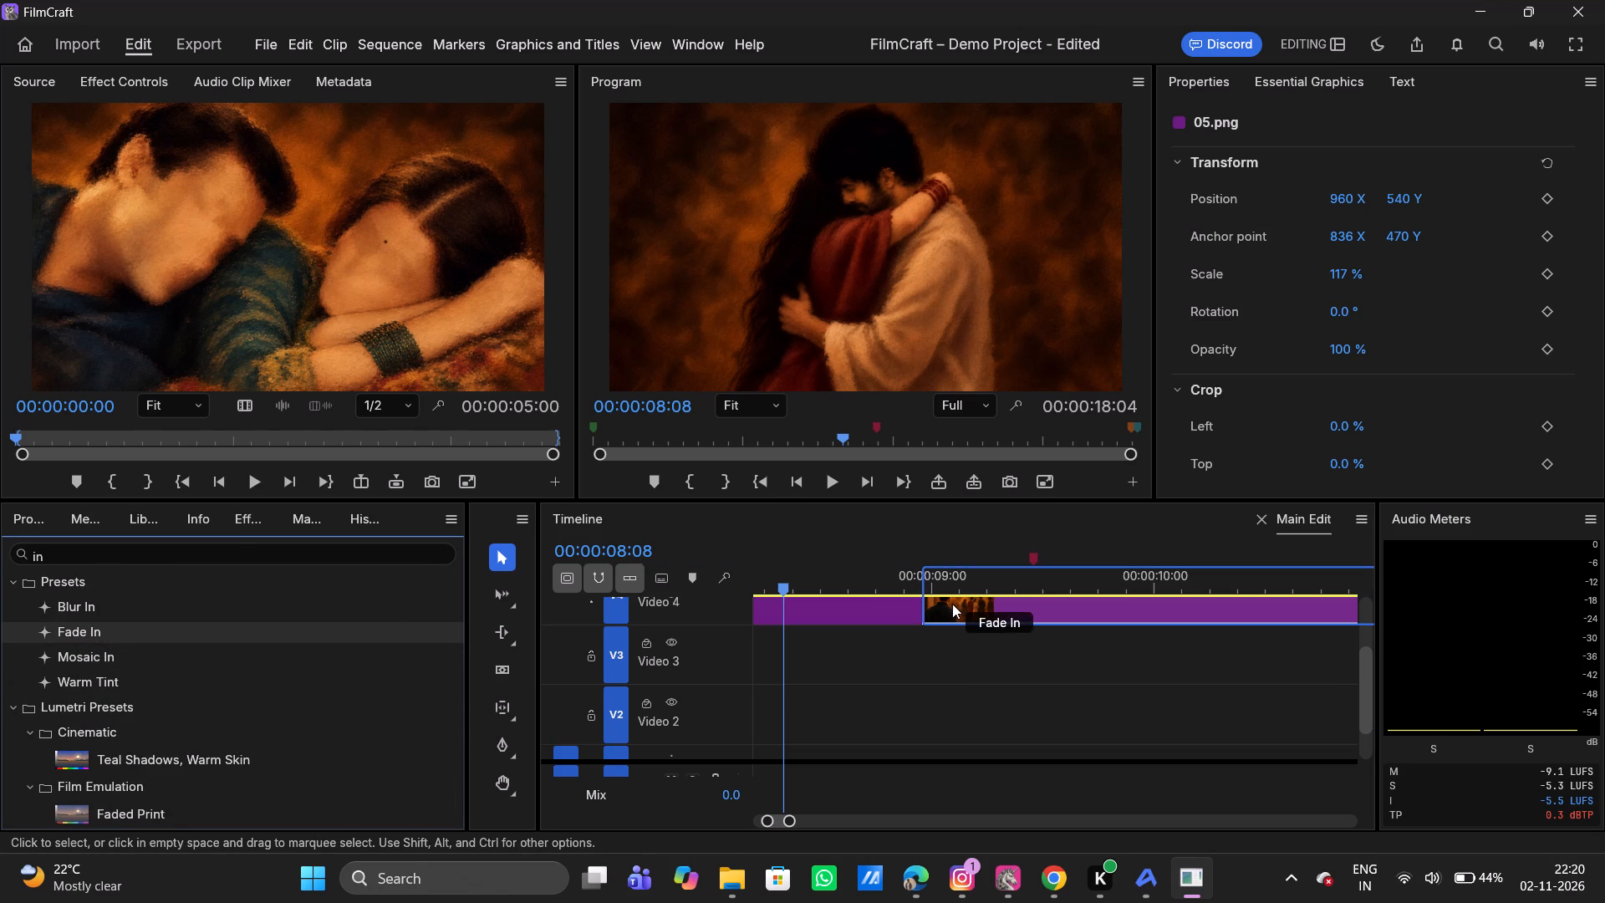
drag(952, 604, 952, 605)
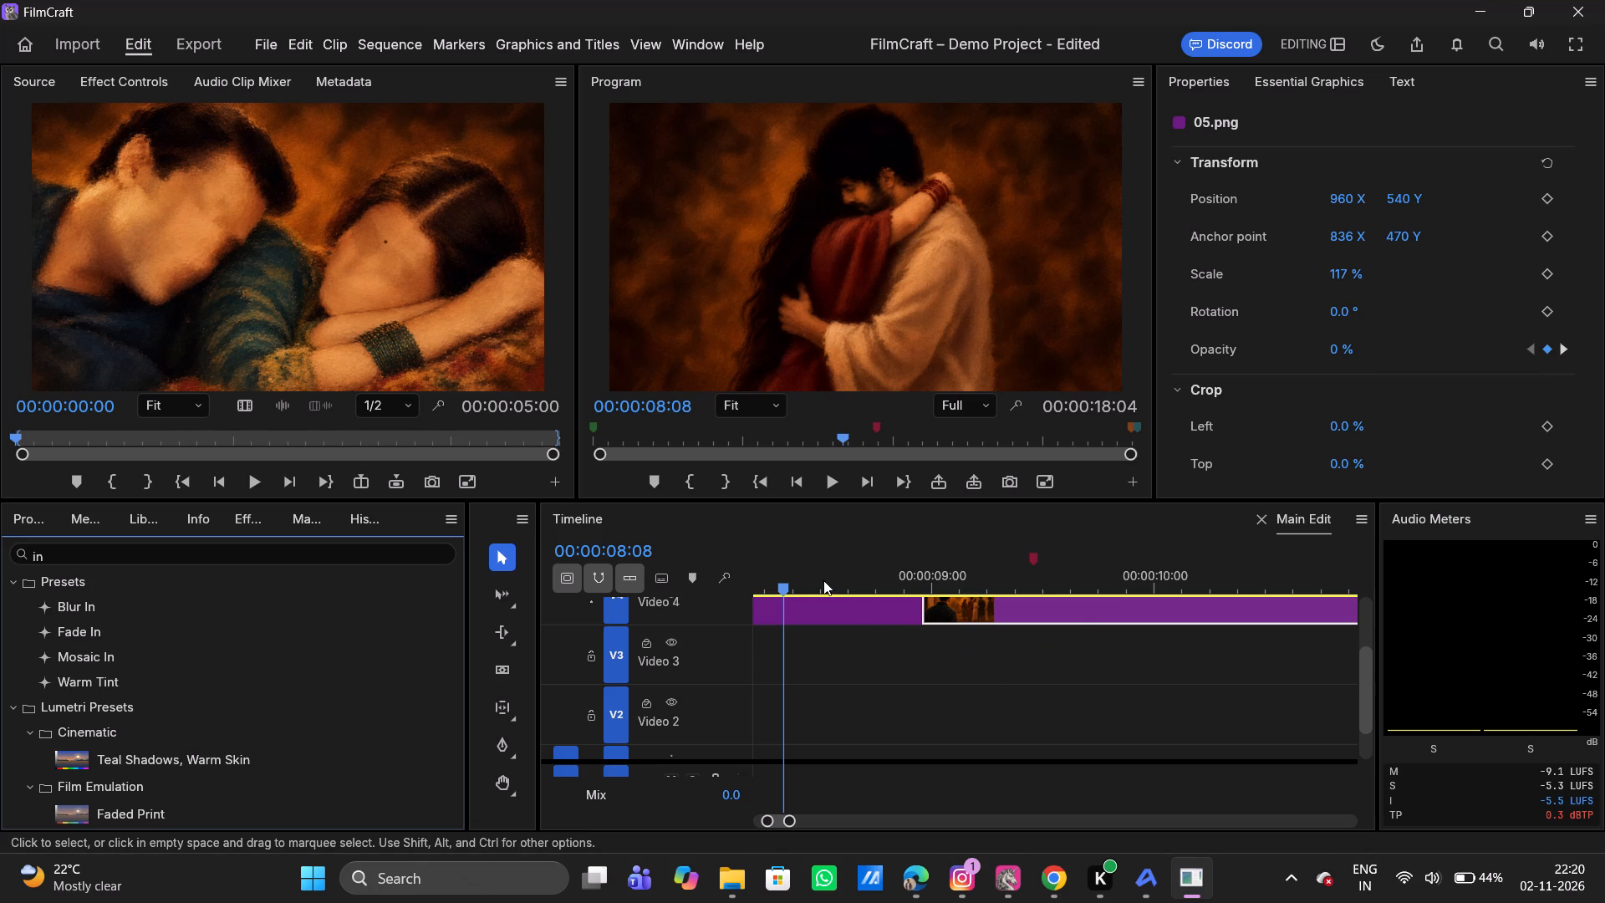
Move the playhead back and play through the 05.png clip on Video 4 to review its fade-in up to its end.
drag(782, 585, 710, 585)
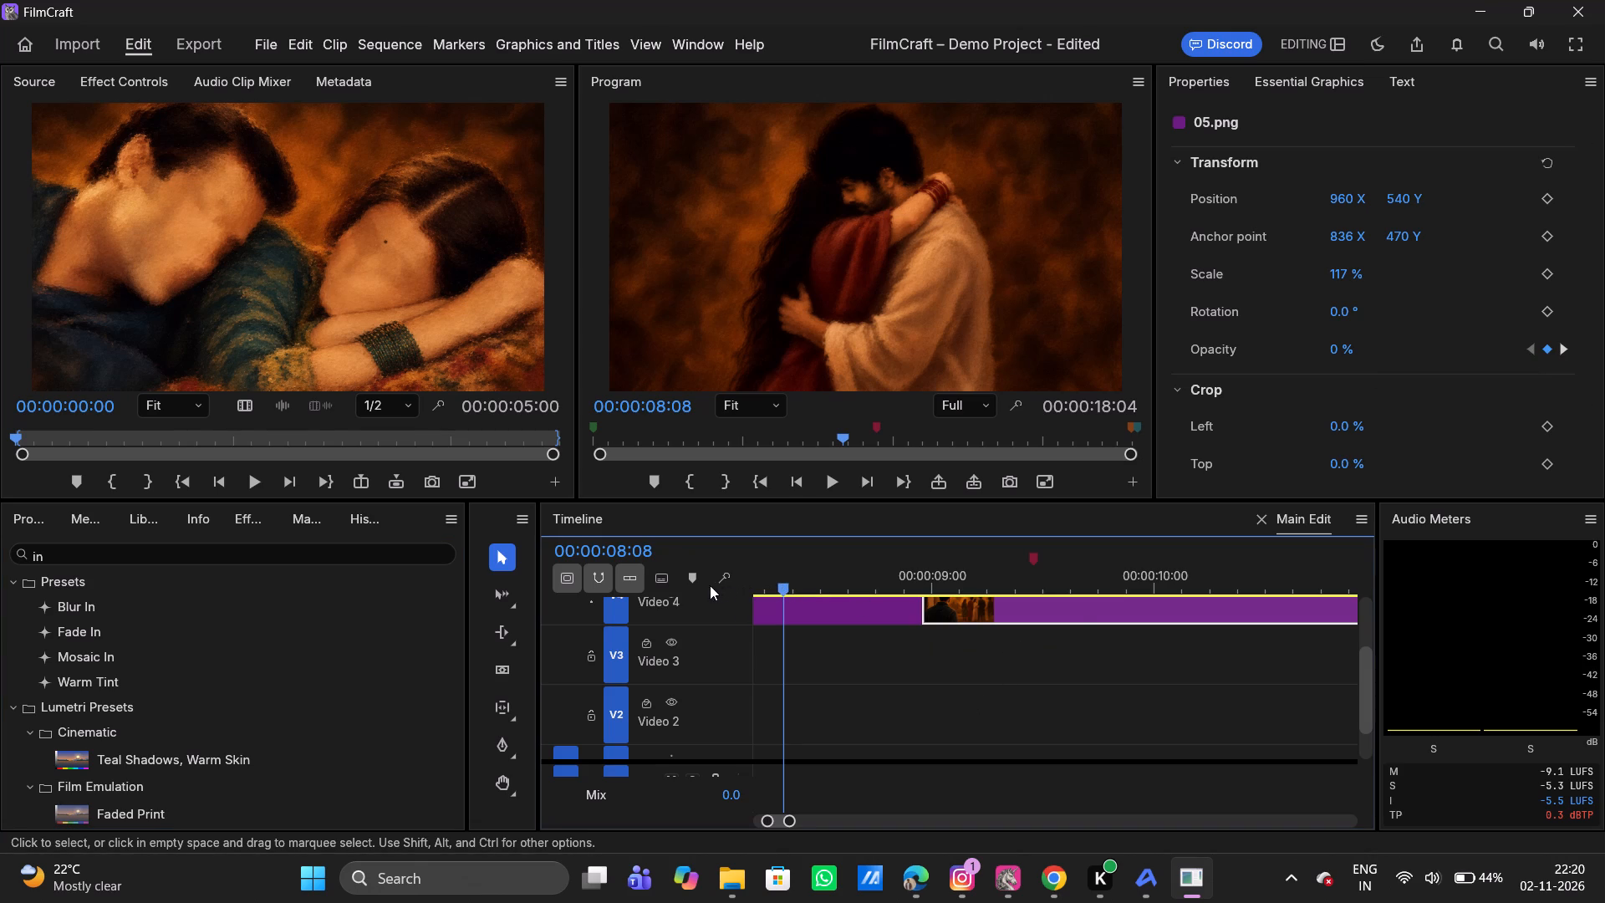
drag(710, 585, 650, 589)
key(space)
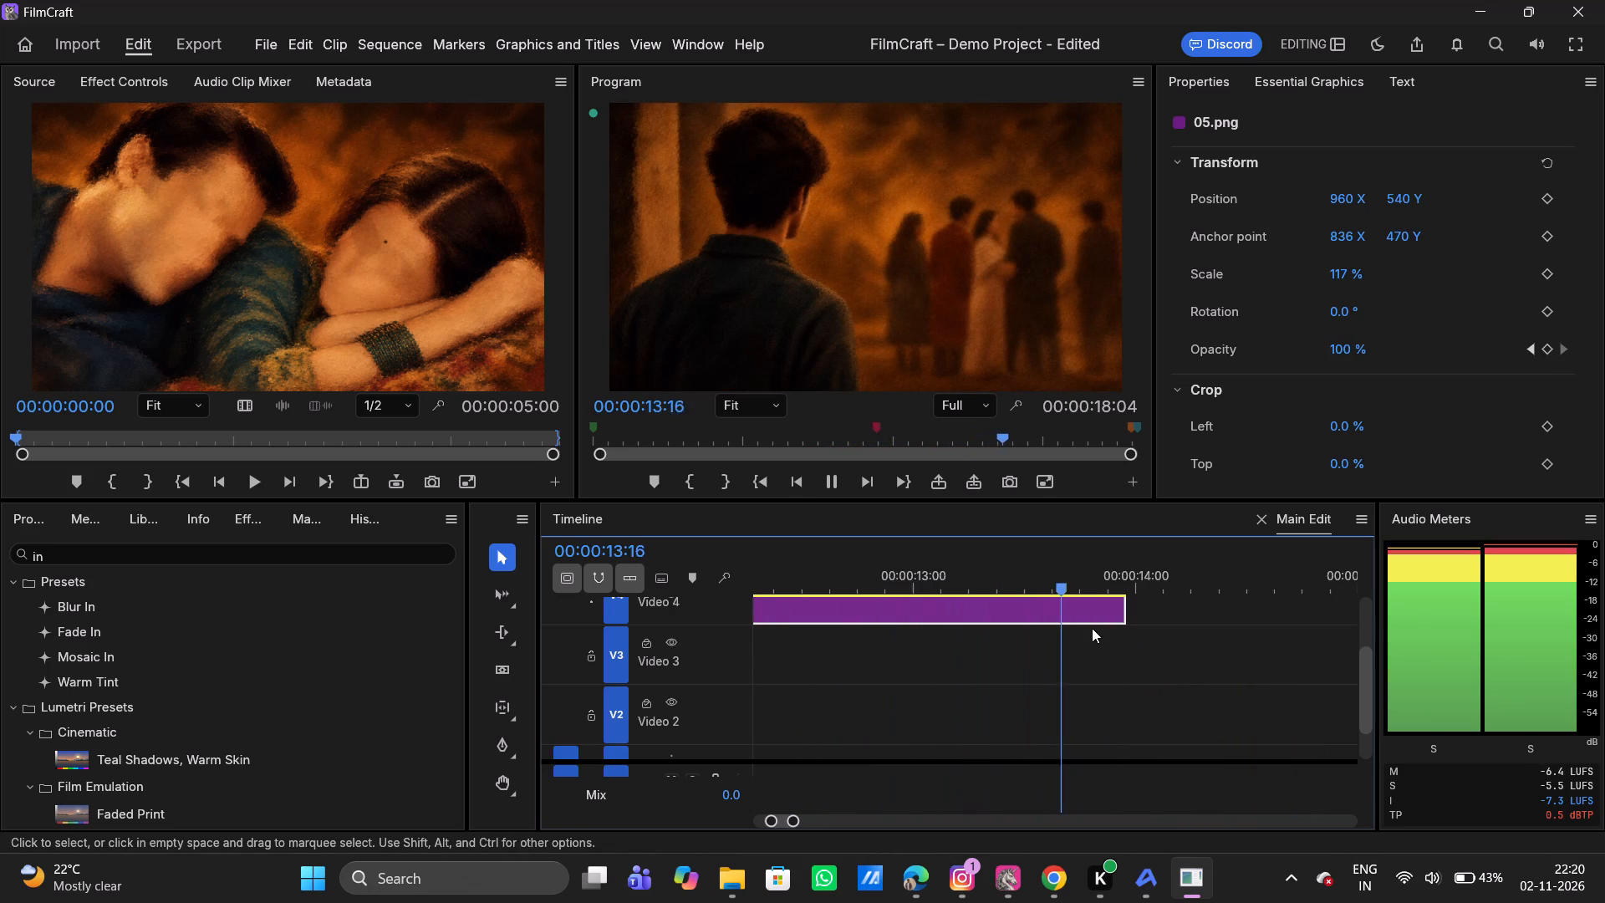
key(space)
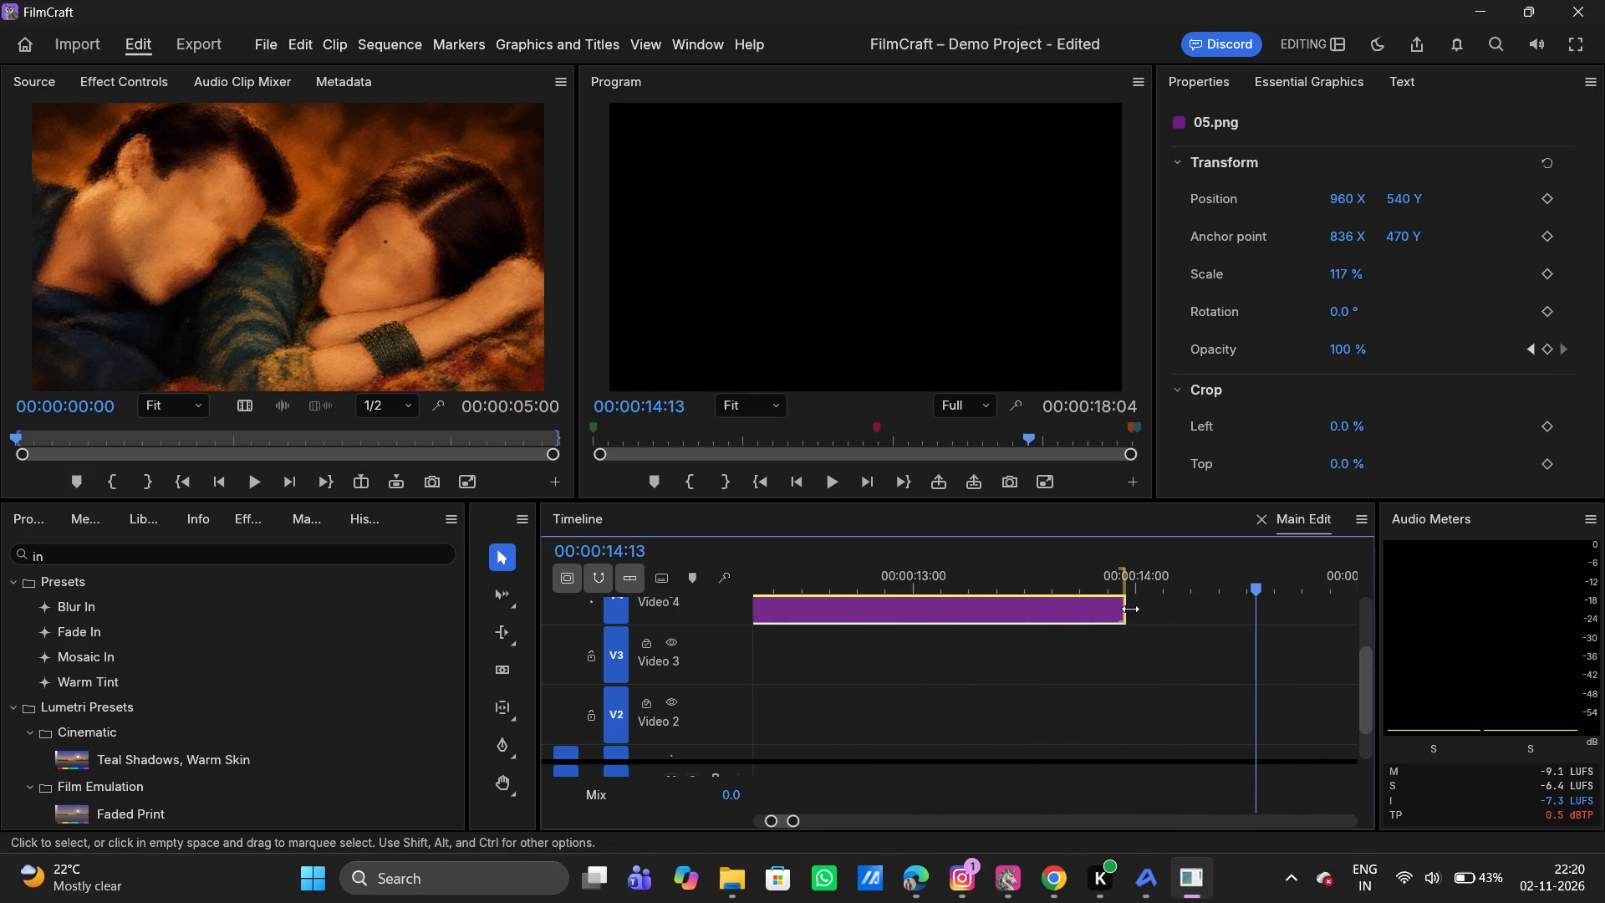
Extend the end of the 05.png clip on Video 4 to about 00:00:17:18.
drag(1129, 609, 1460, 611)
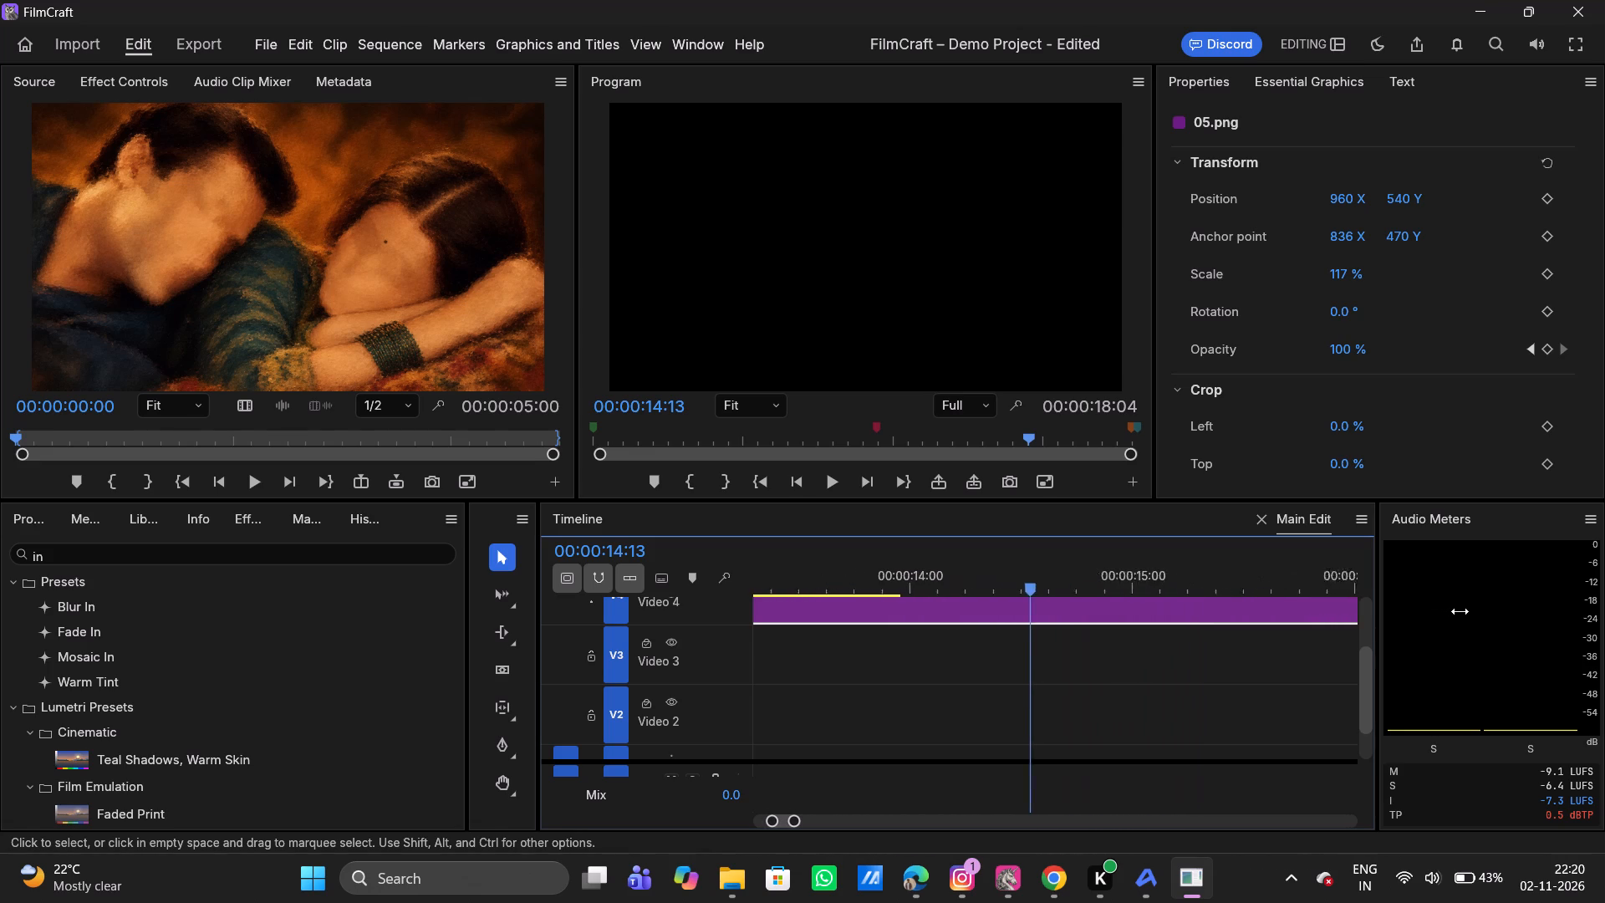
drag(1460, 611, 1503, 610)
Play the extended part of the 05.png clip from 00:00:14:13 through to the end of the sequence.
key(space)
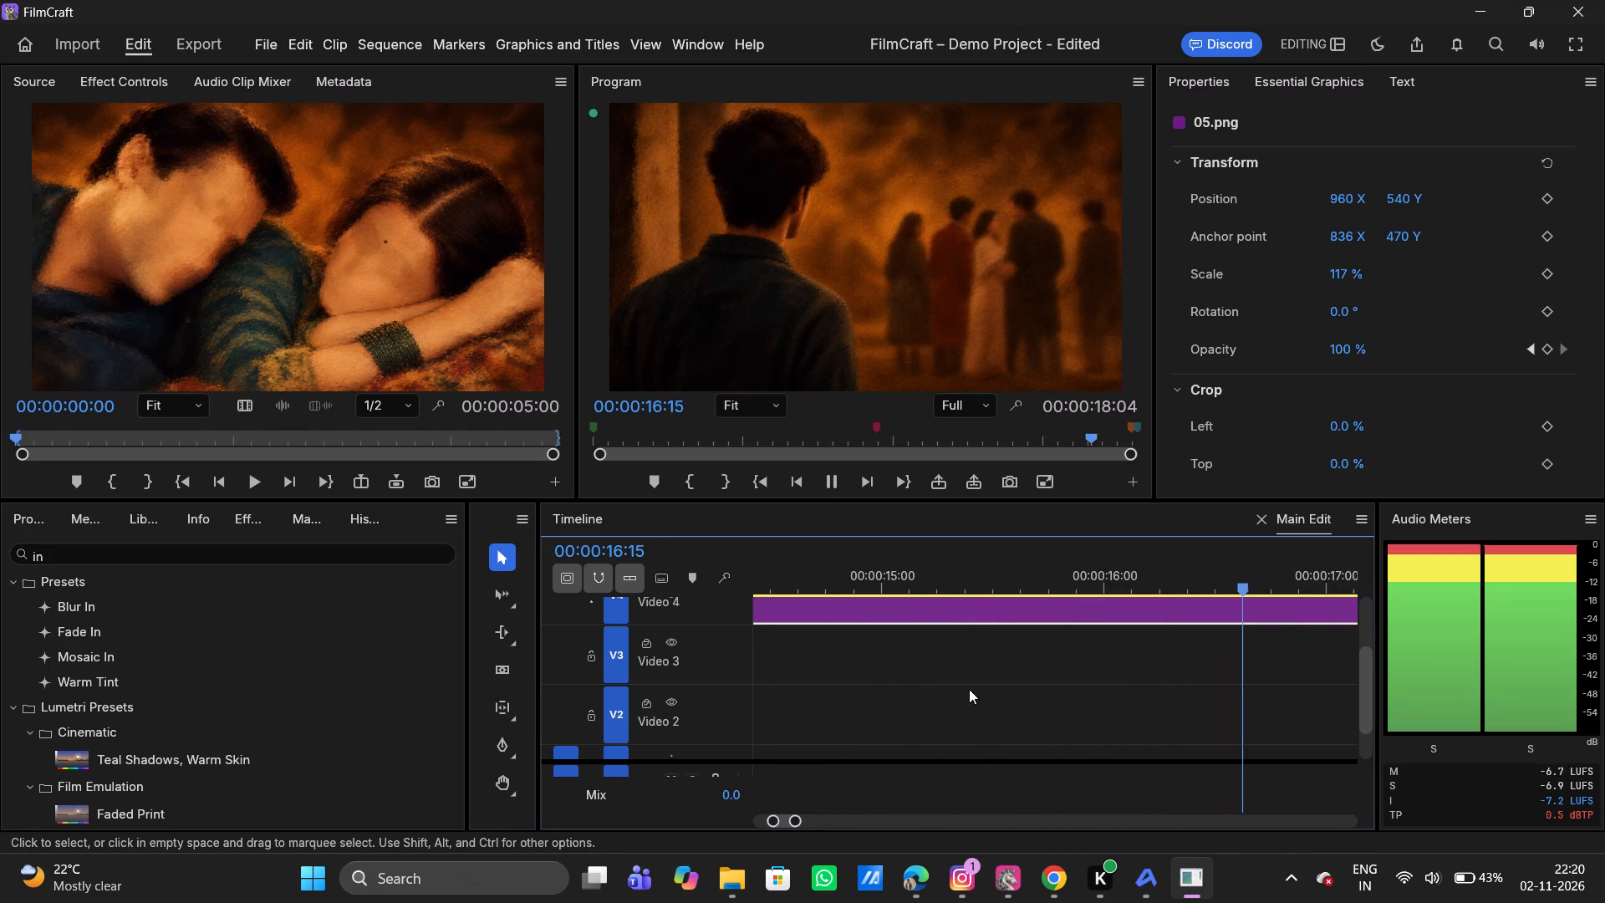
key(space)
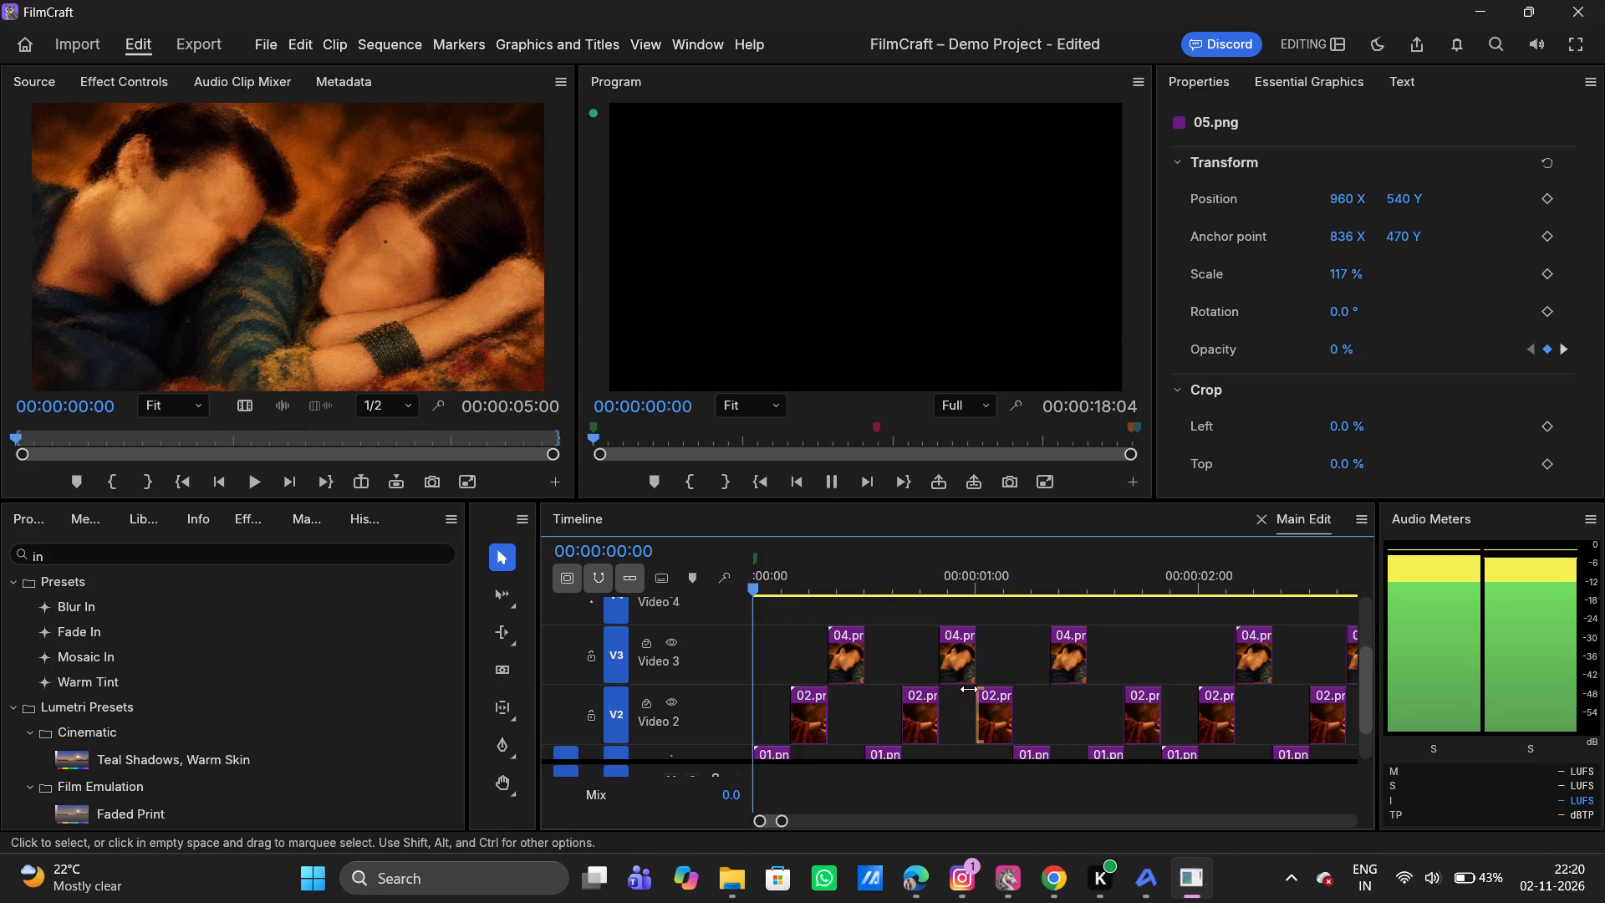
scroll(1064, 668, left, 7)
key(space)
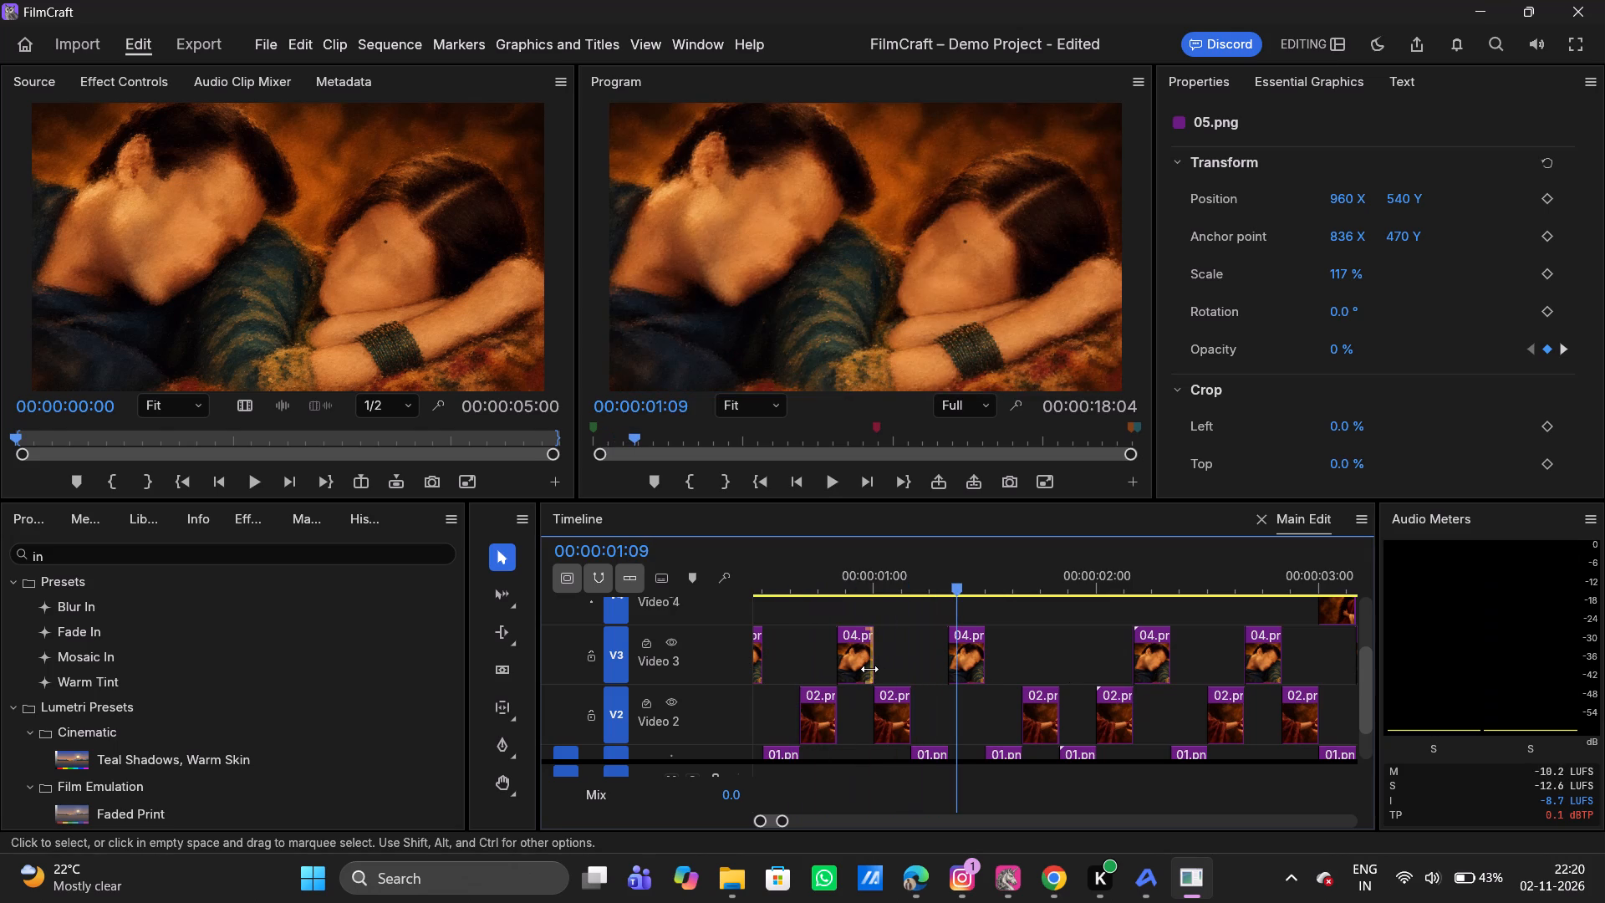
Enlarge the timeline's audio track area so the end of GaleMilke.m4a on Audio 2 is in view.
scroll(1114, 684, left, 16)
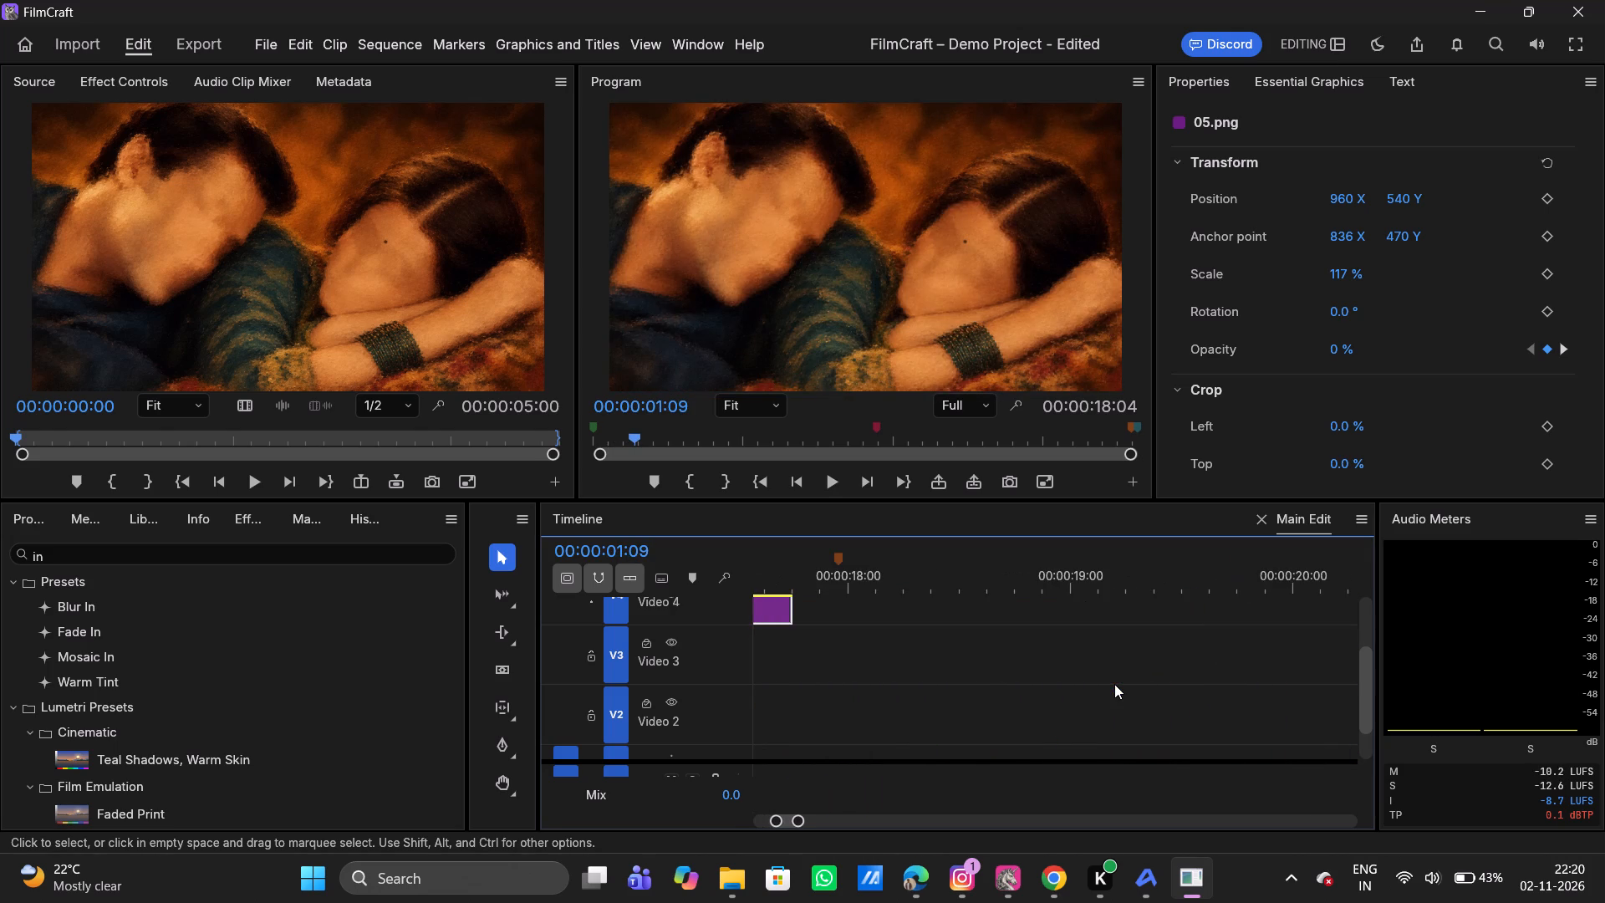
alt+scroll(1114, 684, down, 1)
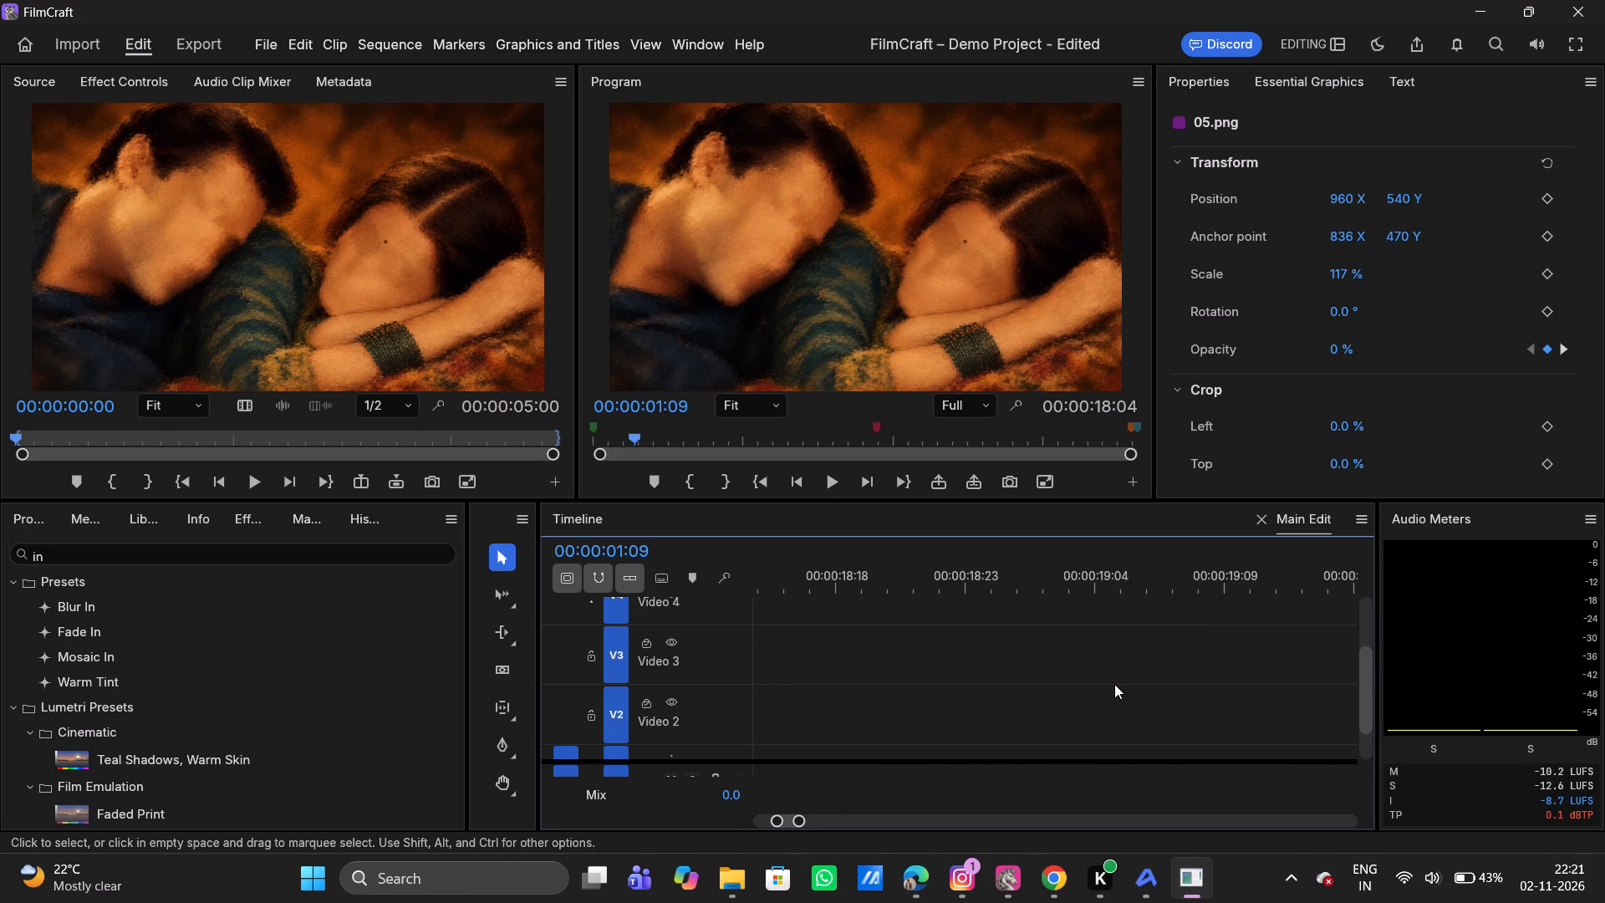
alt+scroll(1114, 684, down, 2)
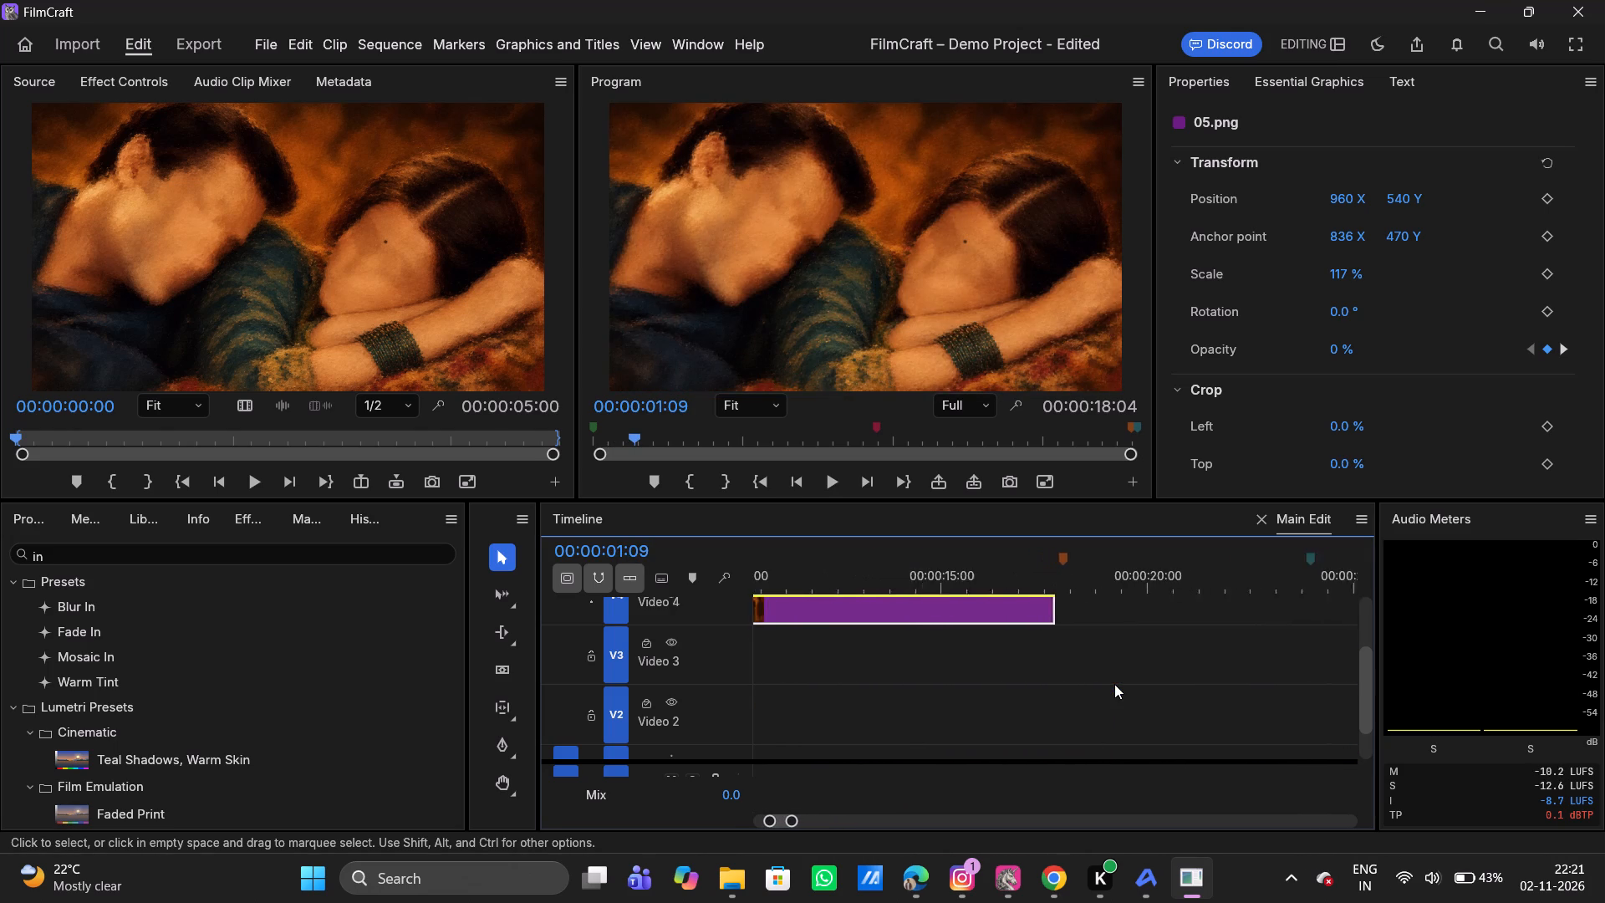
alt+scroll(1114, 684, down, 1)
drag(604, 761, 605, 749)
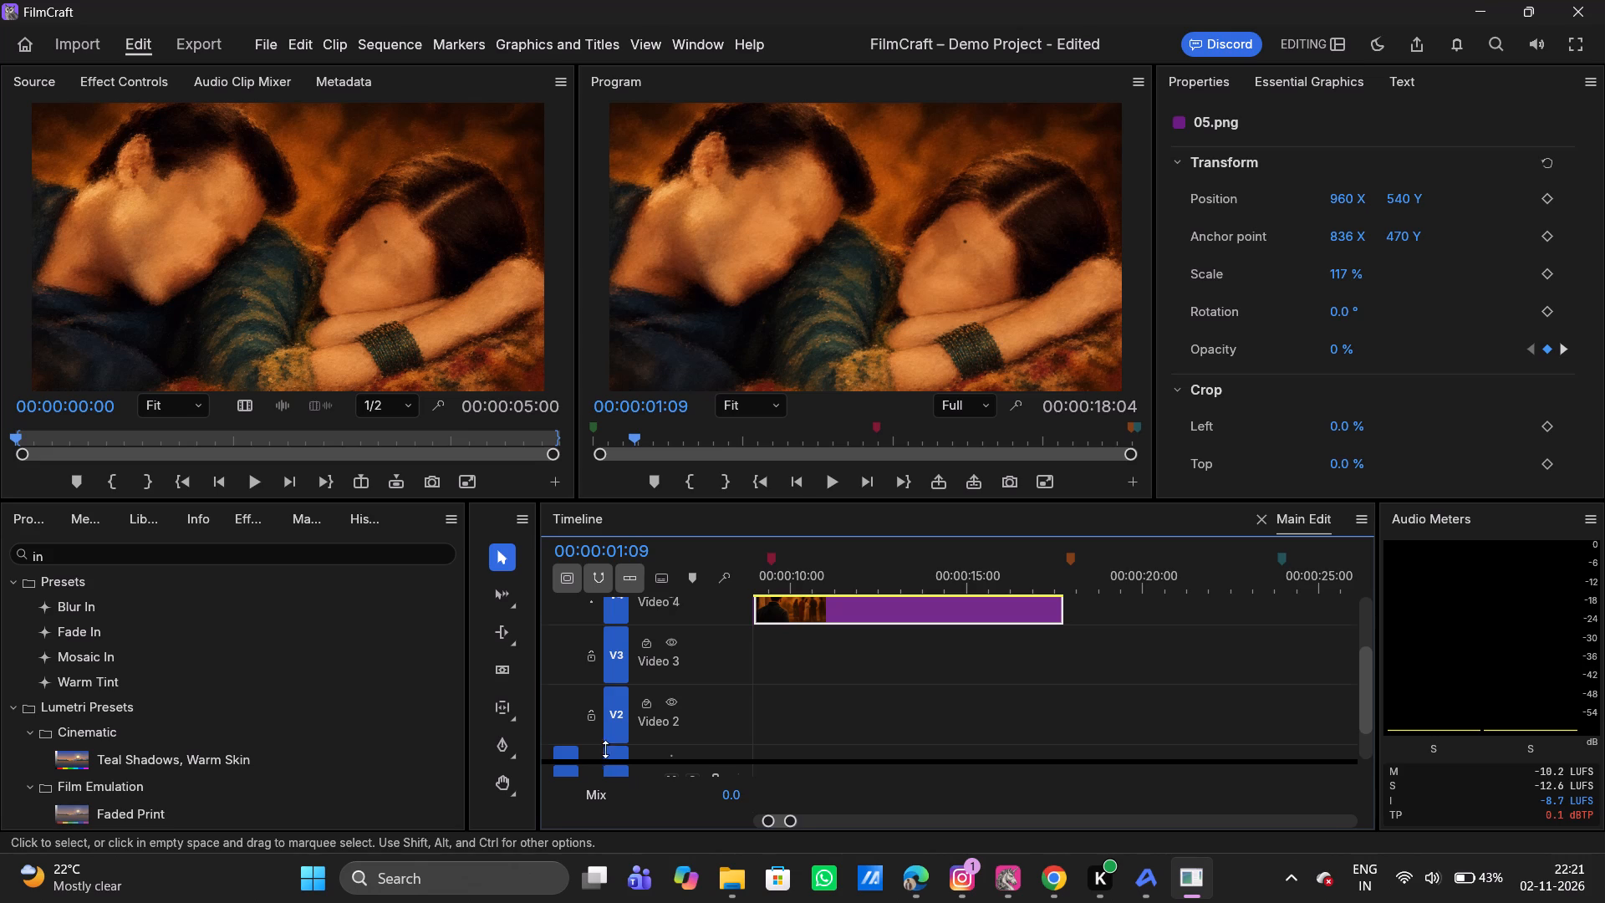
drag(605, 749, 644, 735)
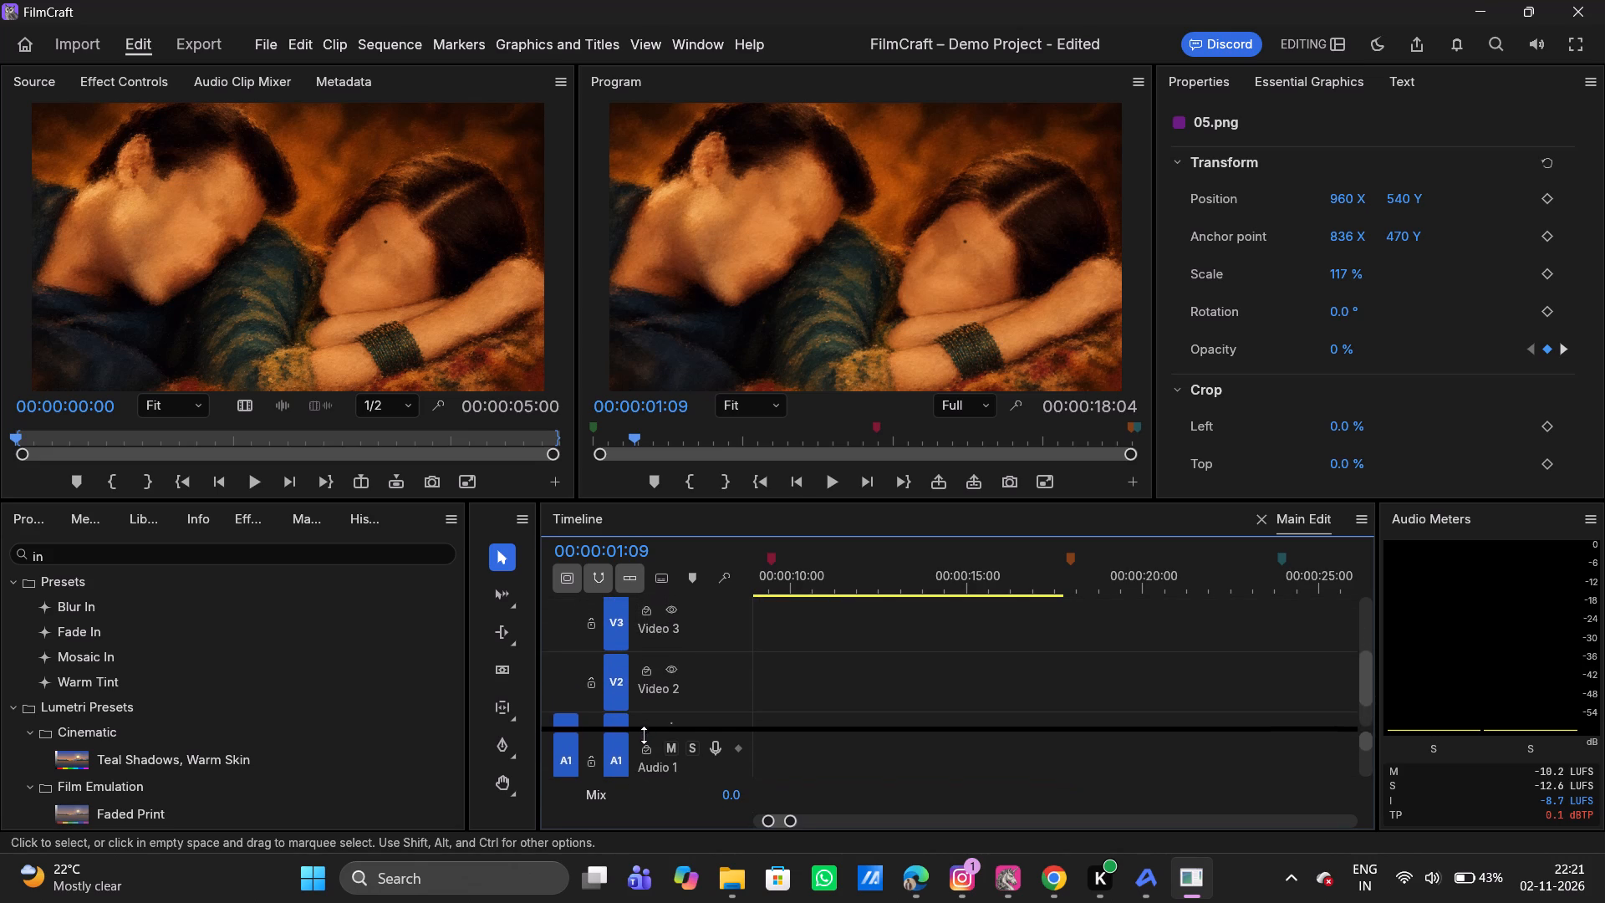
drag(644, 735, 634, 754)
scroll(1123, 784, down, 1)
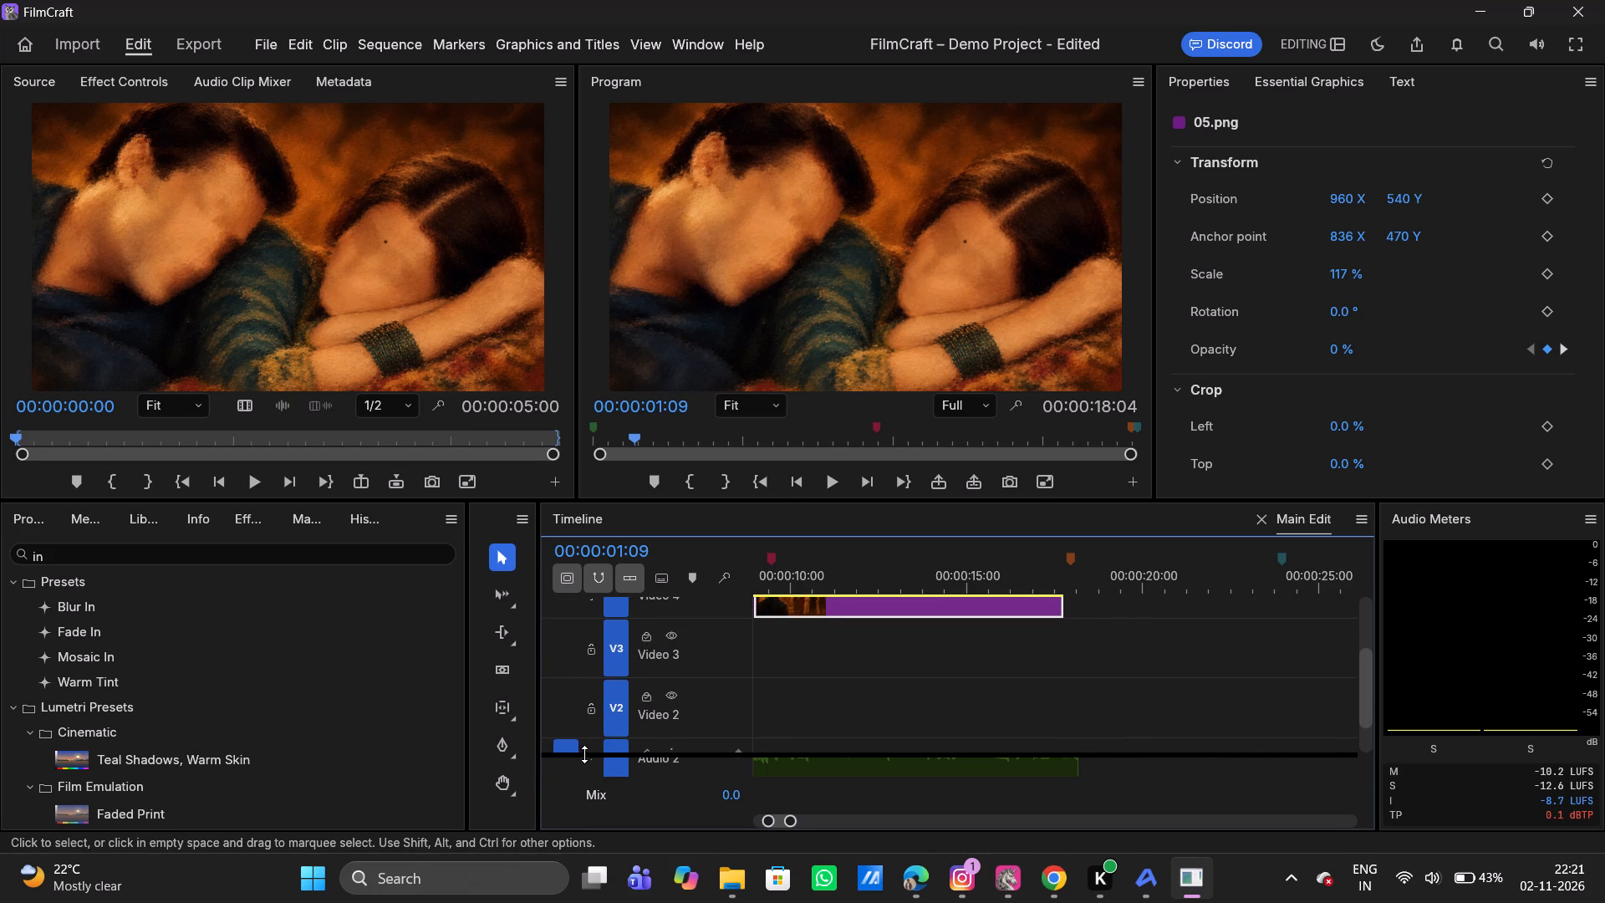
drag(584, 752, 608, 660)
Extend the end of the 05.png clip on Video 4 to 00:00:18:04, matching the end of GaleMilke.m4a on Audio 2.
click(1004, 682)
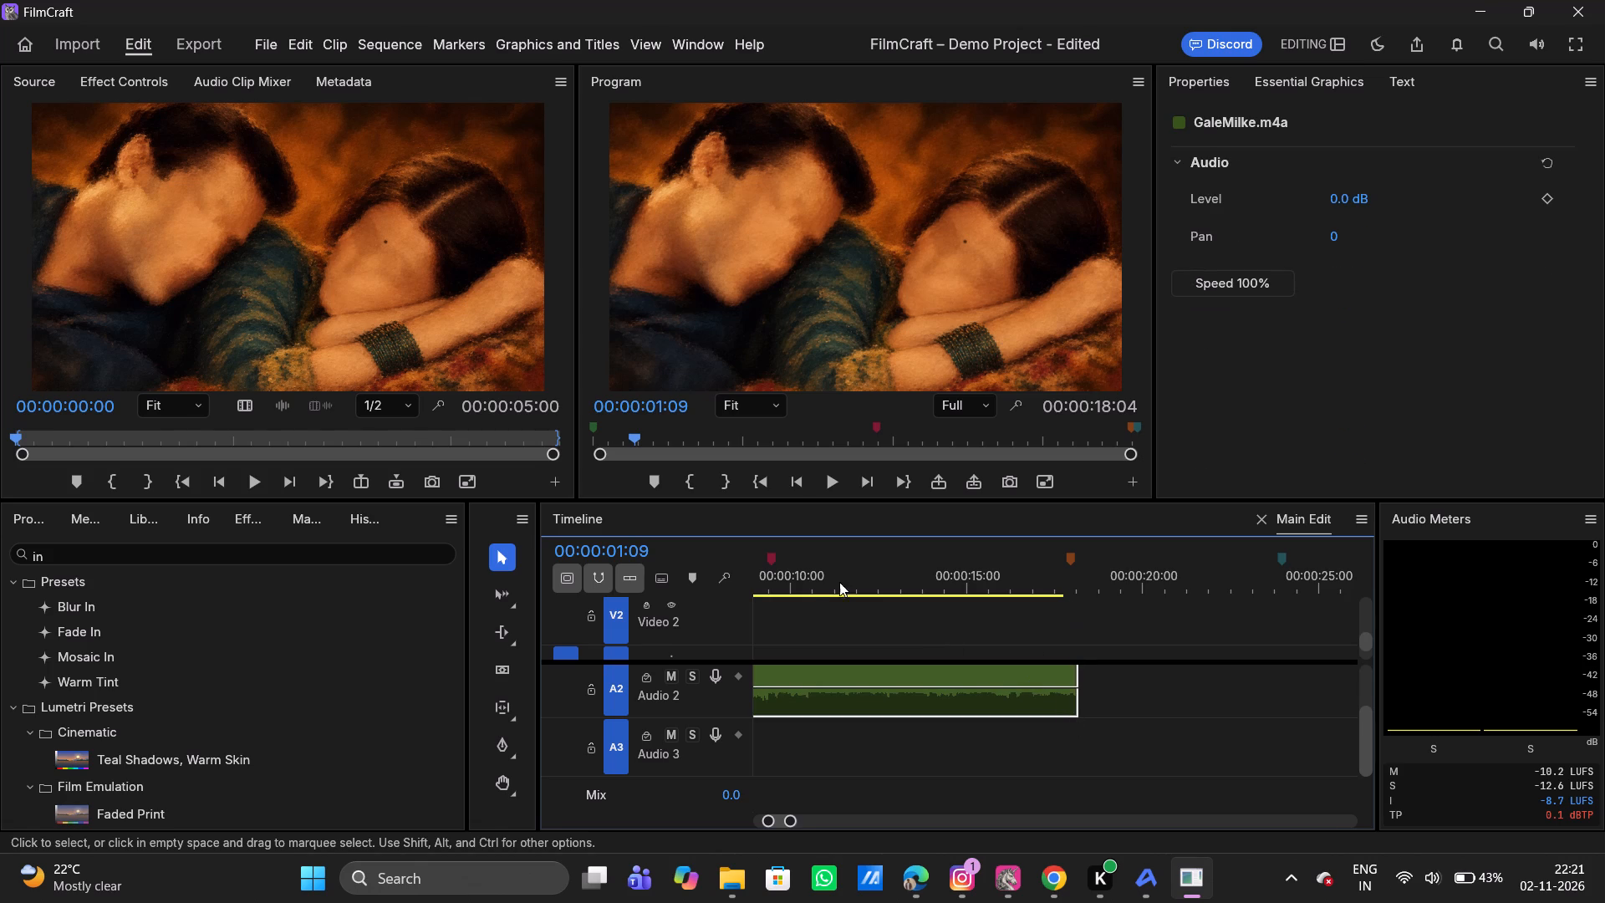
click(1059, 575)
drag(1065, 584, 1078, 584)
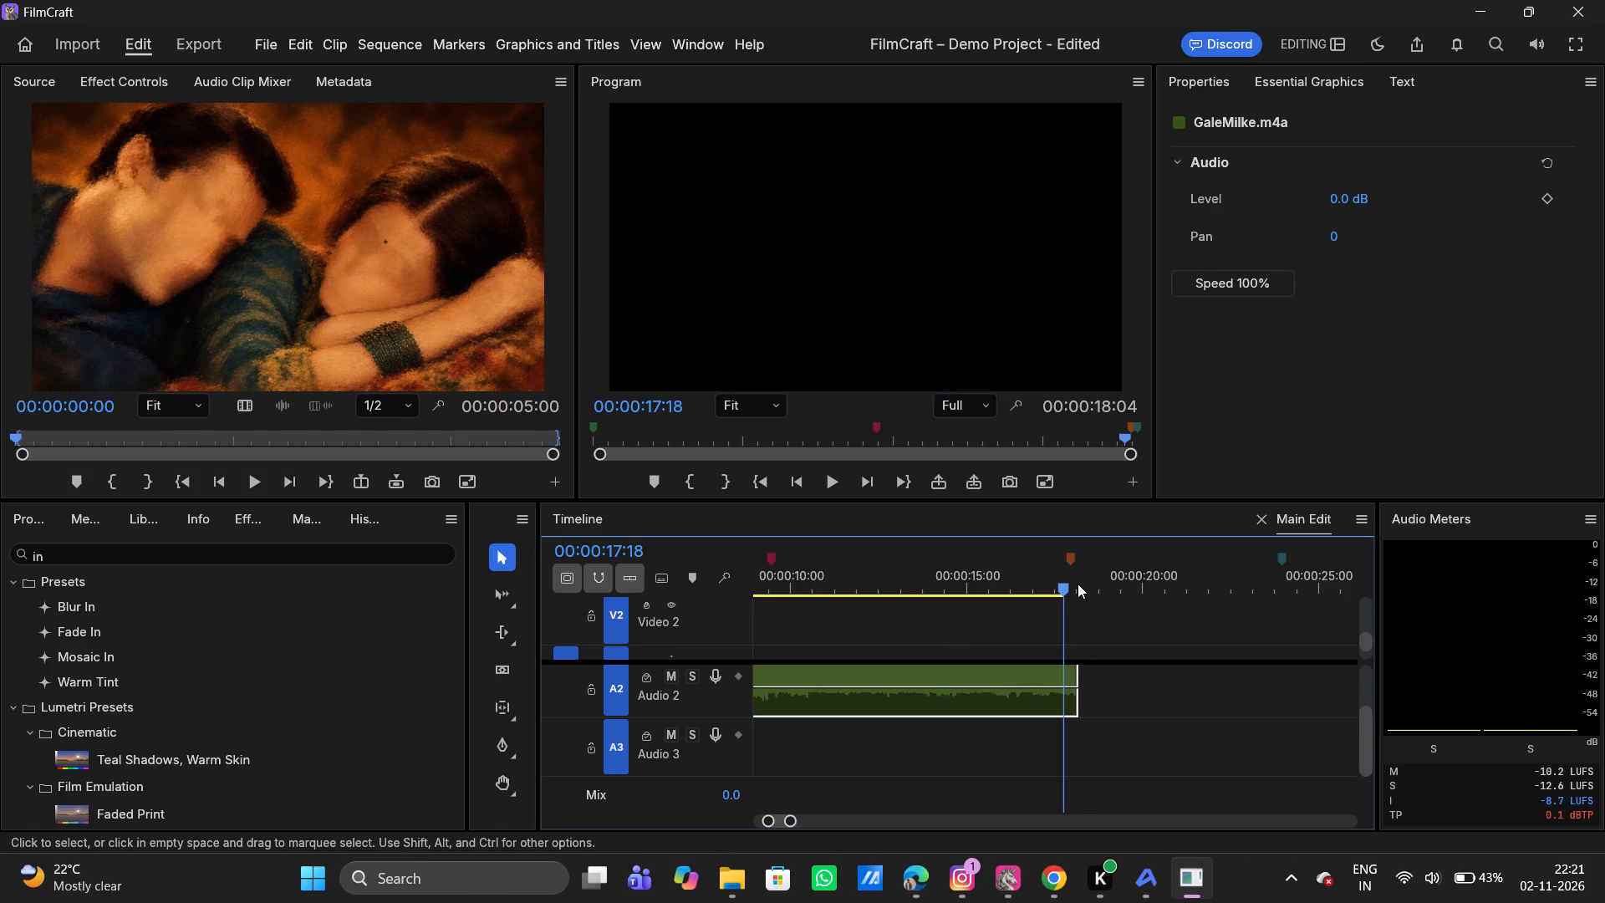
drag(1078, 584, 1085, 587)
scroll(1131, 670, up, 1)
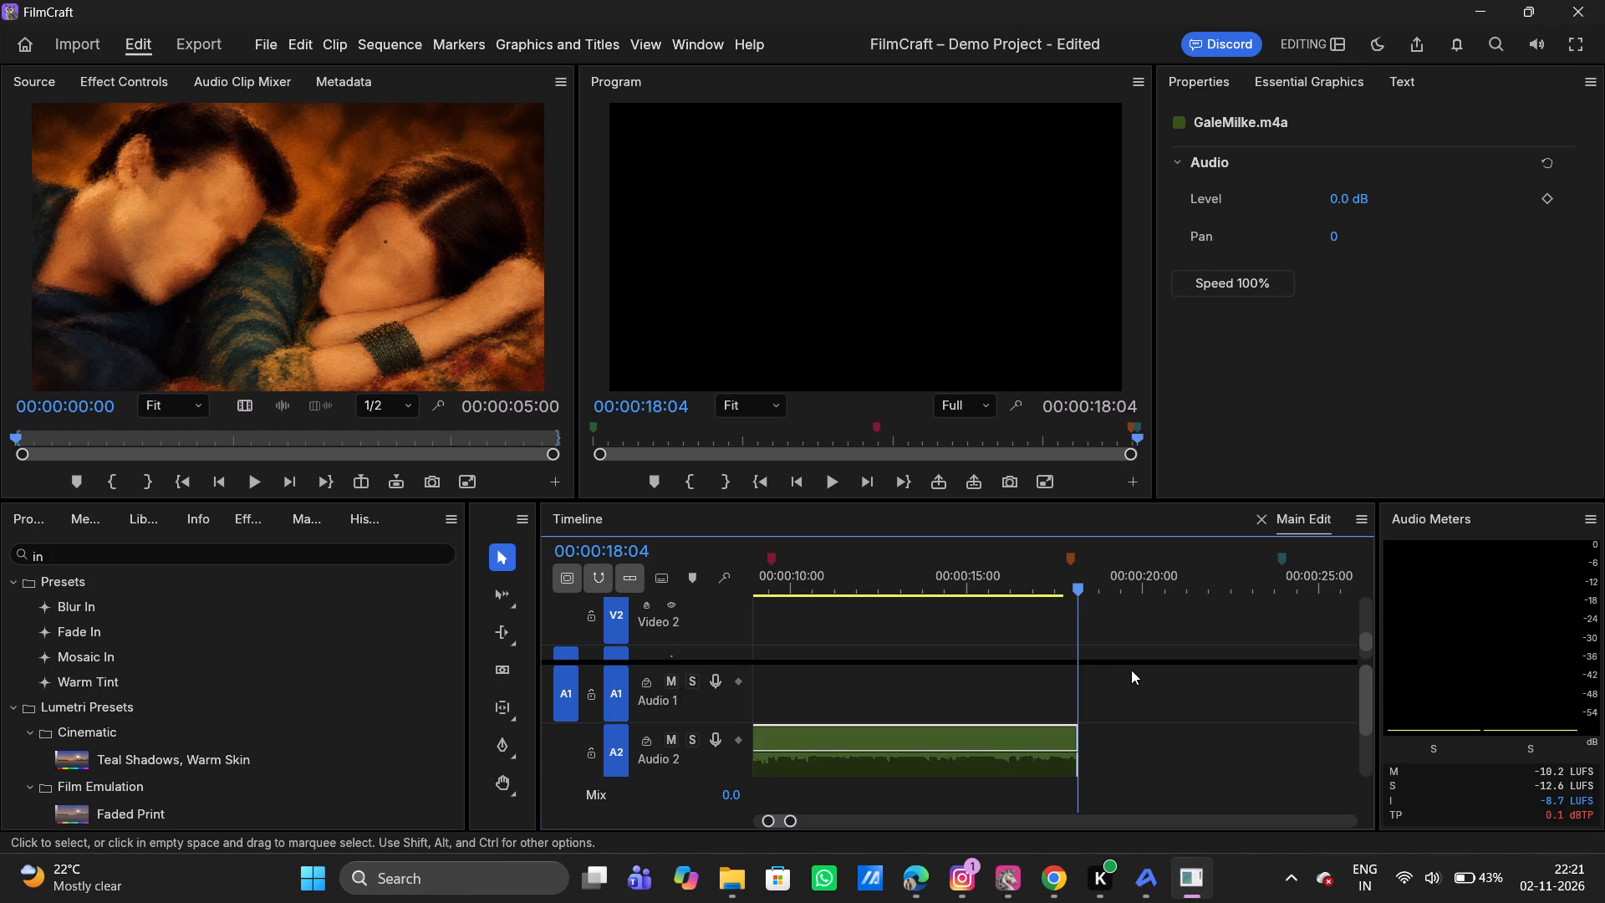
scroll(1131, 670, up, 3)
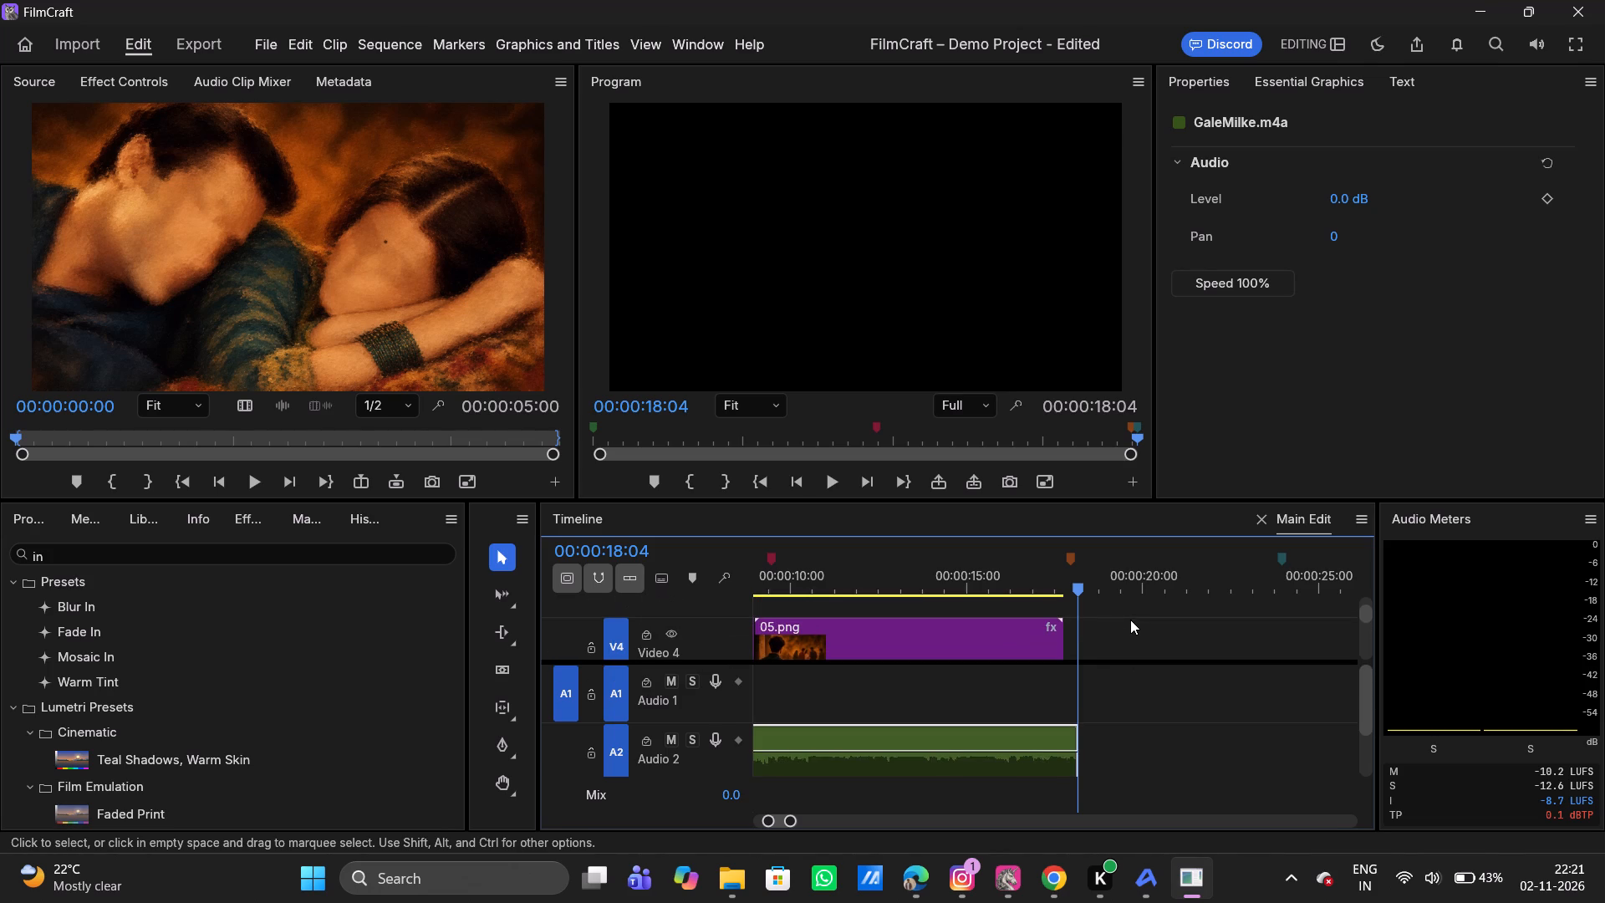
drag(1064, 630, 1074, 631)
drag(1074, 631, 1080, 632)
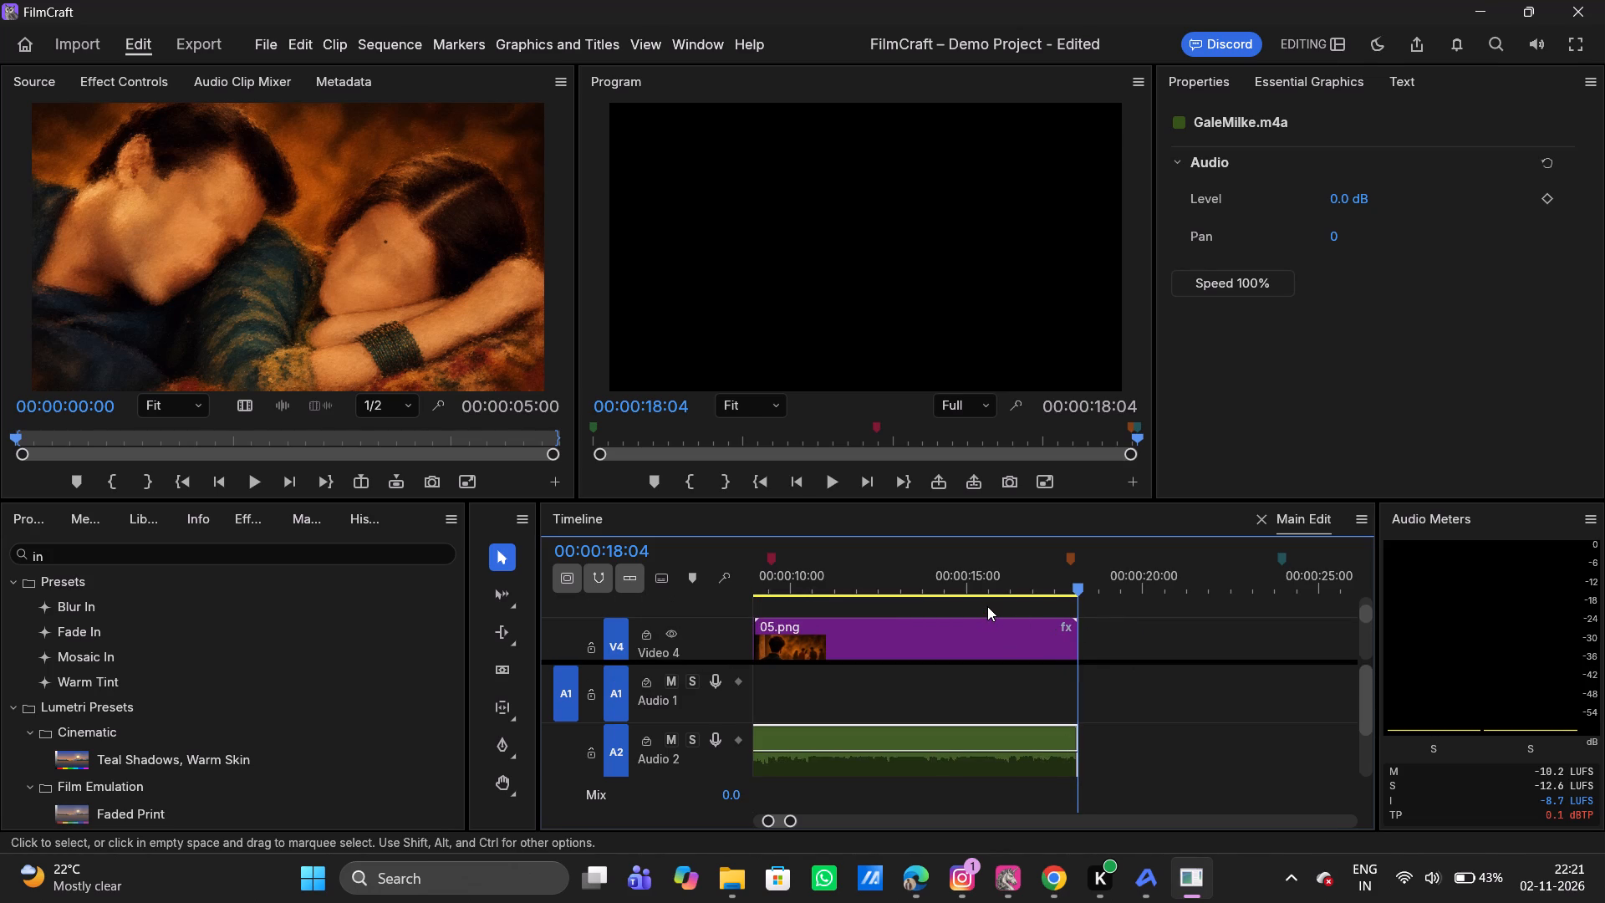
click(987, 606)
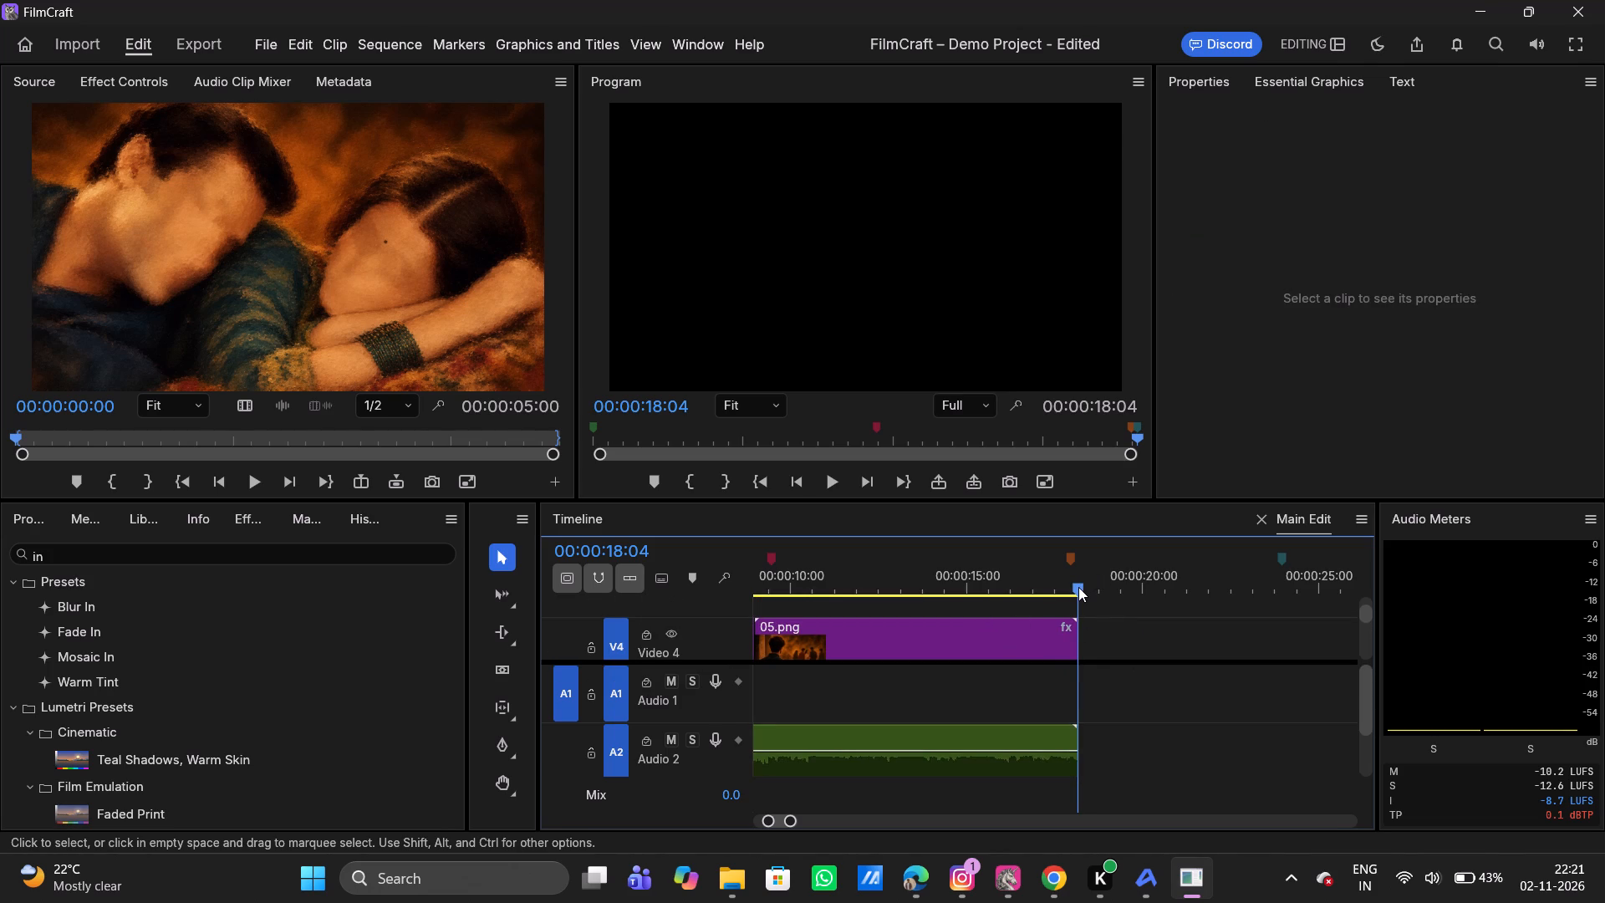
Play the sequence from 00:00:00:00 to about 00:00:06:02 to review the fast cuts with the music.
drag(1078, 587, 737, 586)
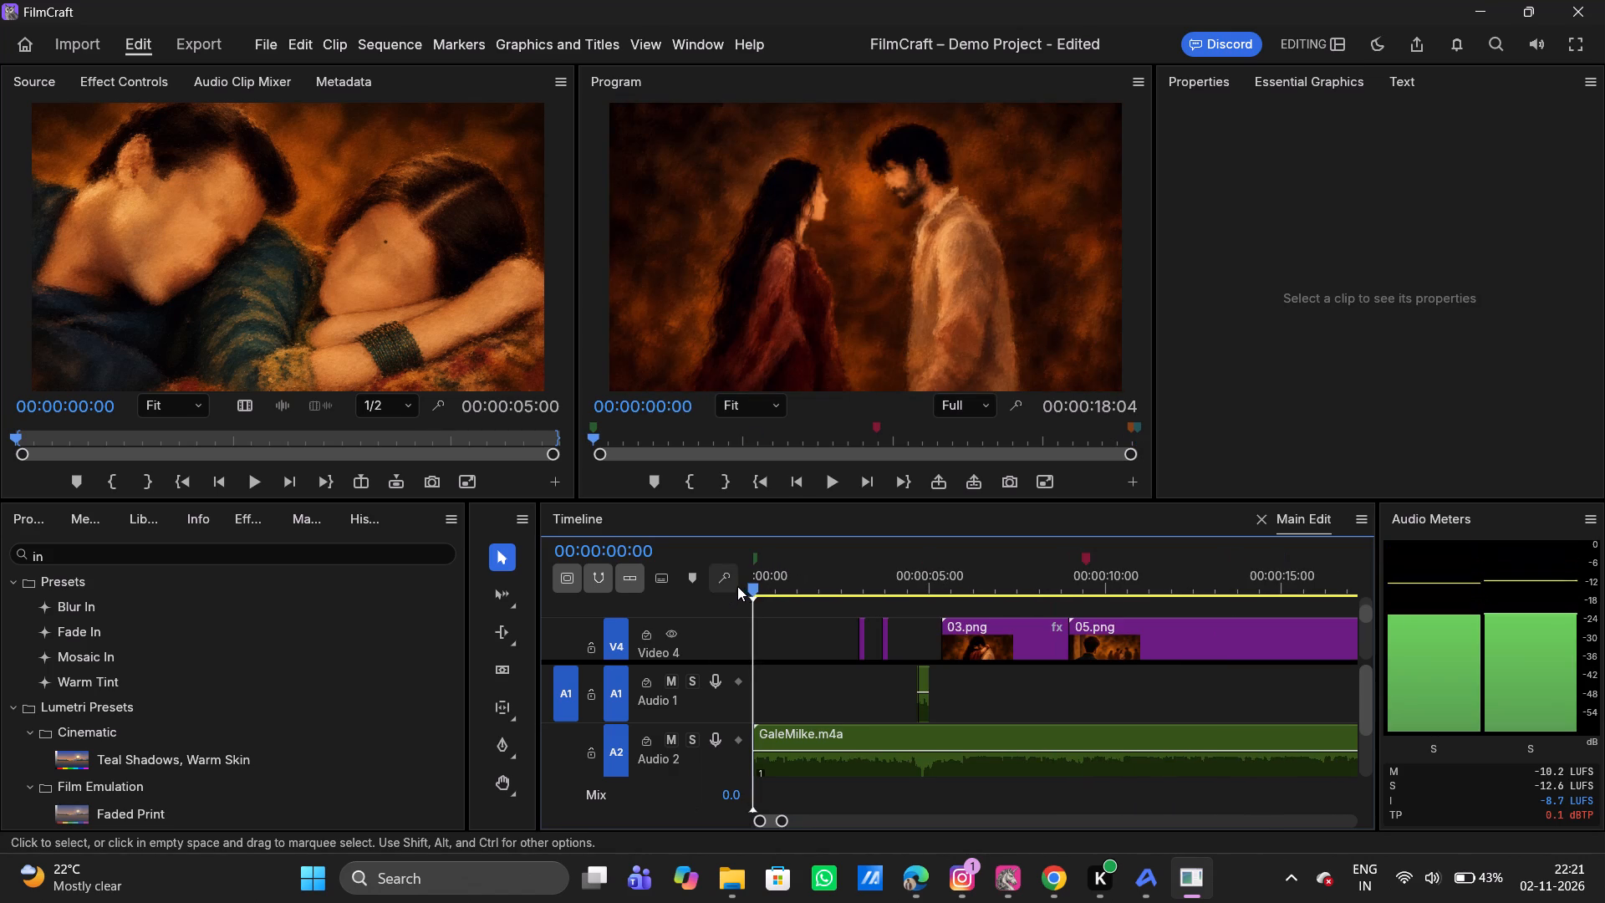
key(space)
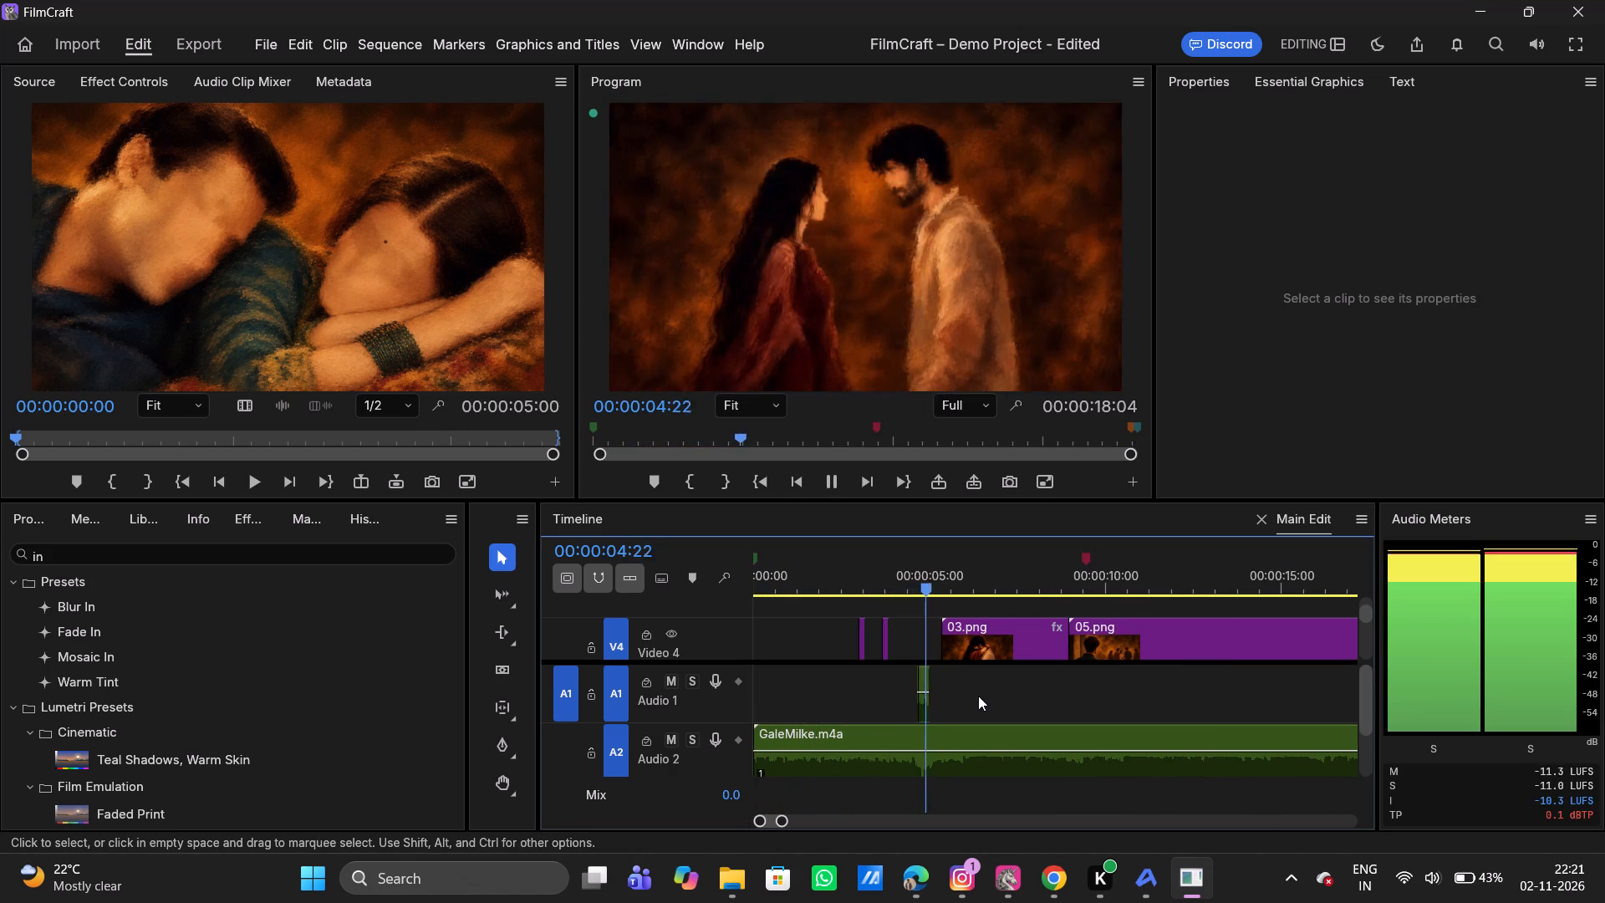
key(space)
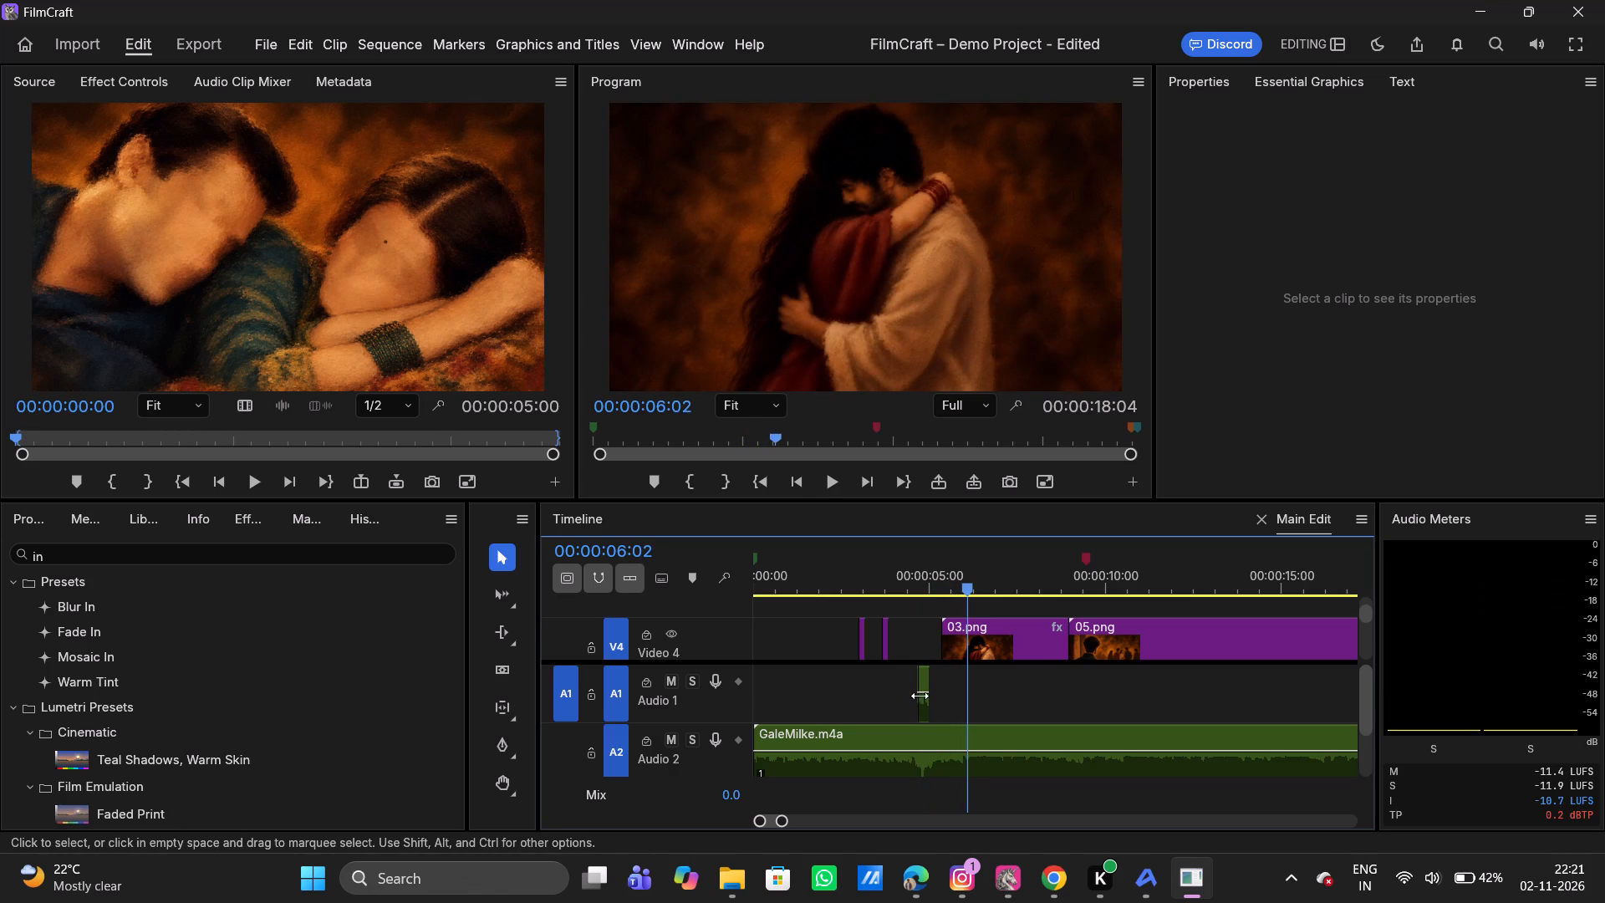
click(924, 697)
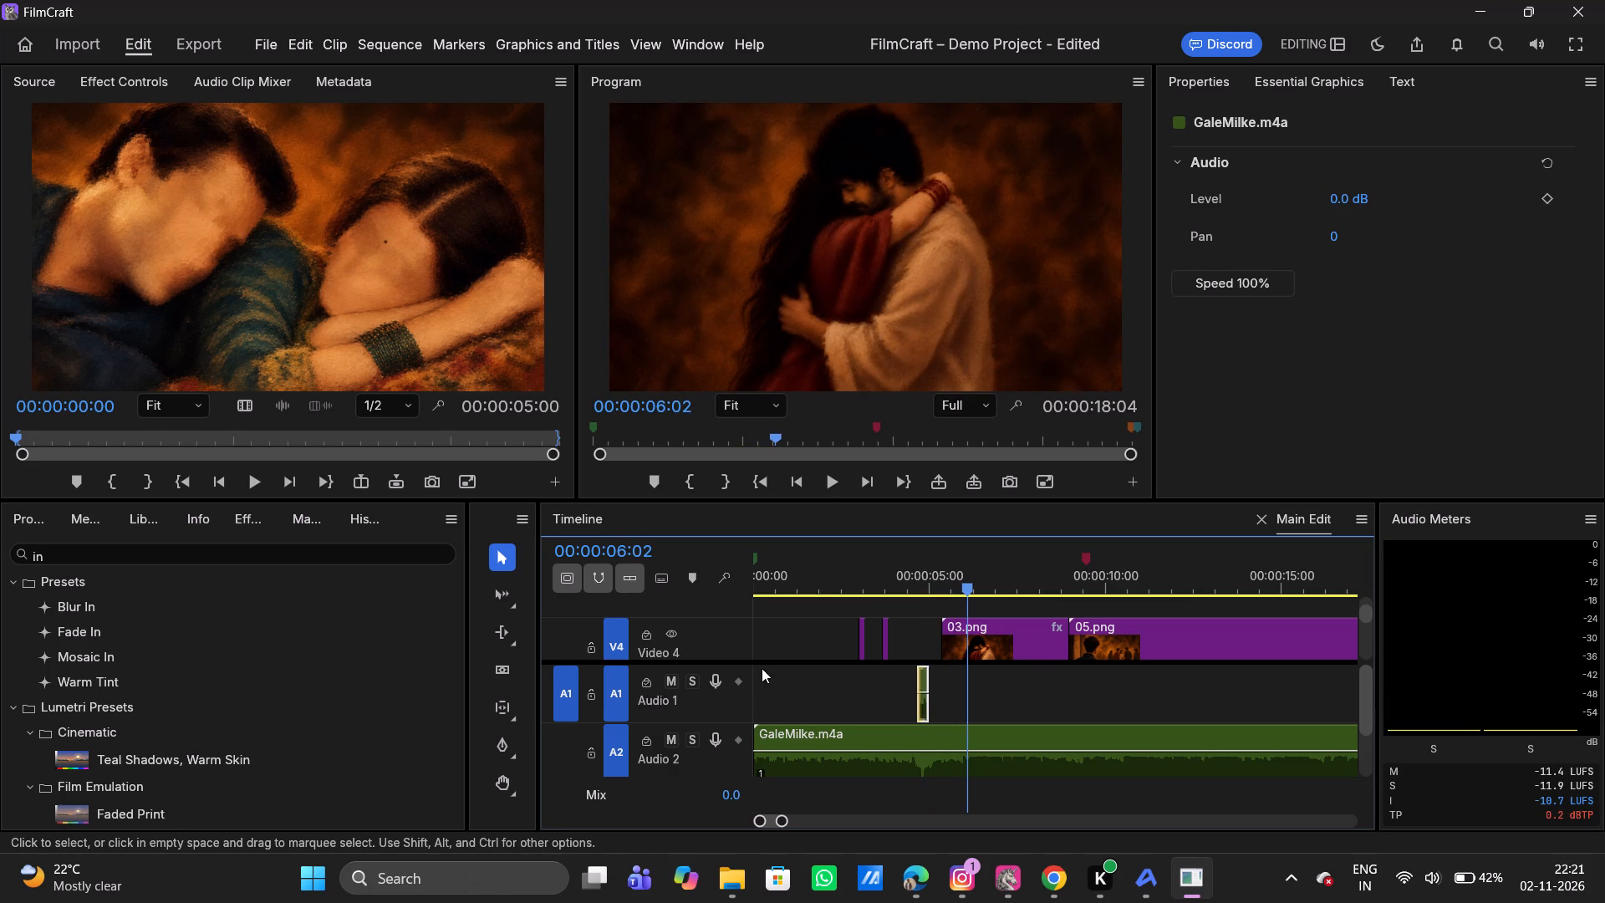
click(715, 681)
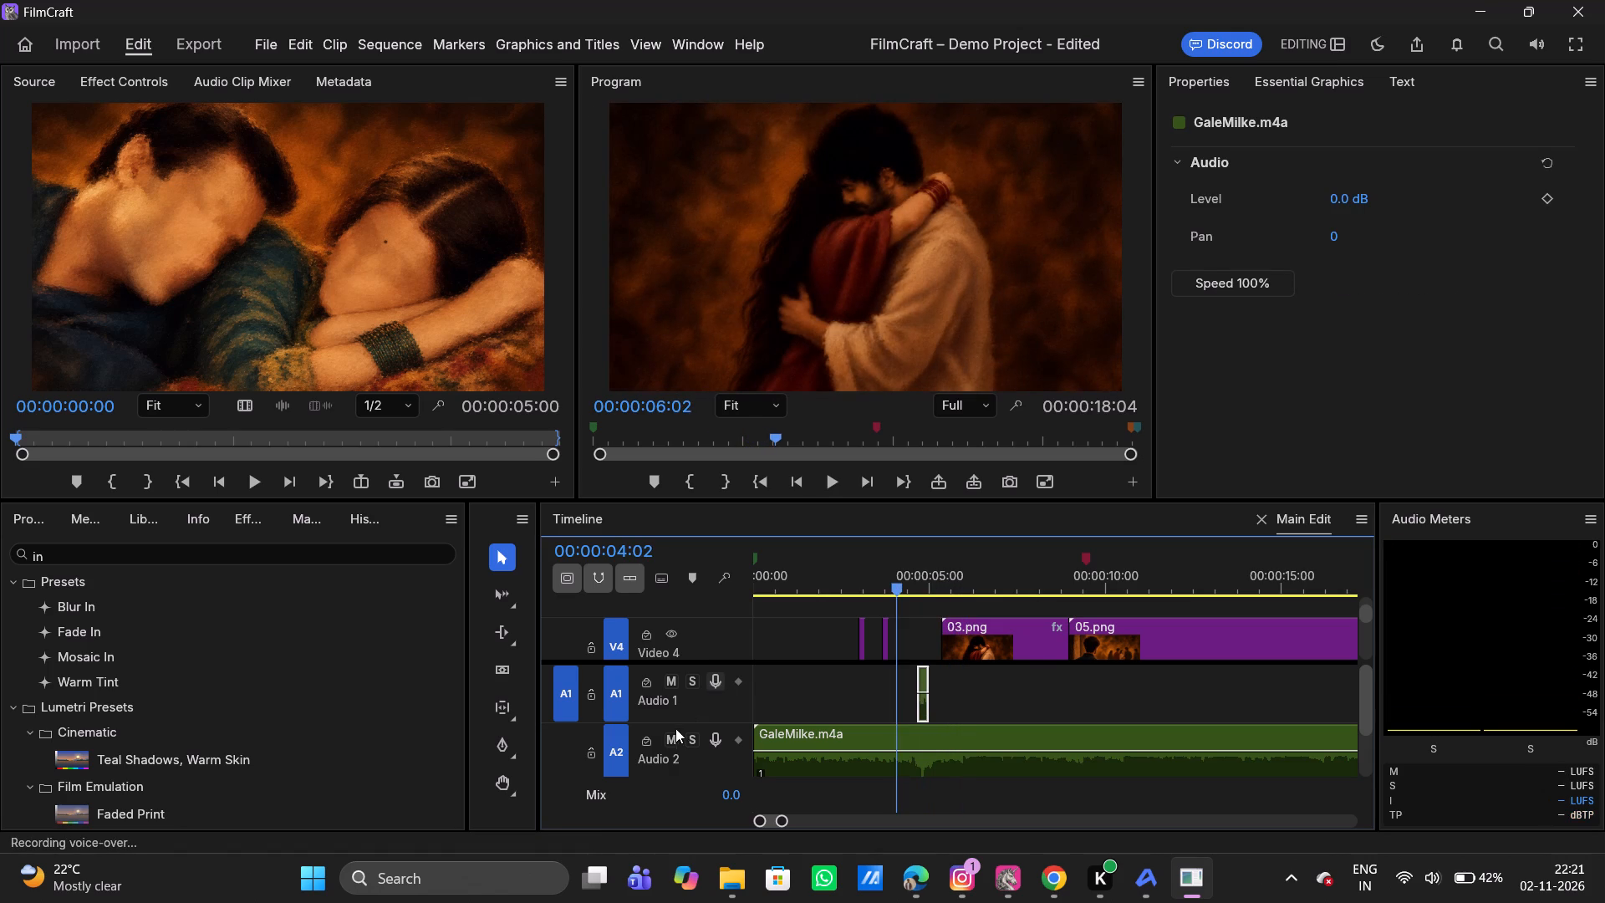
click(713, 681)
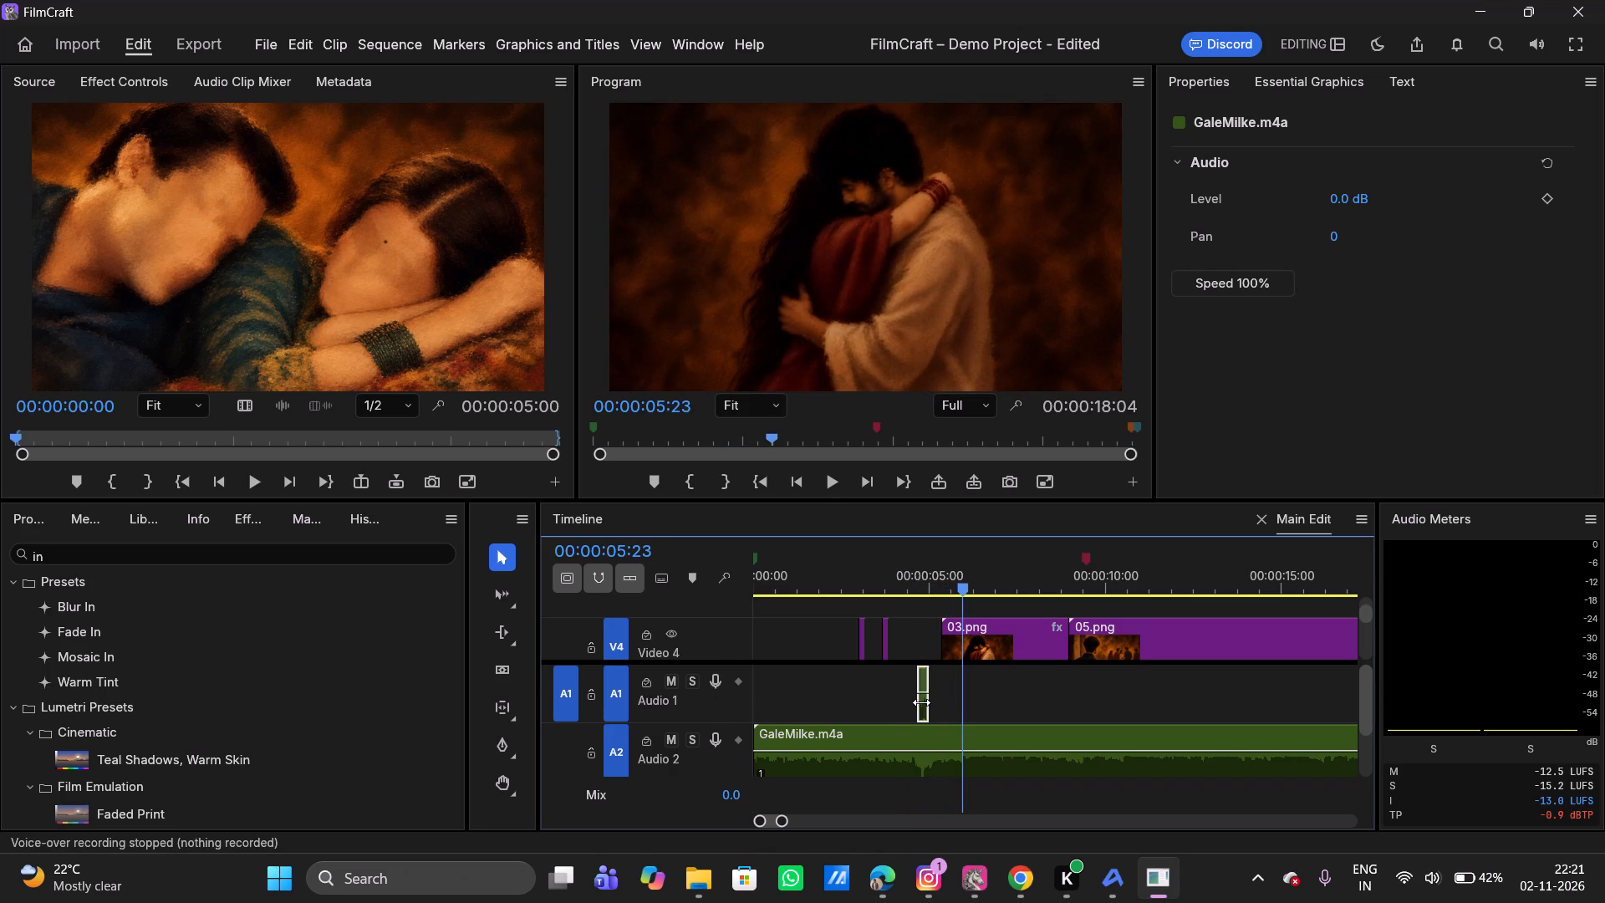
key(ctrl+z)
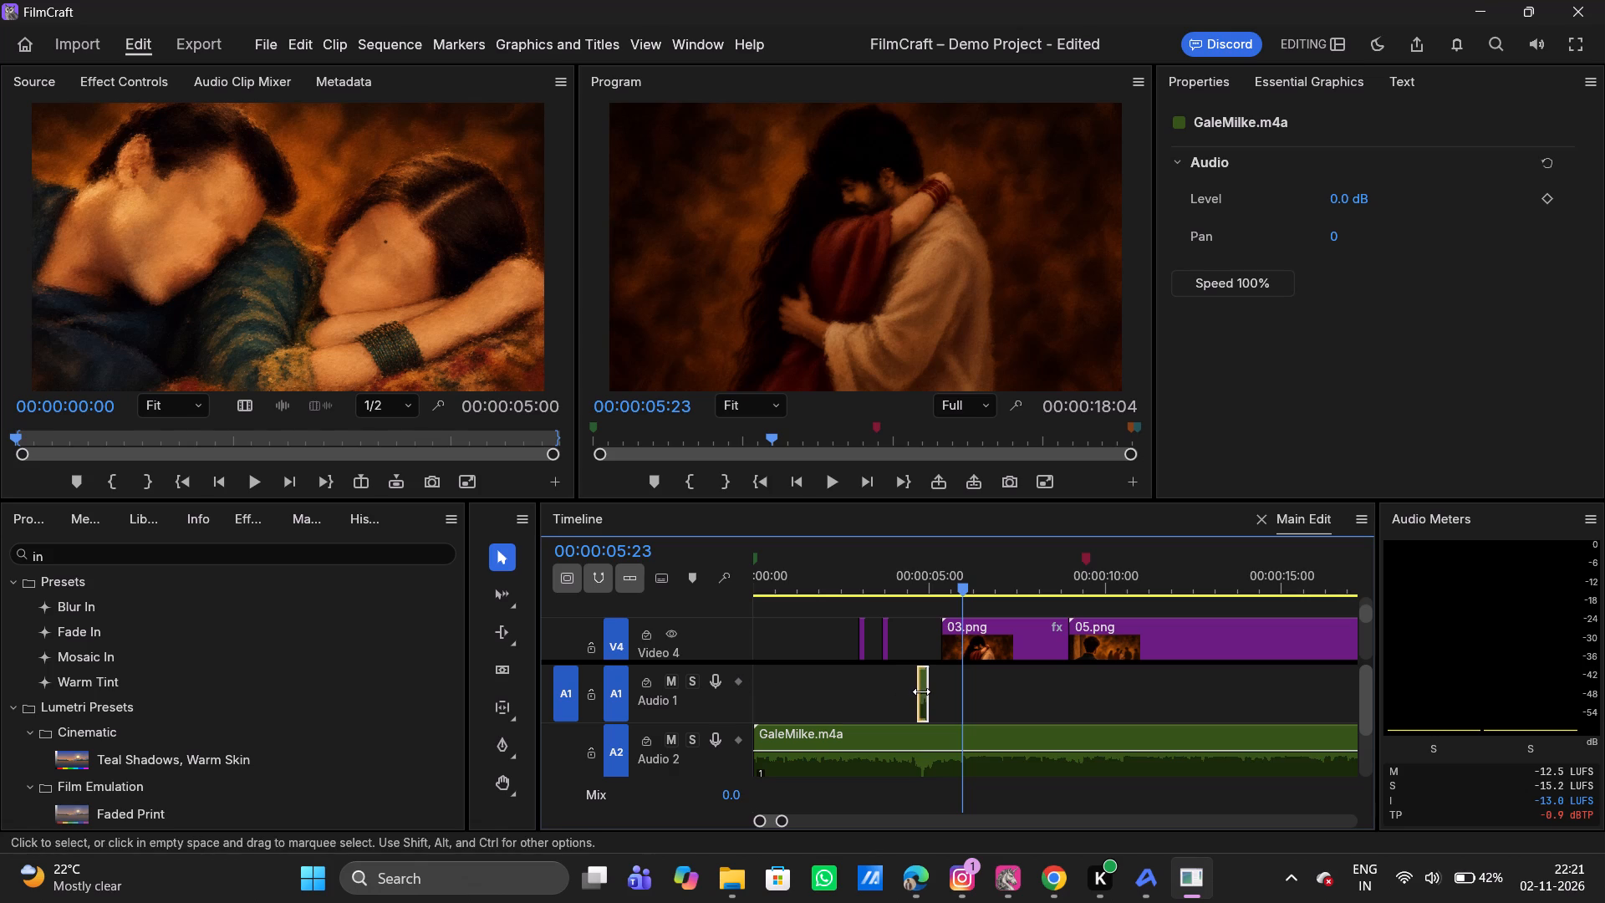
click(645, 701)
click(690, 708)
click(1186, 81)
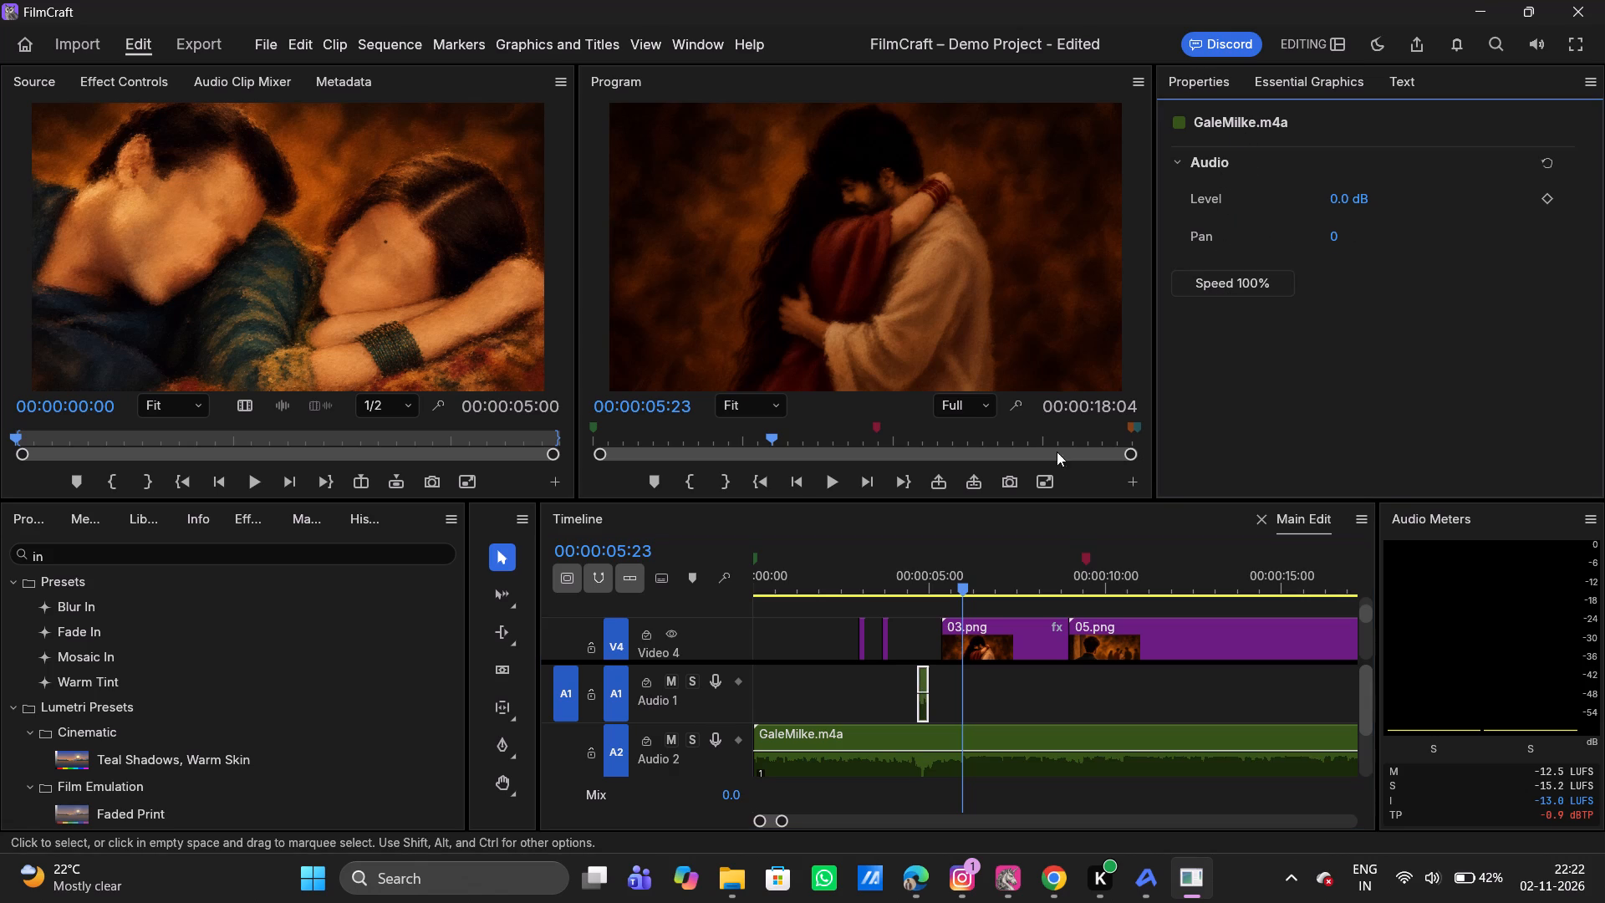
key(Up)
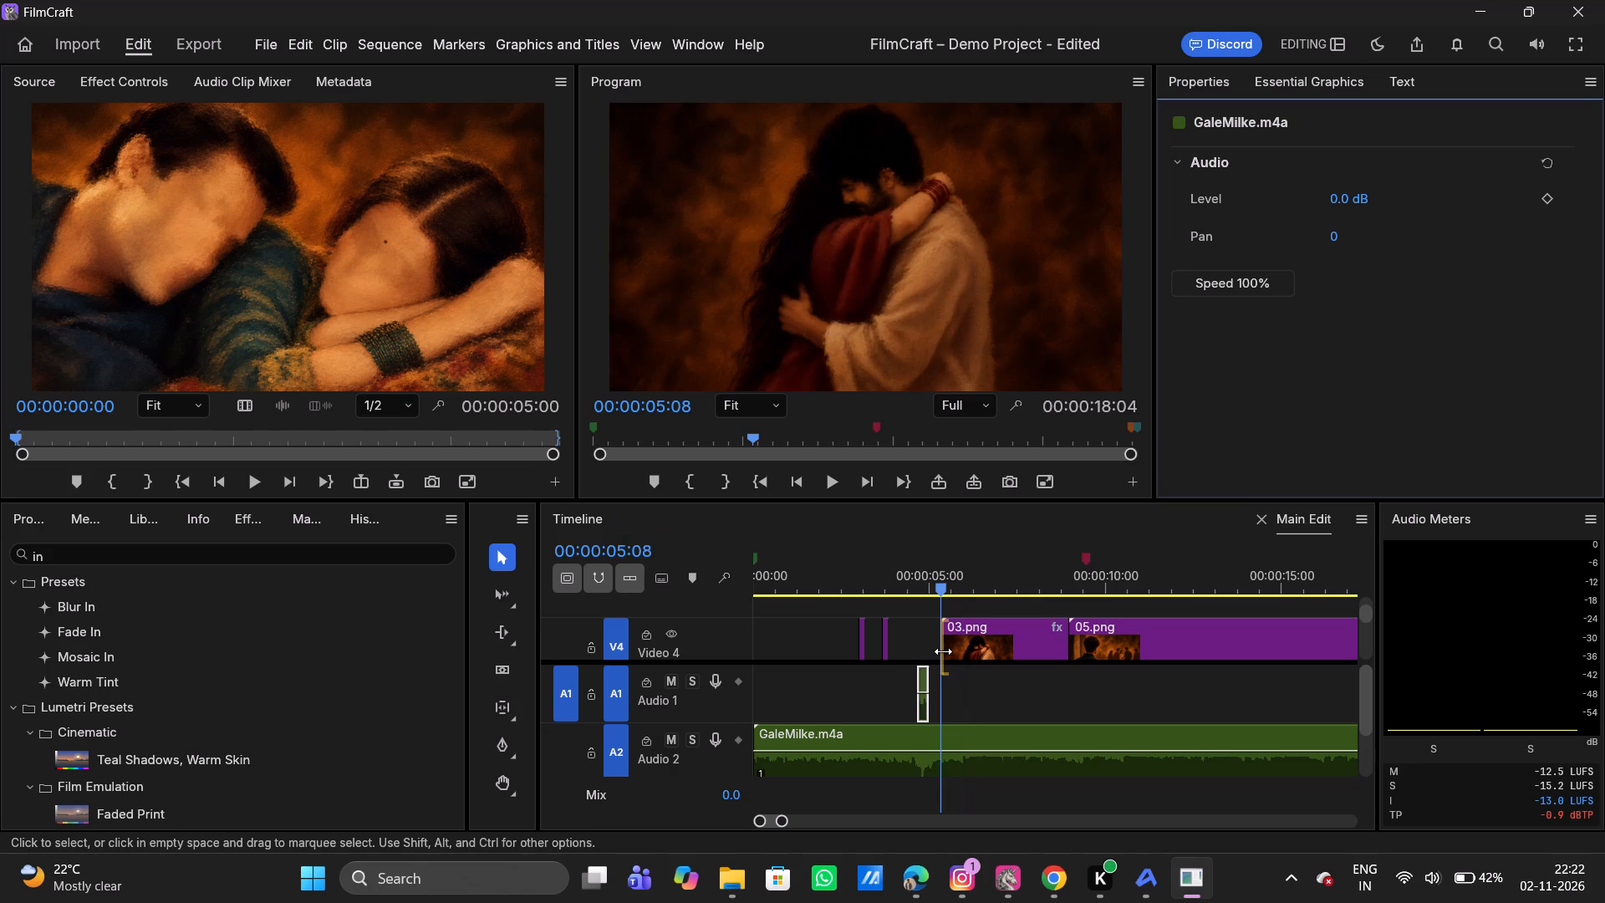
key(Up)
key(Up)
key(Up)
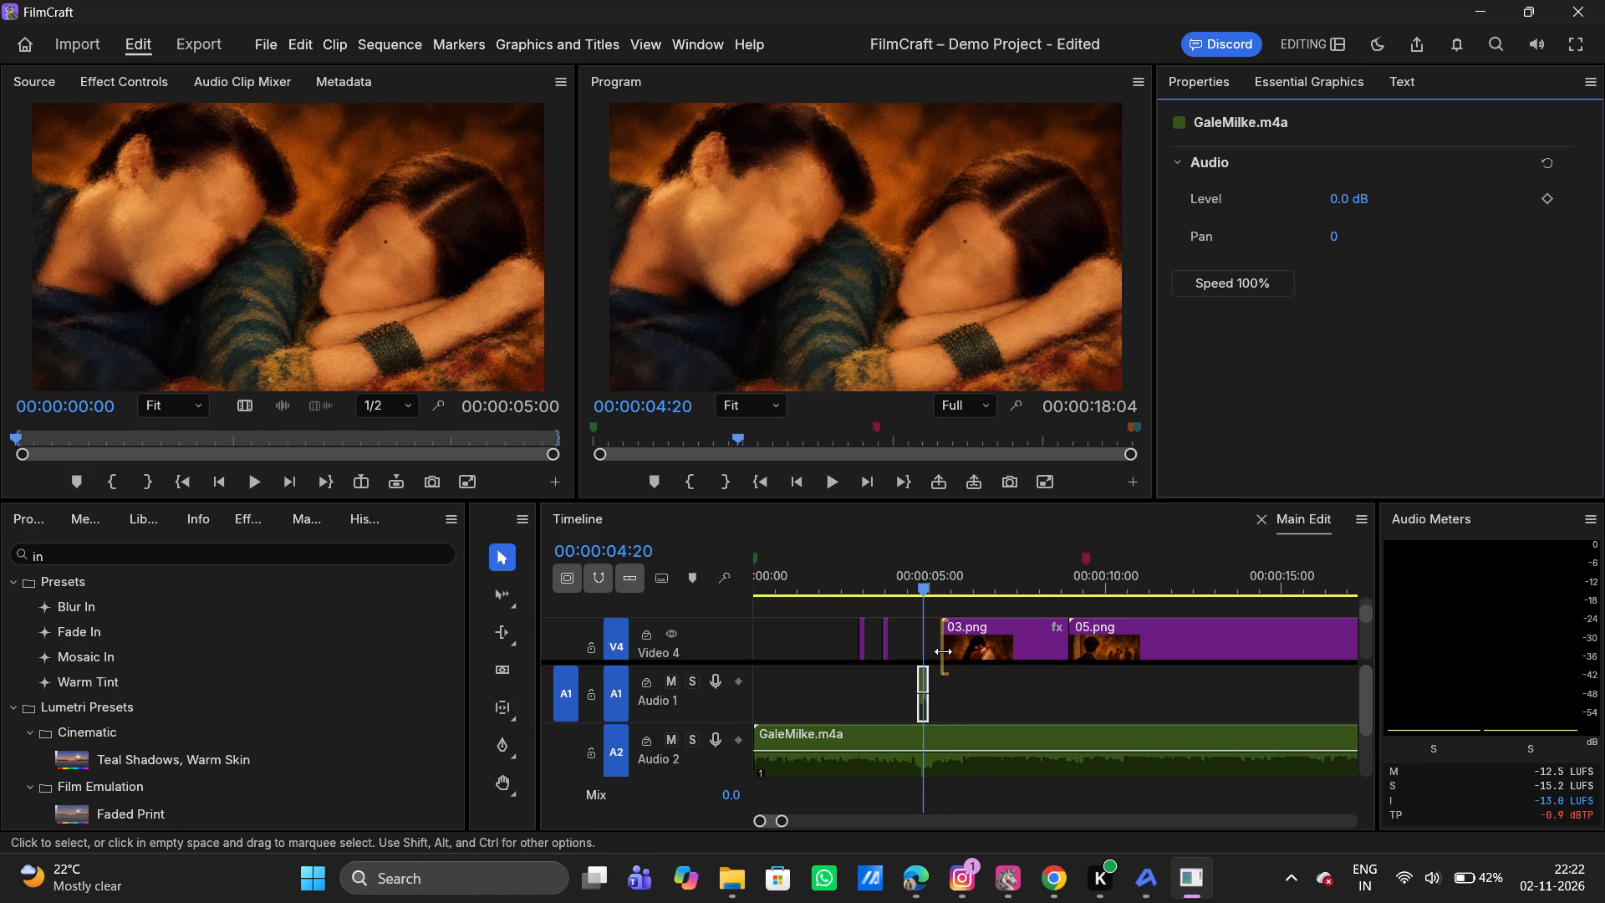
click(1001, 705)
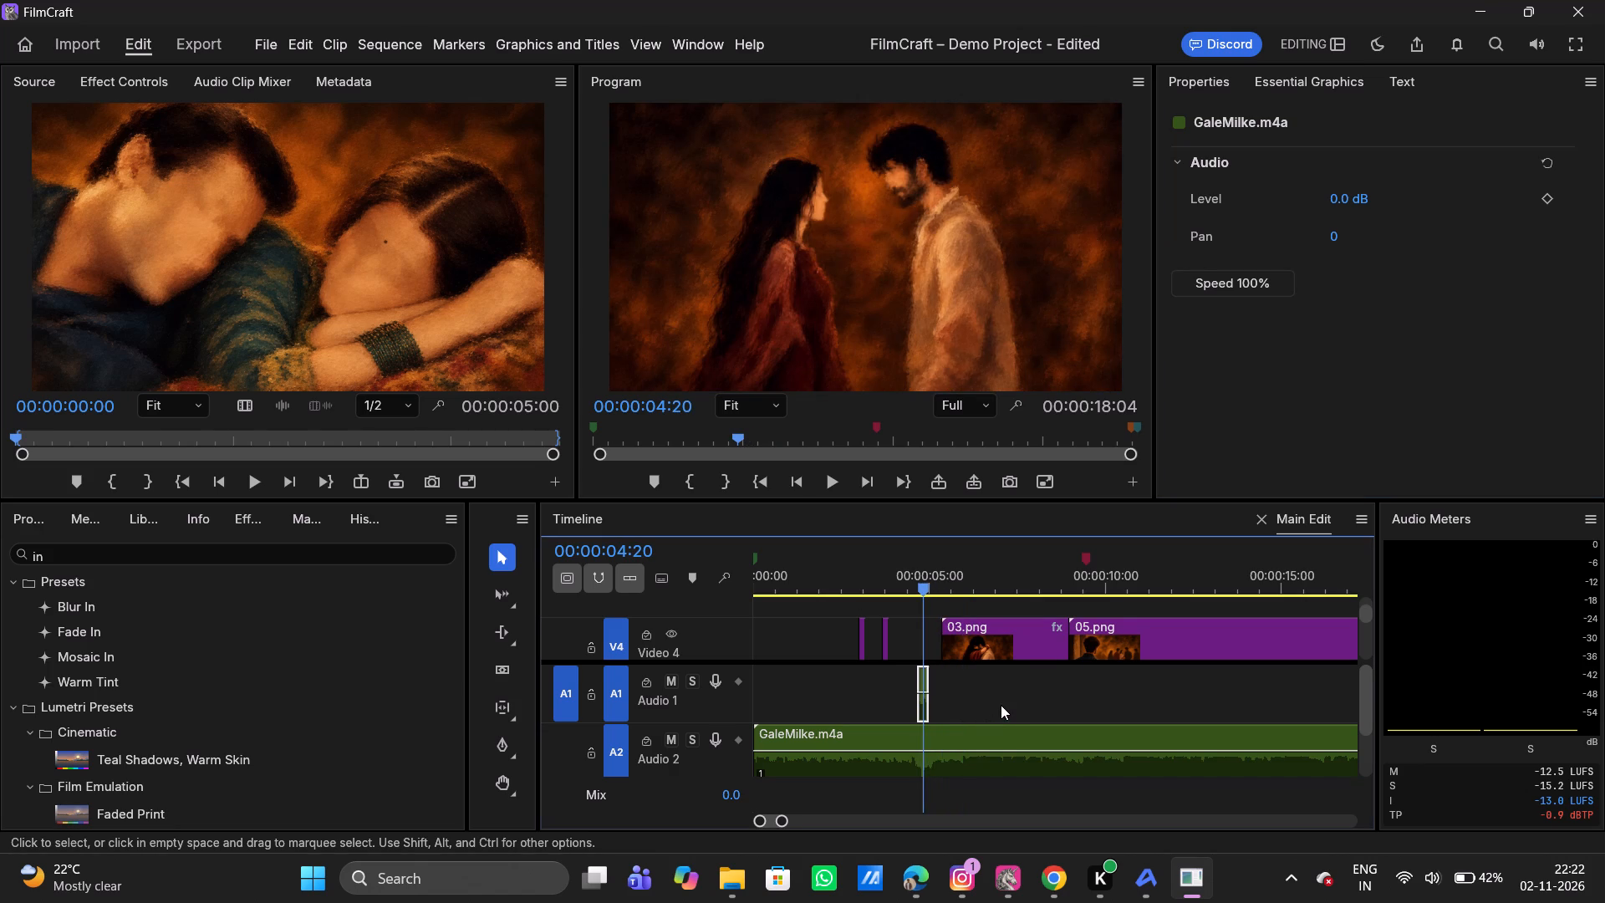
click(923, 698)
key(Delete)
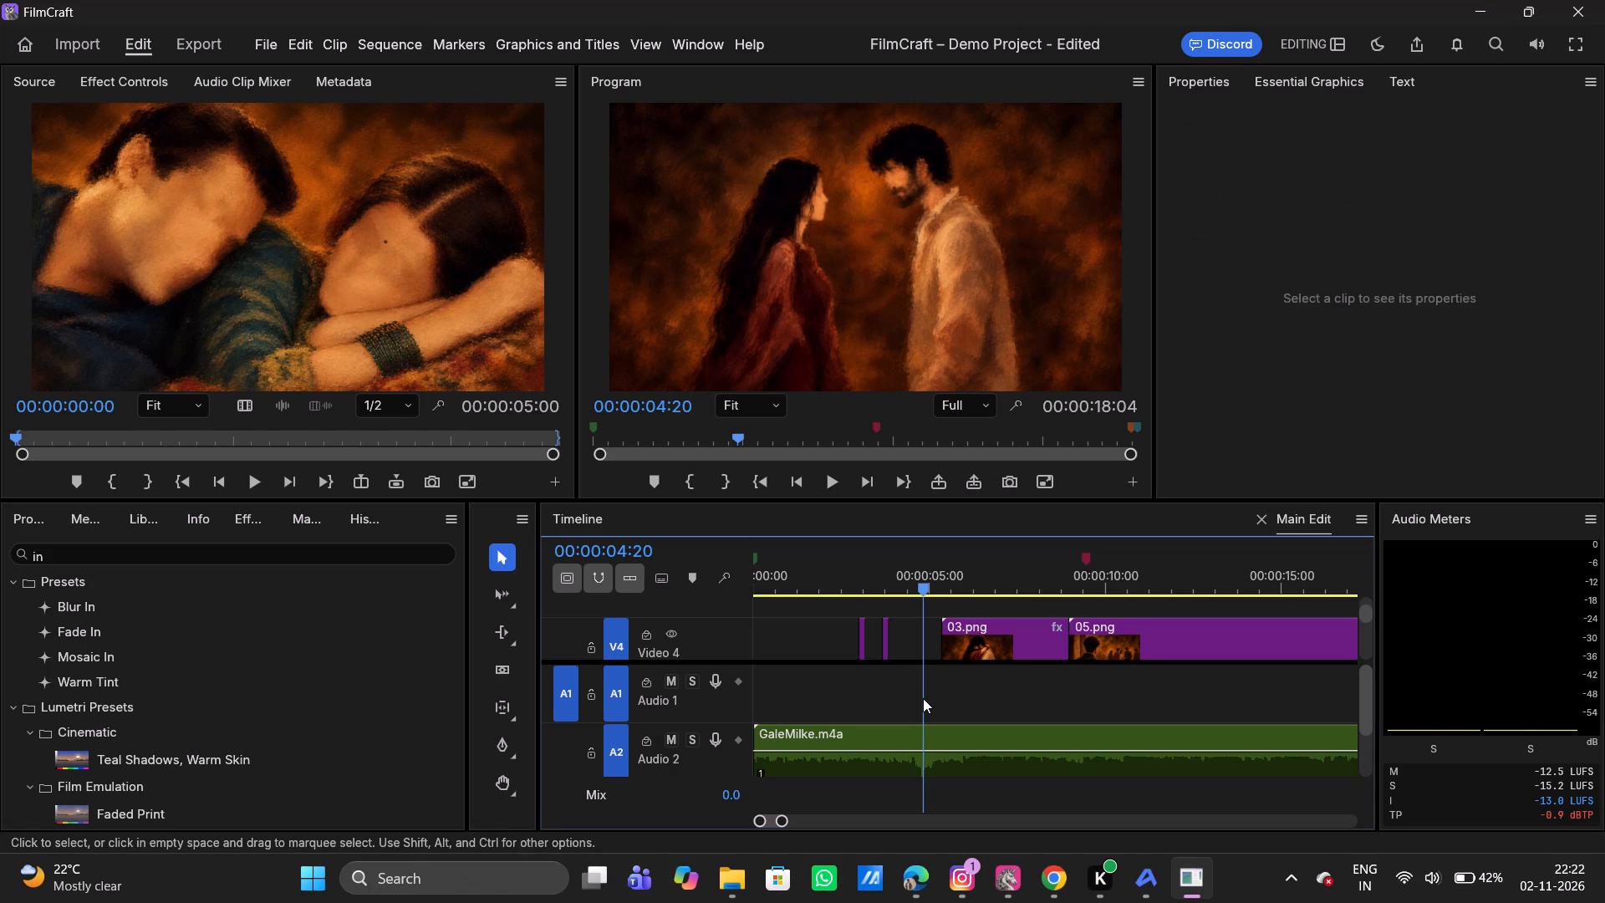
Play the sequence from 00:00:00:00 to about 00:00:17:18 to review the whole edit with the music.
click(770, 587)
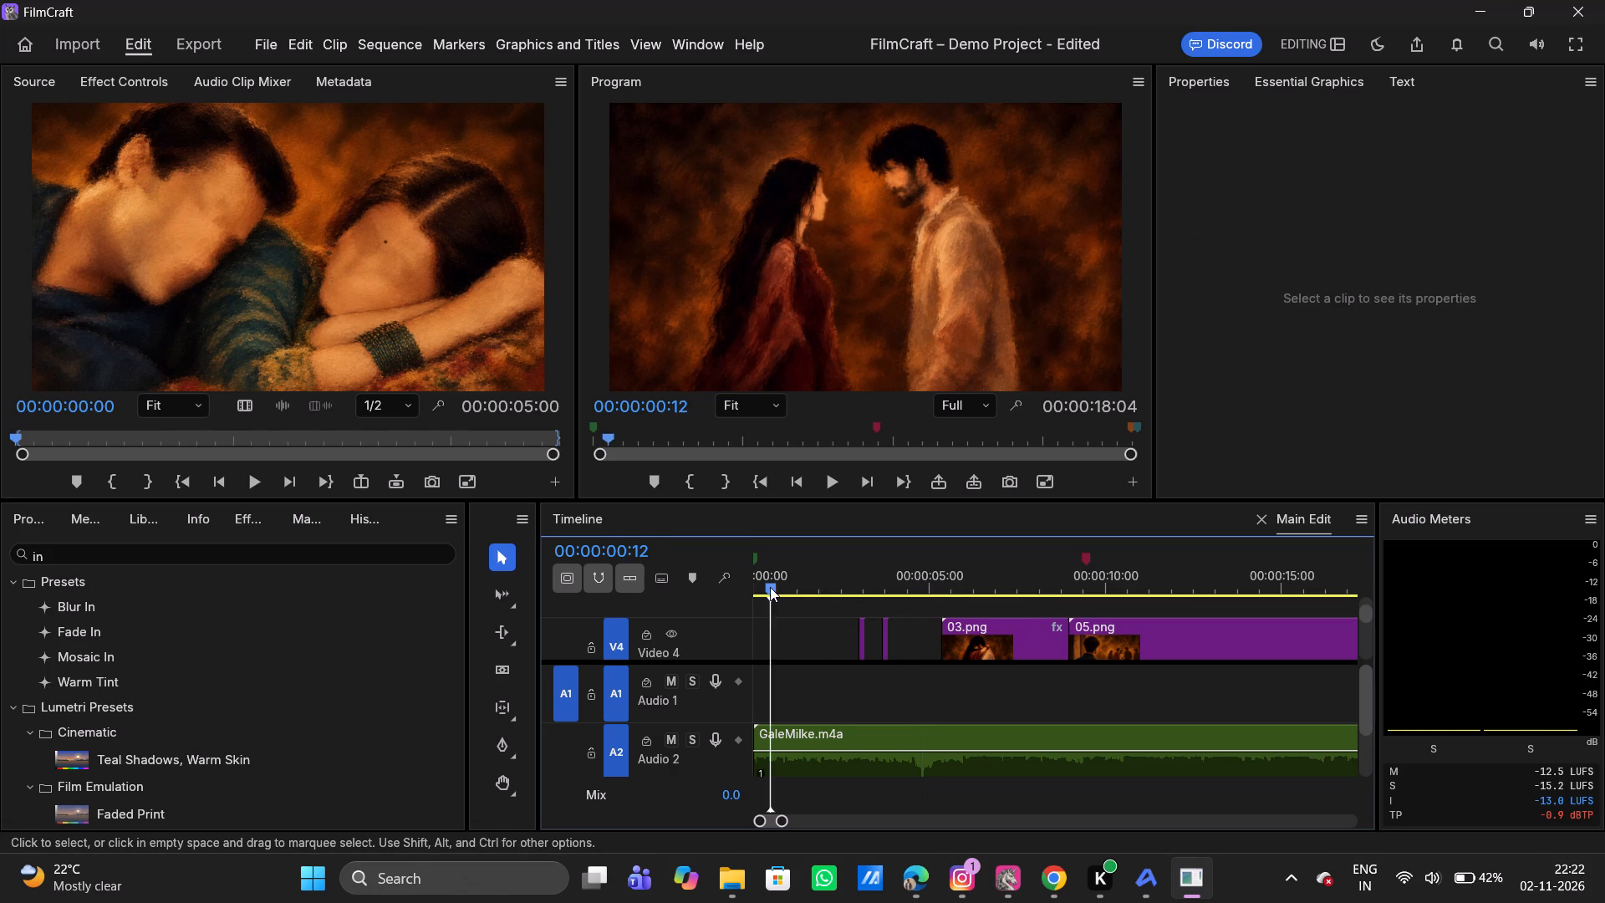
drag(770, 587, 650, 597)
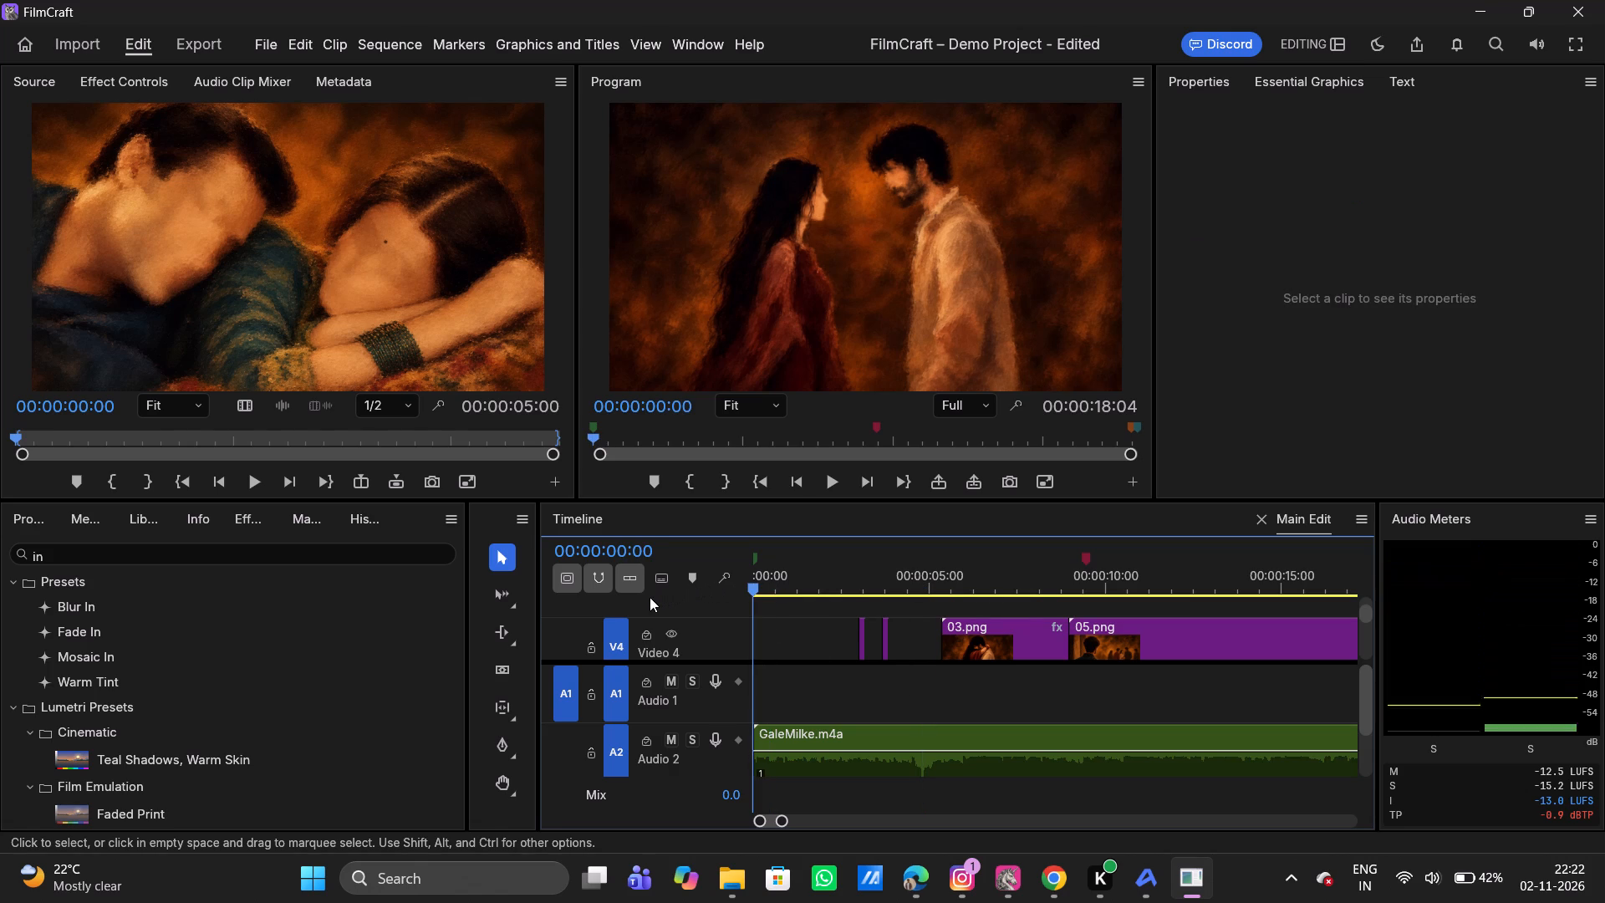
key(space)
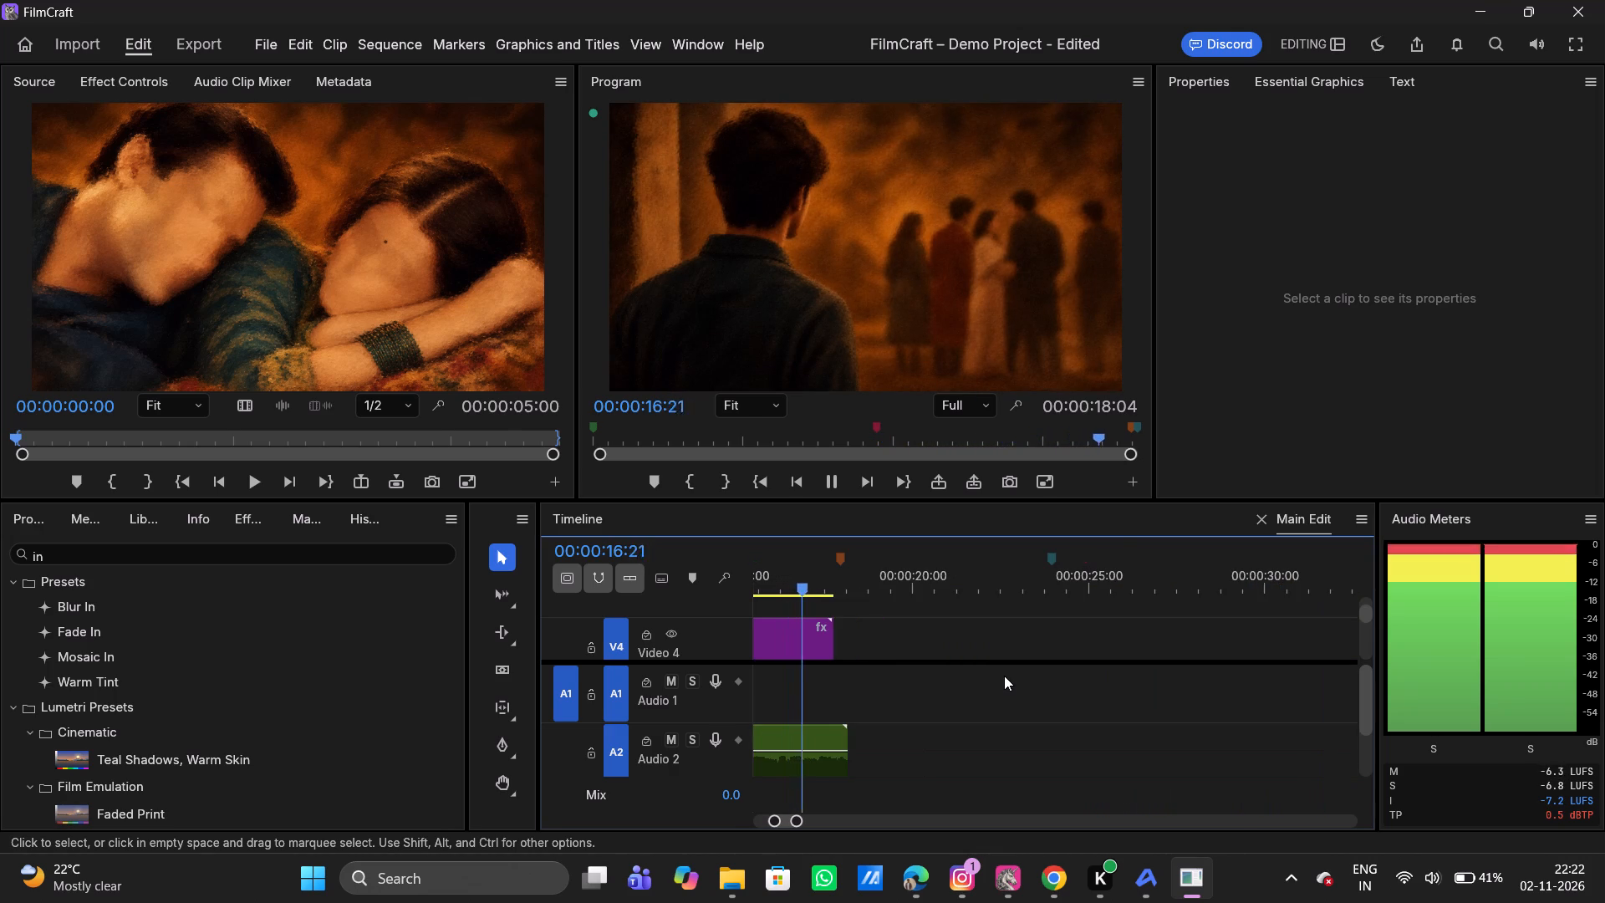
key(space)
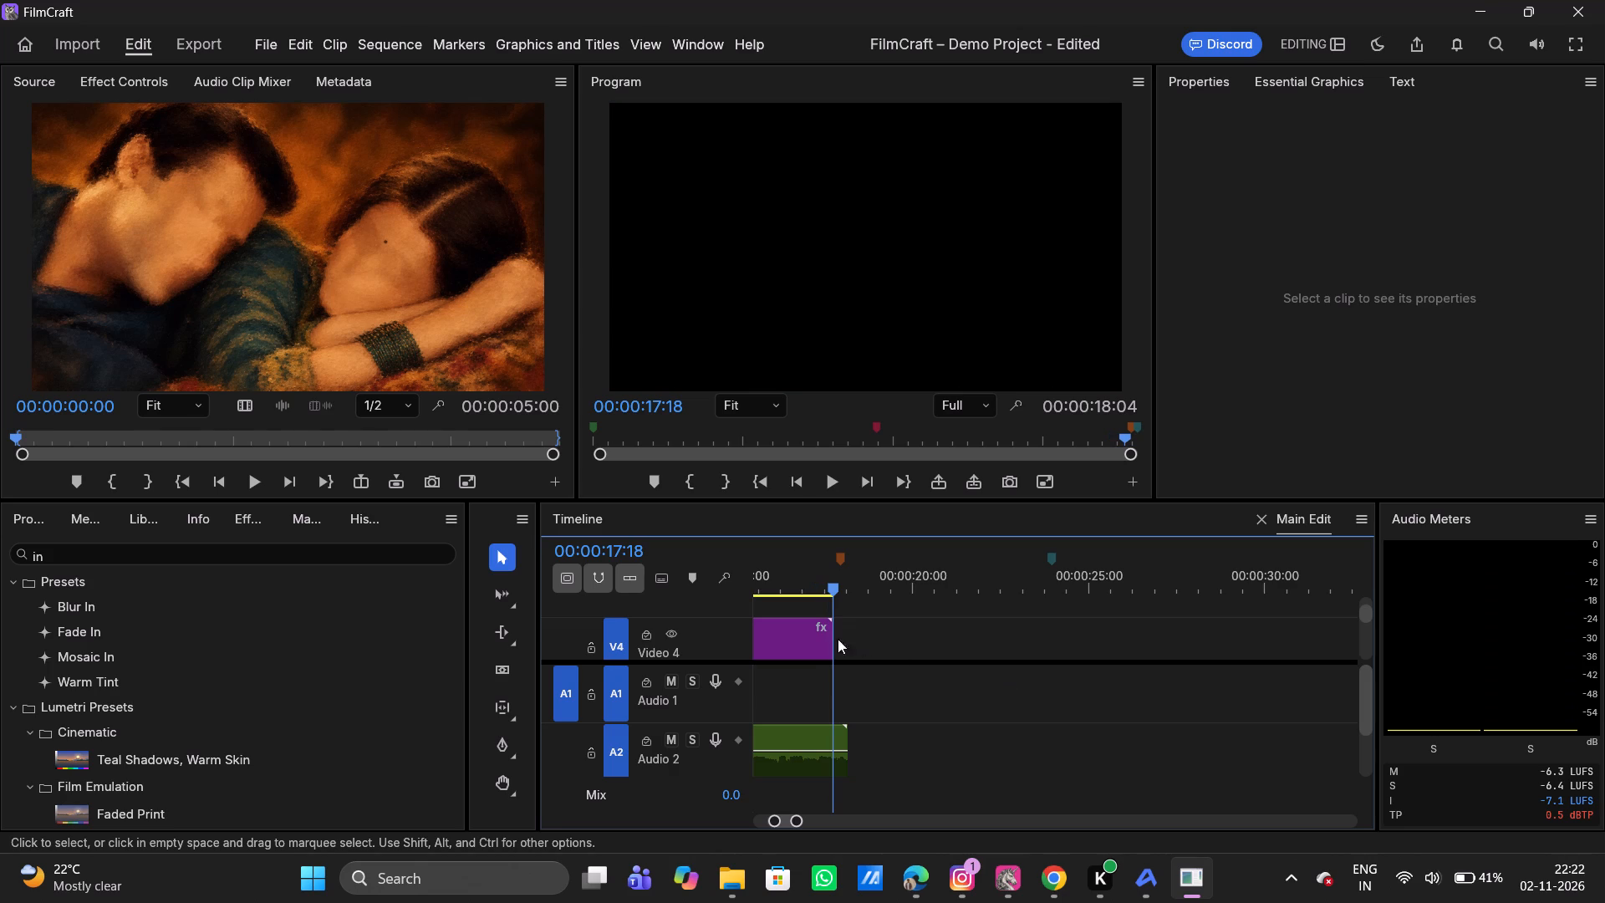
click(802, 640)
drag(837, 639, 853, 640)
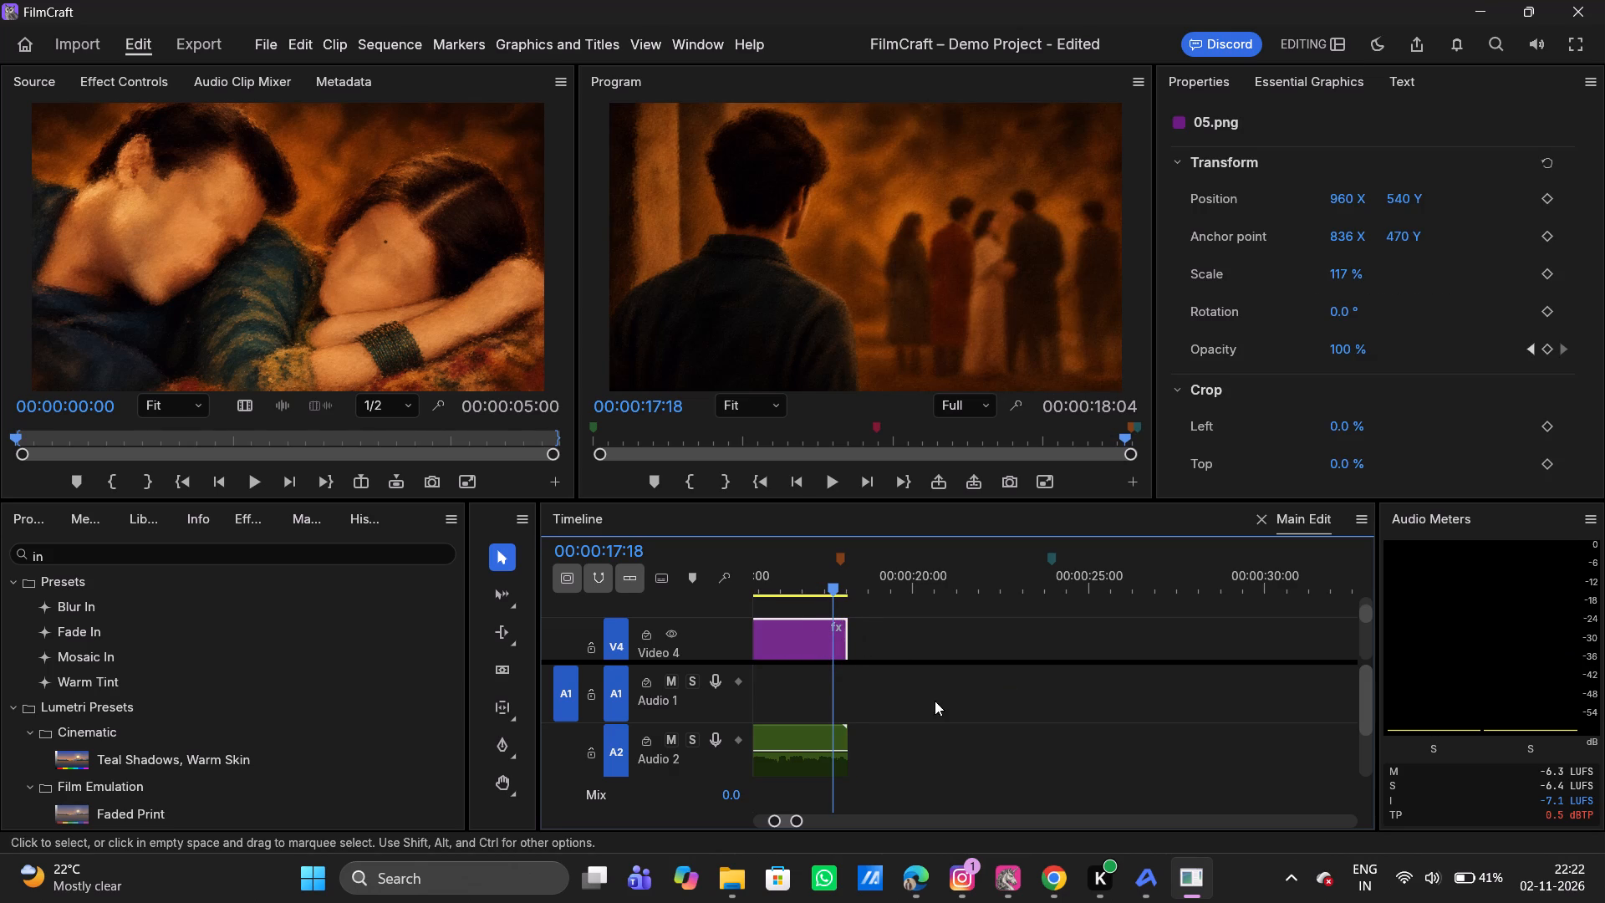
Play the sequence again from 00:00:00:00 to about 00:00:17:22 to check the edit through the extended 05.png ending.
drag(829, 585, 706, 584)
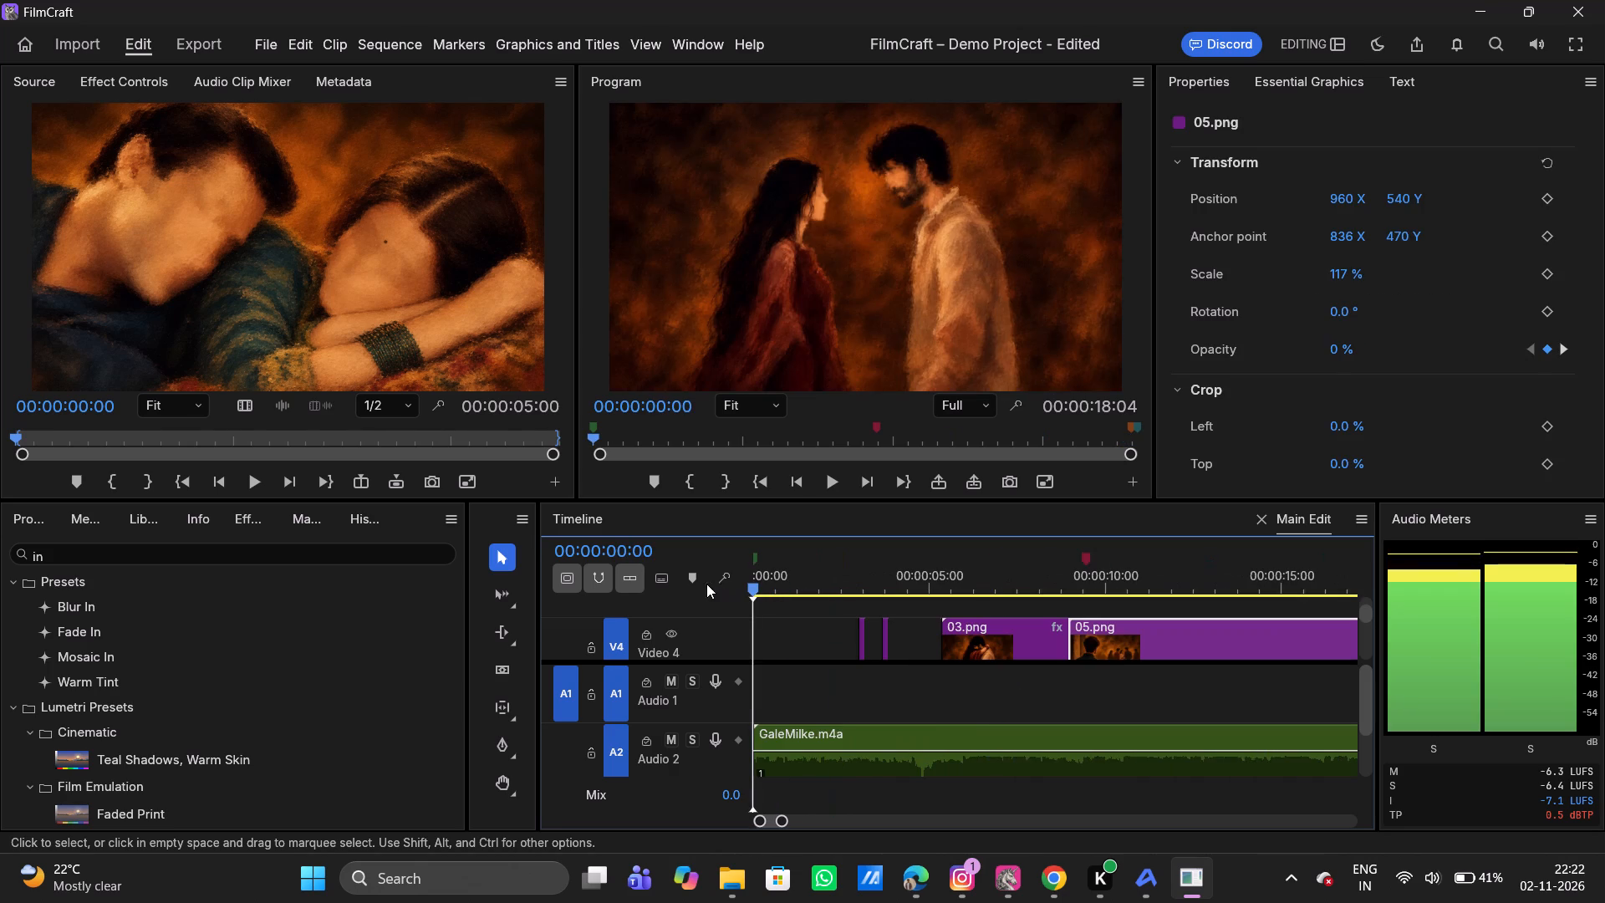
drag(706, 584, 691, 584)
click(941, 685)
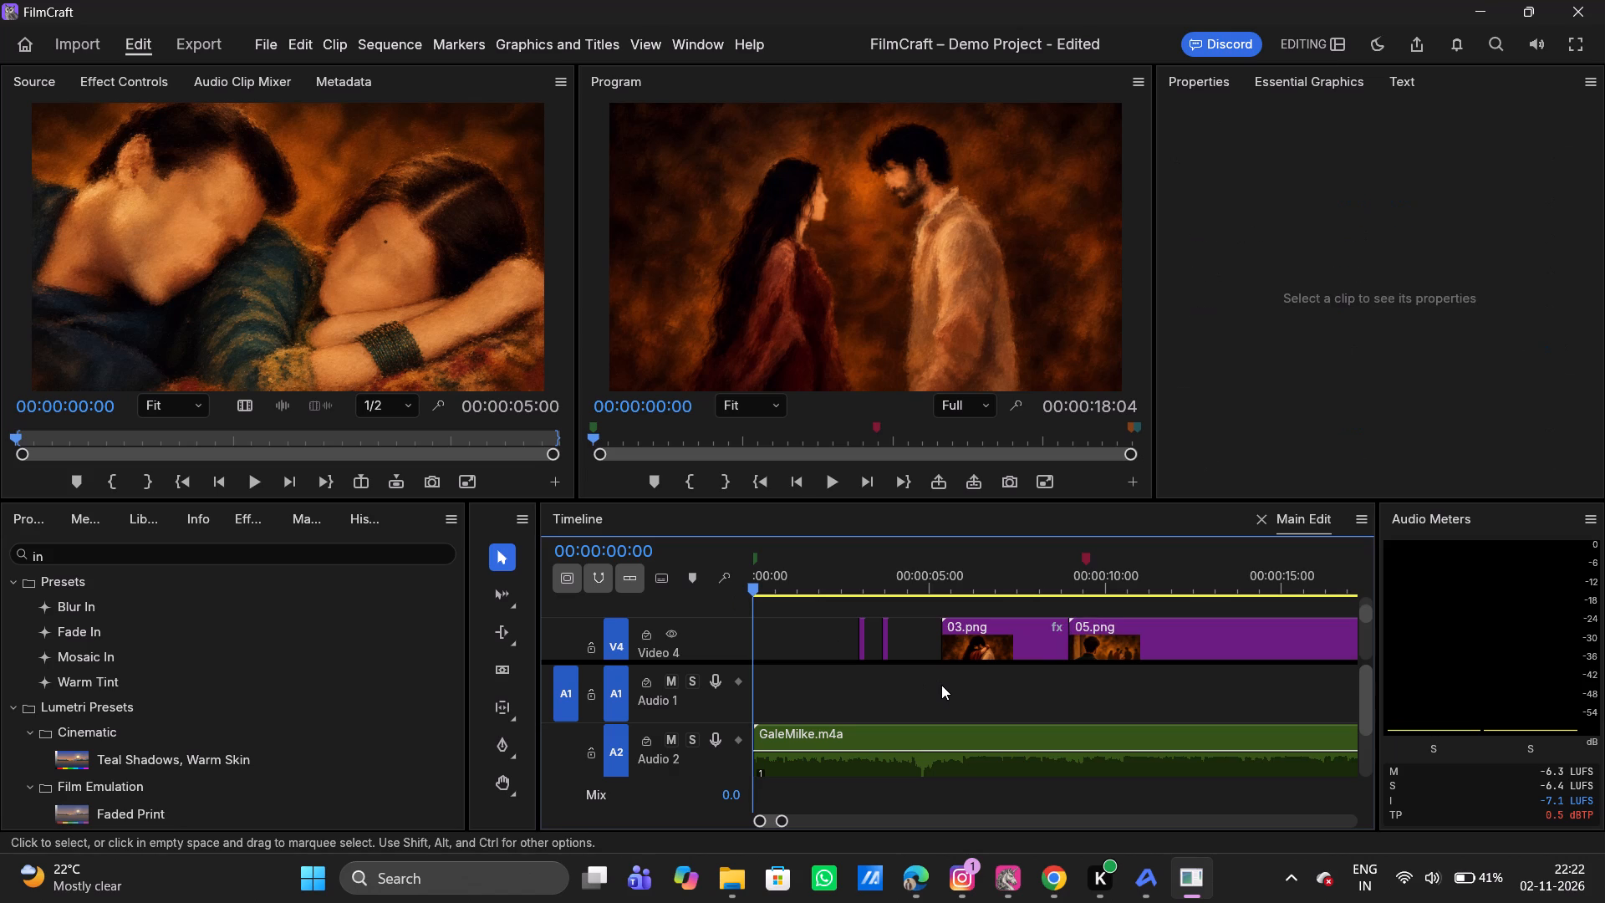
key(space)
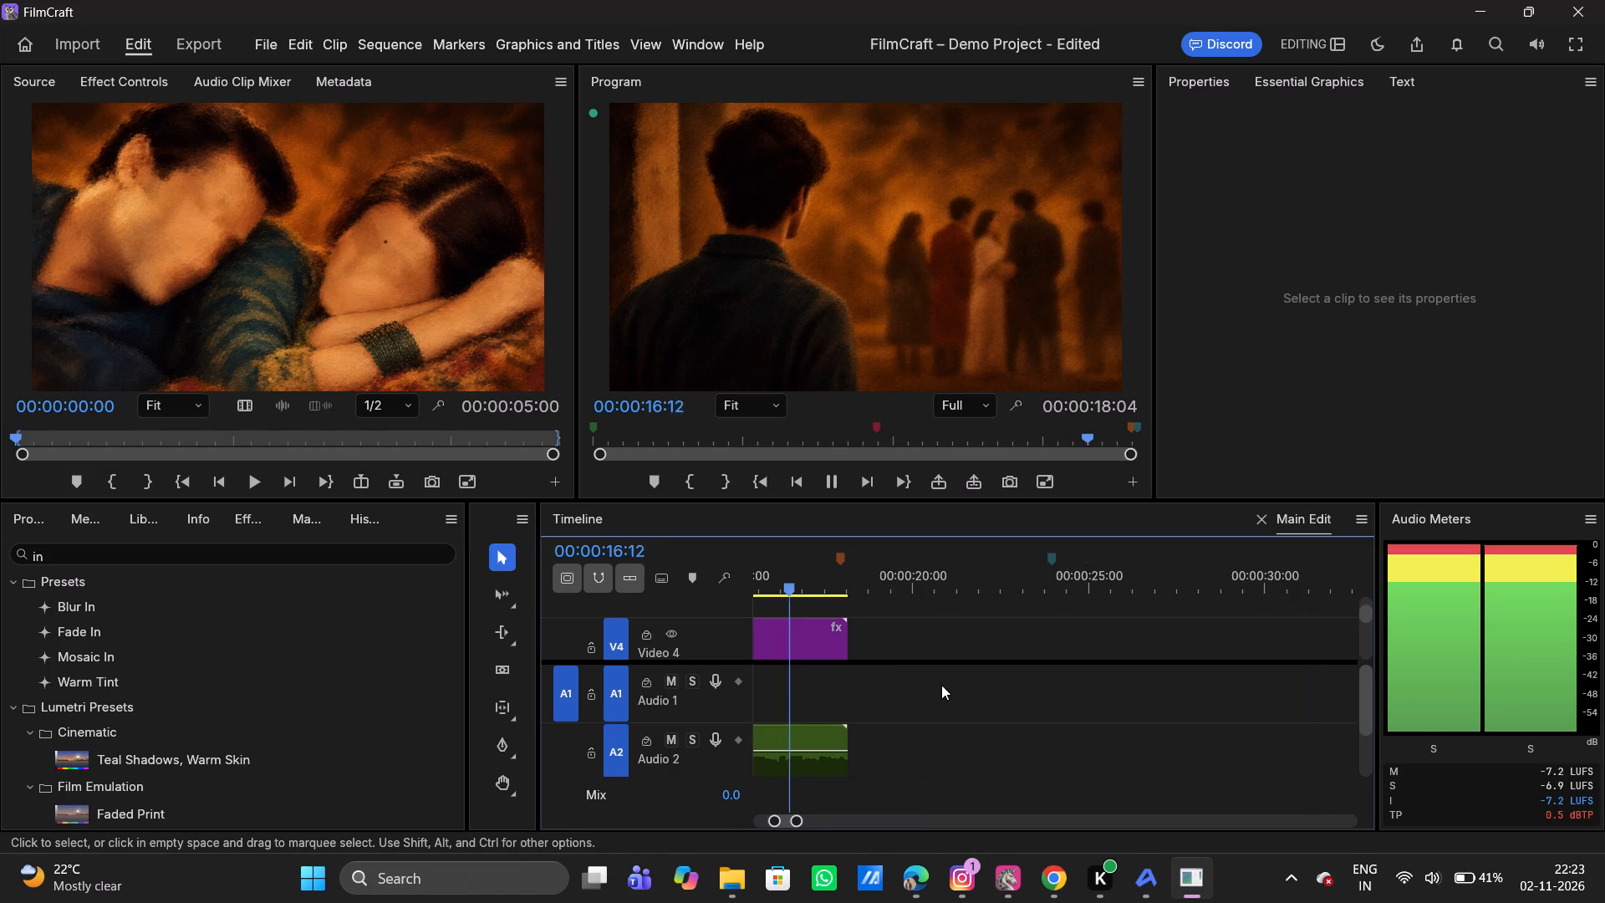
key(space)
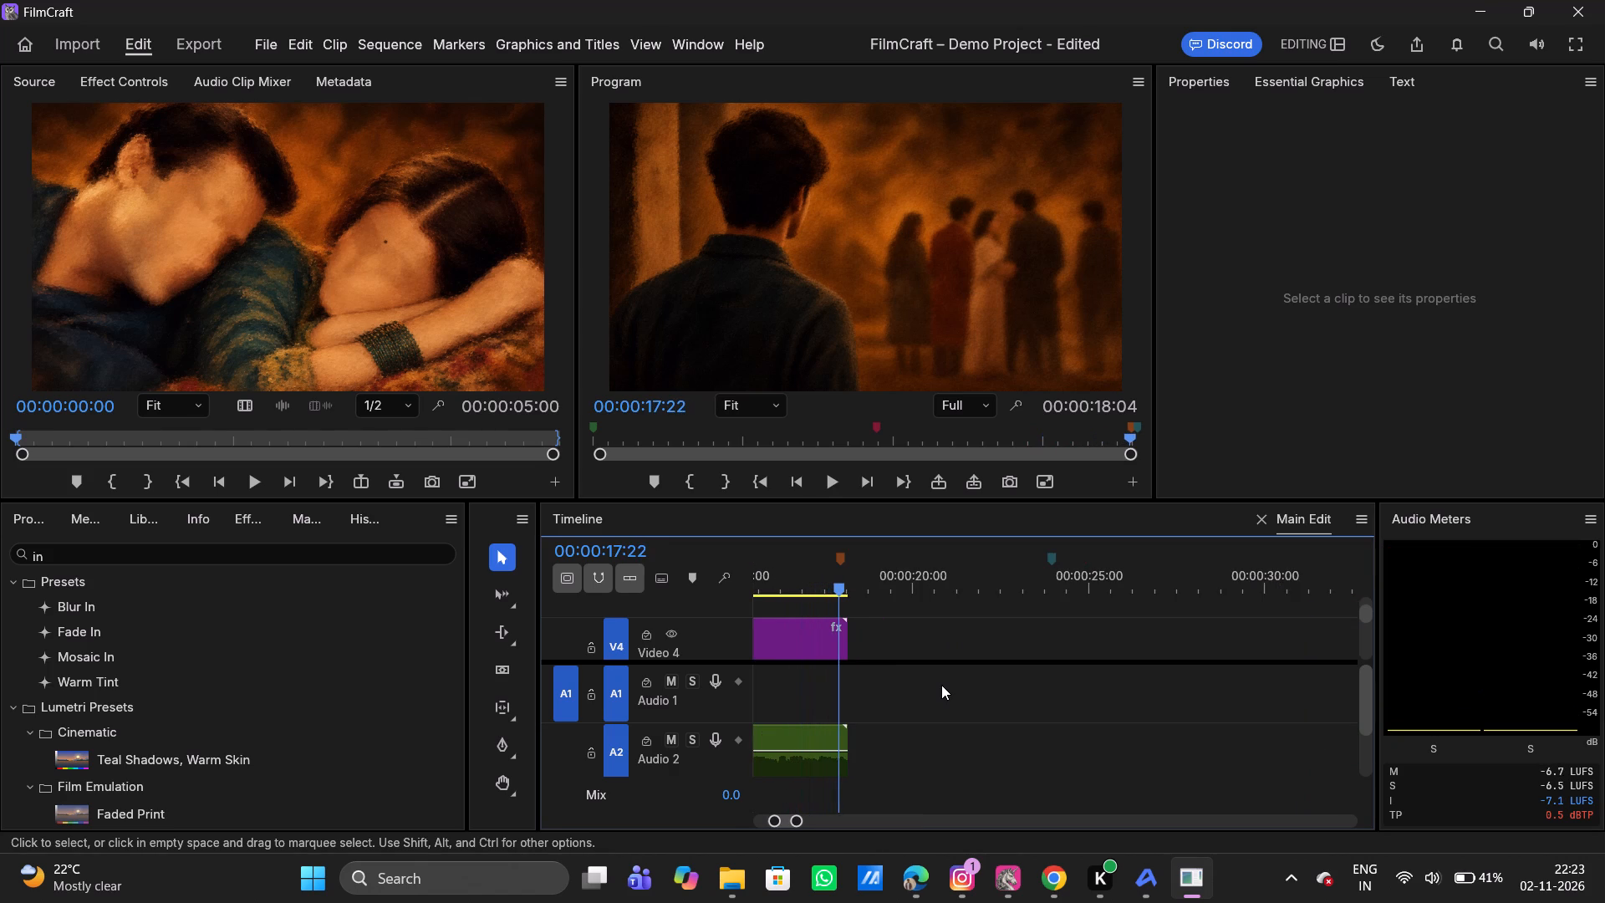
drag(835, 587, 746, 587)
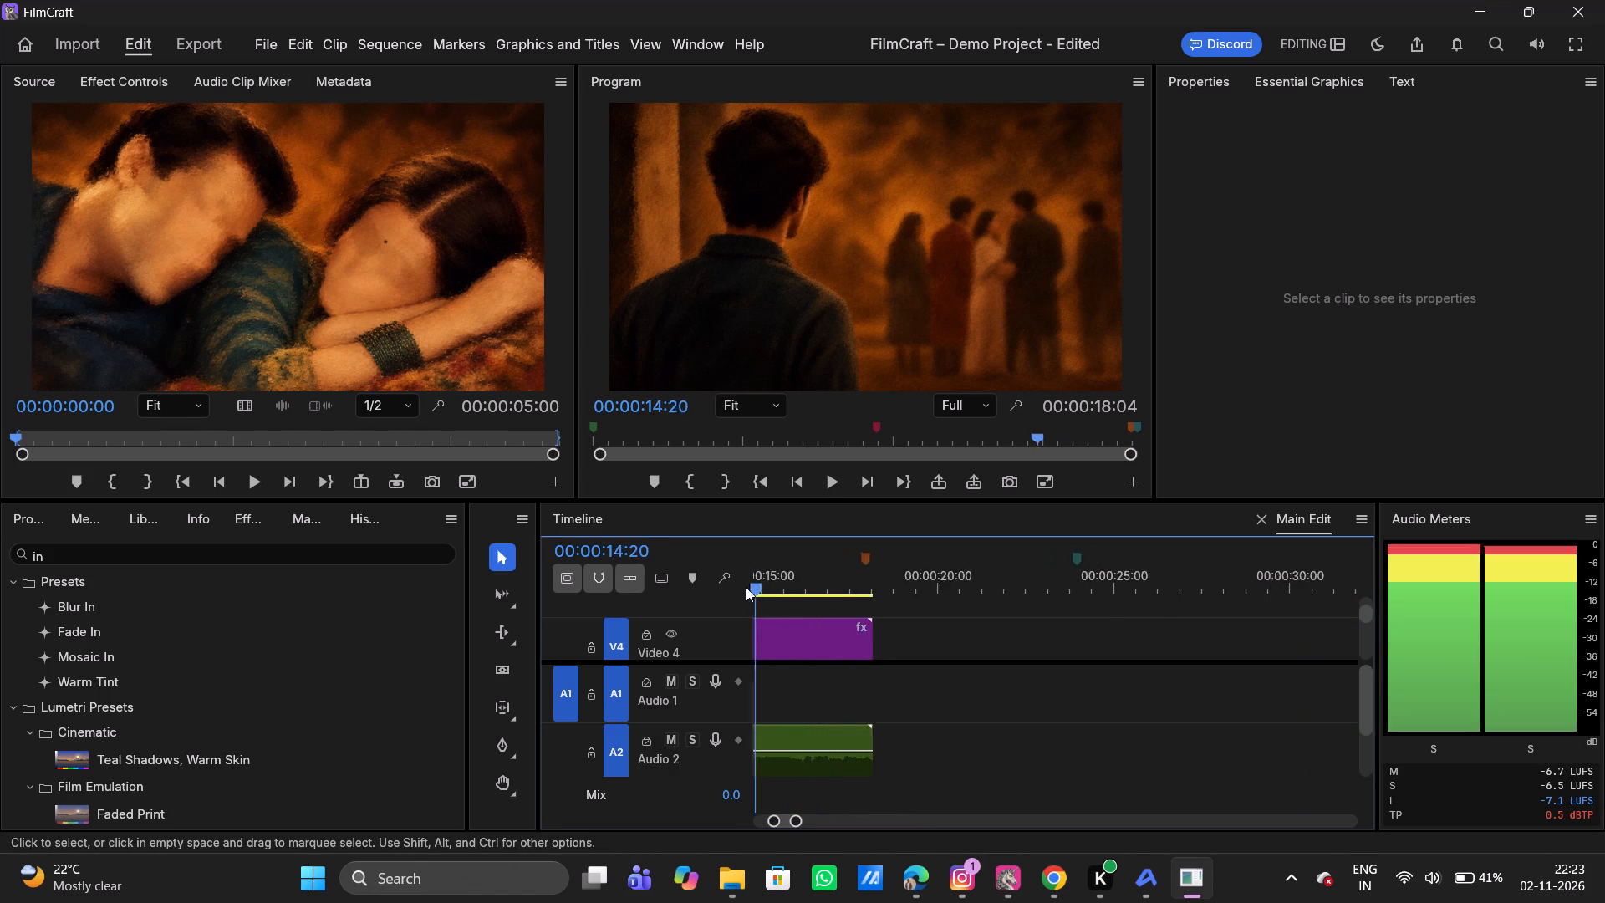
drag(746, 587, 678, 591)
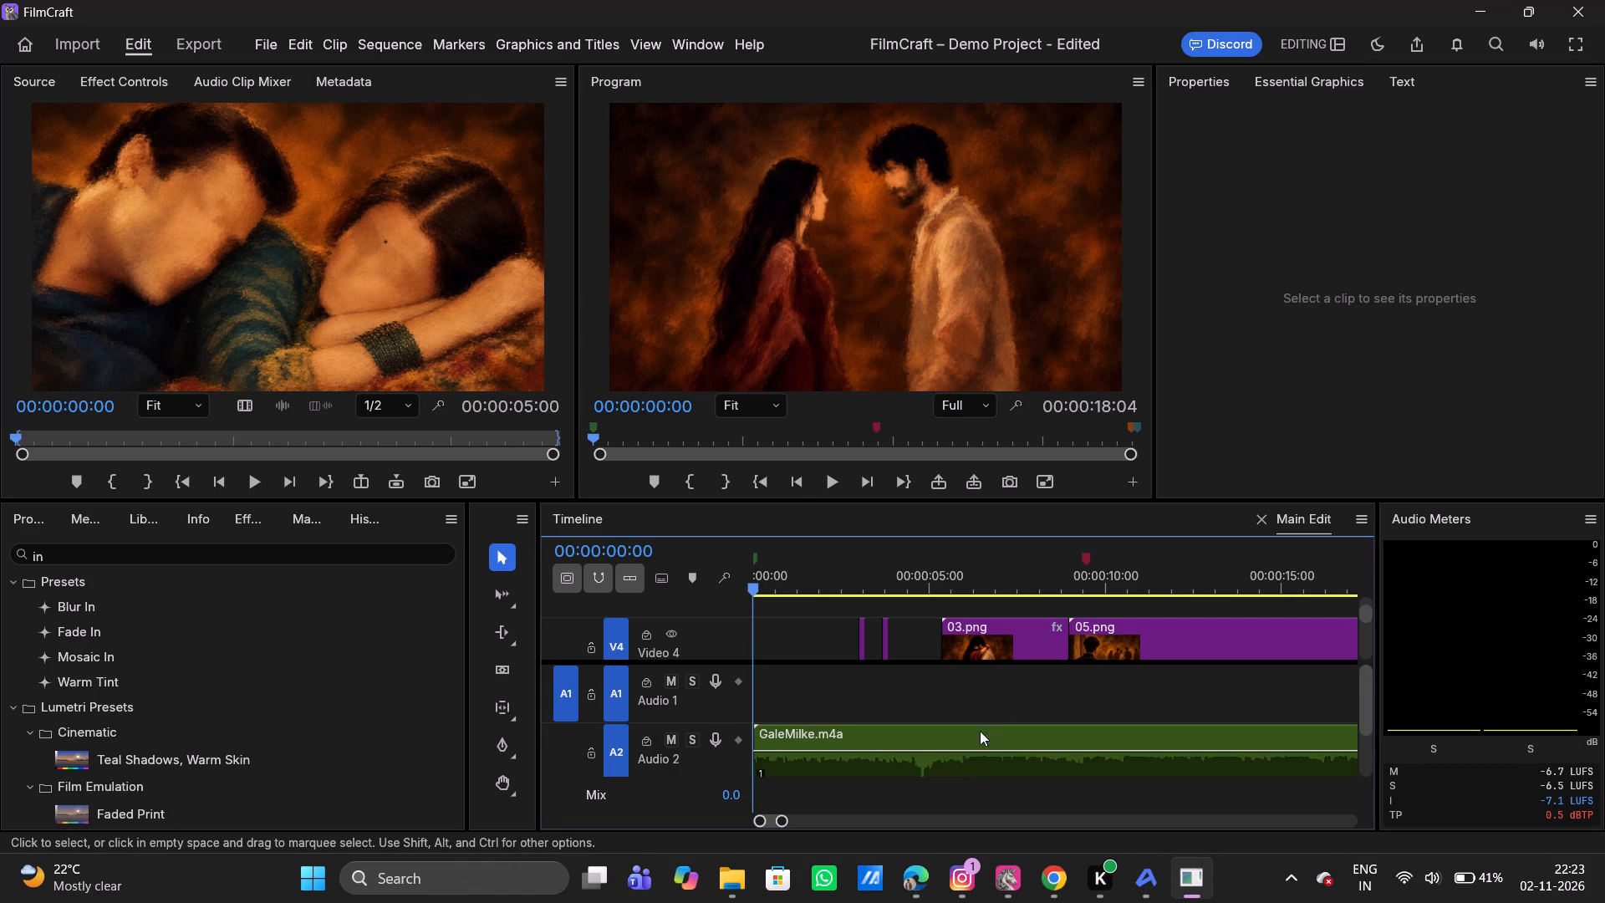
click(952, 769)
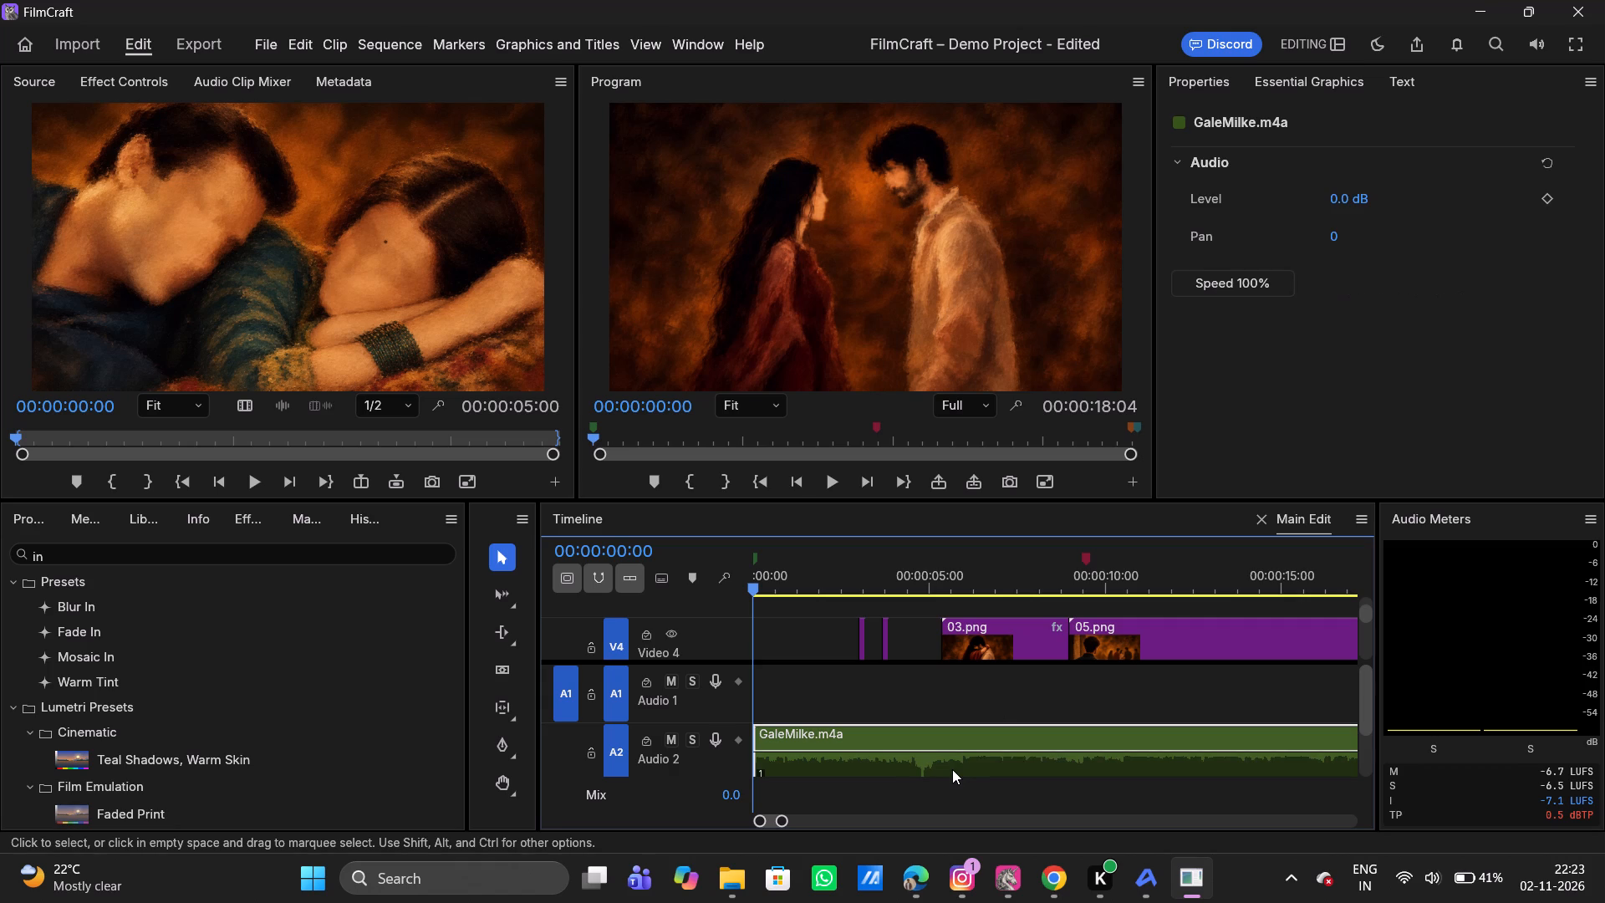
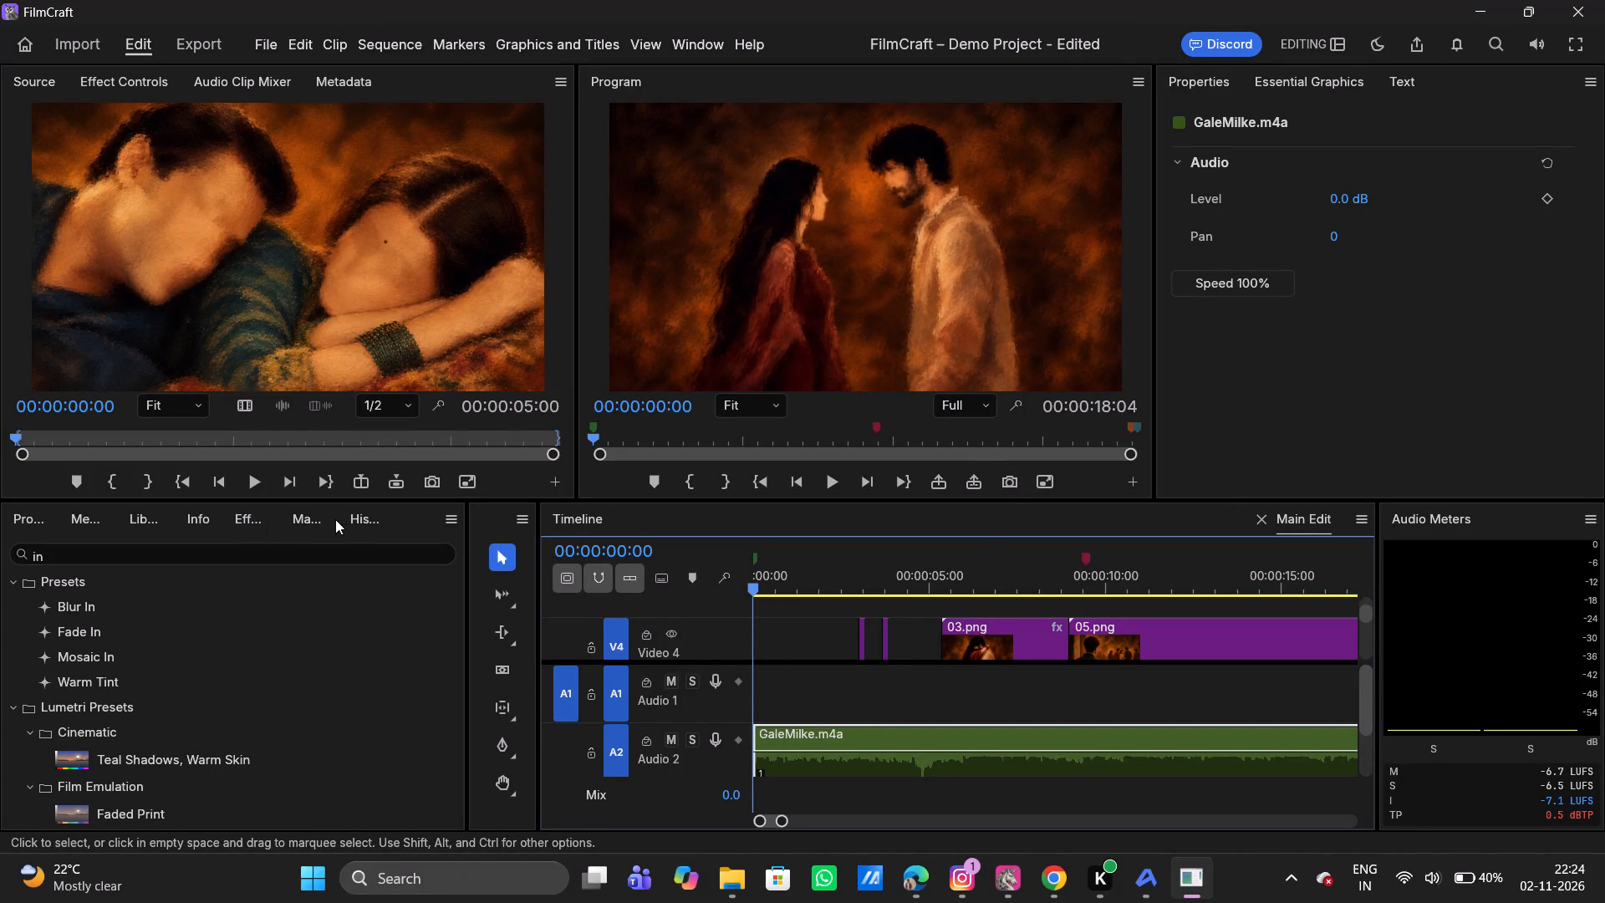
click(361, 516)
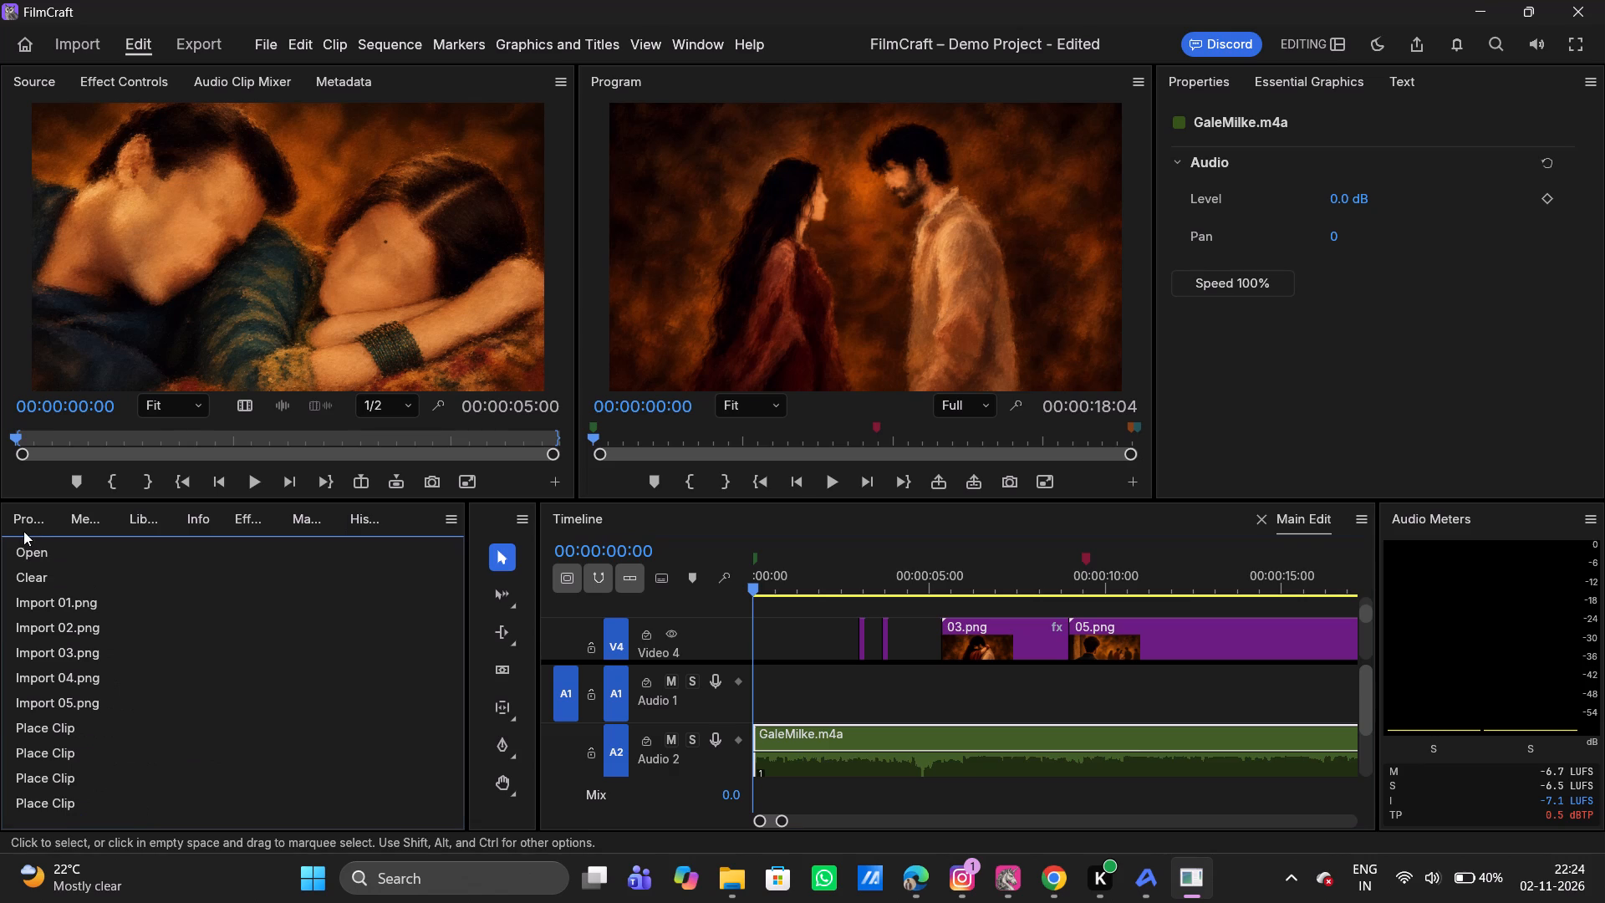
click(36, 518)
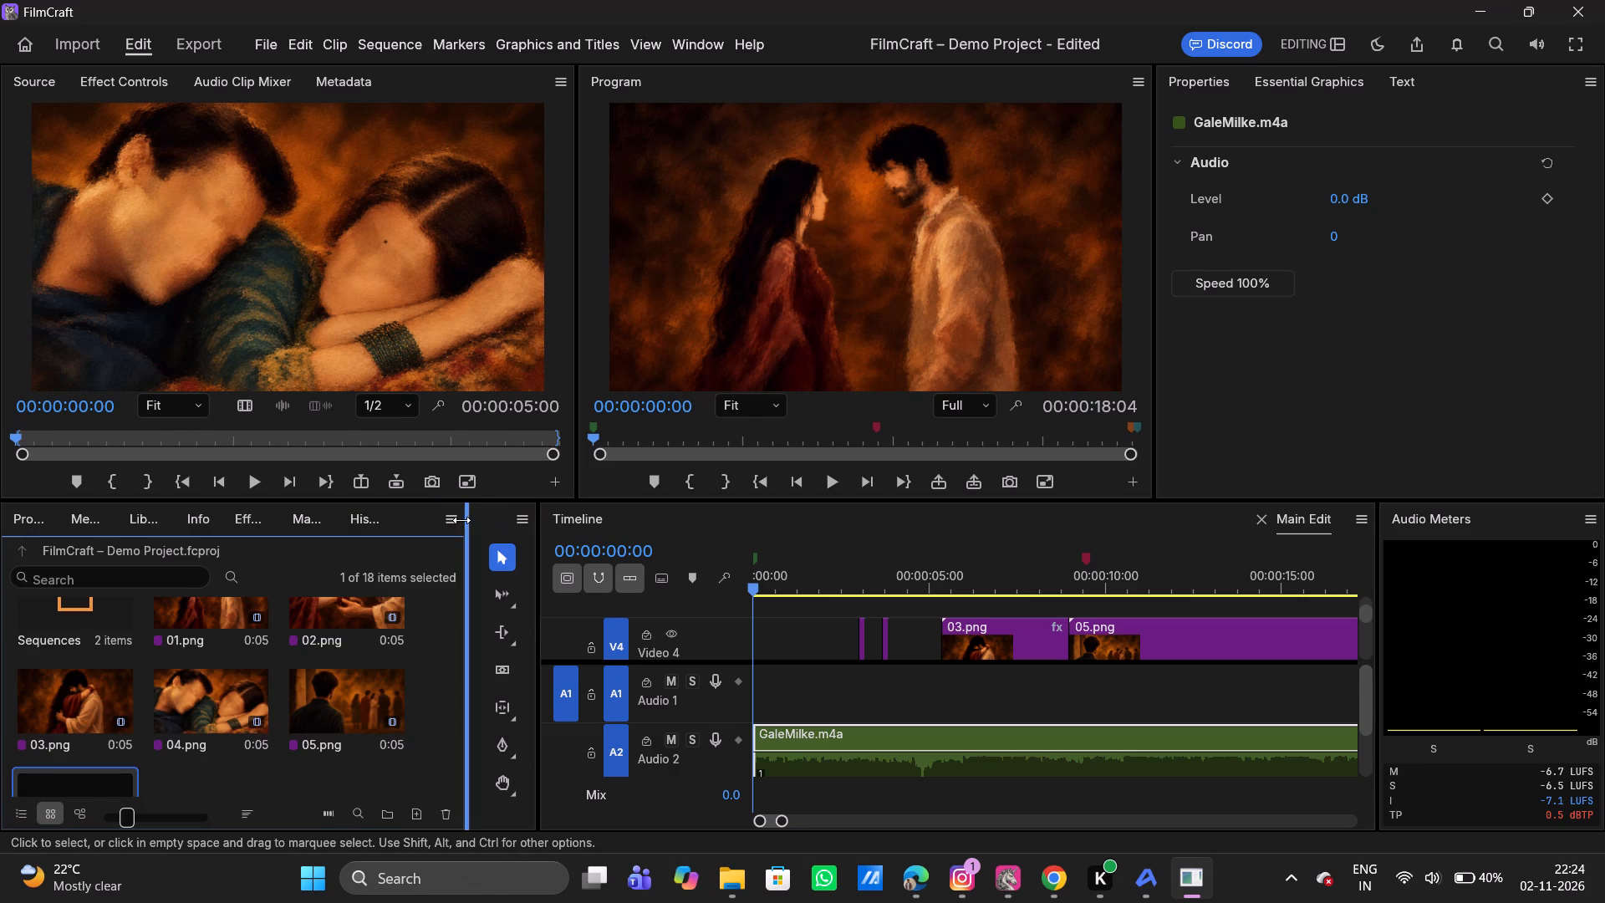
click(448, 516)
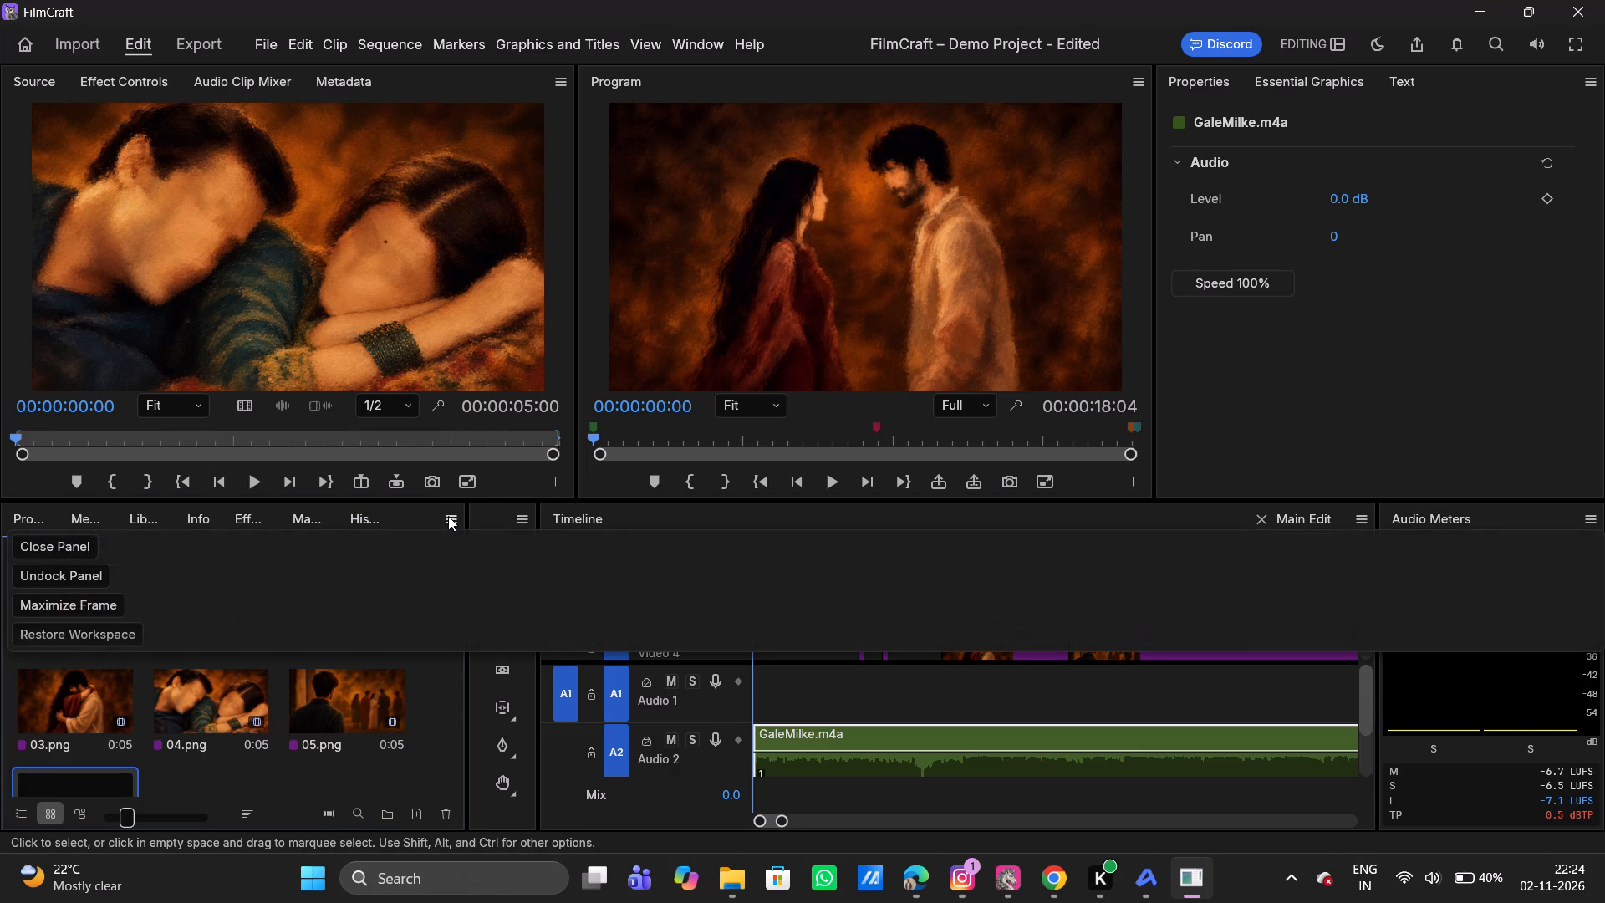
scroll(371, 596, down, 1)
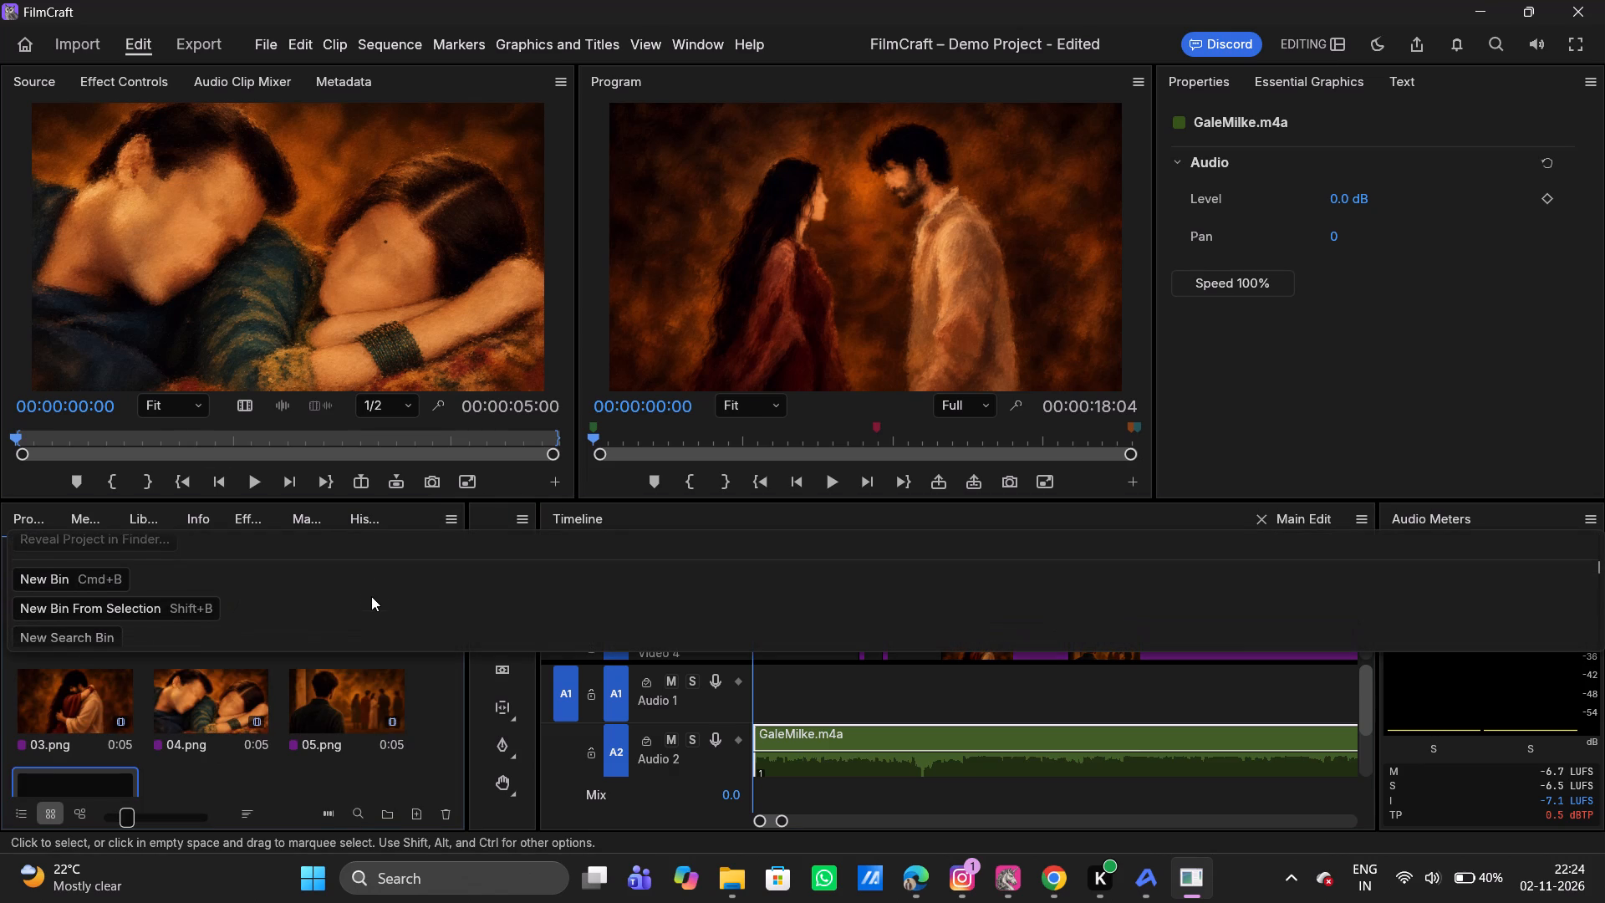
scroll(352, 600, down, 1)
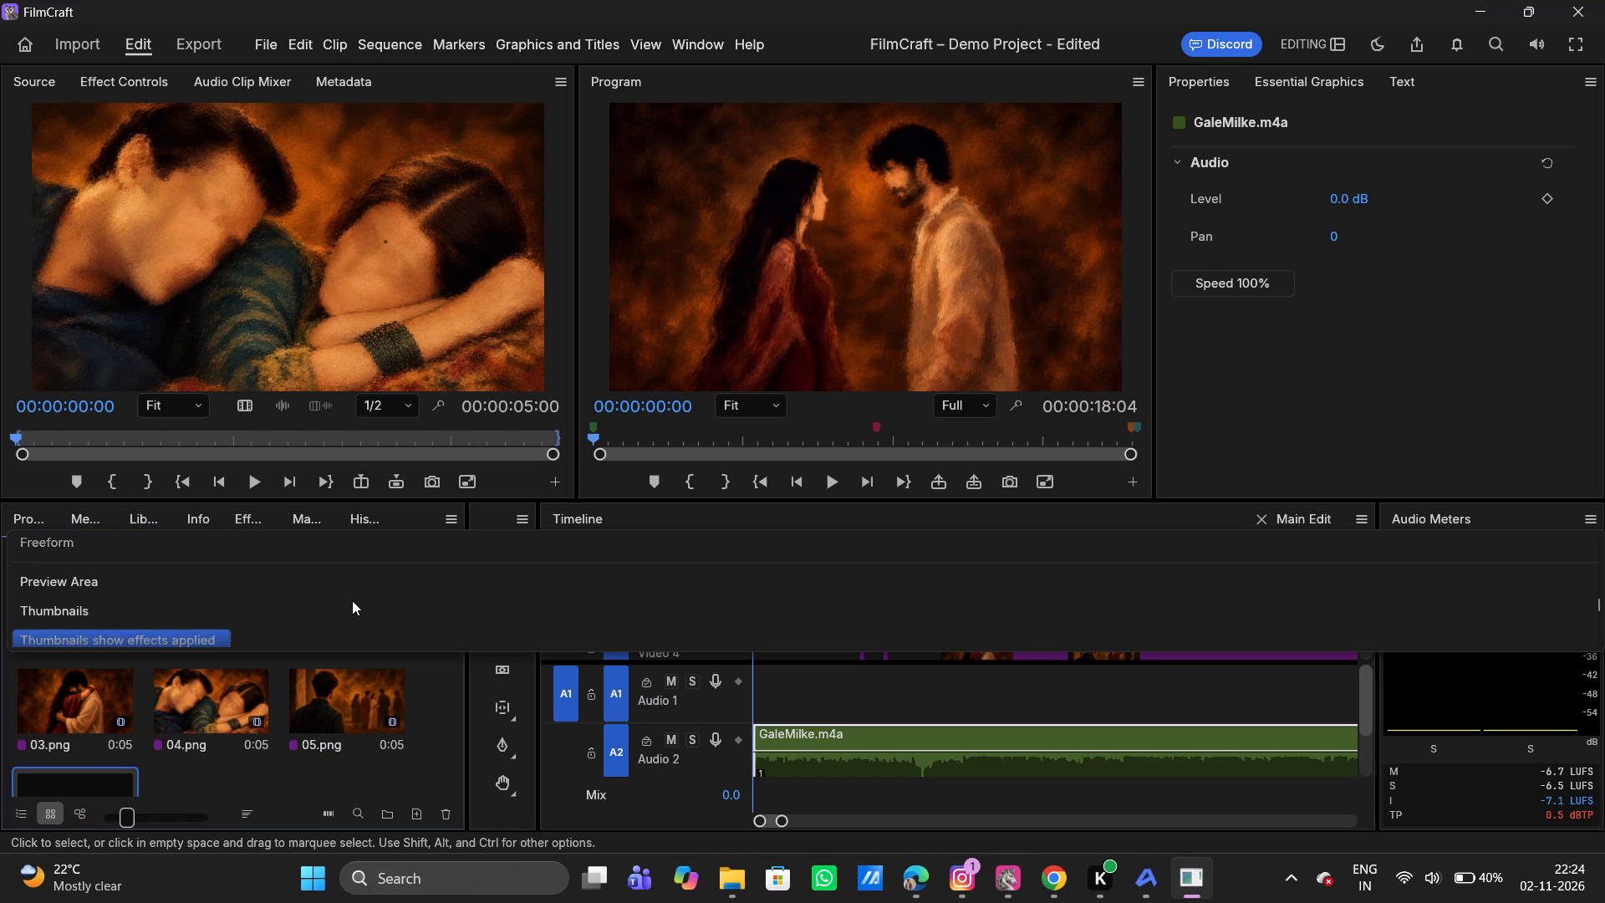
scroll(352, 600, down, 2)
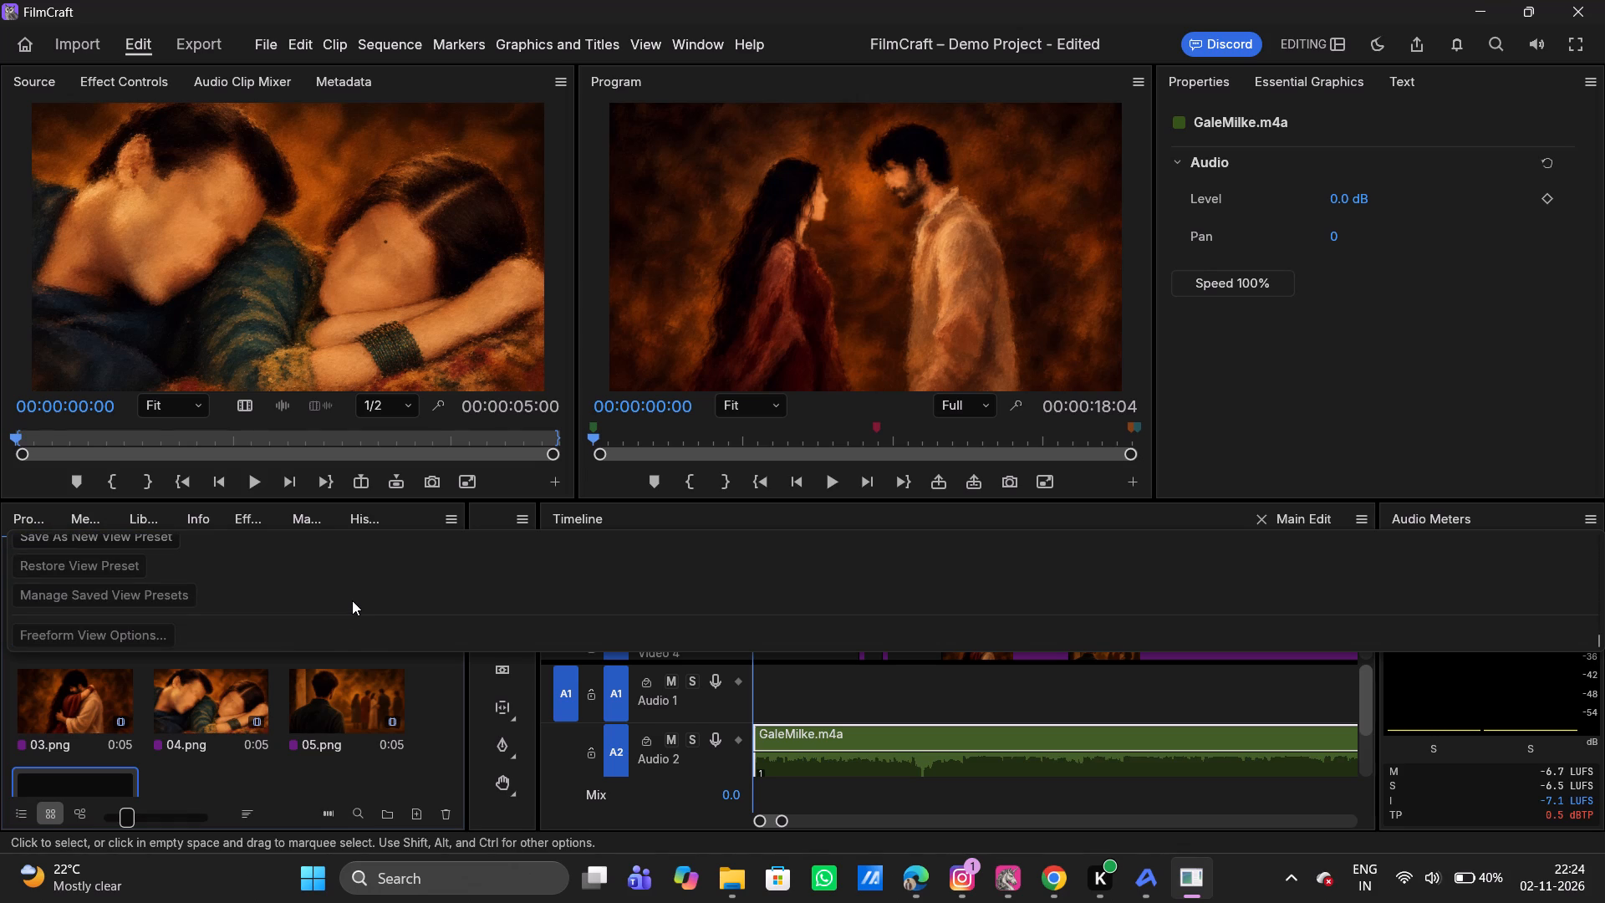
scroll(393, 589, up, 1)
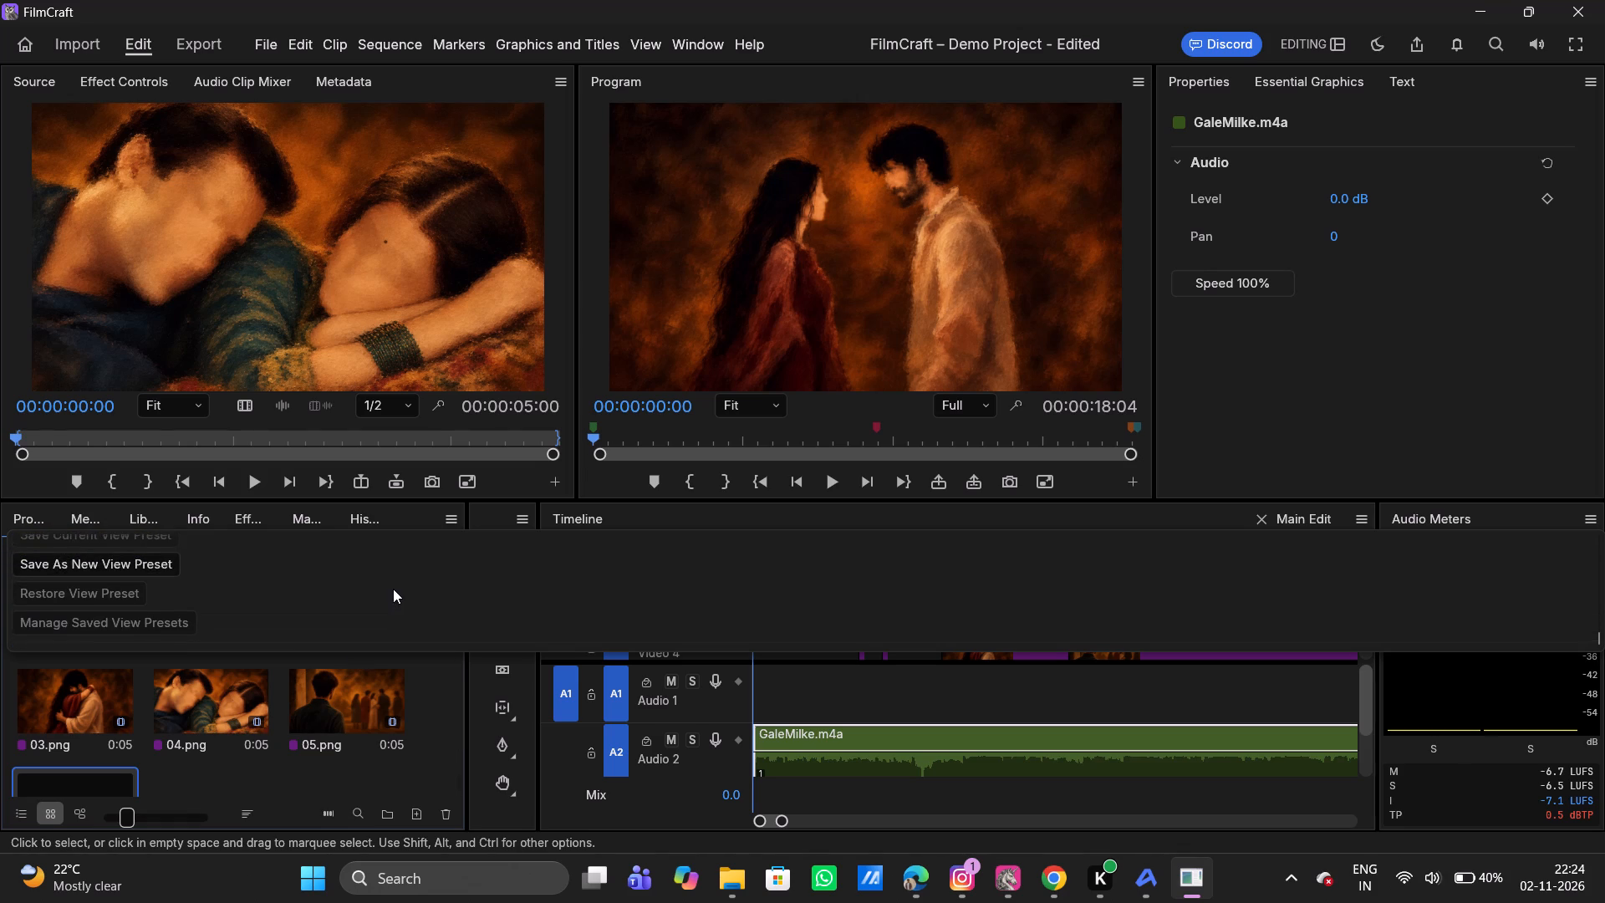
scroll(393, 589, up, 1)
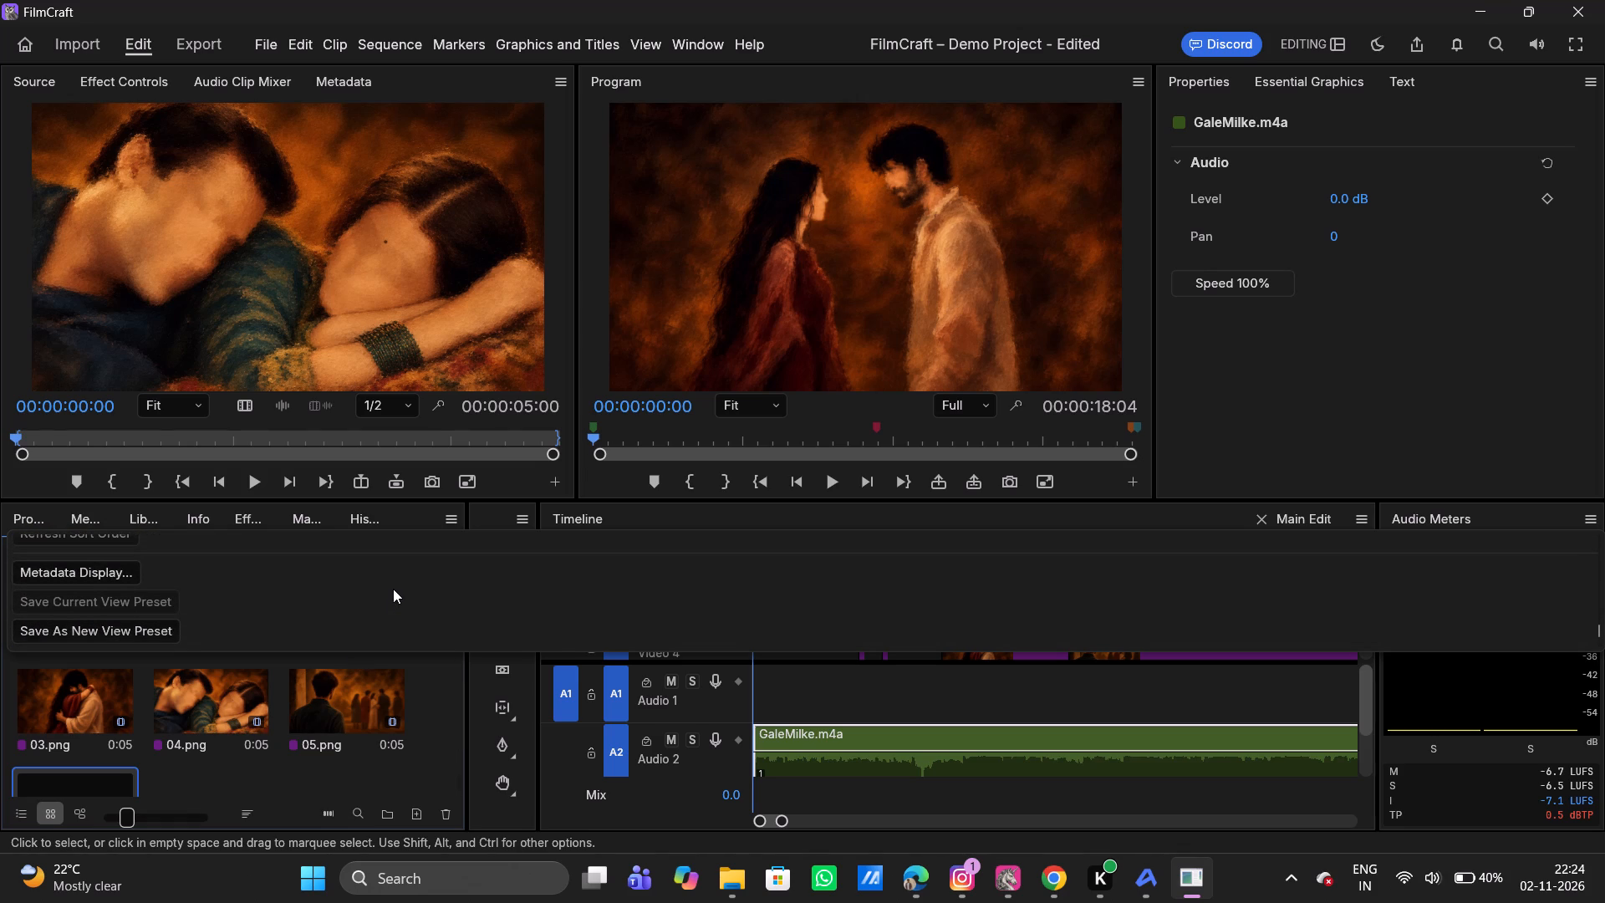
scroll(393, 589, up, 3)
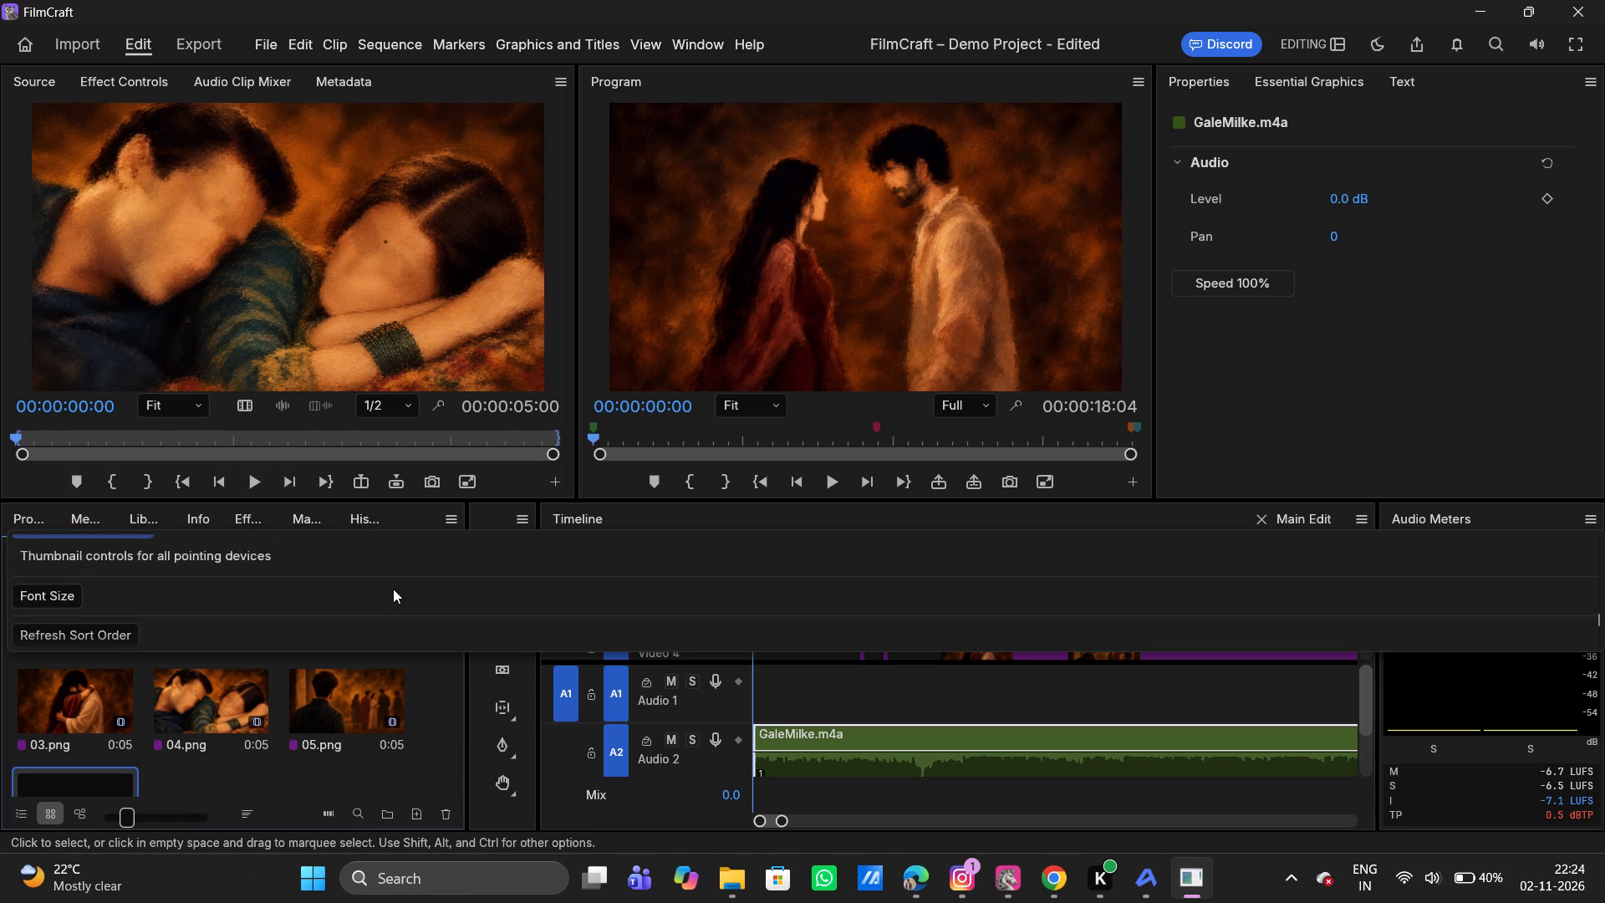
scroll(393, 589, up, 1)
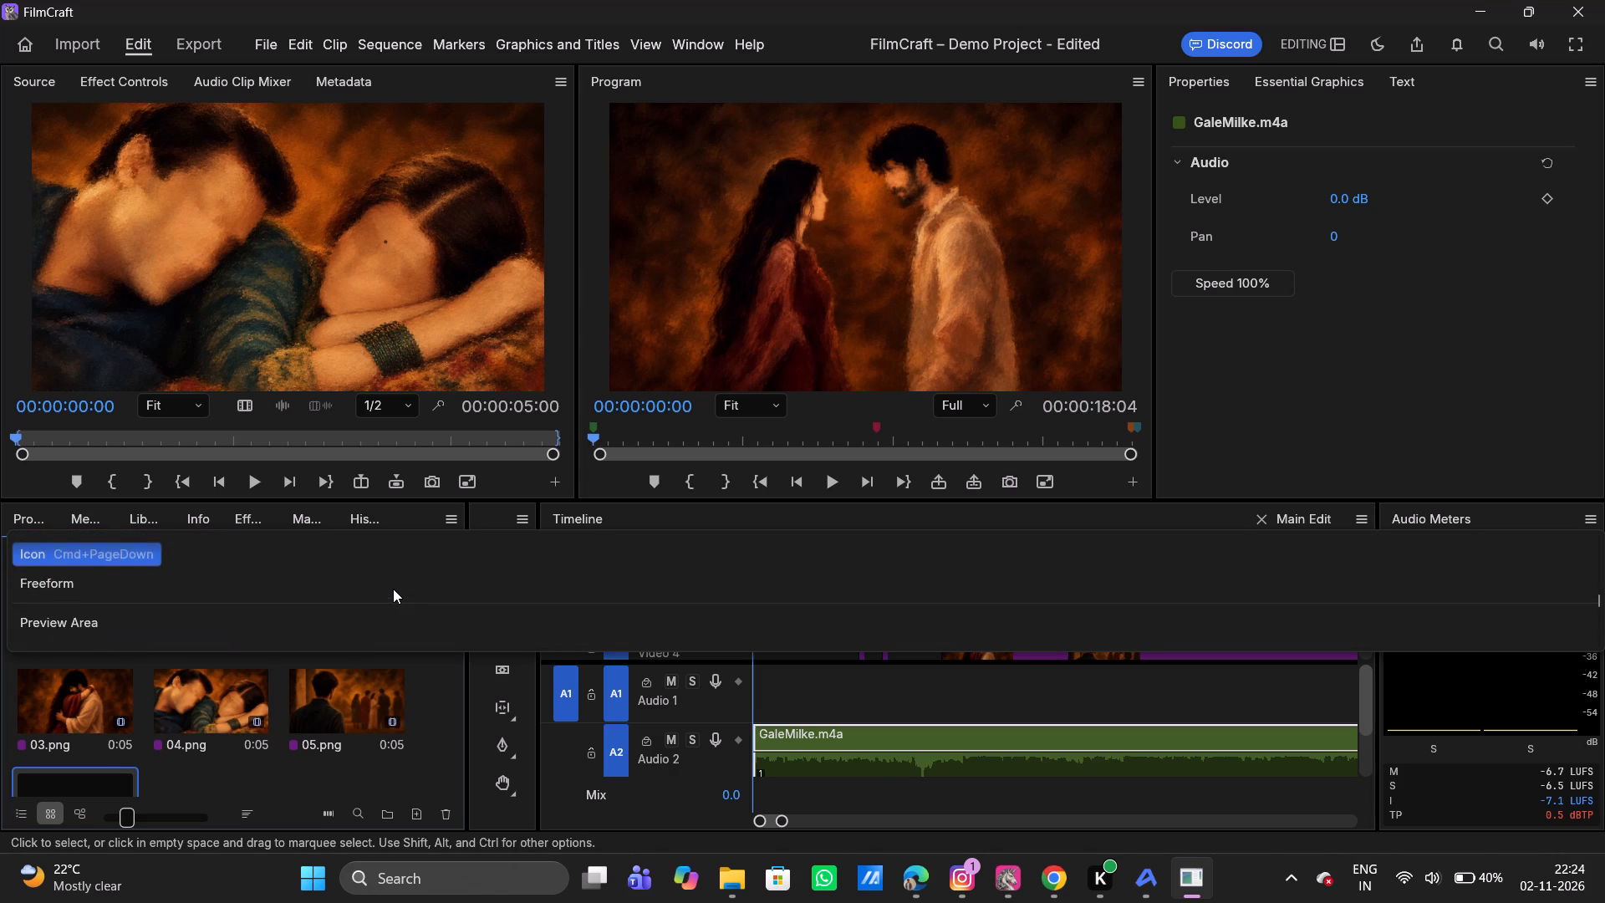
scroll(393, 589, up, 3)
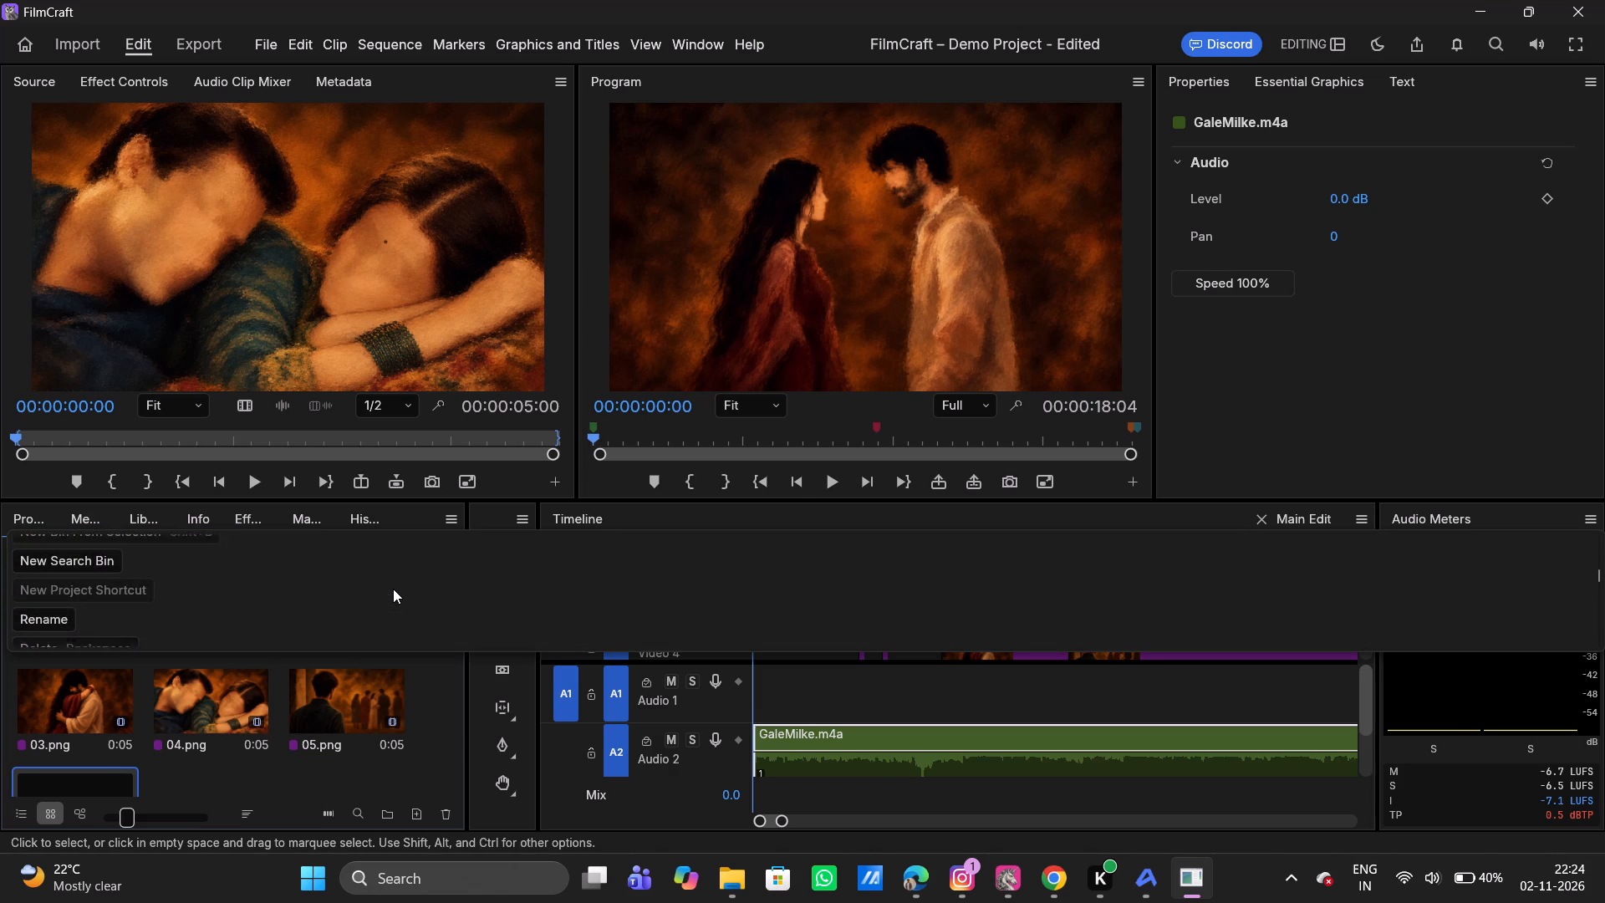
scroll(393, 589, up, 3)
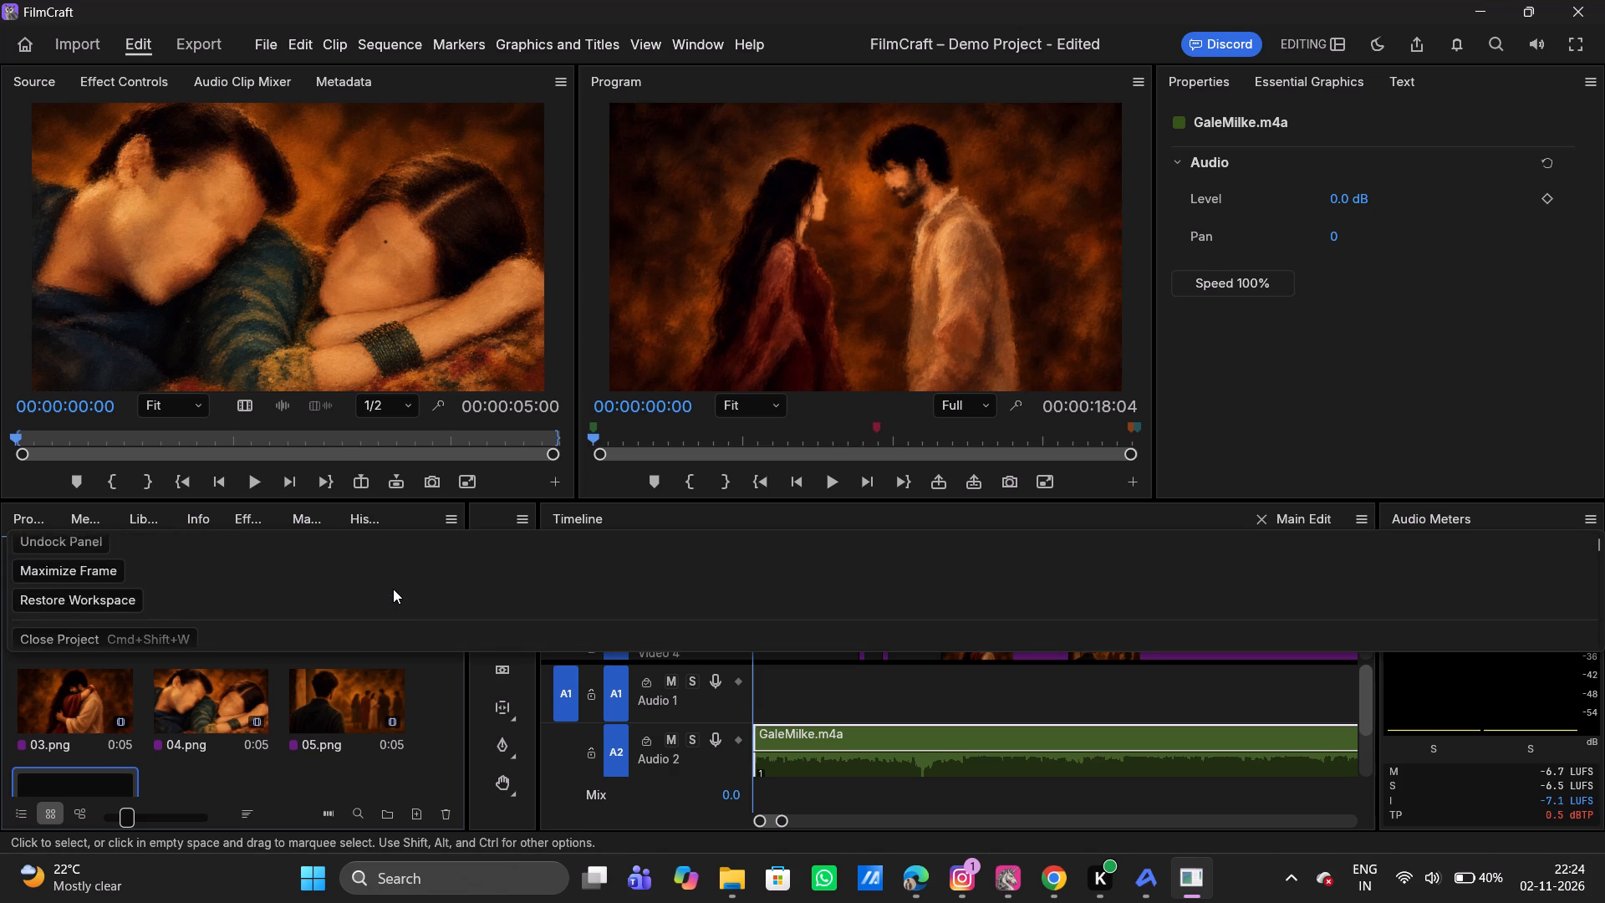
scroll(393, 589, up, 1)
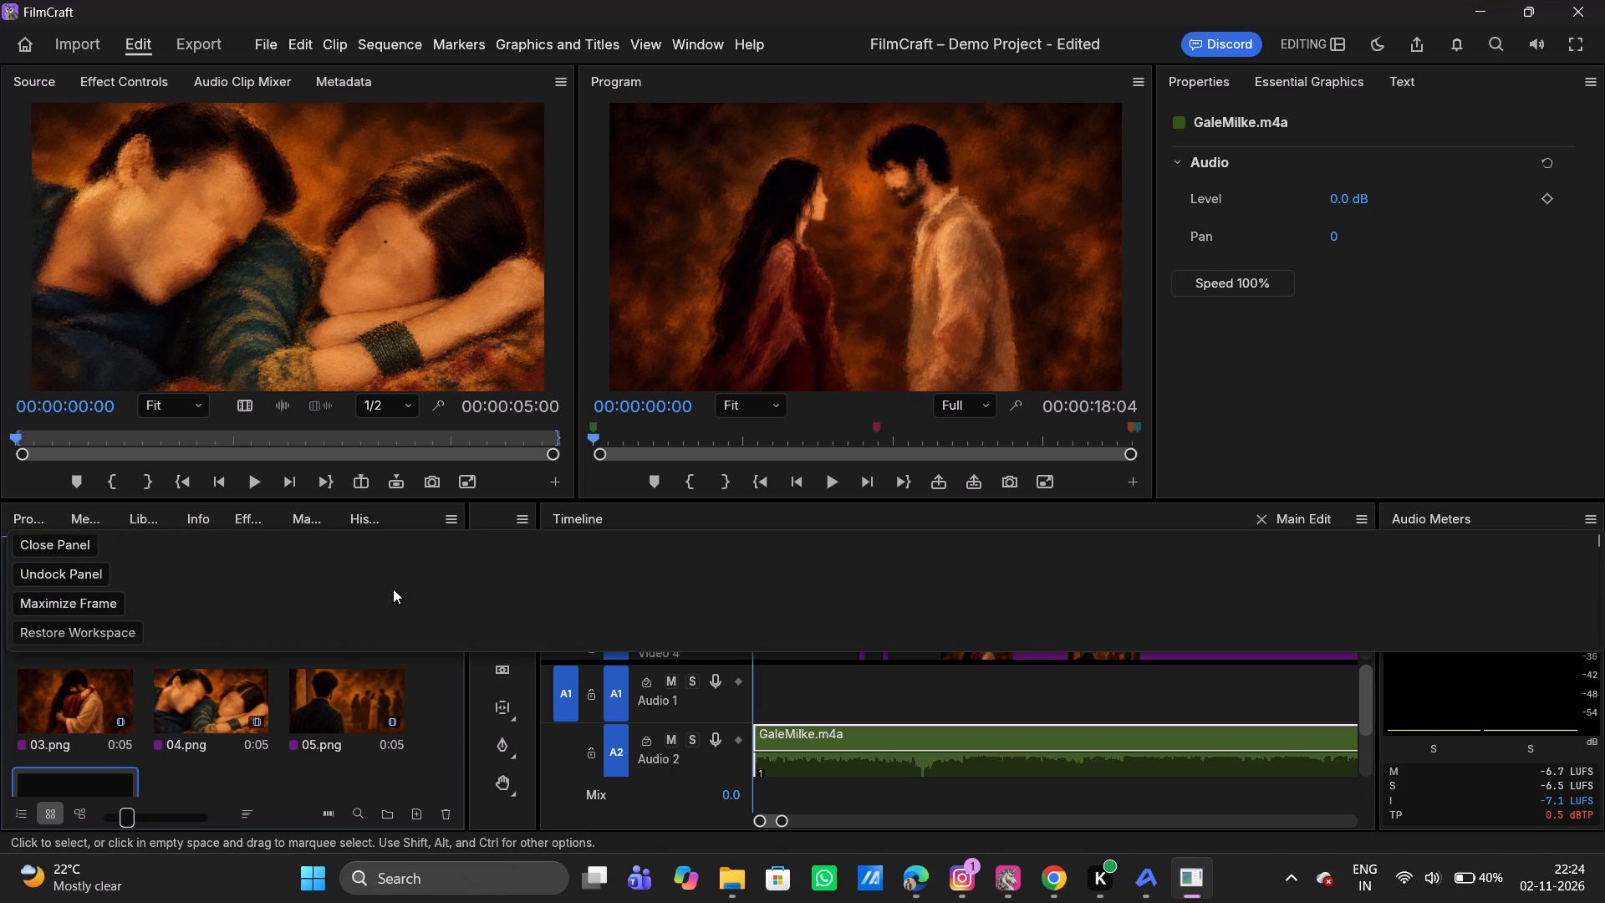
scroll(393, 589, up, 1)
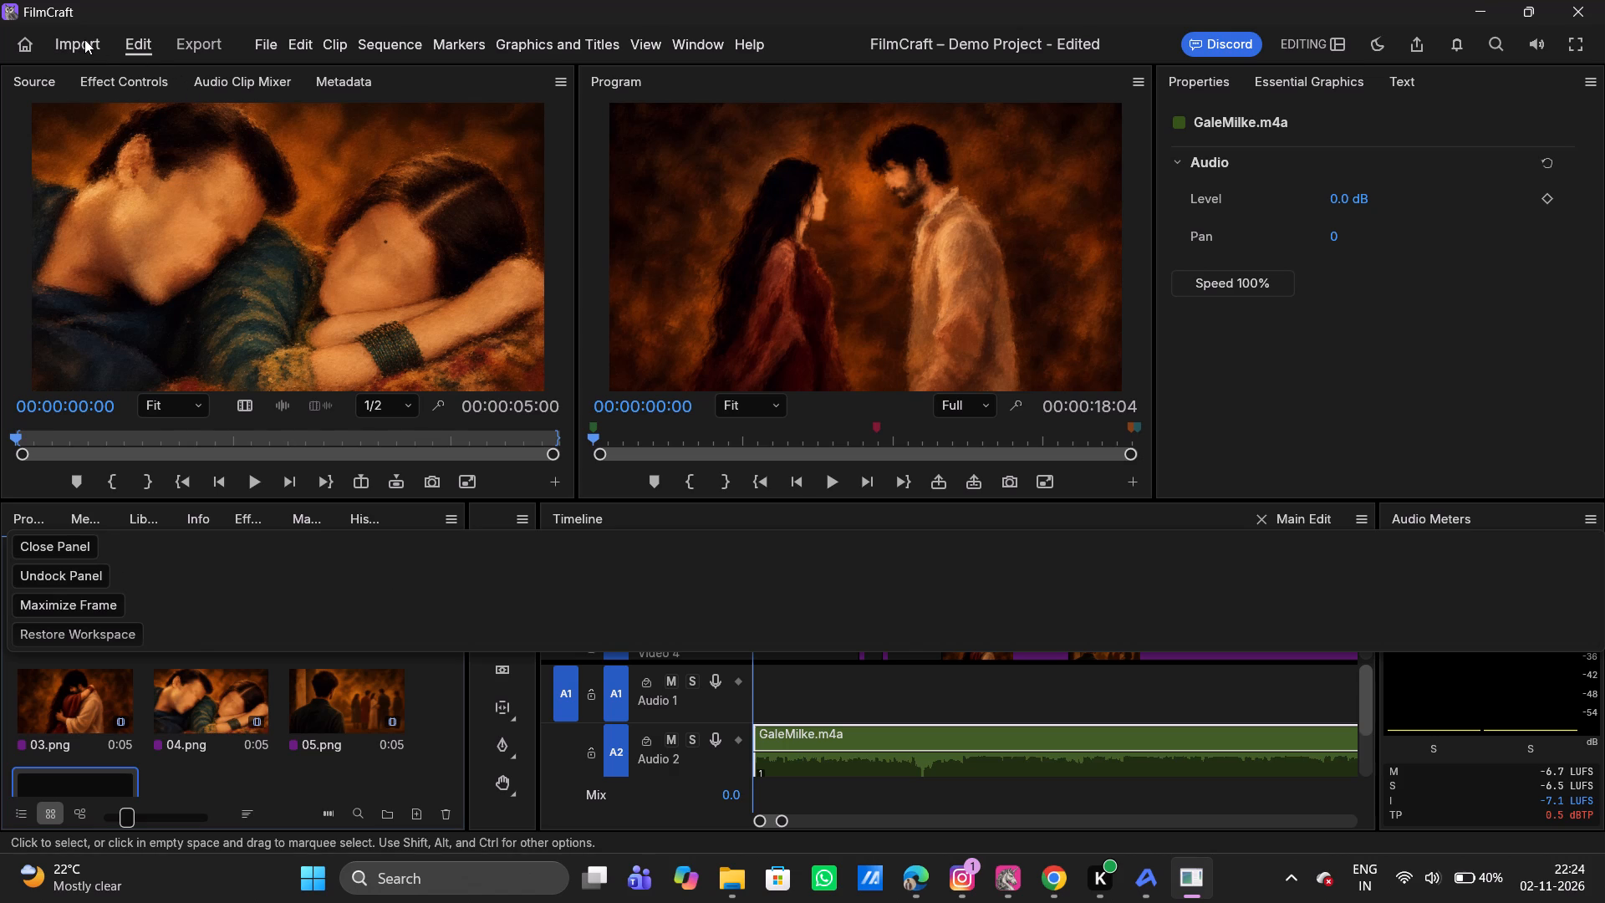
click(195, 48)
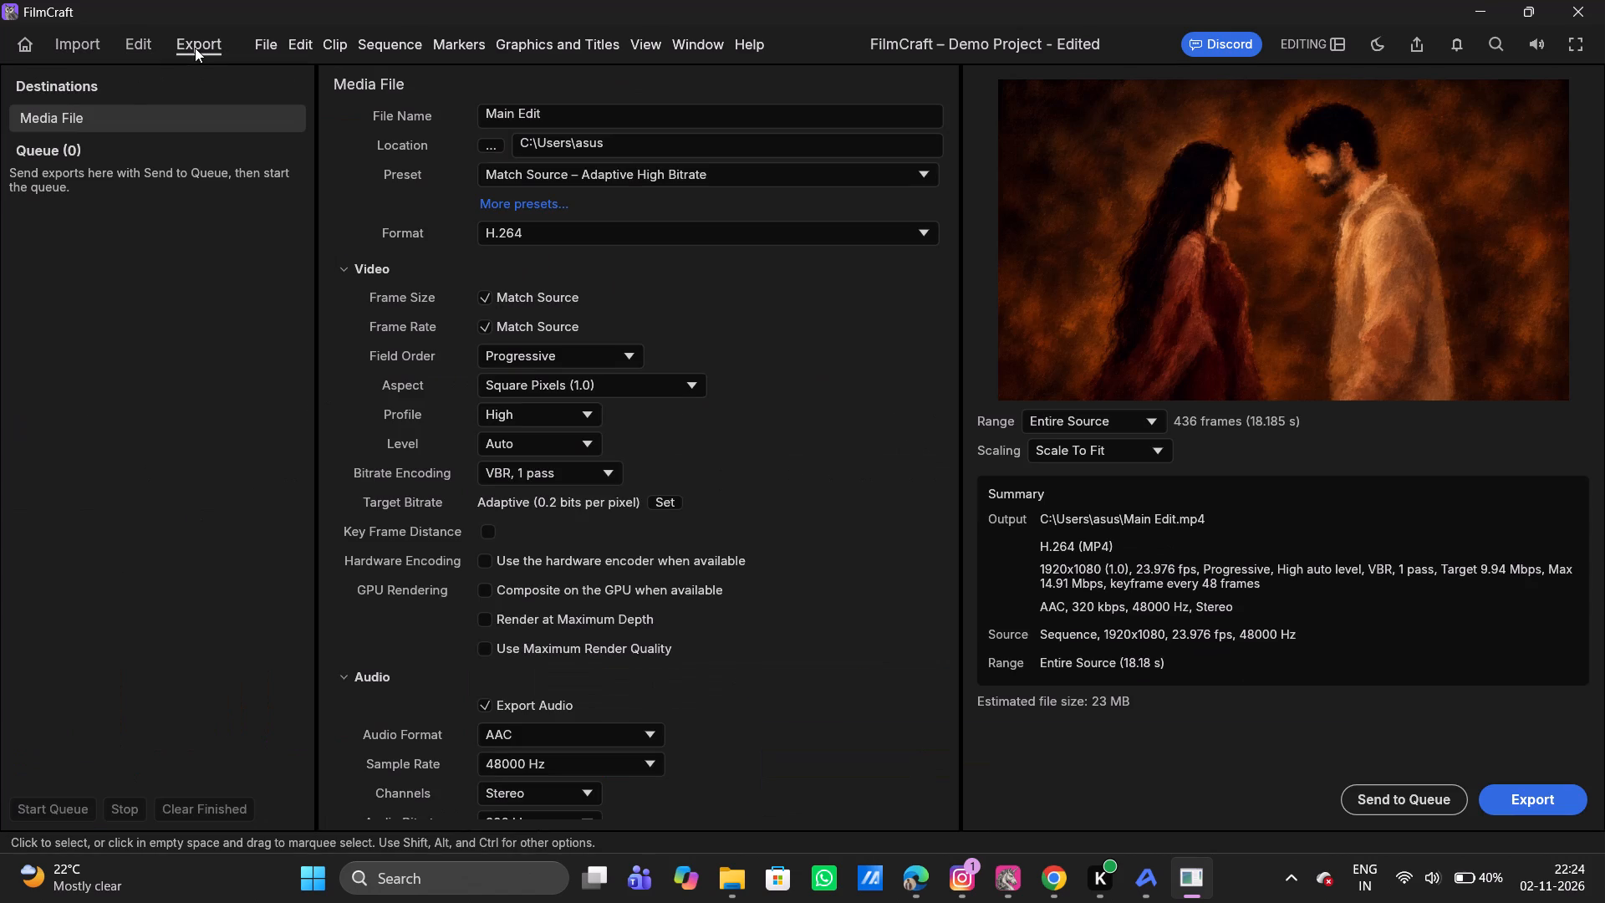
click(579, 116)
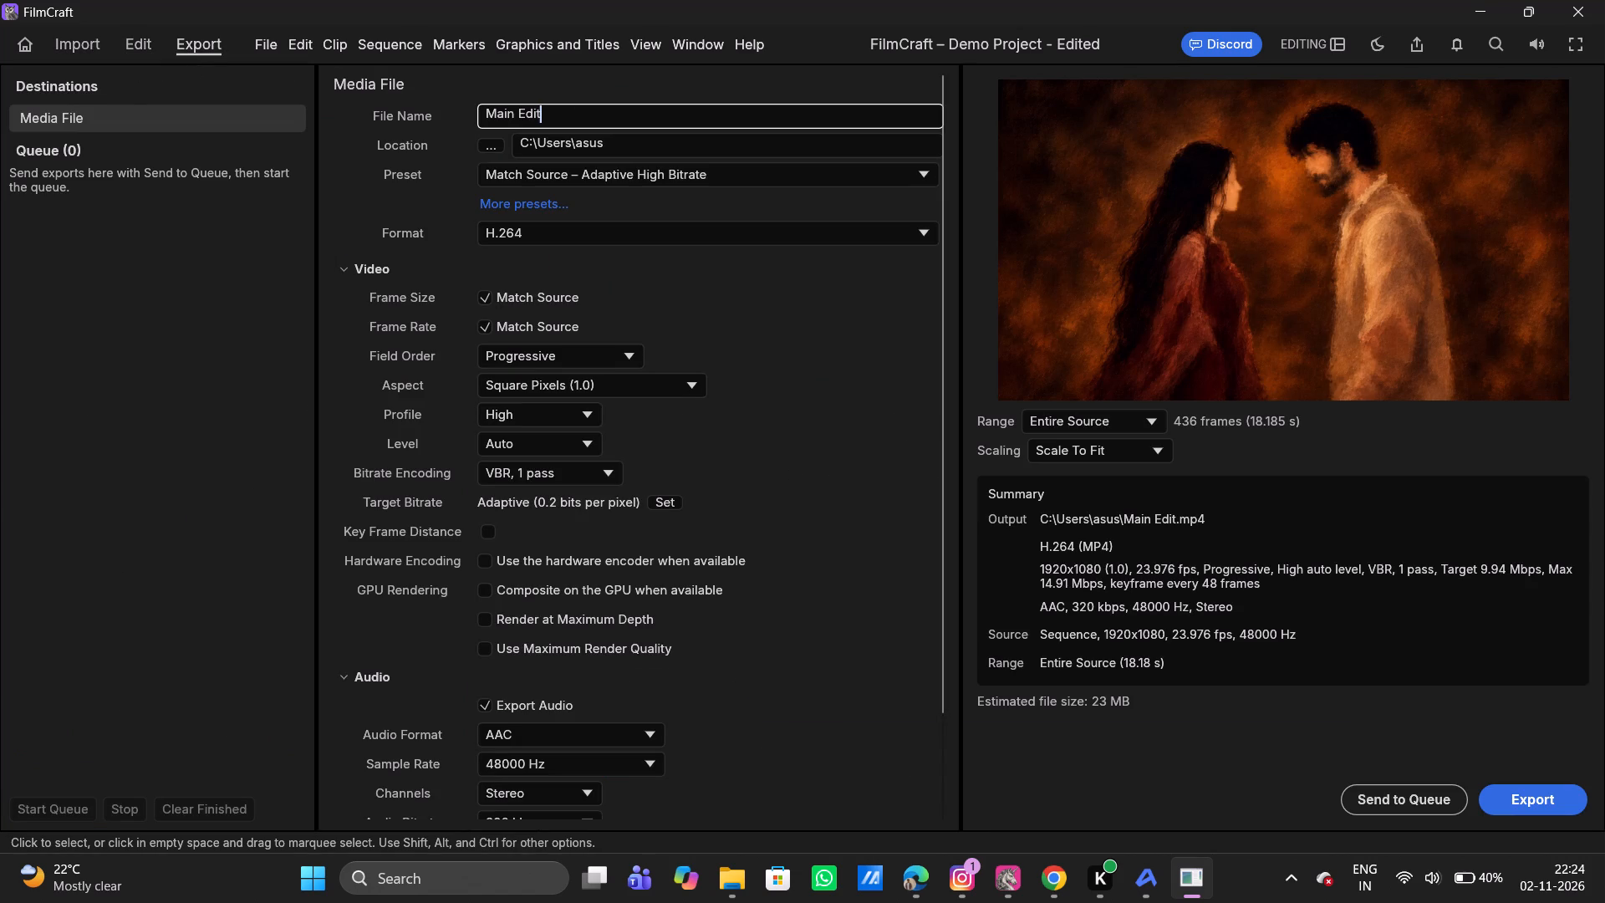
key(BackSpace)
key(BackSpace)
key(BackSpace)
key(BackSpace)
key(BackSpace)
key(BackSpace)
key(BackSpace)
key(BackSpace)
key(BackSpace)
key(BackSpace)
key(BackSpace)
key(BackSpace)
key(BackSpace)
key(BackSpace)
key(BackSpace)
key(BackSpace)
key(BackSpace)
key(BackSpace)
key(BackSpace)
key(BackSpace)
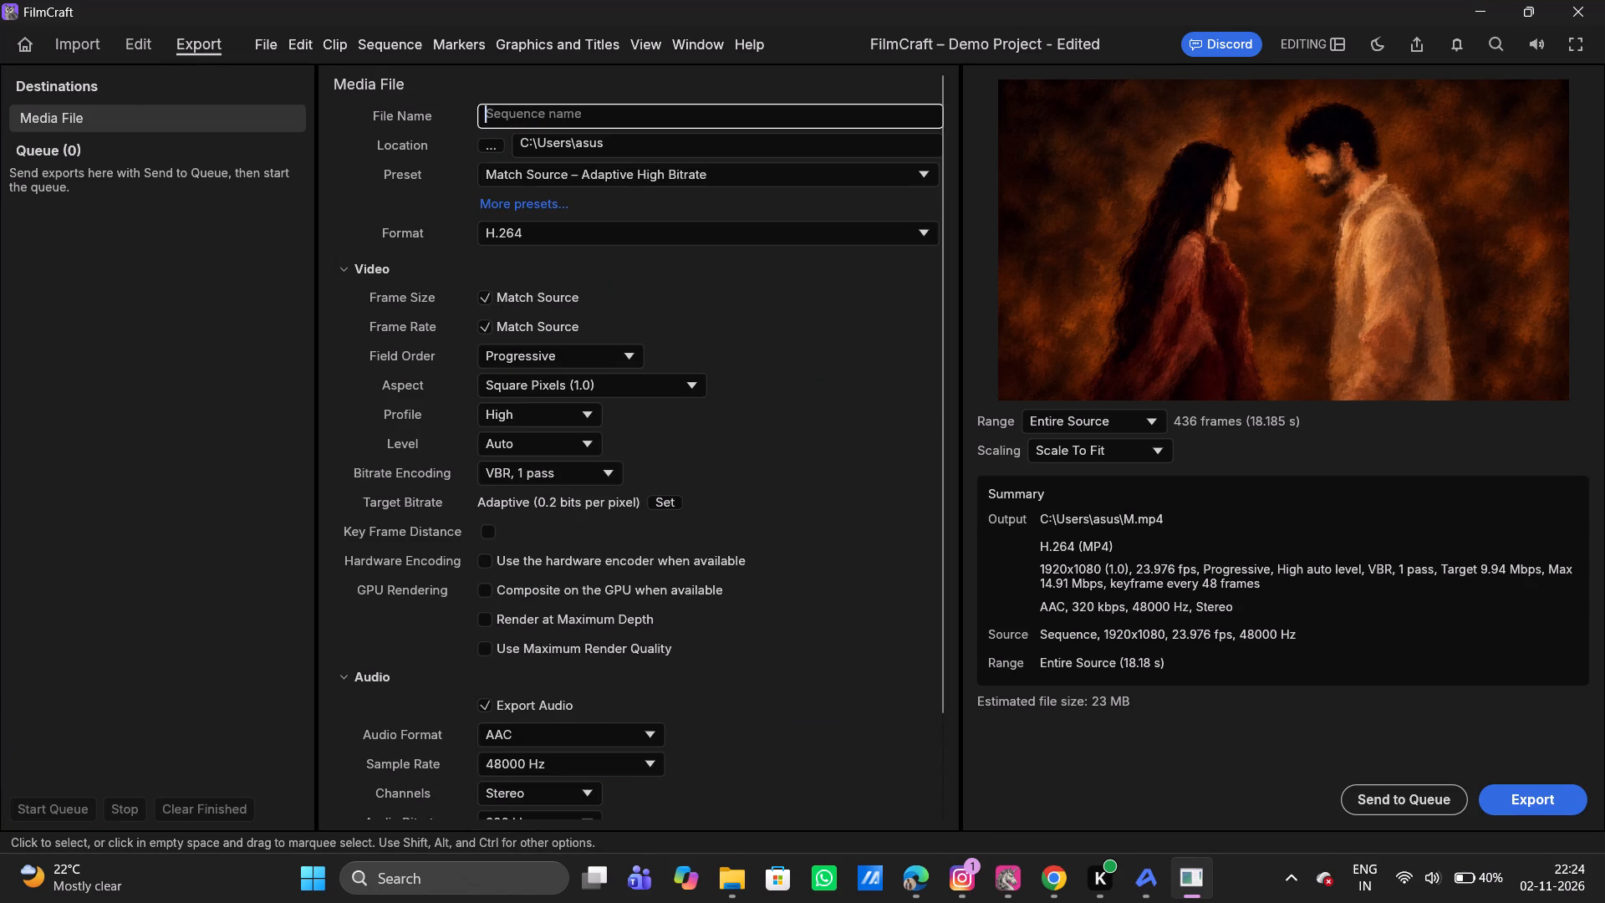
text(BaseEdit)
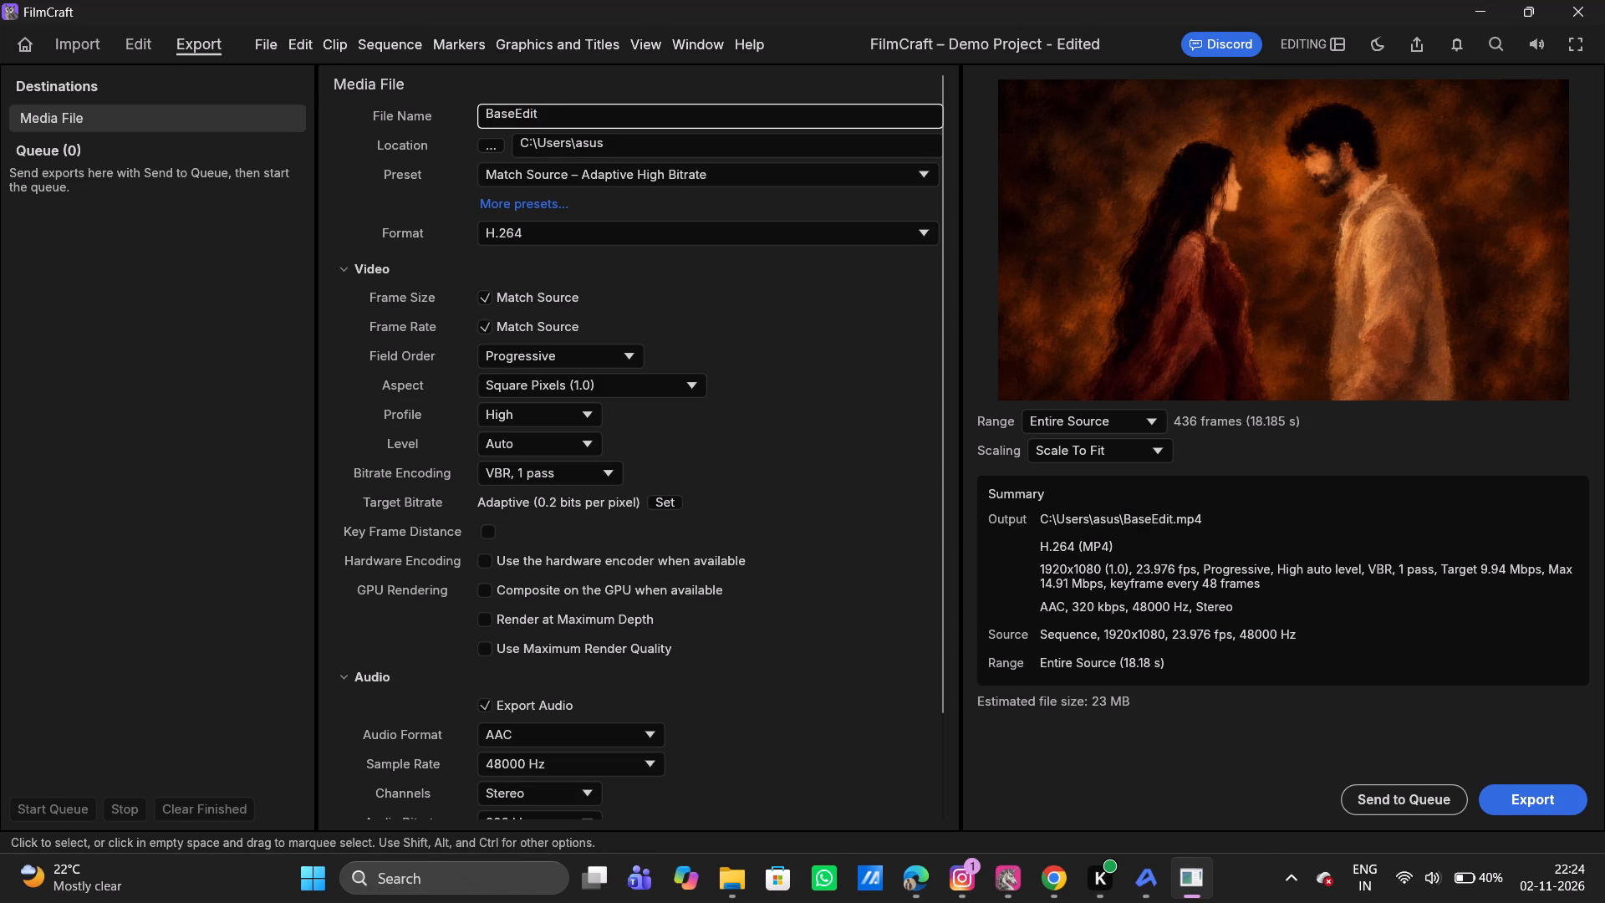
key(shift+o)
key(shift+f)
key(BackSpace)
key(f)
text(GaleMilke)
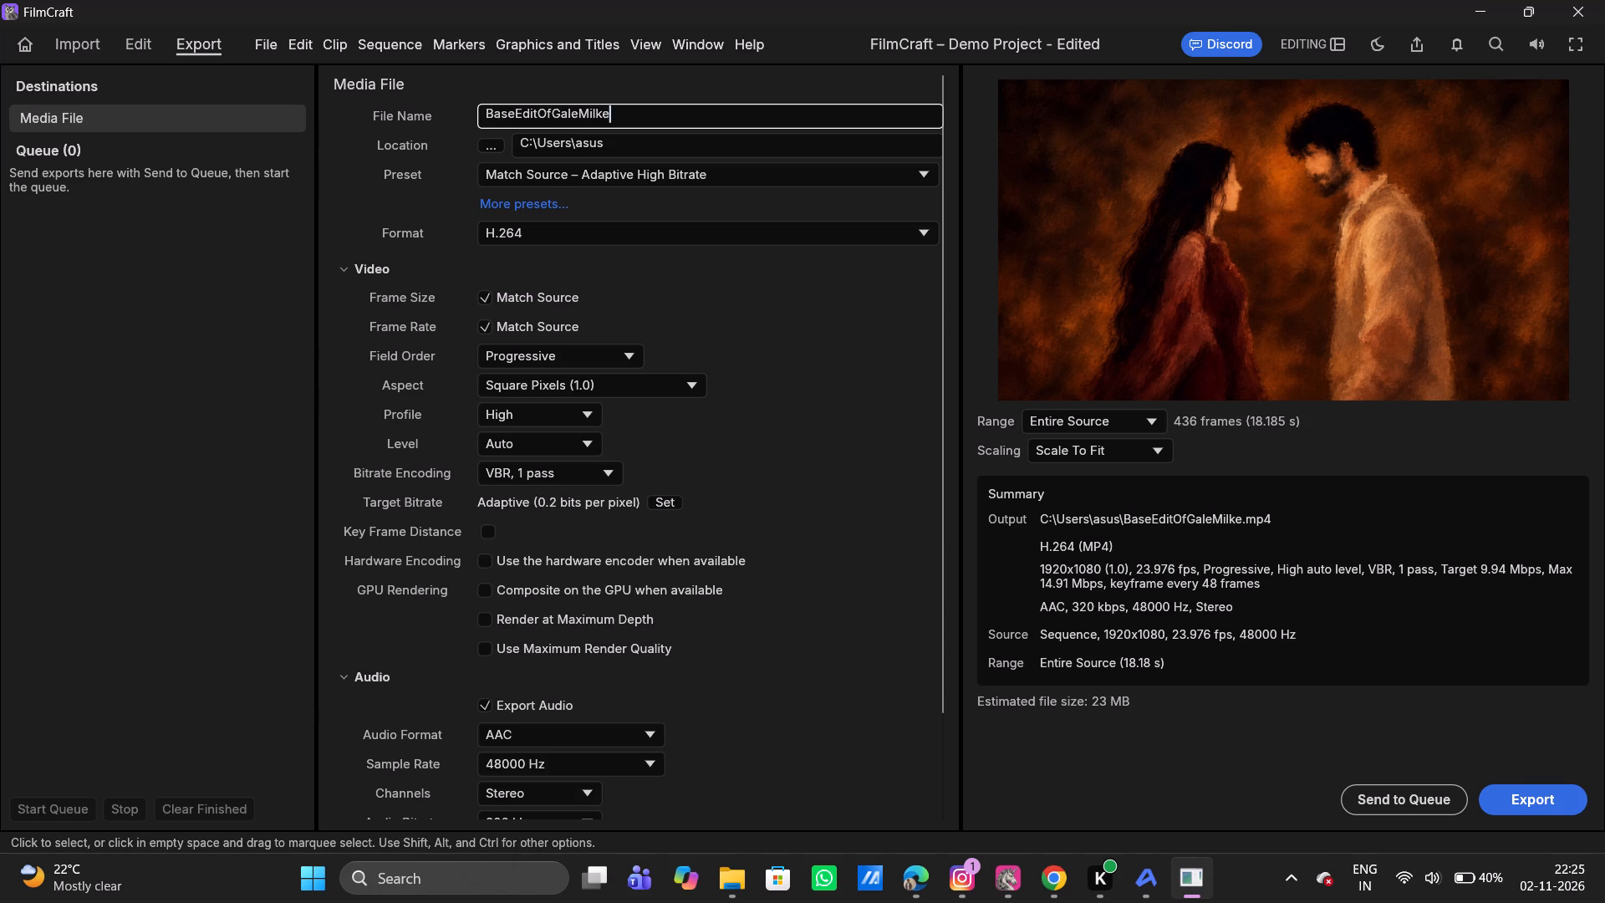
Set the export location to the Begana folder inside Video Editing Practice on drive D.
click(490, 146)
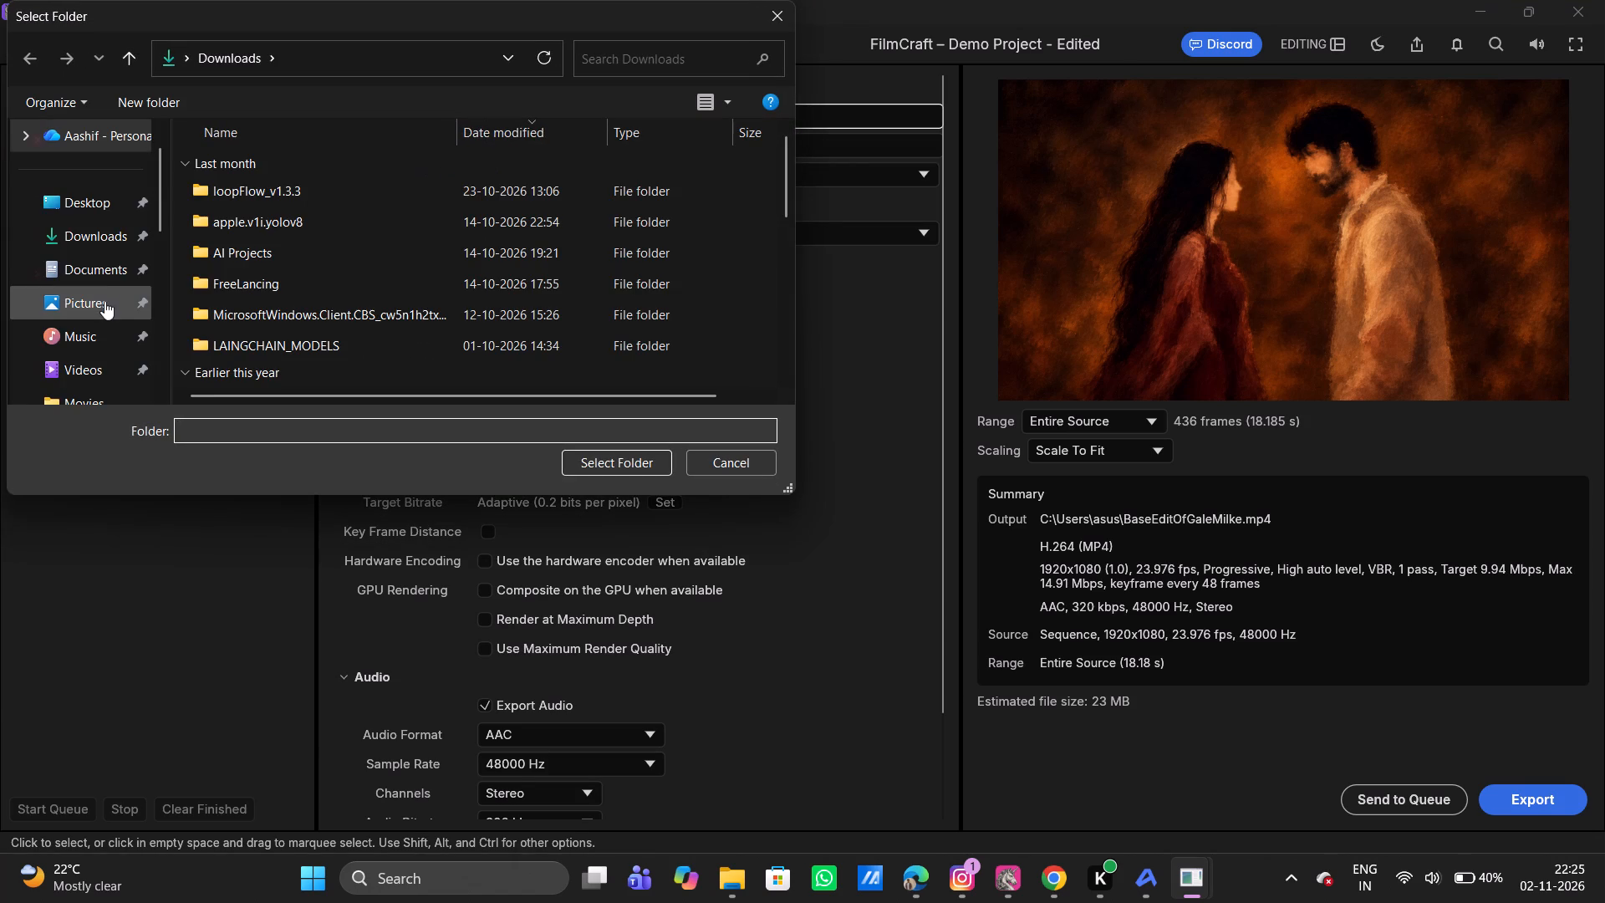
scroll(104, 301, down, 4)
click(96, 263)
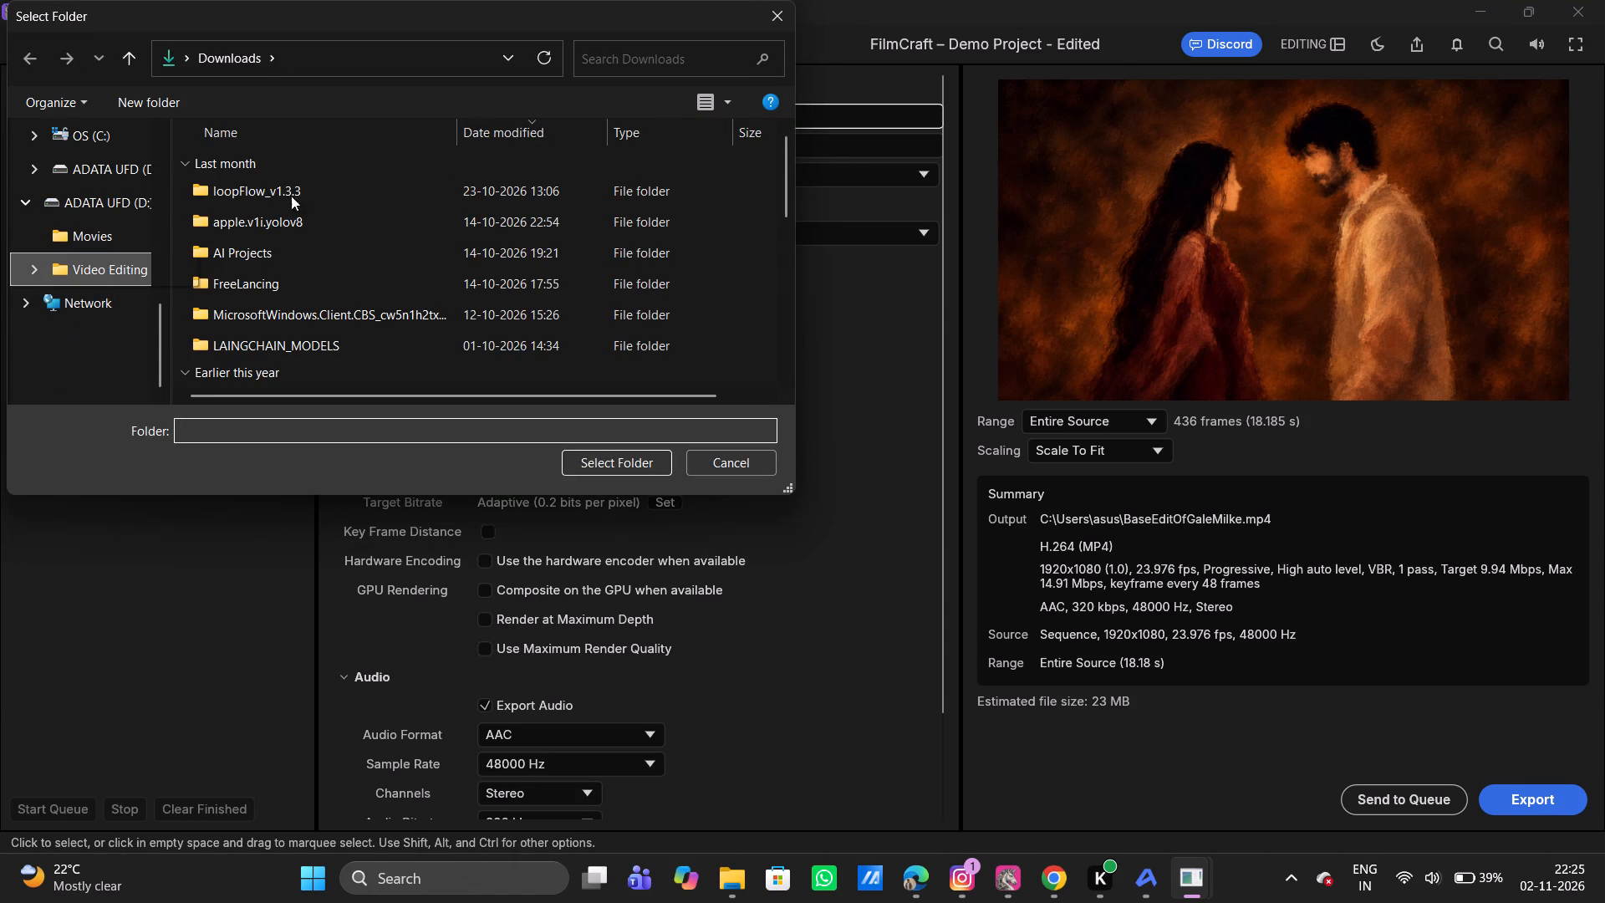
double_click(273, 174)
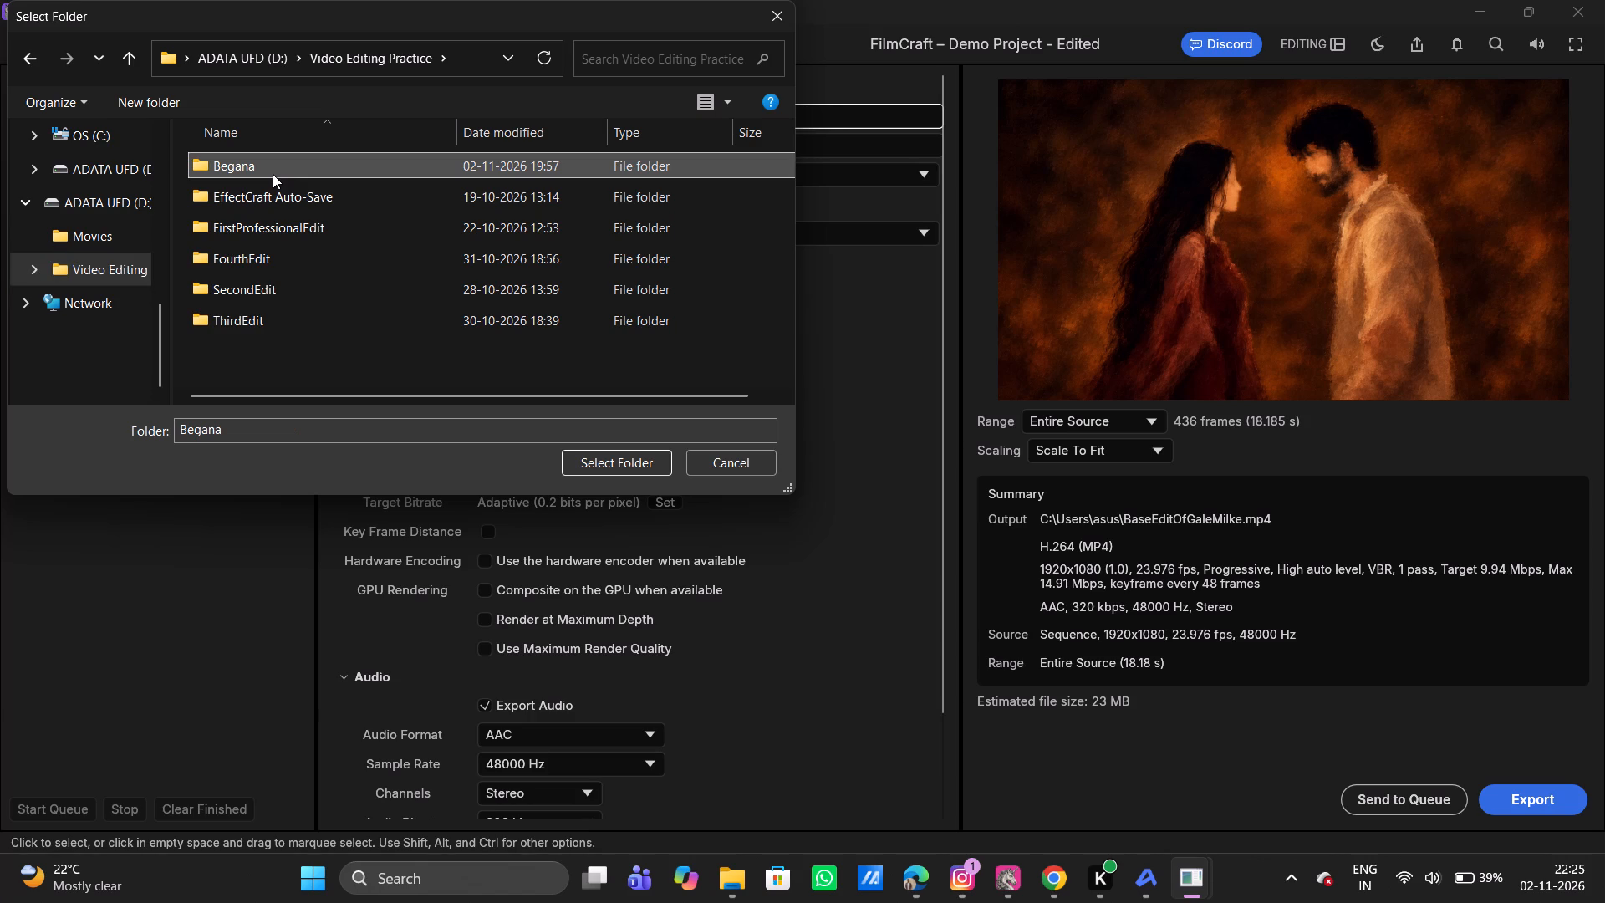
click(604, 460)
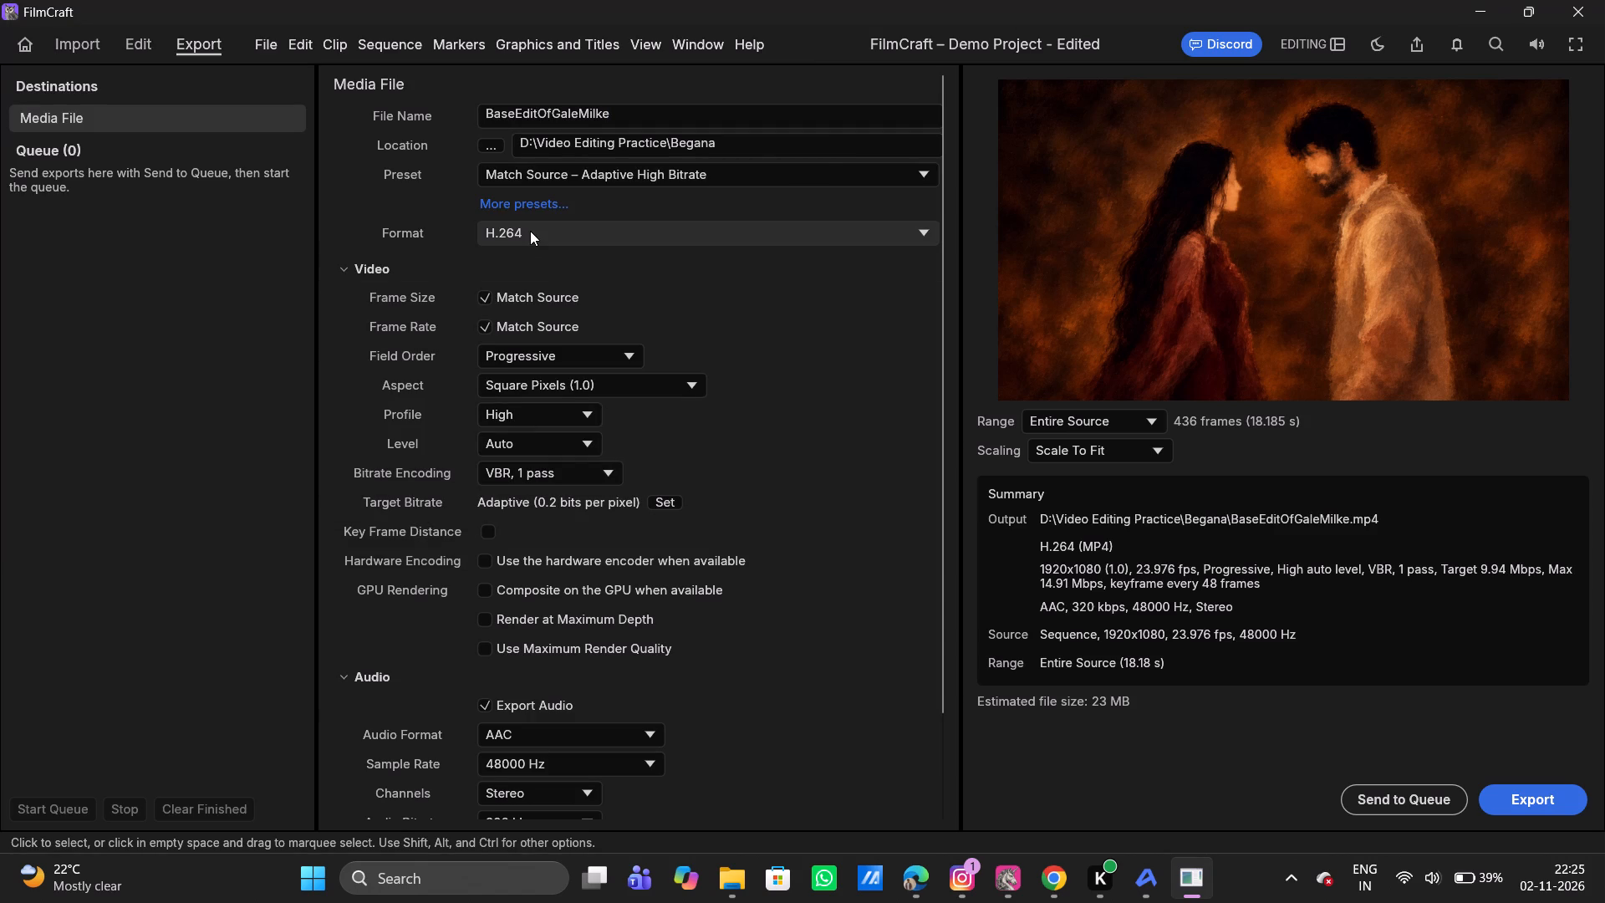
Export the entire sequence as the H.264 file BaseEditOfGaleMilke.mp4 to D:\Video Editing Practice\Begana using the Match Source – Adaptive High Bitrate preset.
click(1515, 794)
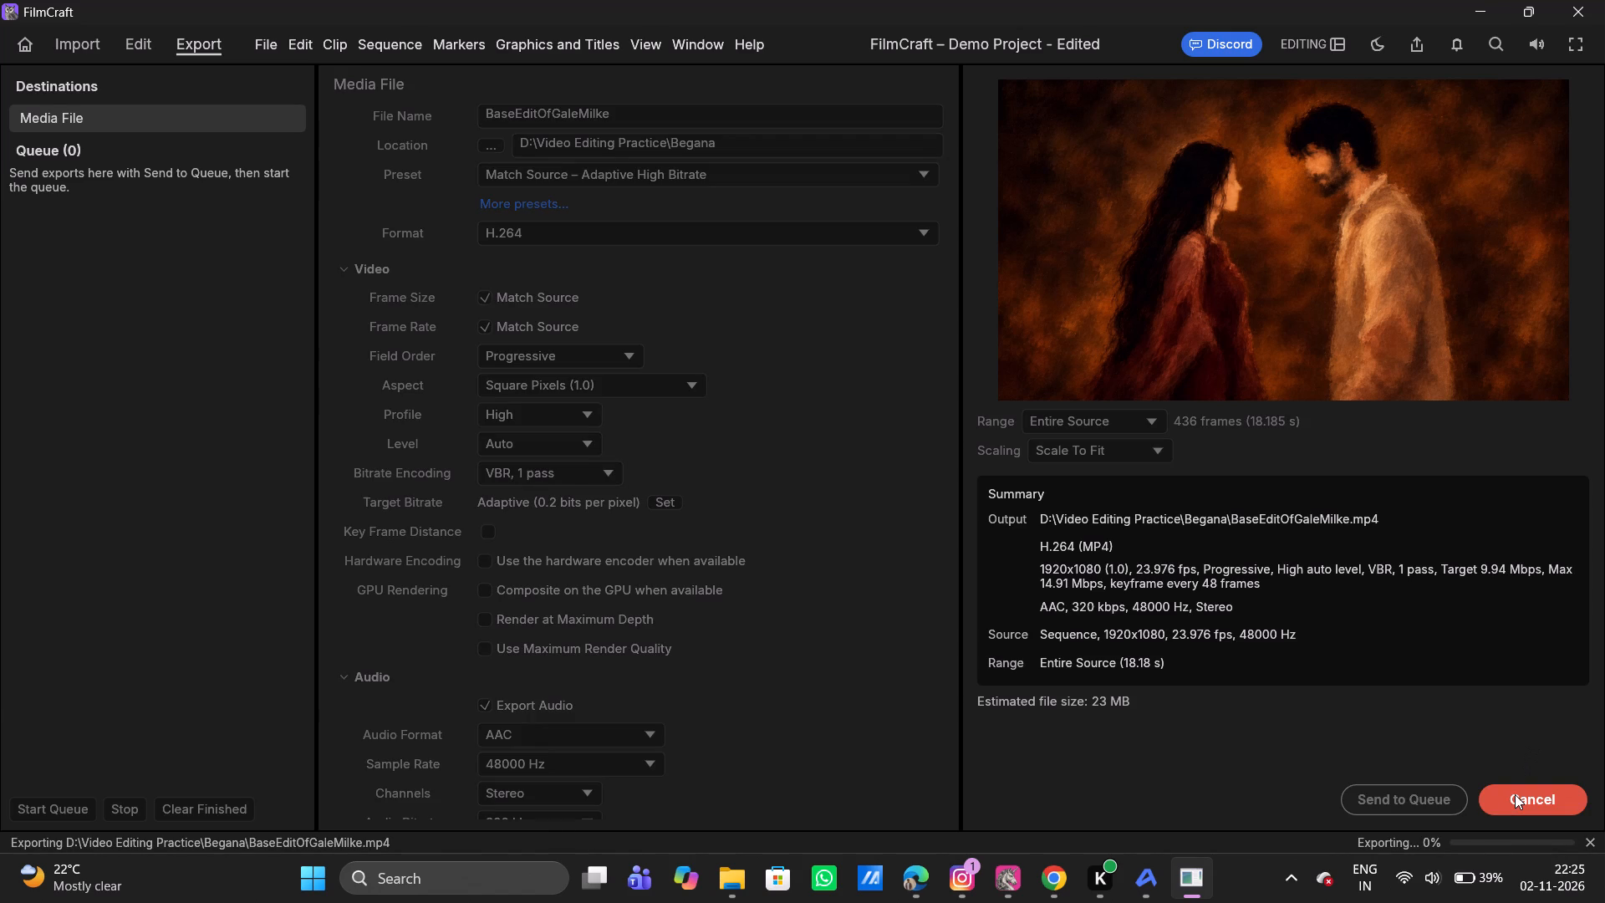
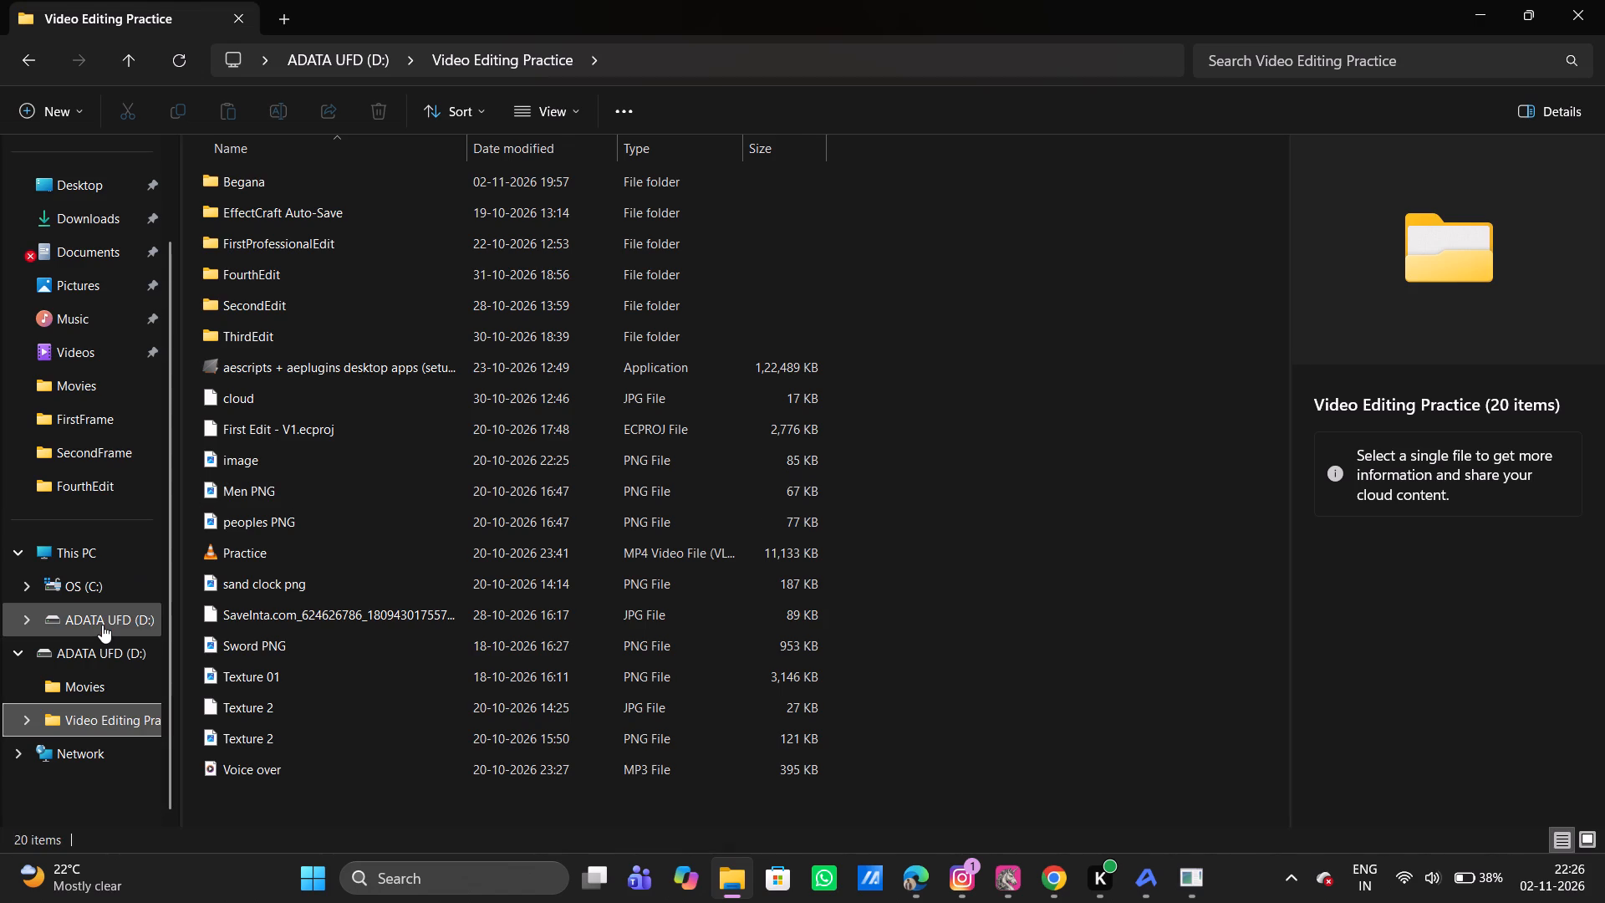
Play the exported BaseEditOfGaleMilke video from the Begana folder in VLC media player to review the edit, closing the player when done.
double_click(291, 178)
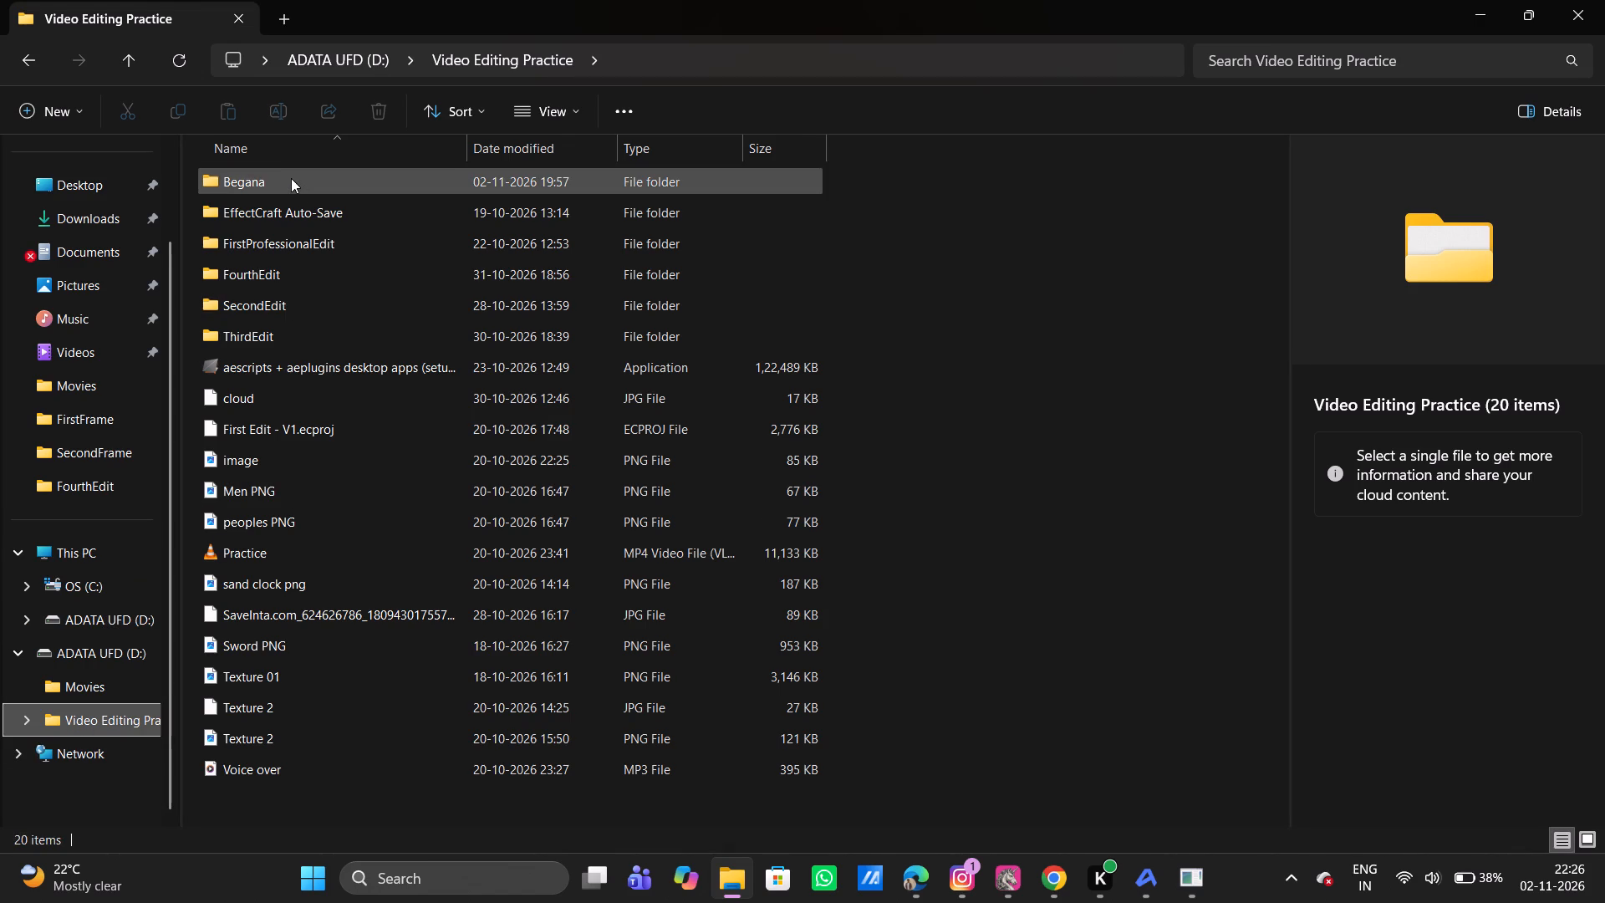
click(265, 337)
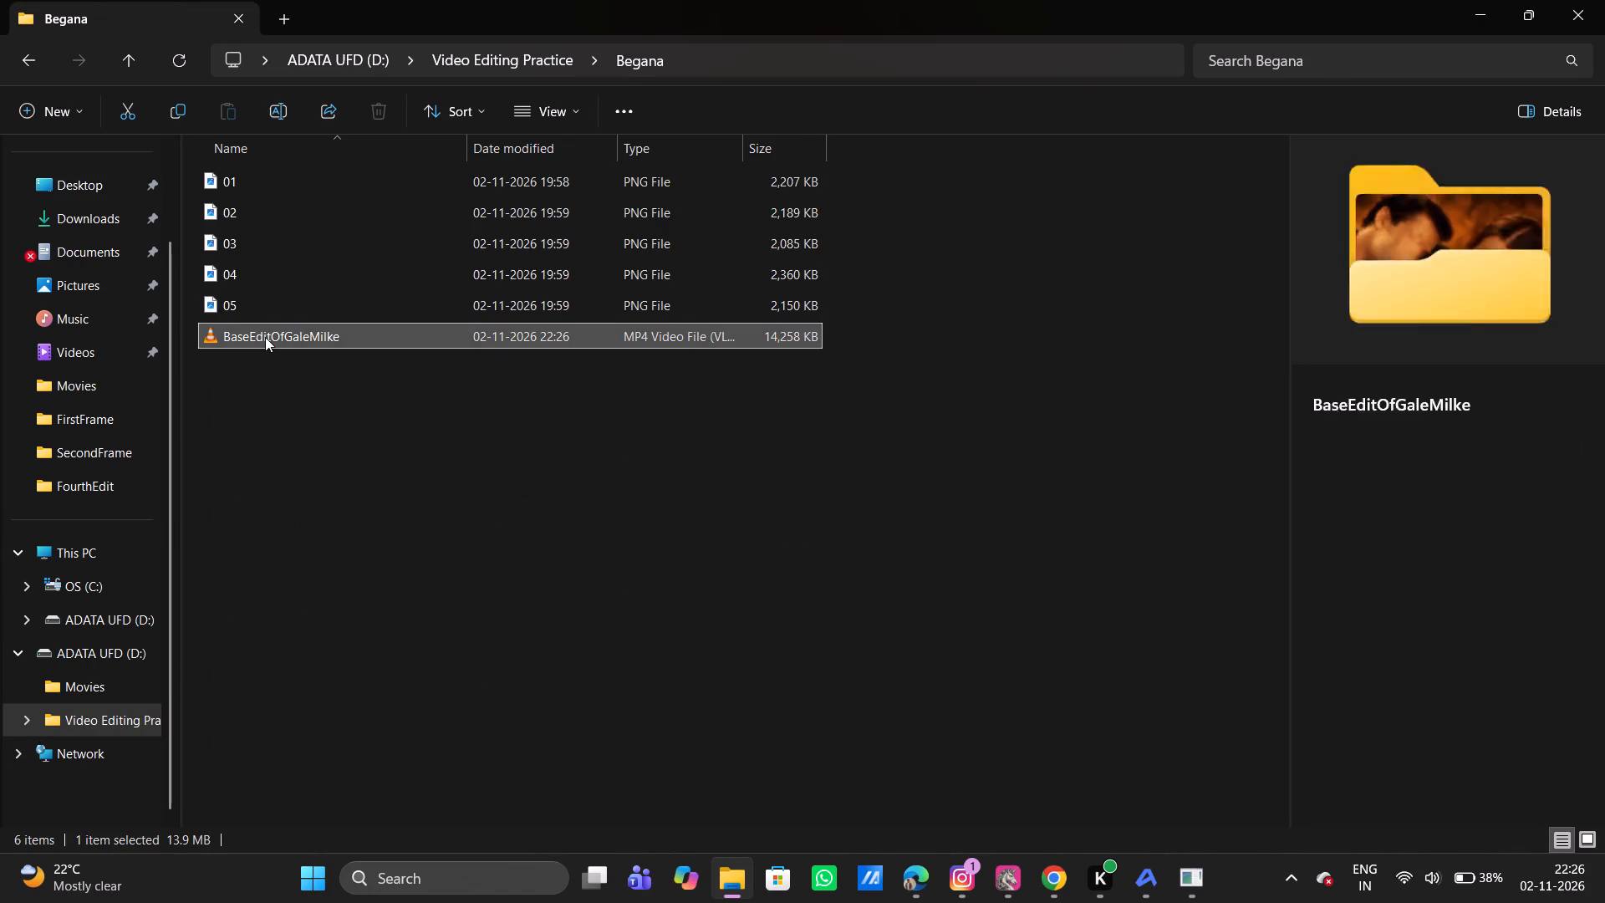
double_click(265, 337)
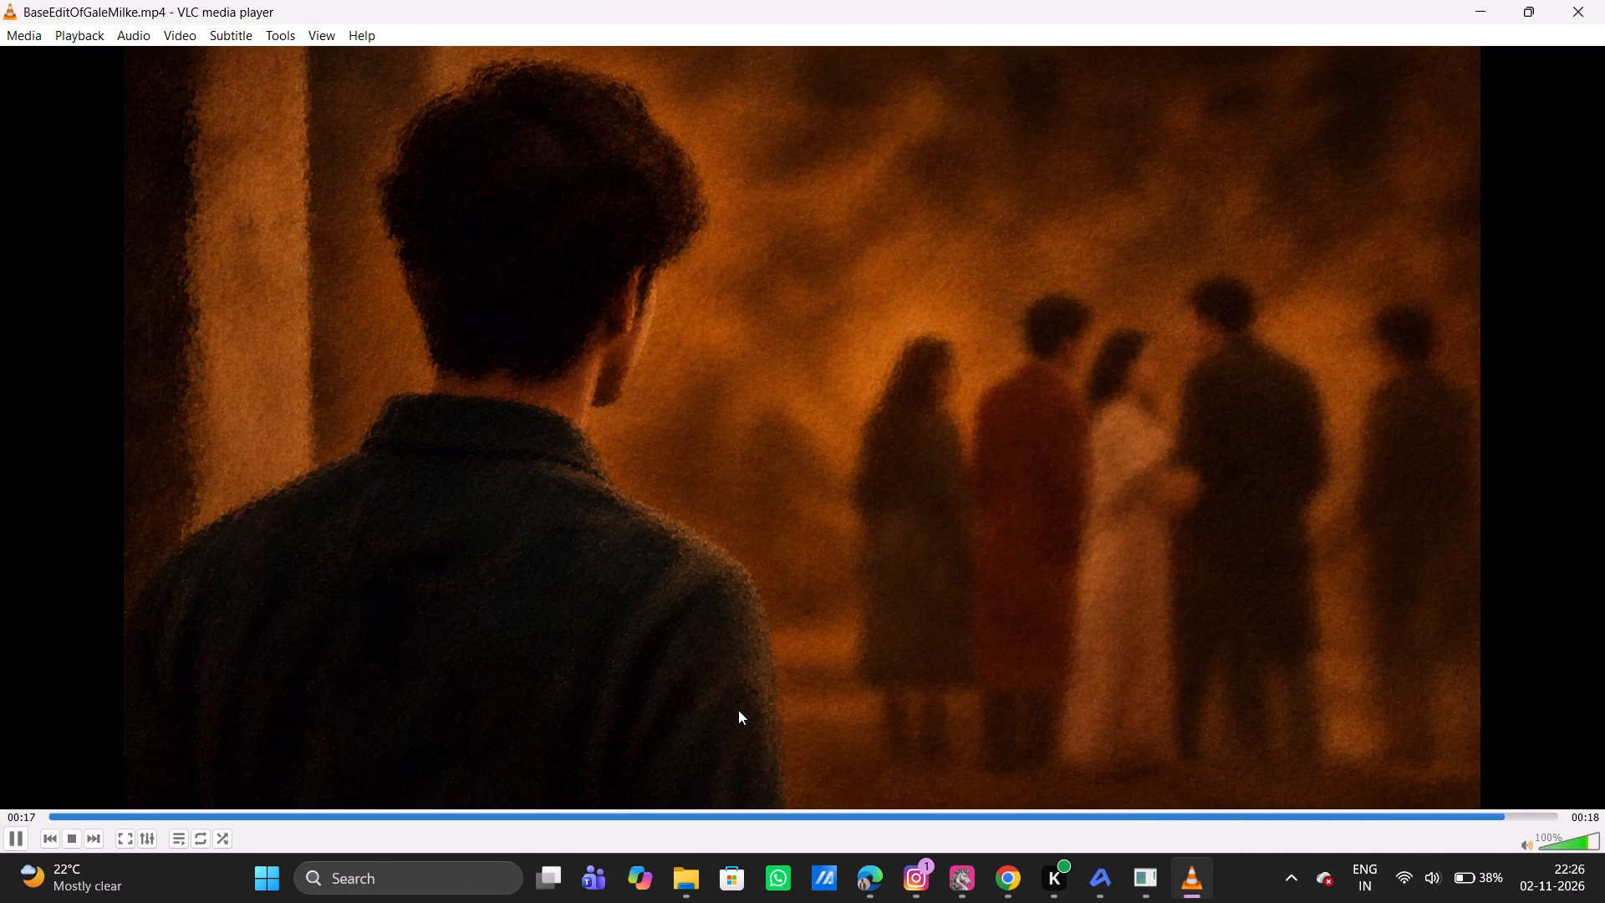
key(space)
click(1604, 0)
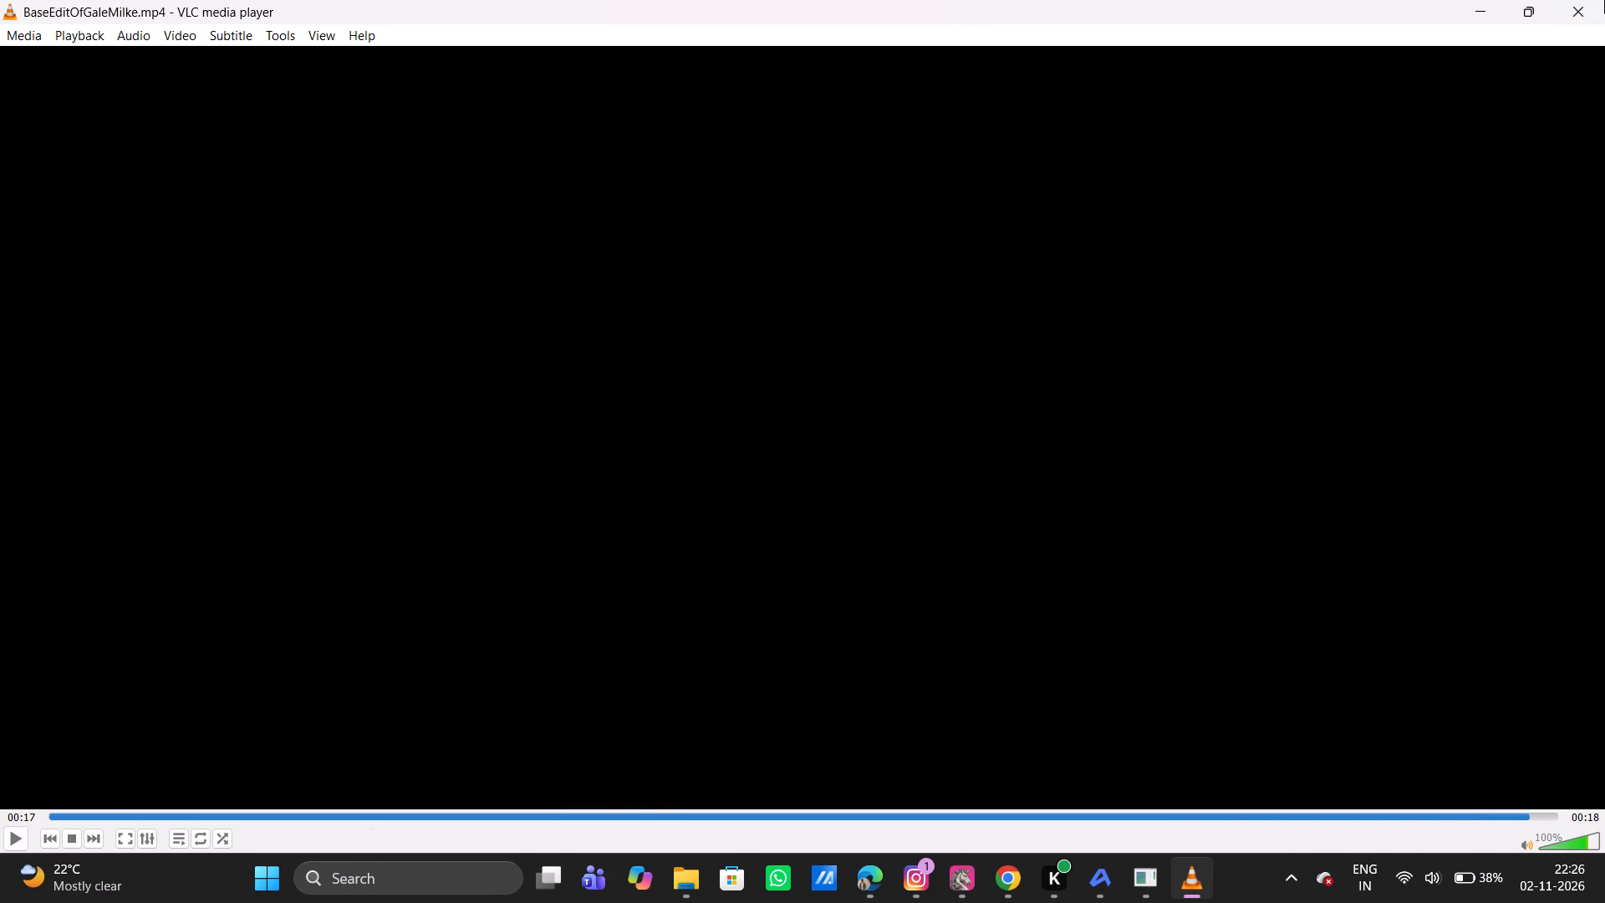
click(940, 524)
click(1604, 0)
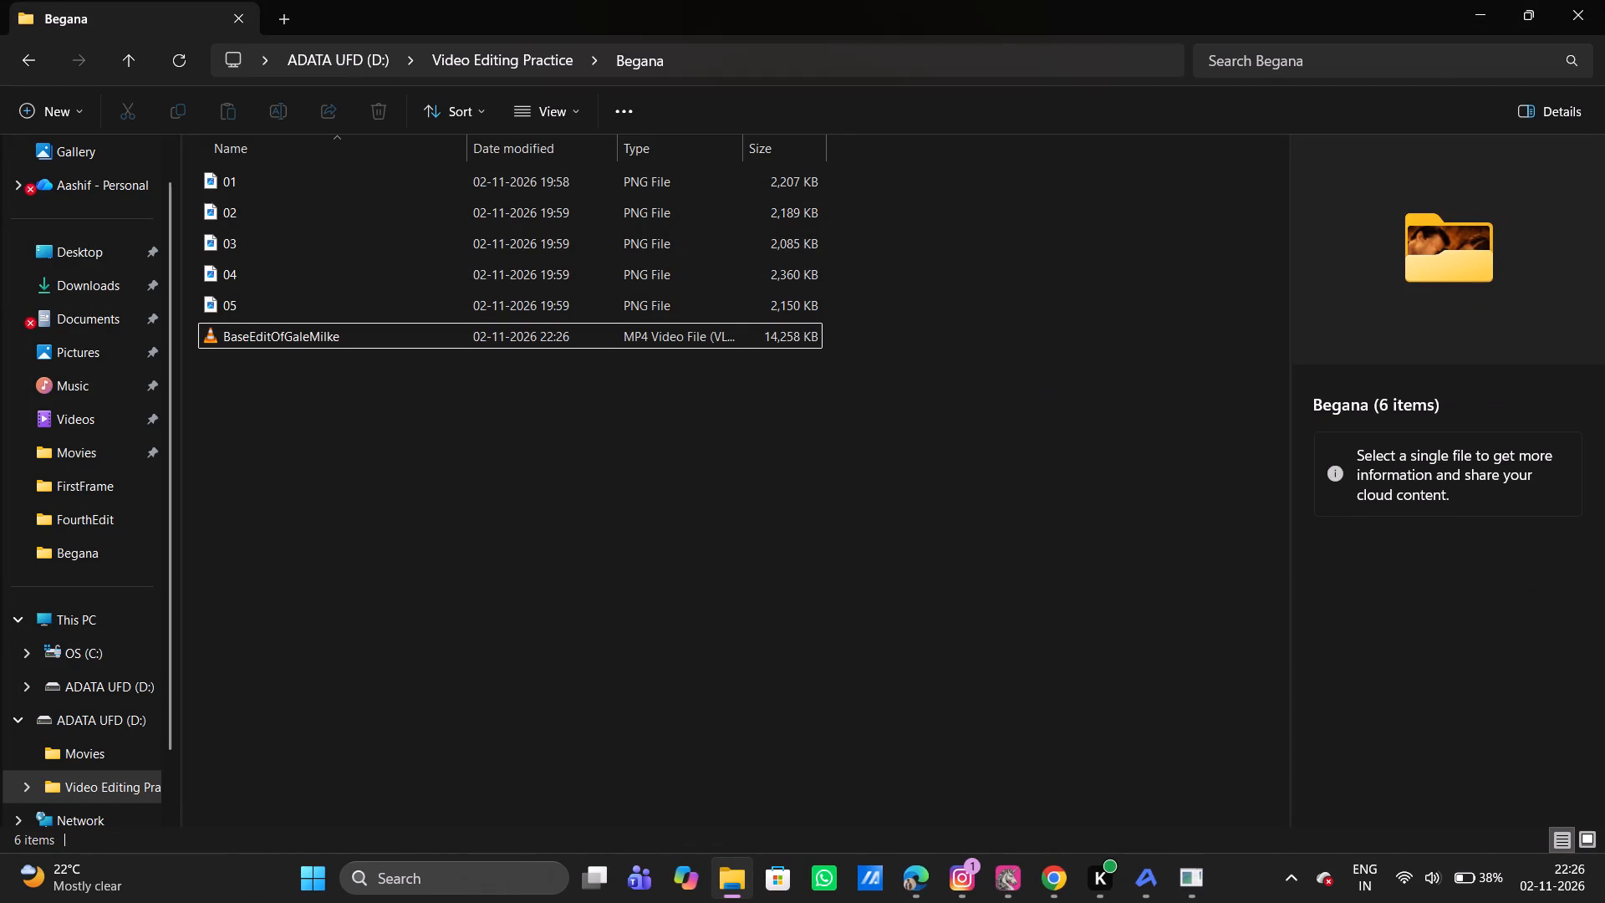